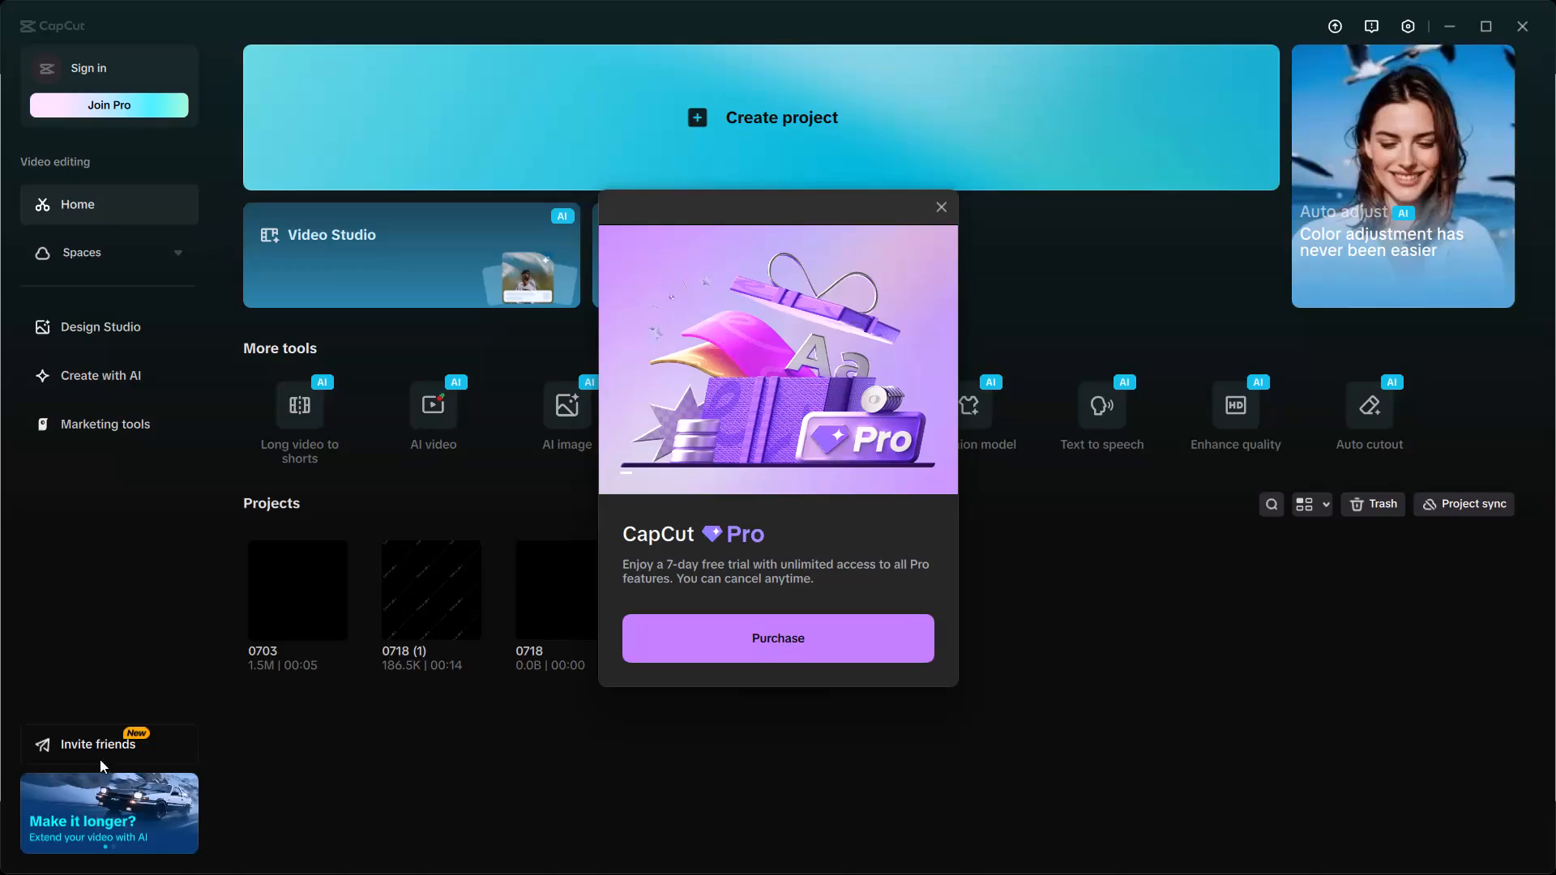
Dismiss the Pro trial offer and create a new video project.
left_click(996, 100)
double_click(810, 111)
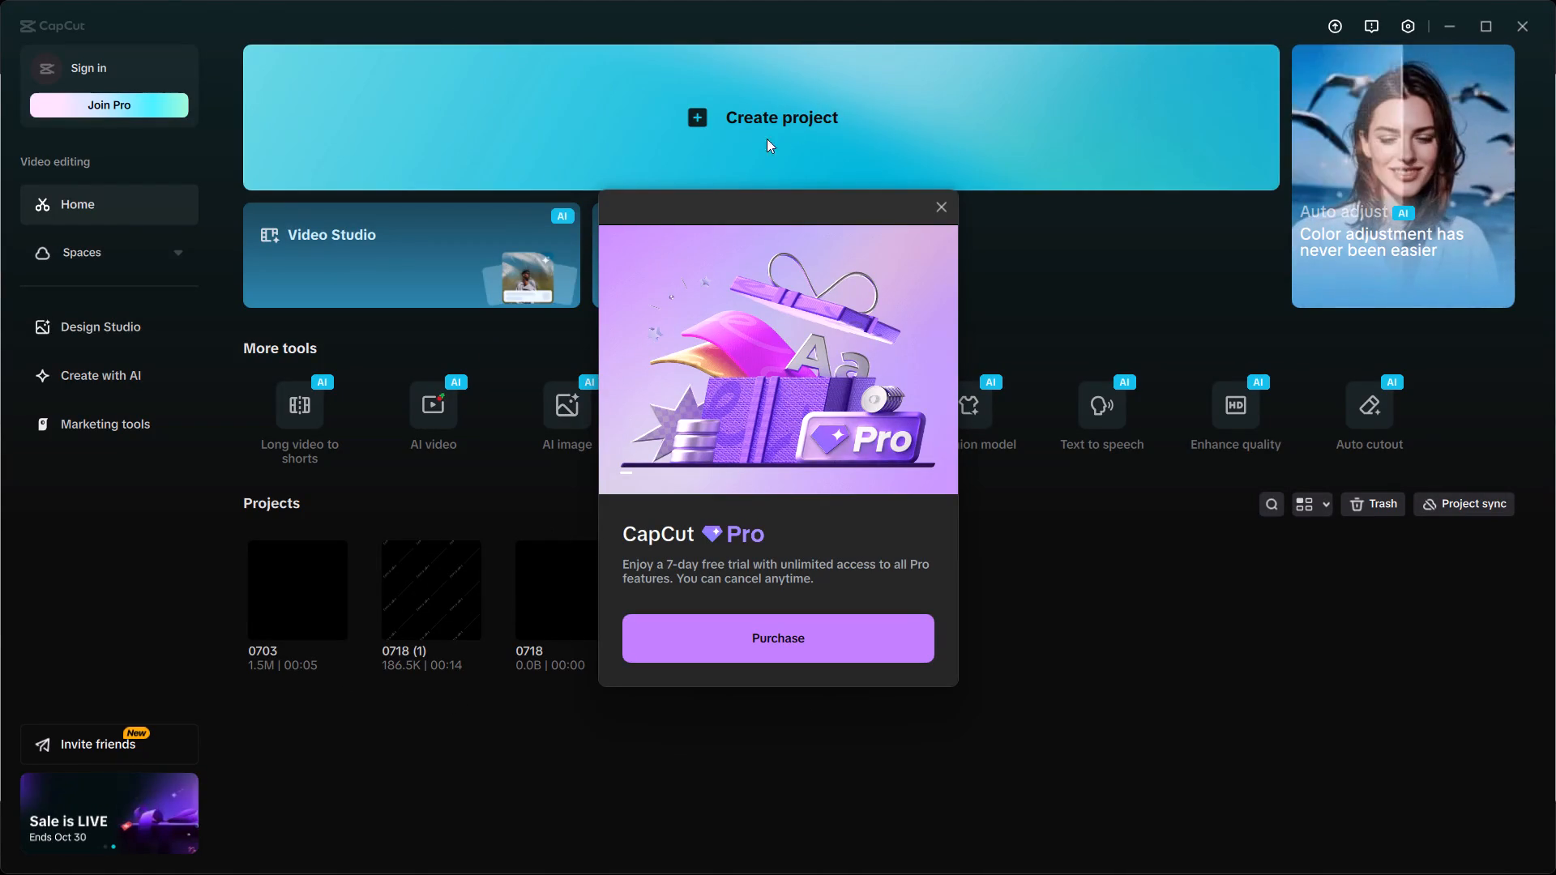
triple_click(725, 121)
double_click(725, 121)
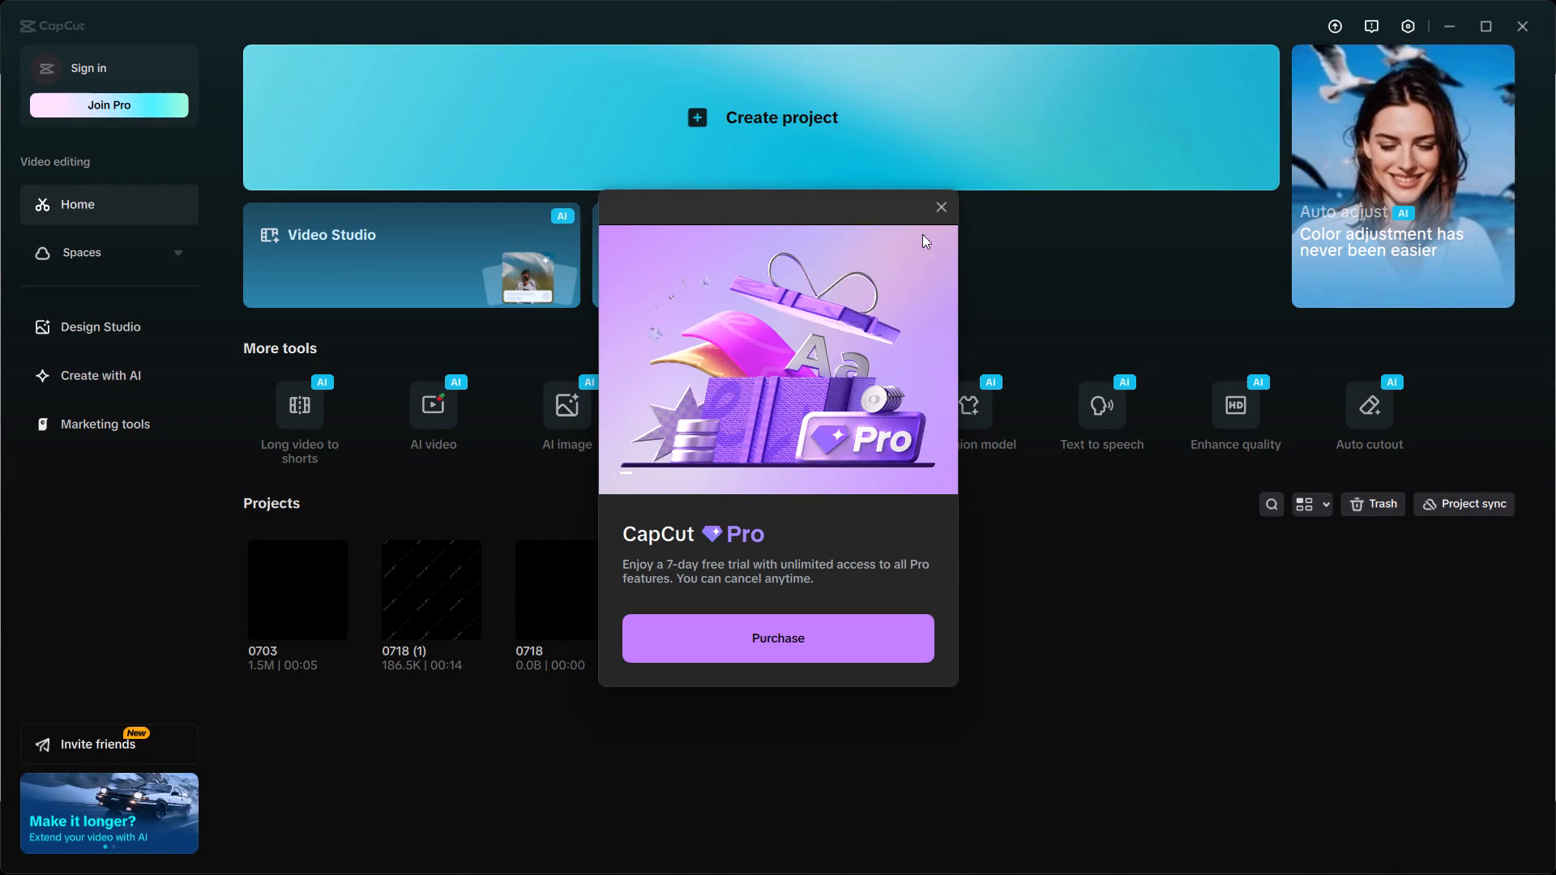
left_click(941, 210)
left_click(904, 160)
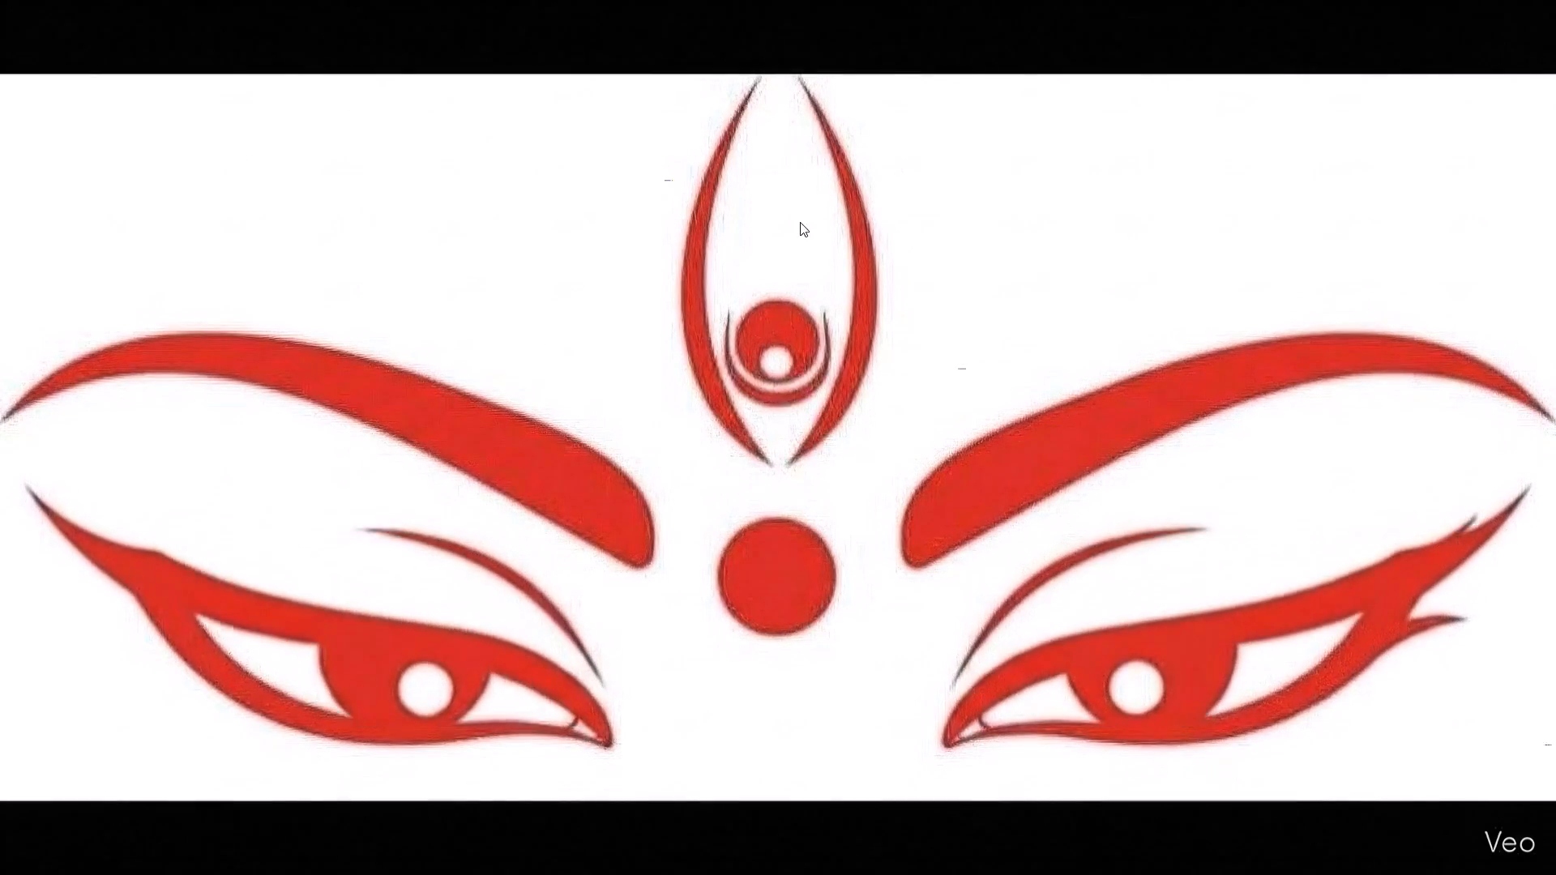
scroll(743, 282, "down", 4)
scroll(750, 304, "up", 4)
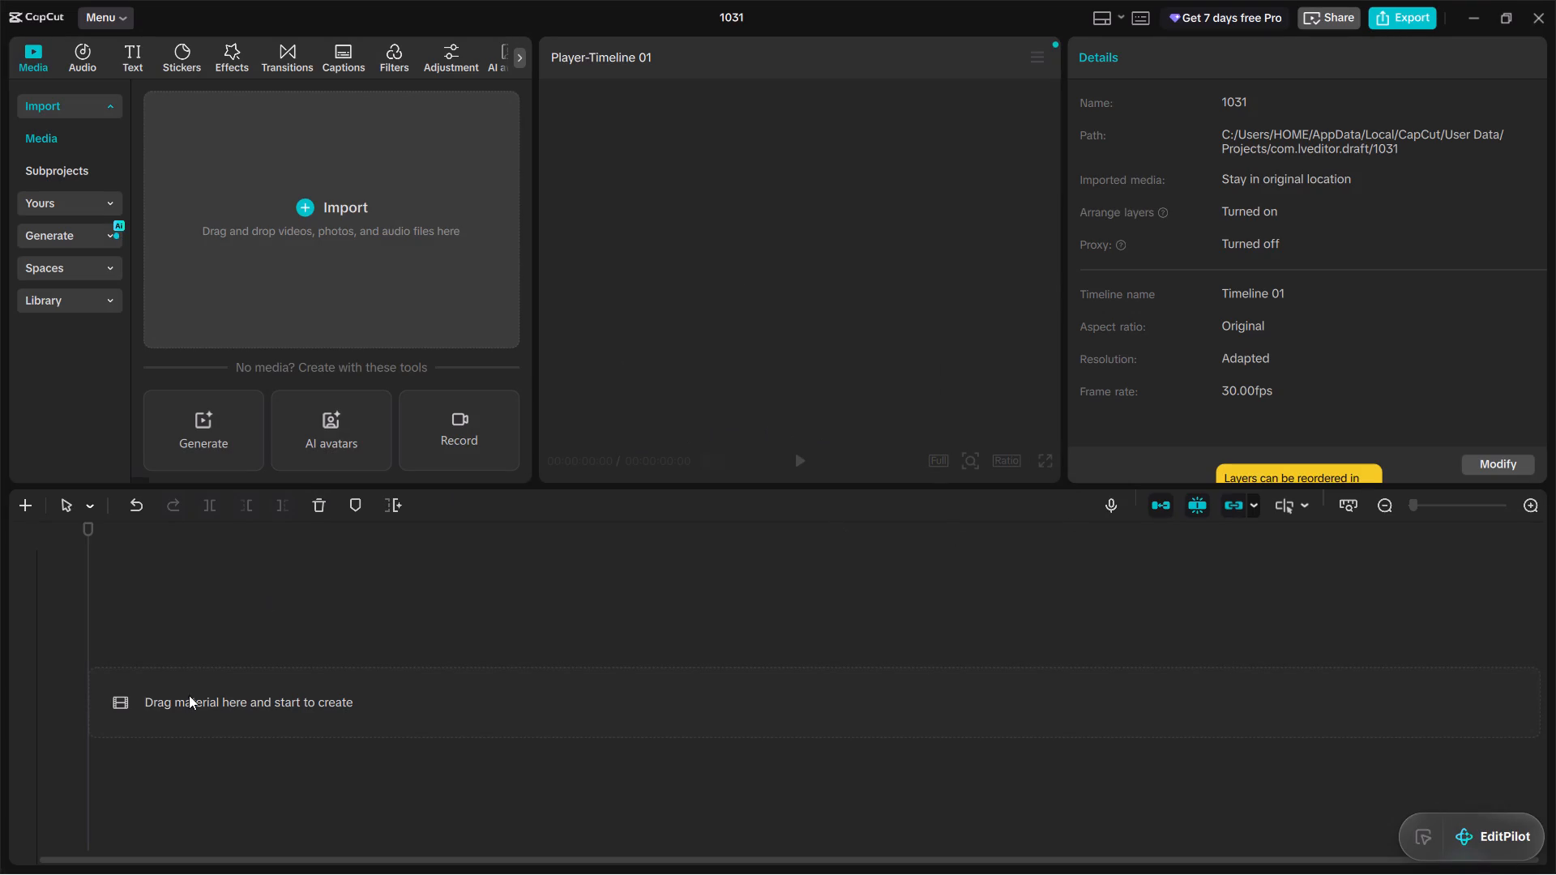
Open the file chooser for importing media into the empty project.
left_click(209, 713)
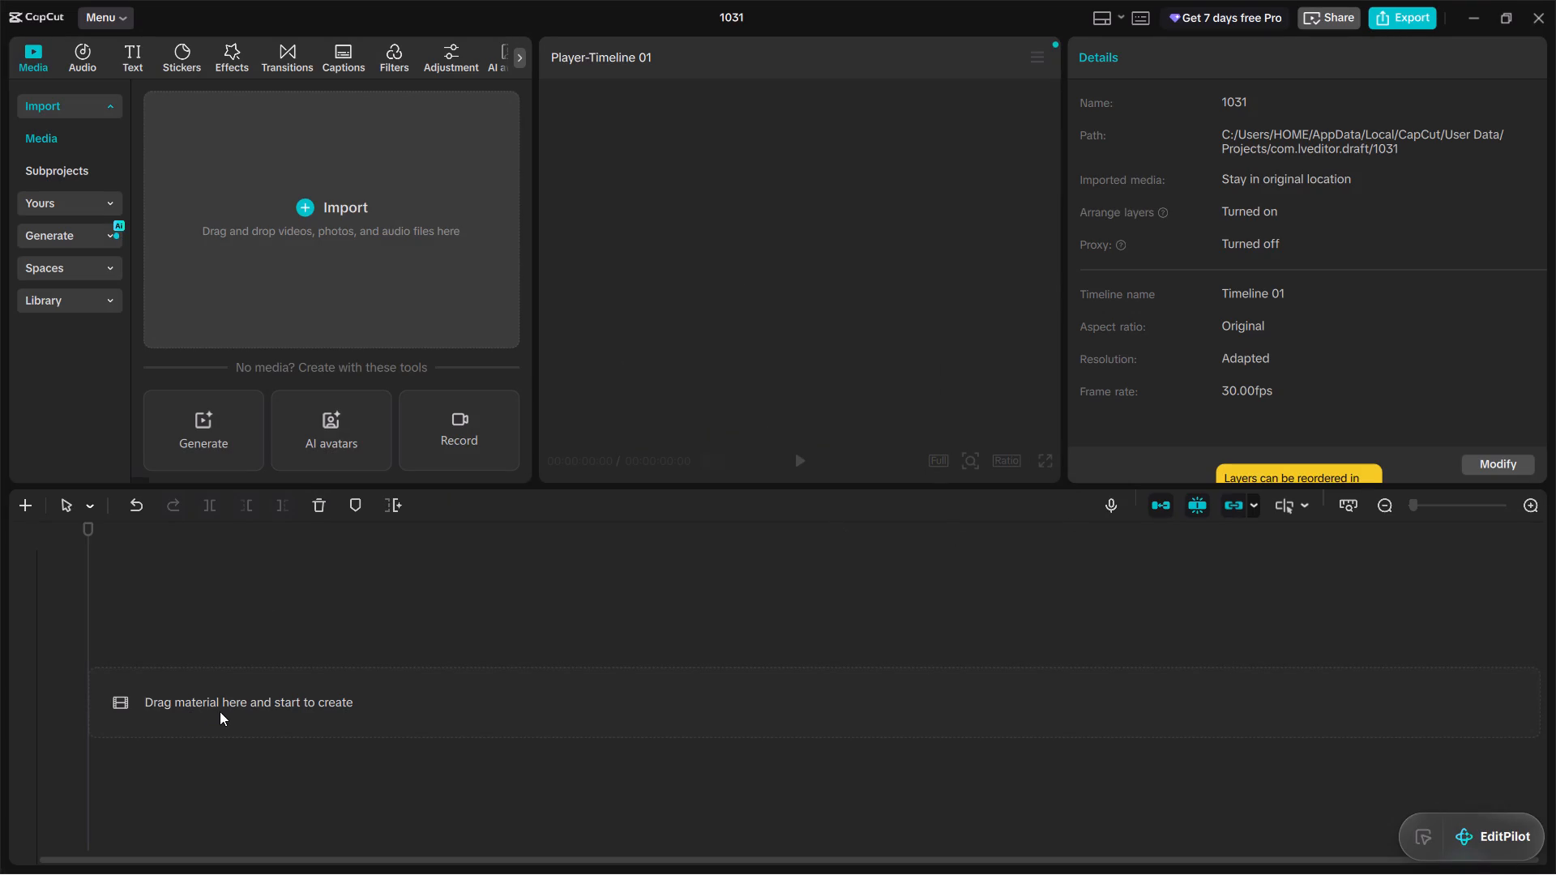
left_click(219, 706)
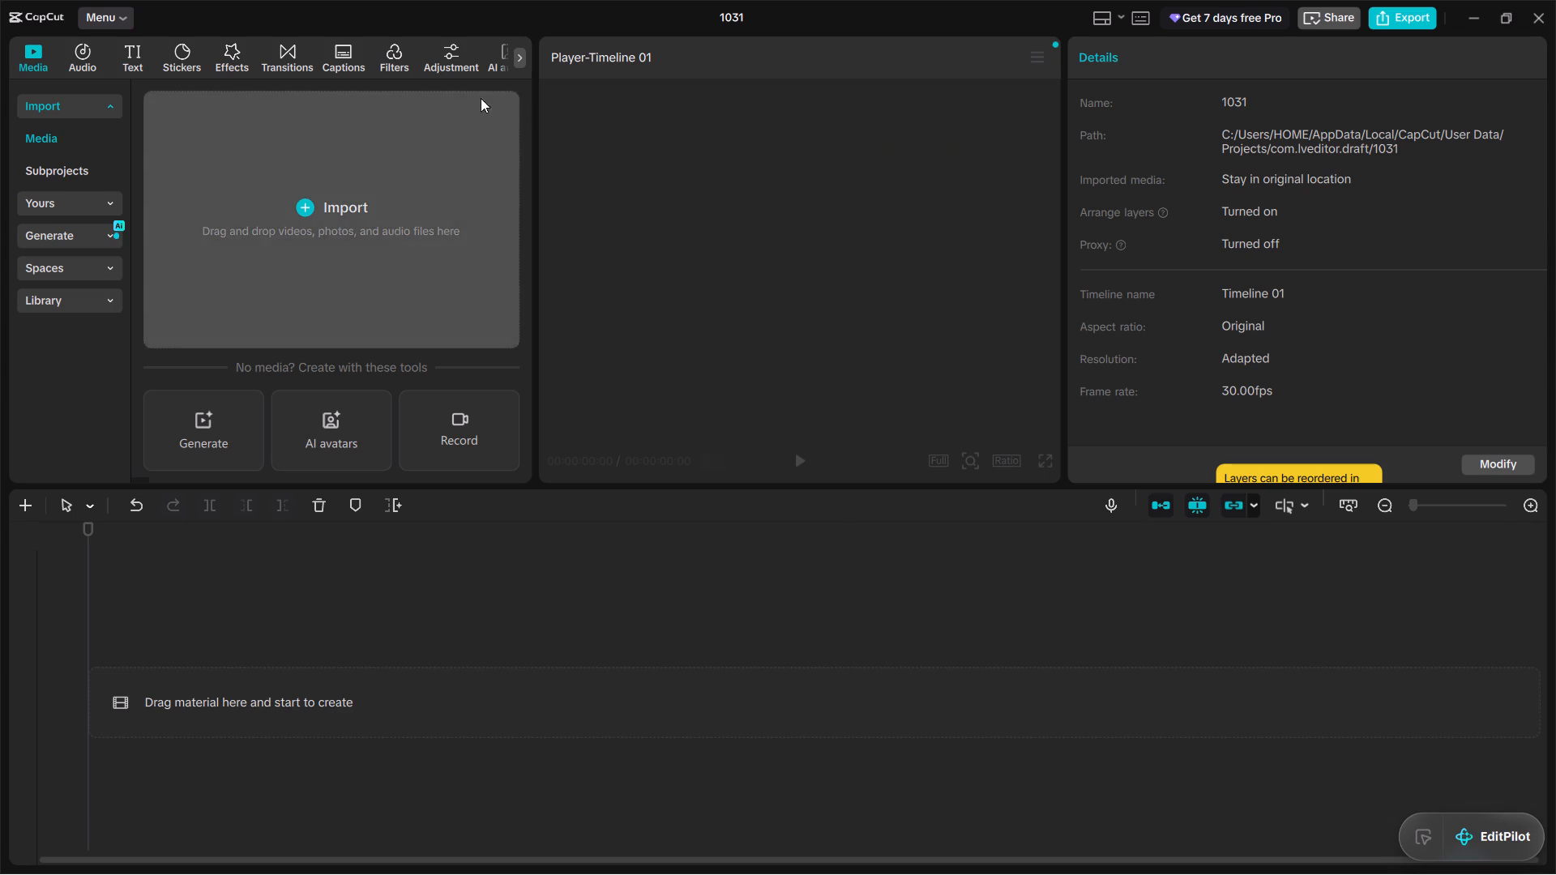
left_click(57, 109)
left_click(81, 98)
left_click(53, 139)
left_click(295, 220)
Look through the Videos folder, including the AnyDesk screen recordings subfolder, for media to import.
scroll(322, 205, "down", 3)
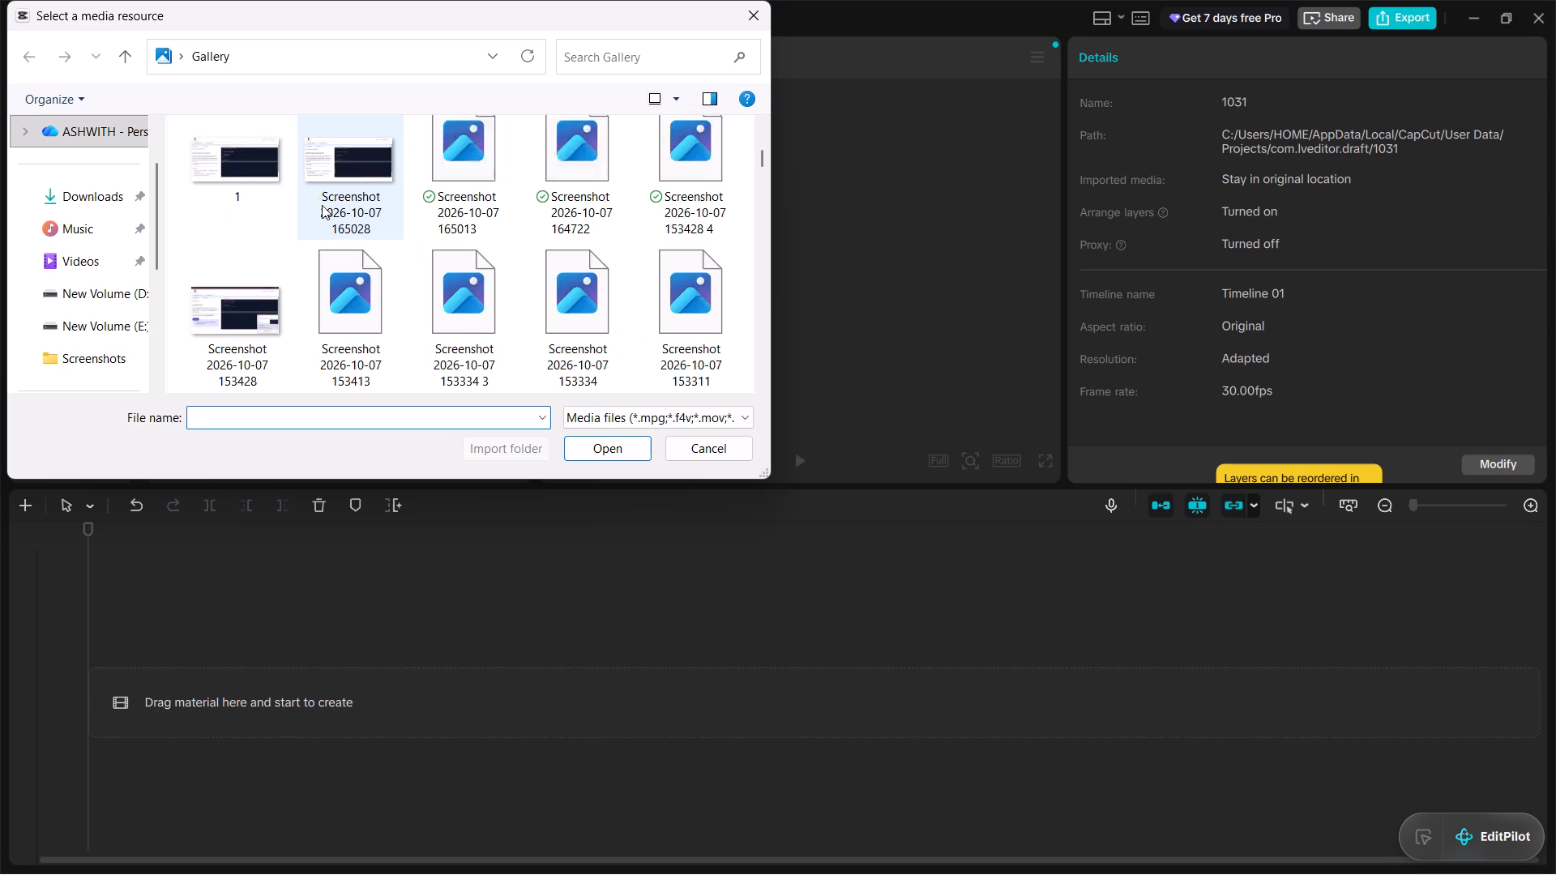
scroll(294, 232, "up", 4)
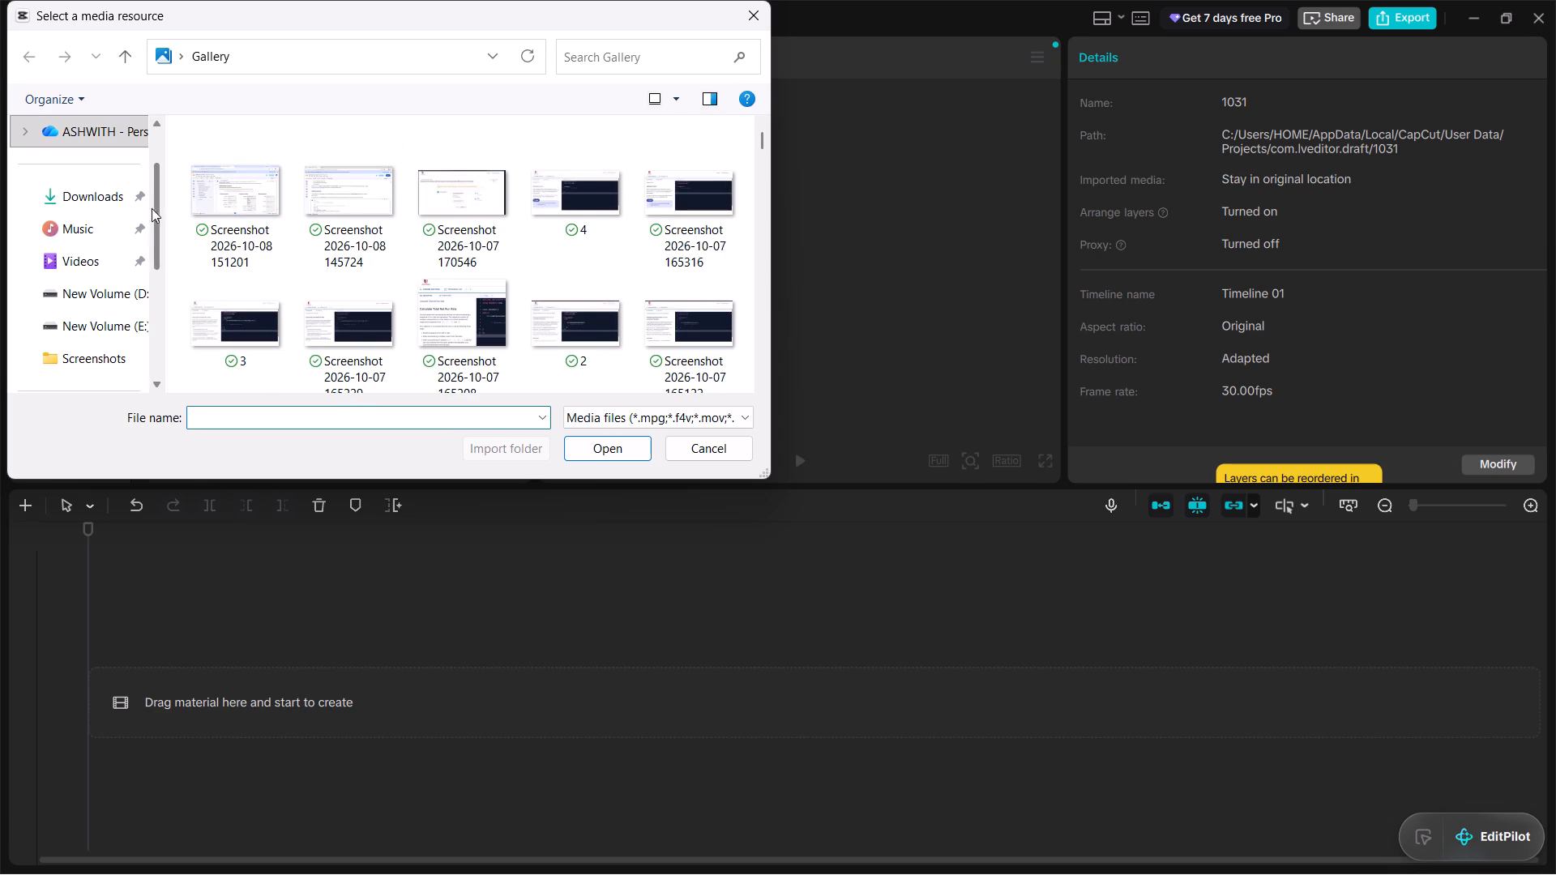
left_click(74, 282)
left_click(83, 255)
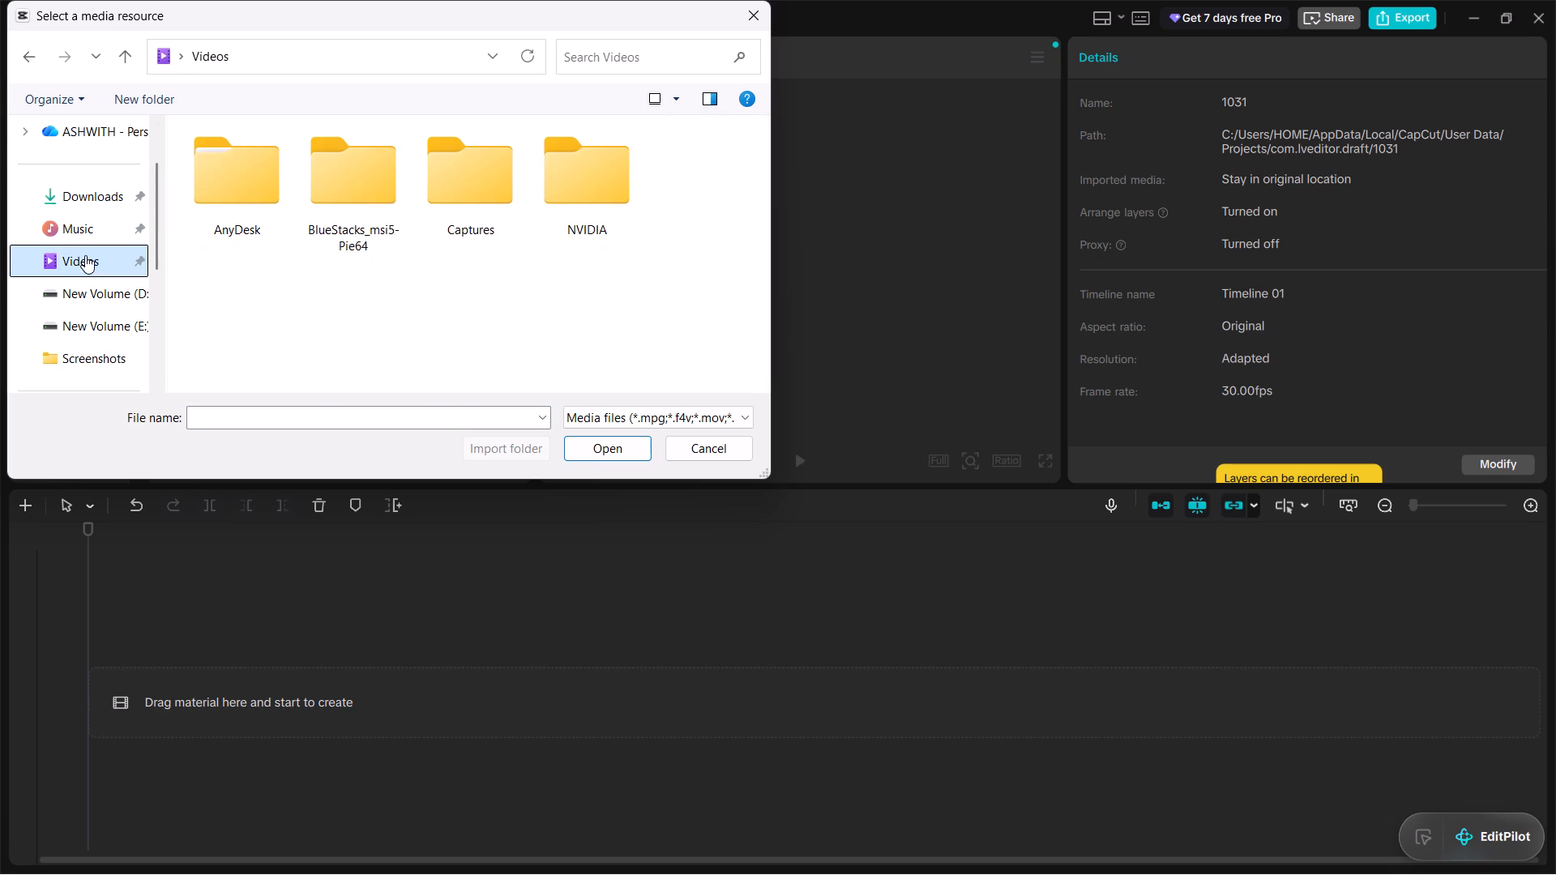
left_click(619, 198)
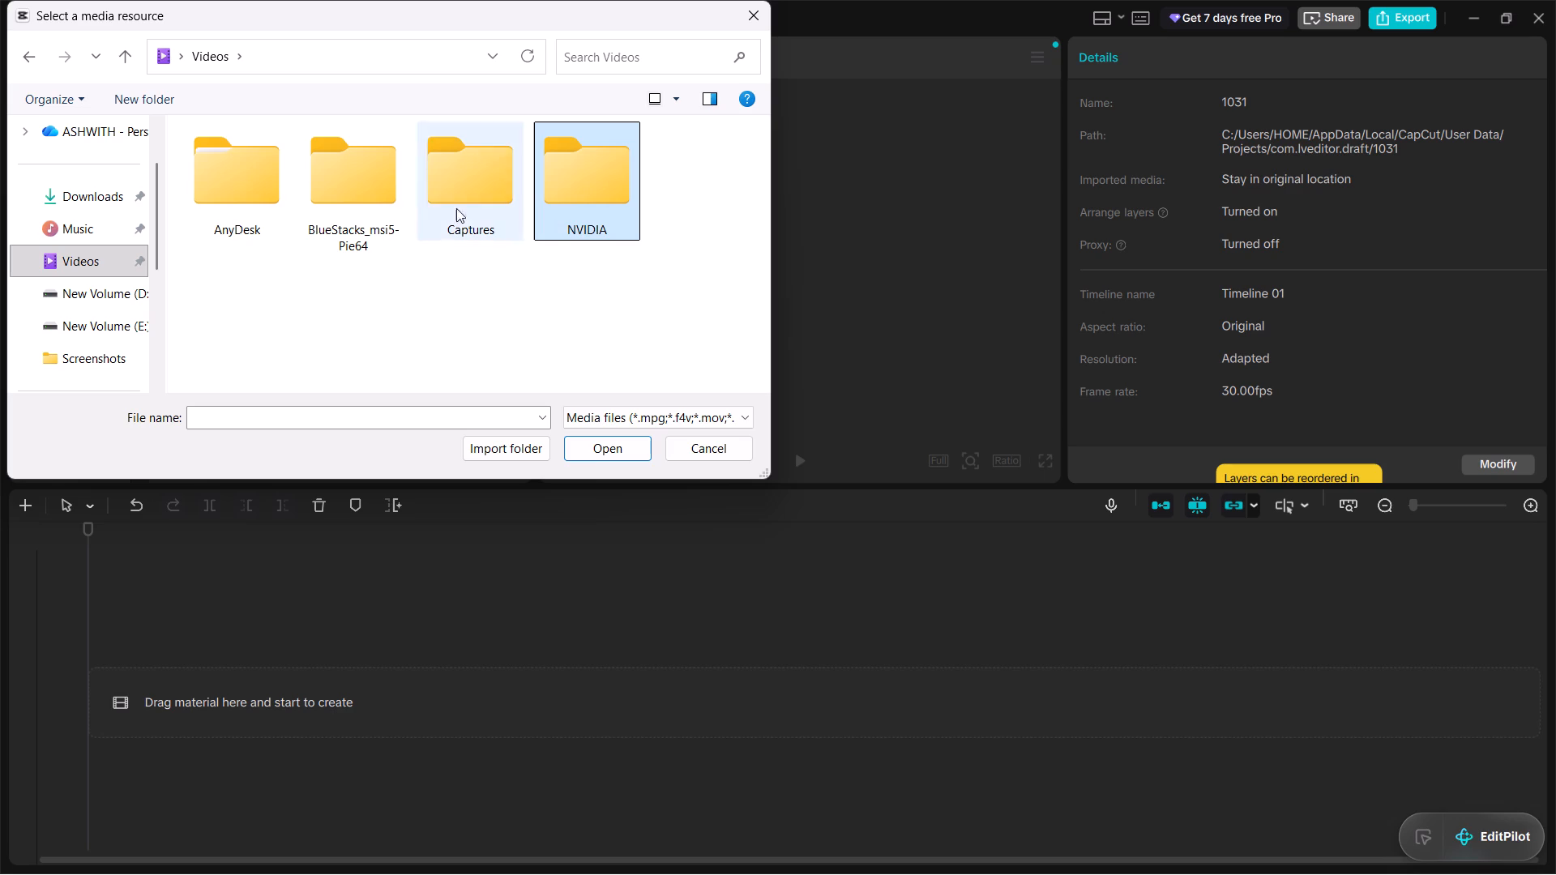
scroll(110, 255, "down", 4)
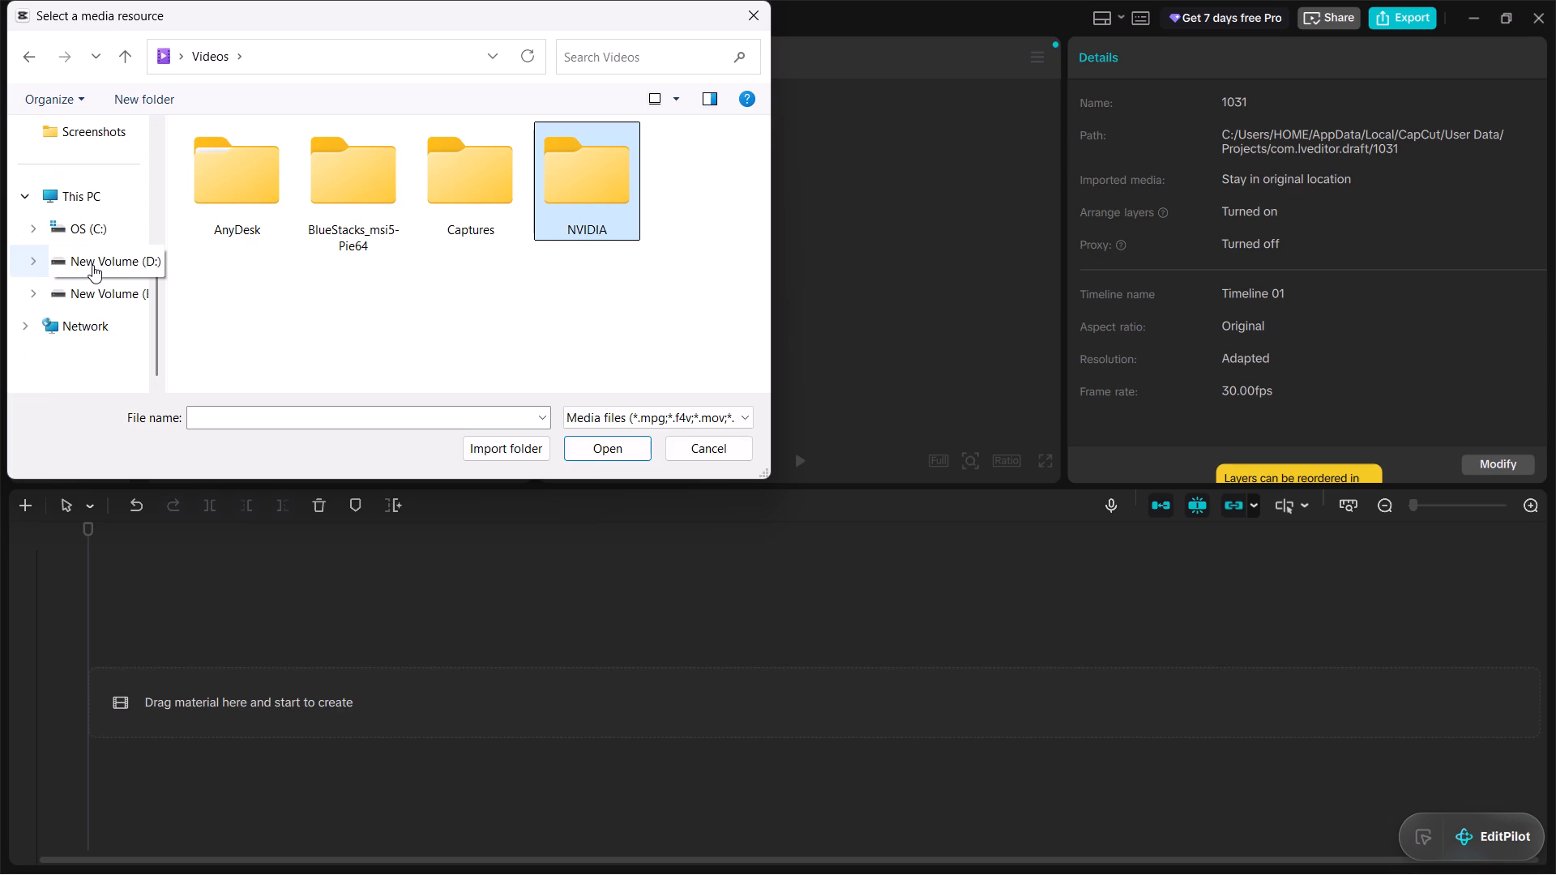
scroll(92, 265, "down", 5)
scroll(92, 265, "up", 4)
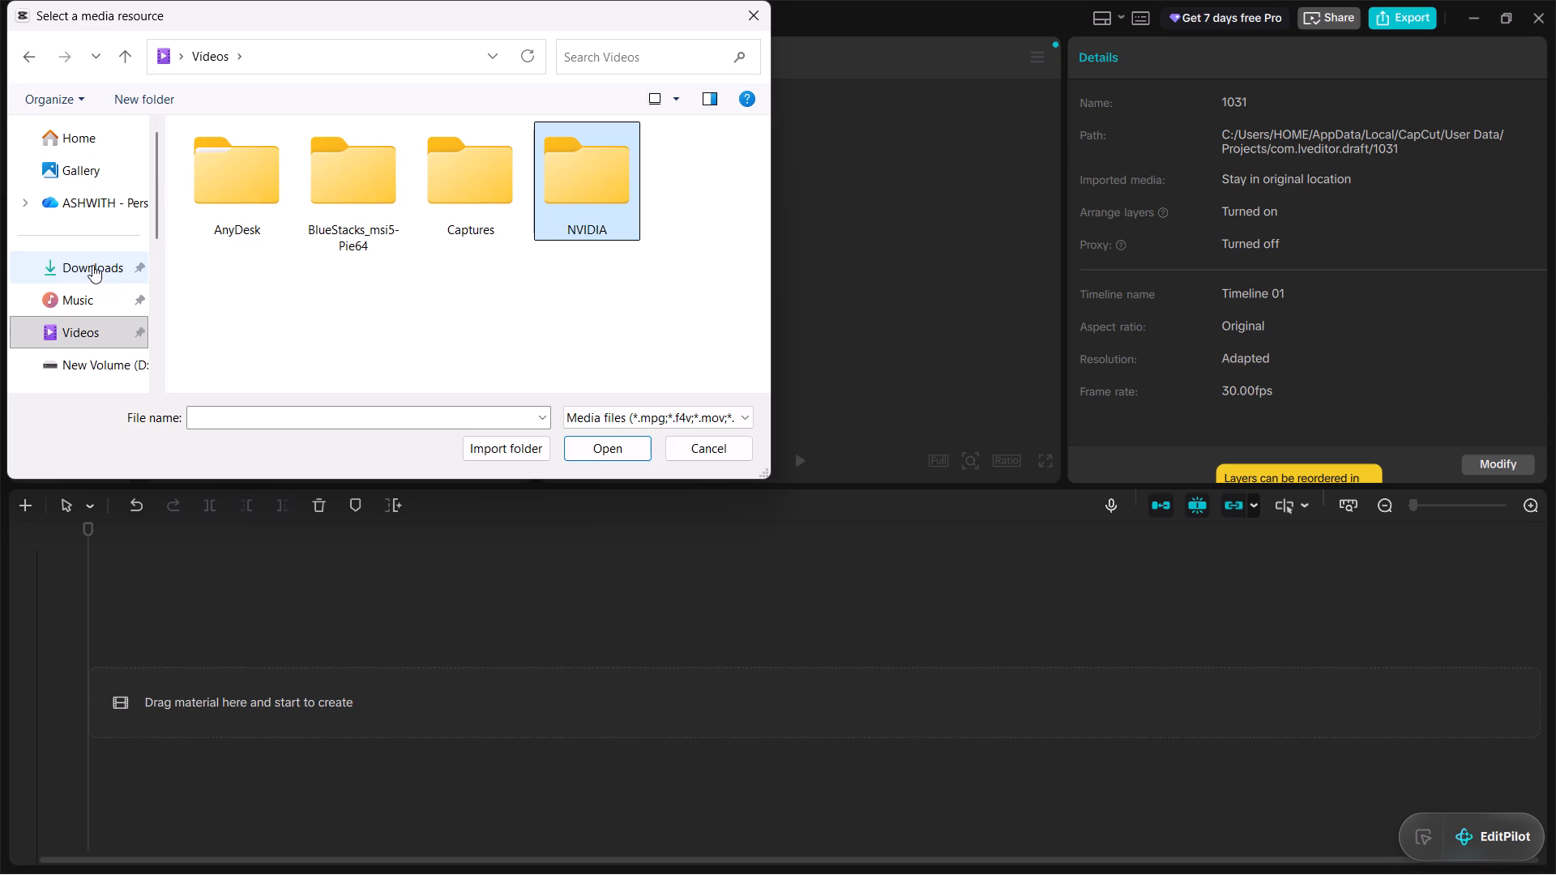
scroll(92, 265, "up", 5)
left_click(98, 134)
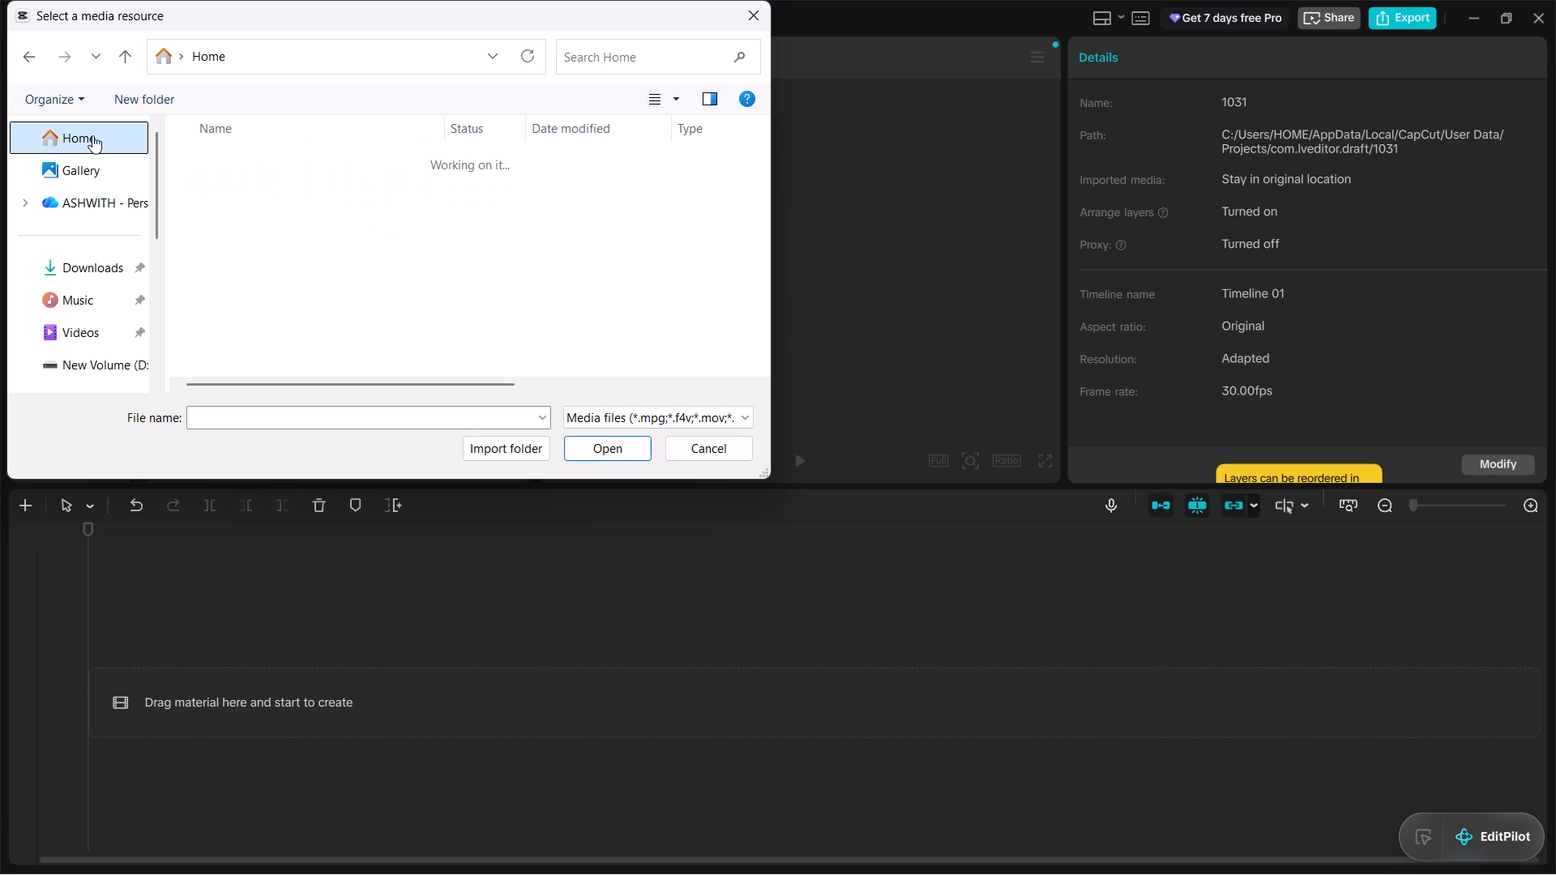
left_click(80, 164)
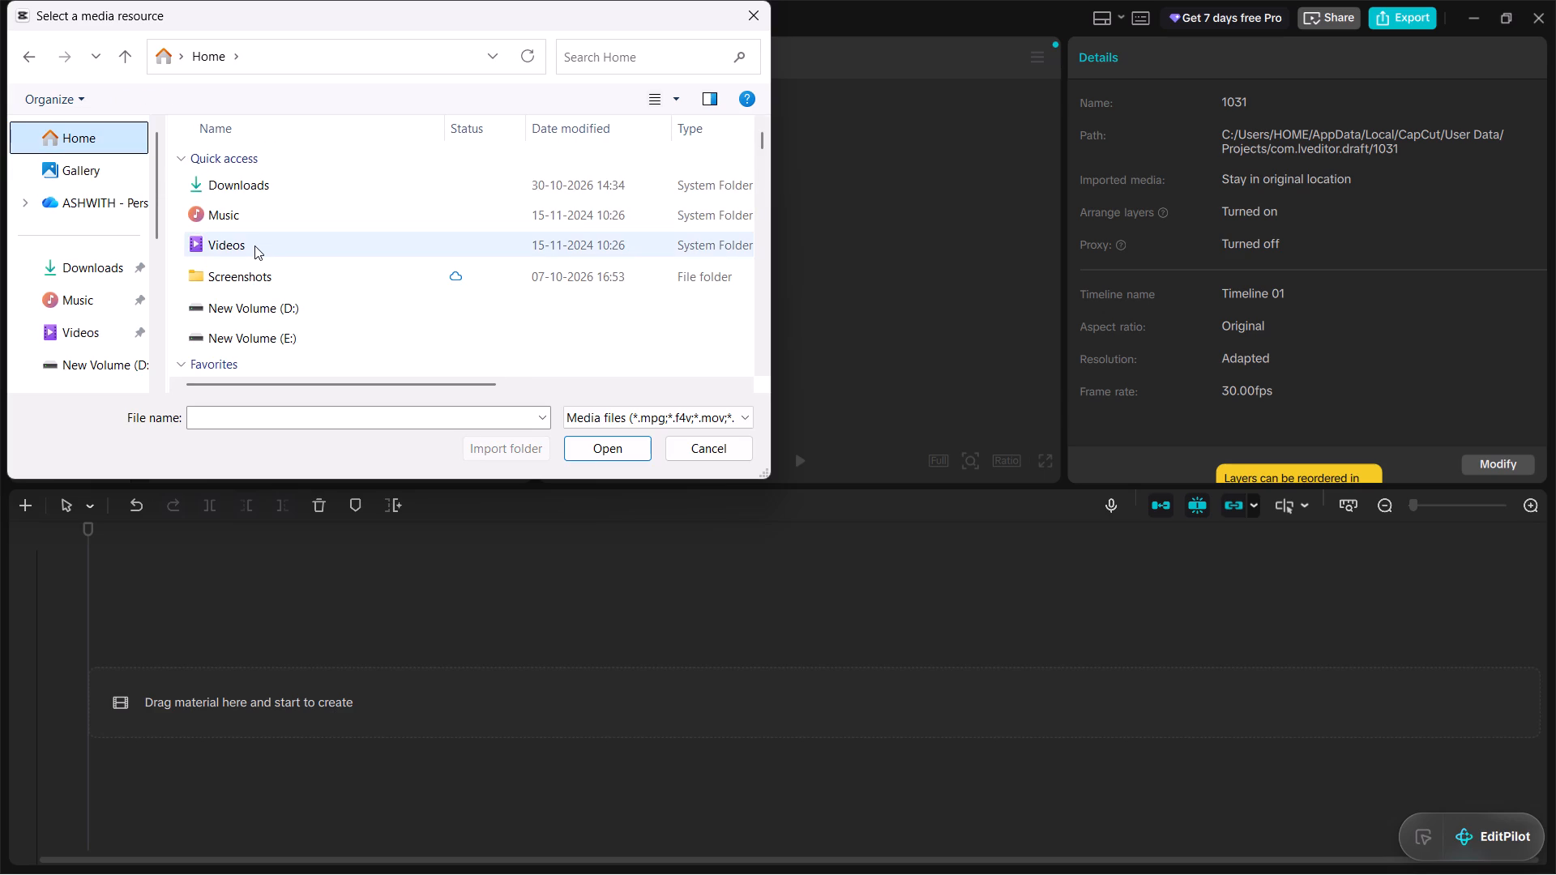
left_click(254, 245)
left_click(275, 253)
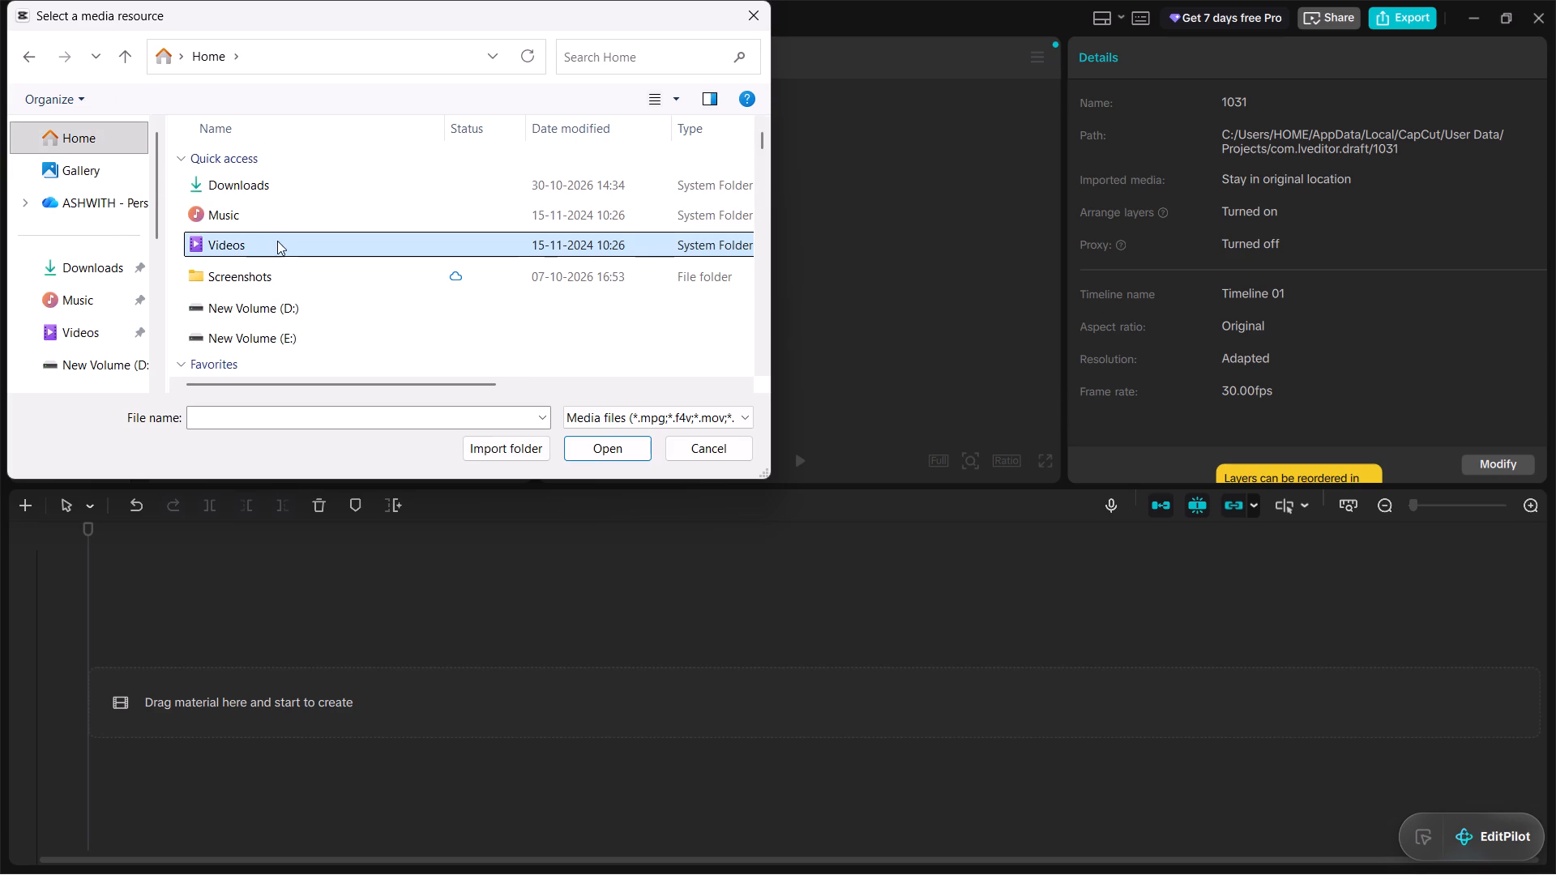
left_click(277, 238)
left_click(279, 244)
double_click(279, 244)
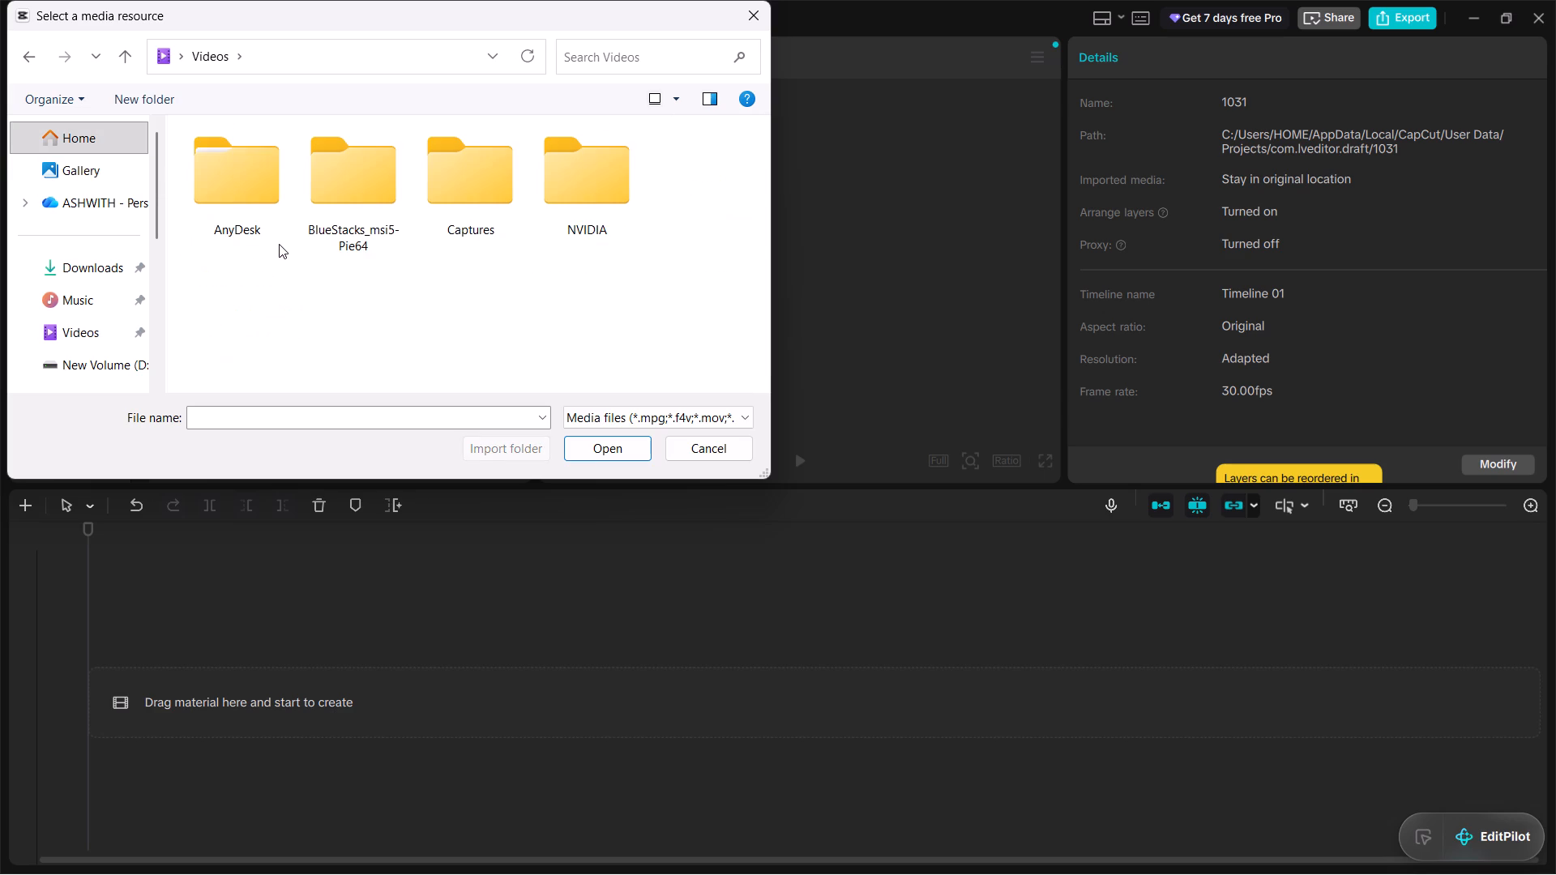
double_click(238, 211)
double_click(242, 208)
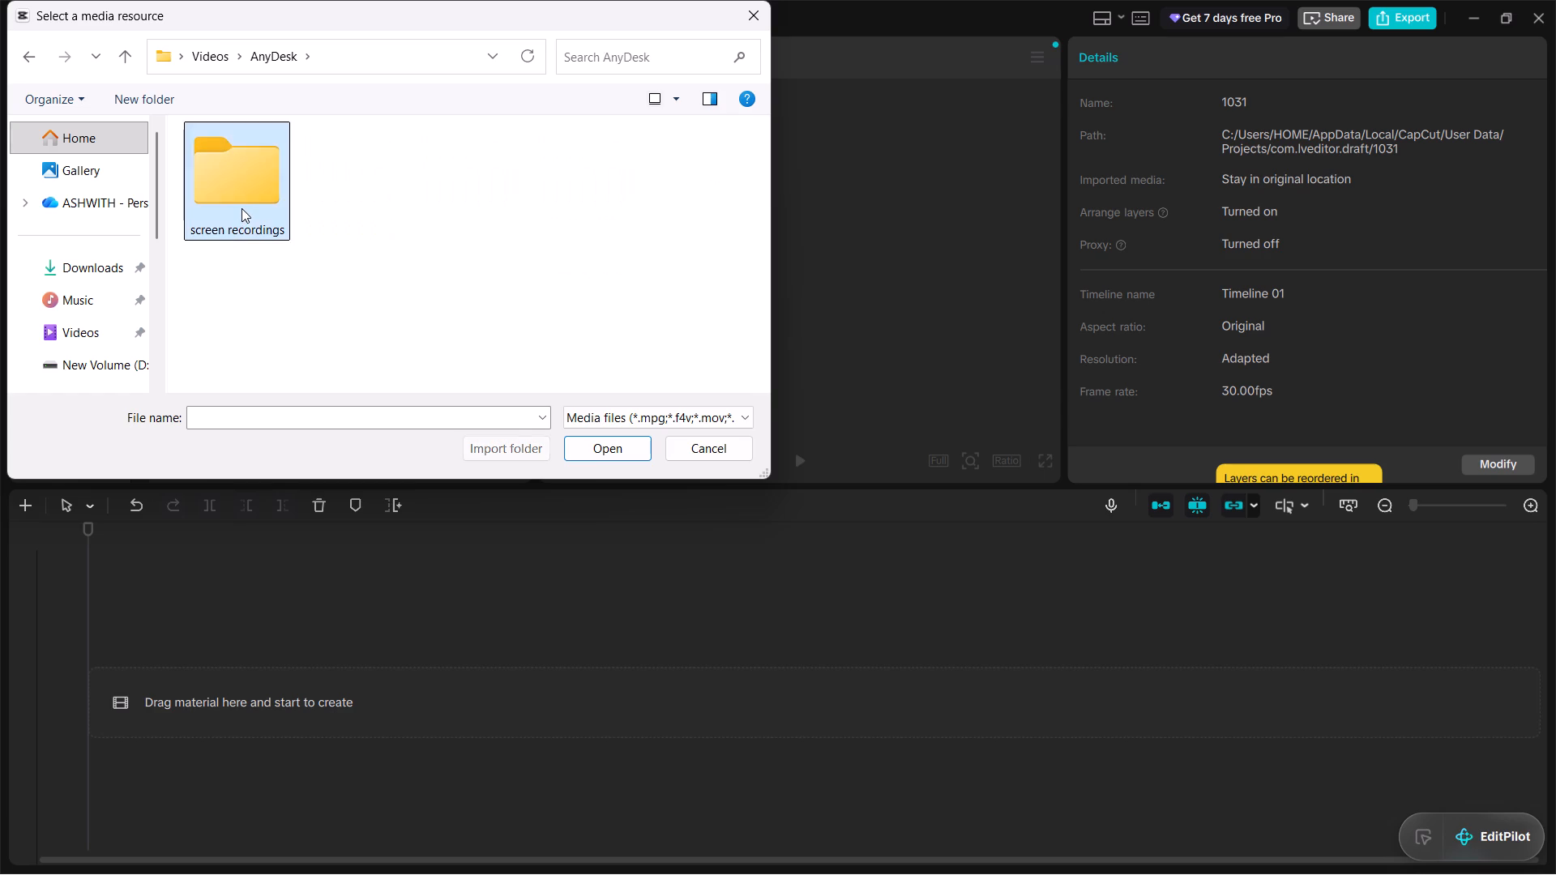
left_click_drag(118, 170, 145, 146)
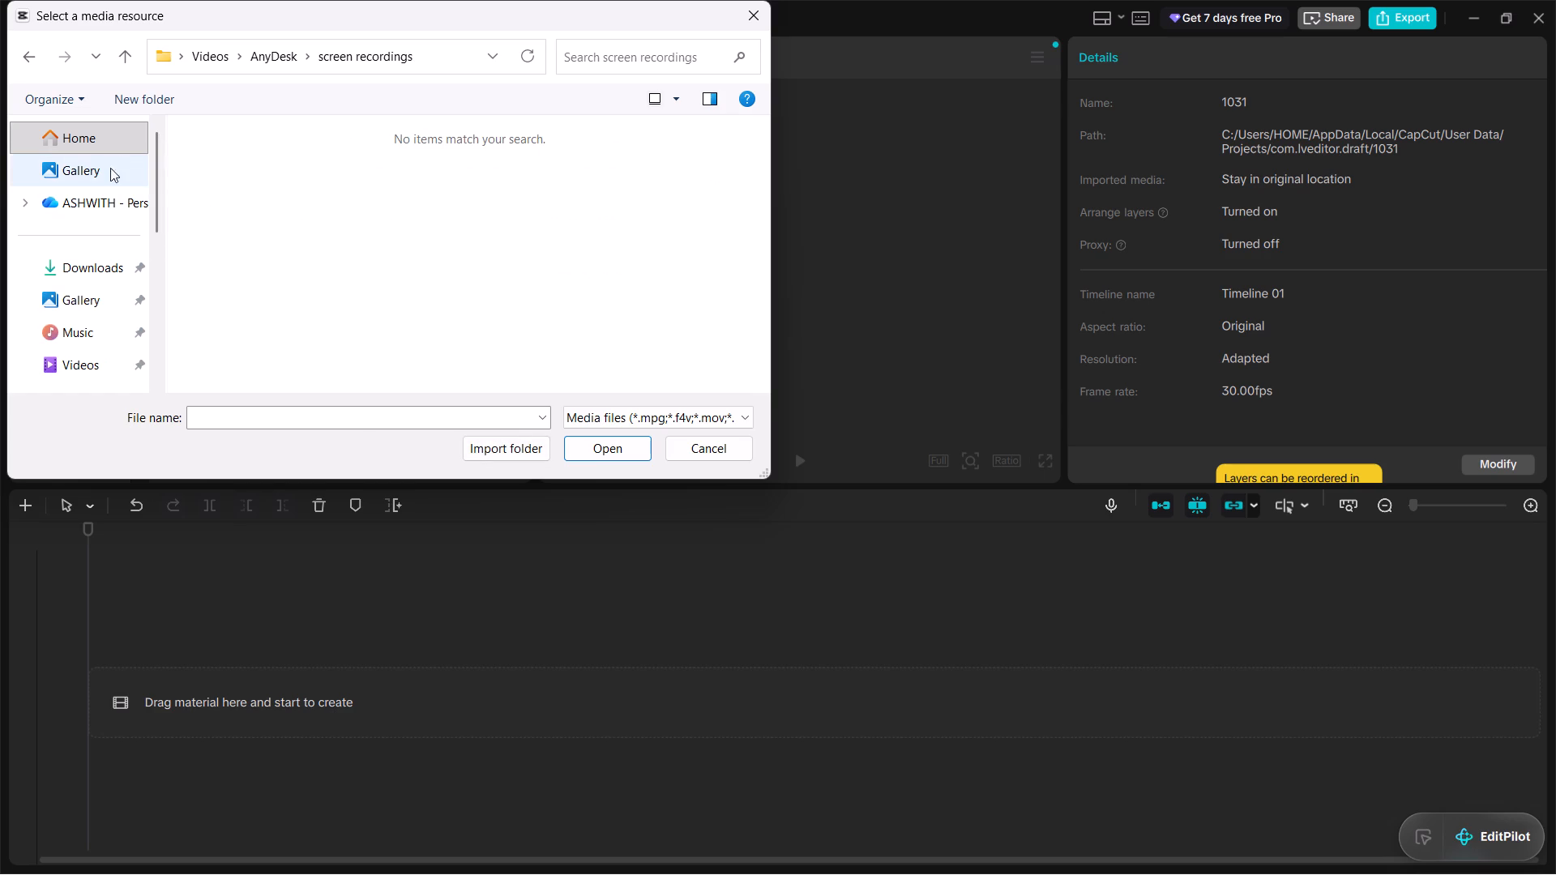
Find the image s1 in the Gallery and import it into the project media.
left_click(95, 181)
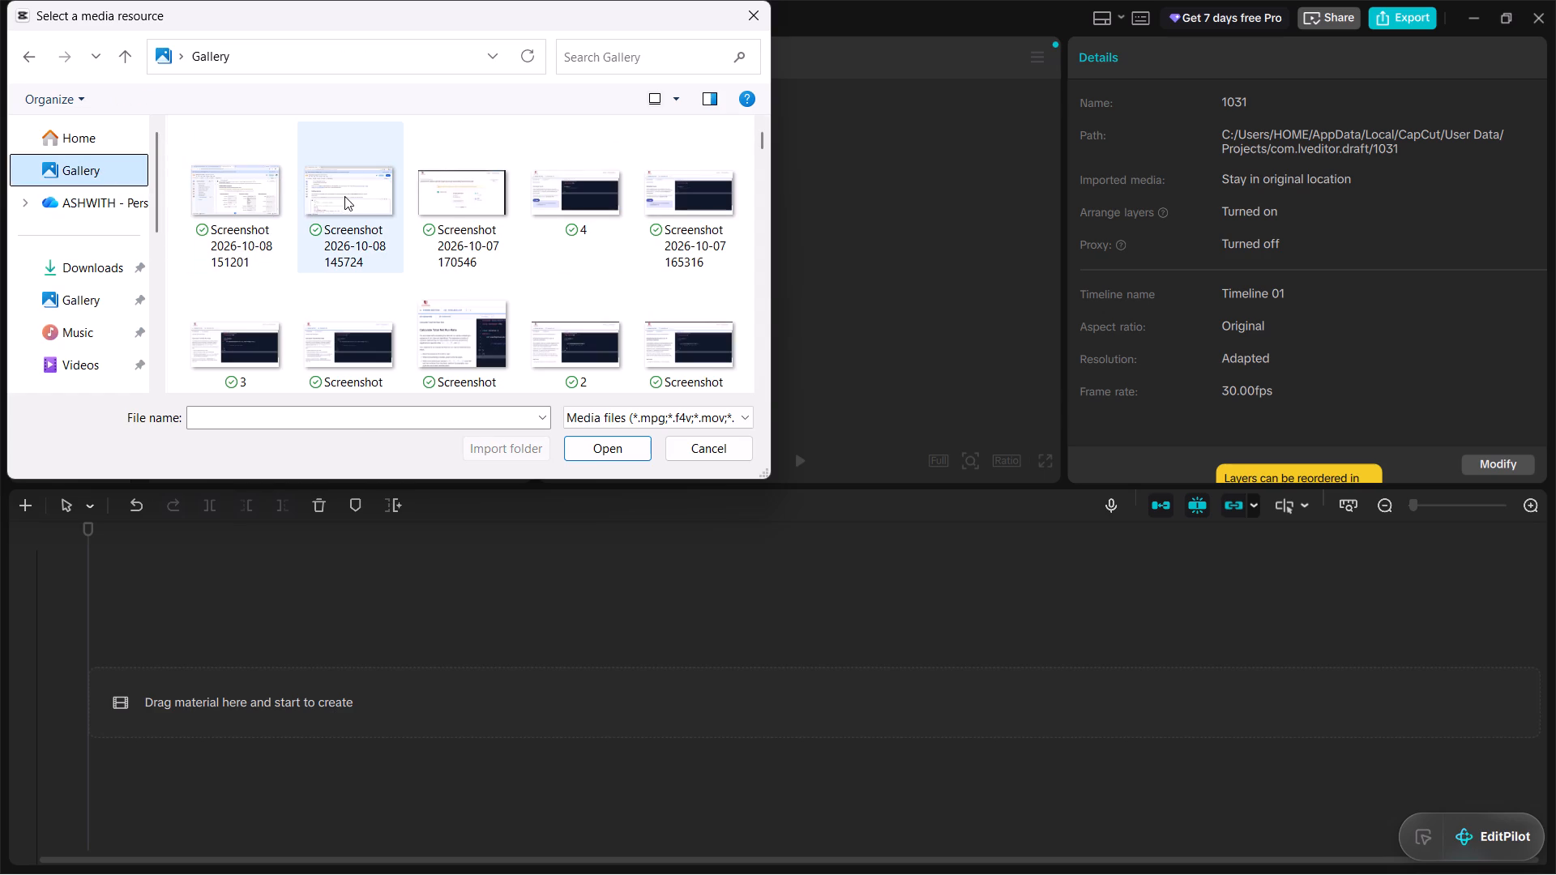
scroll(344, 196, "down", 15)
scroll(361, 192, "up", 2)
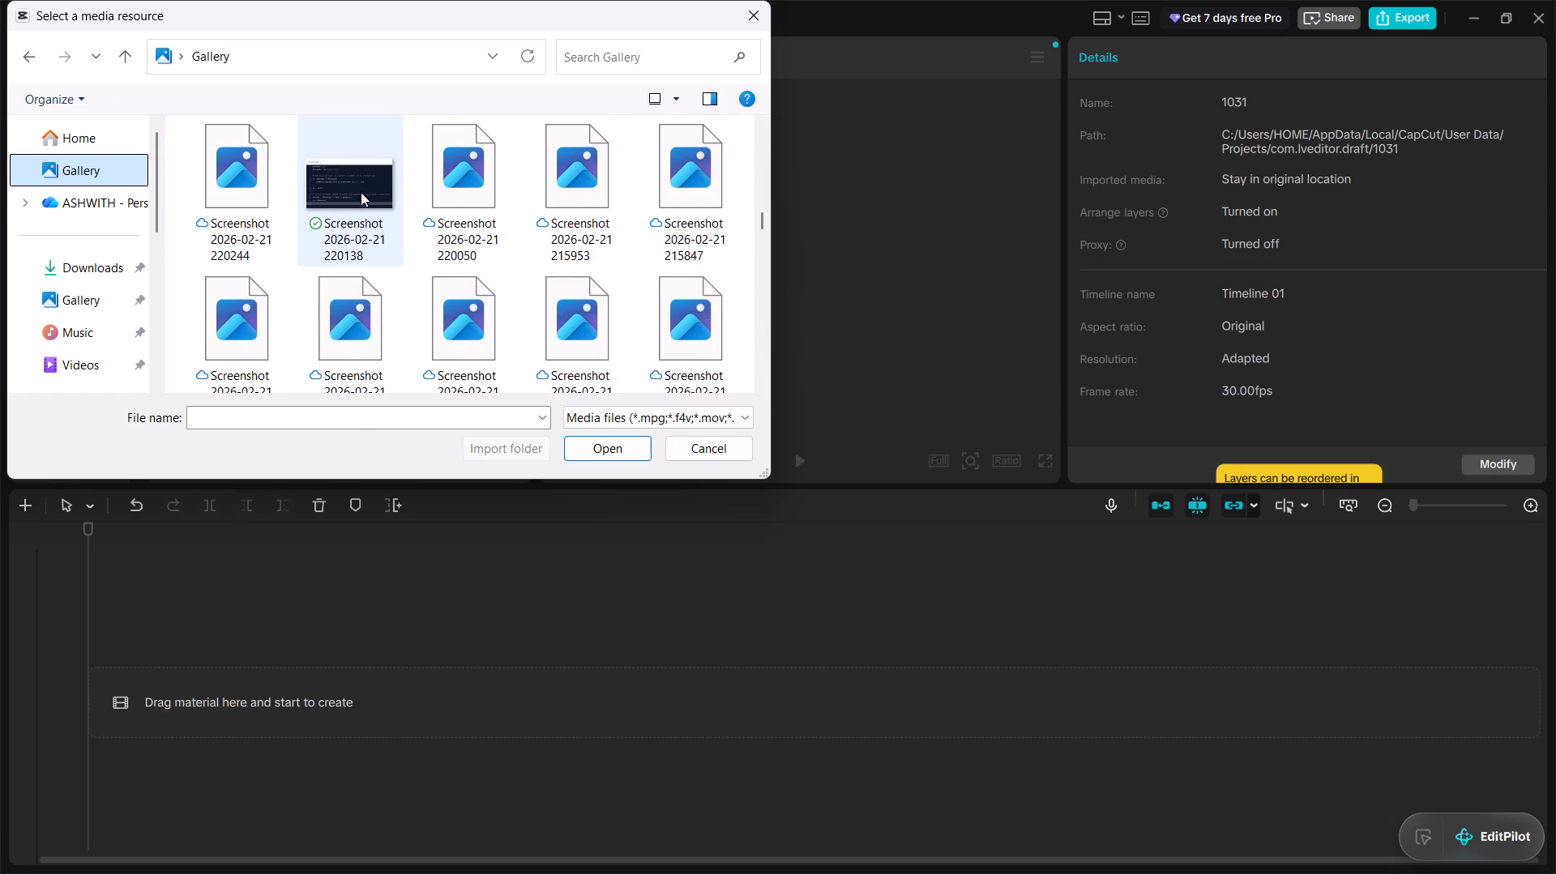
scroll(361, 192, "up", 3)
scroll(361, 192, "down", 14)
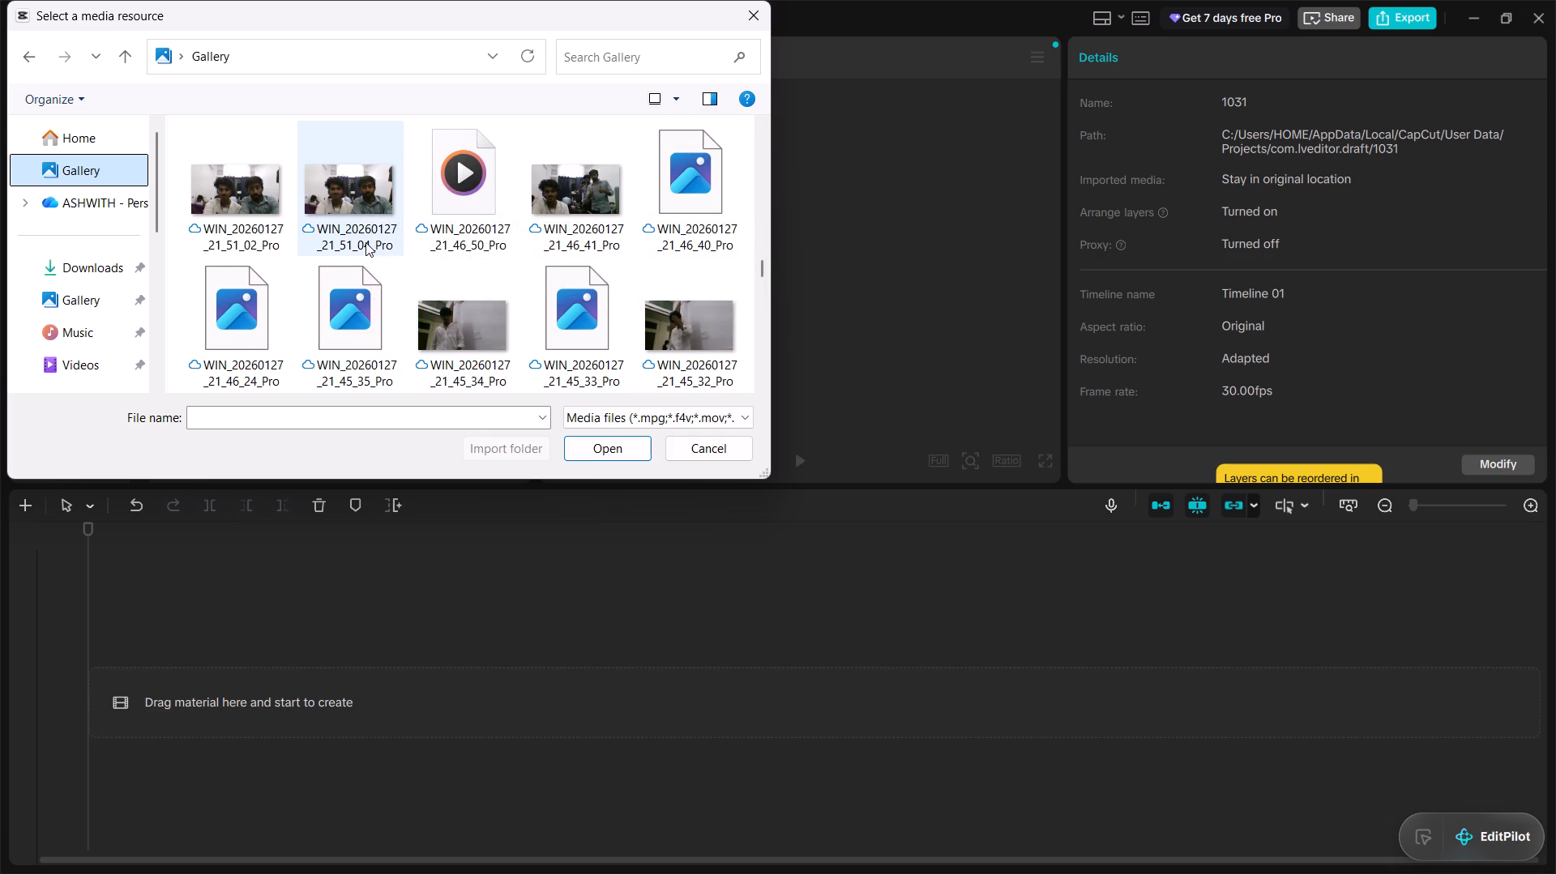
scroll(365, 242, "up", 2)
scroll(366, 240, "down", 3)
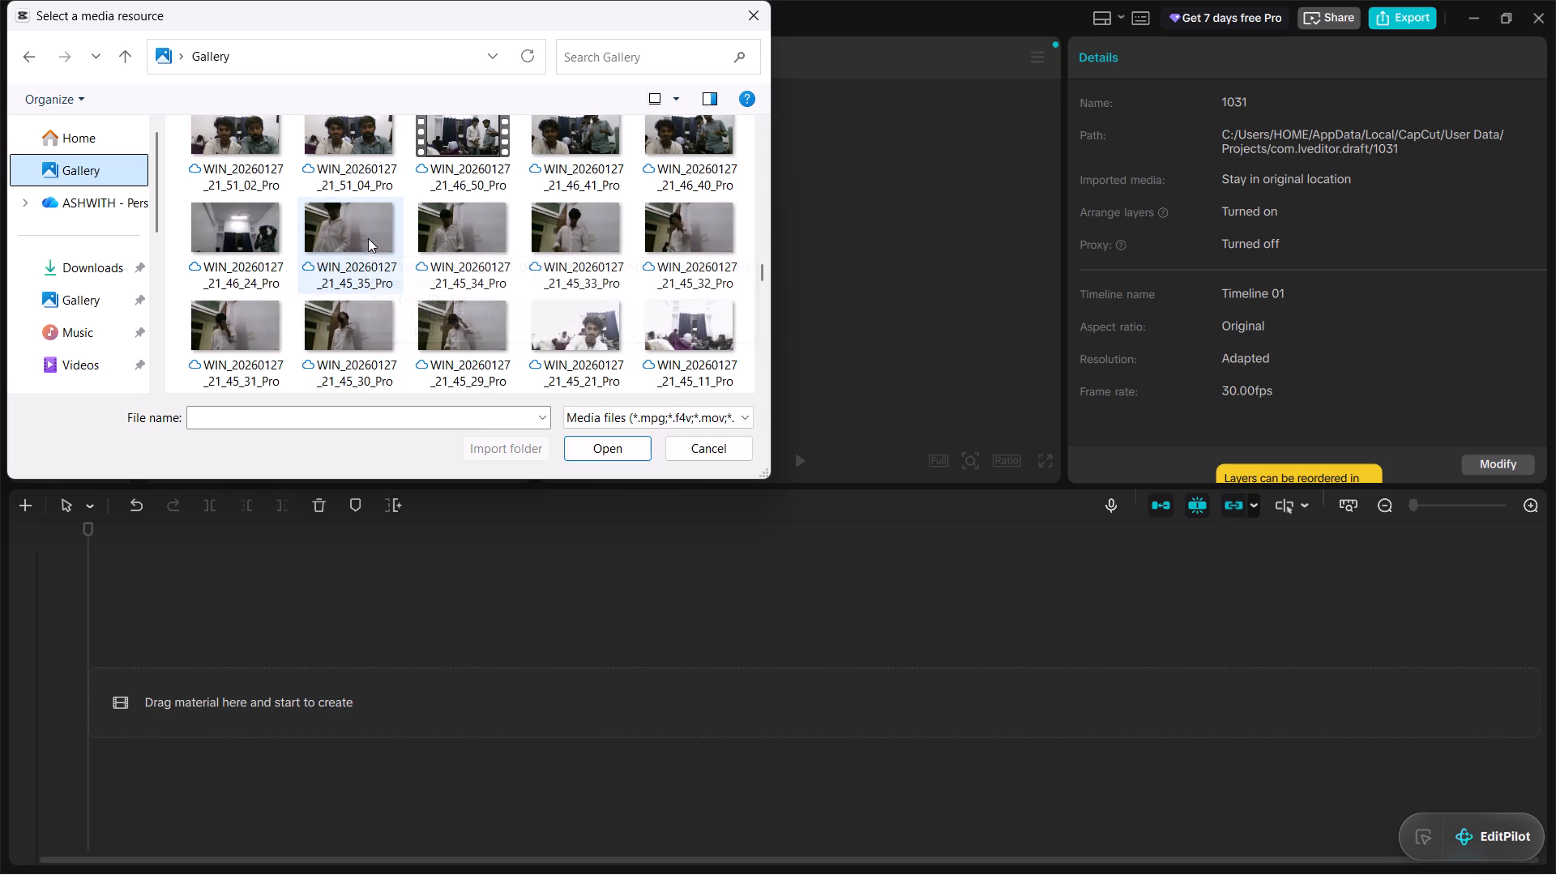
scroll(481, 227, "down", 2)
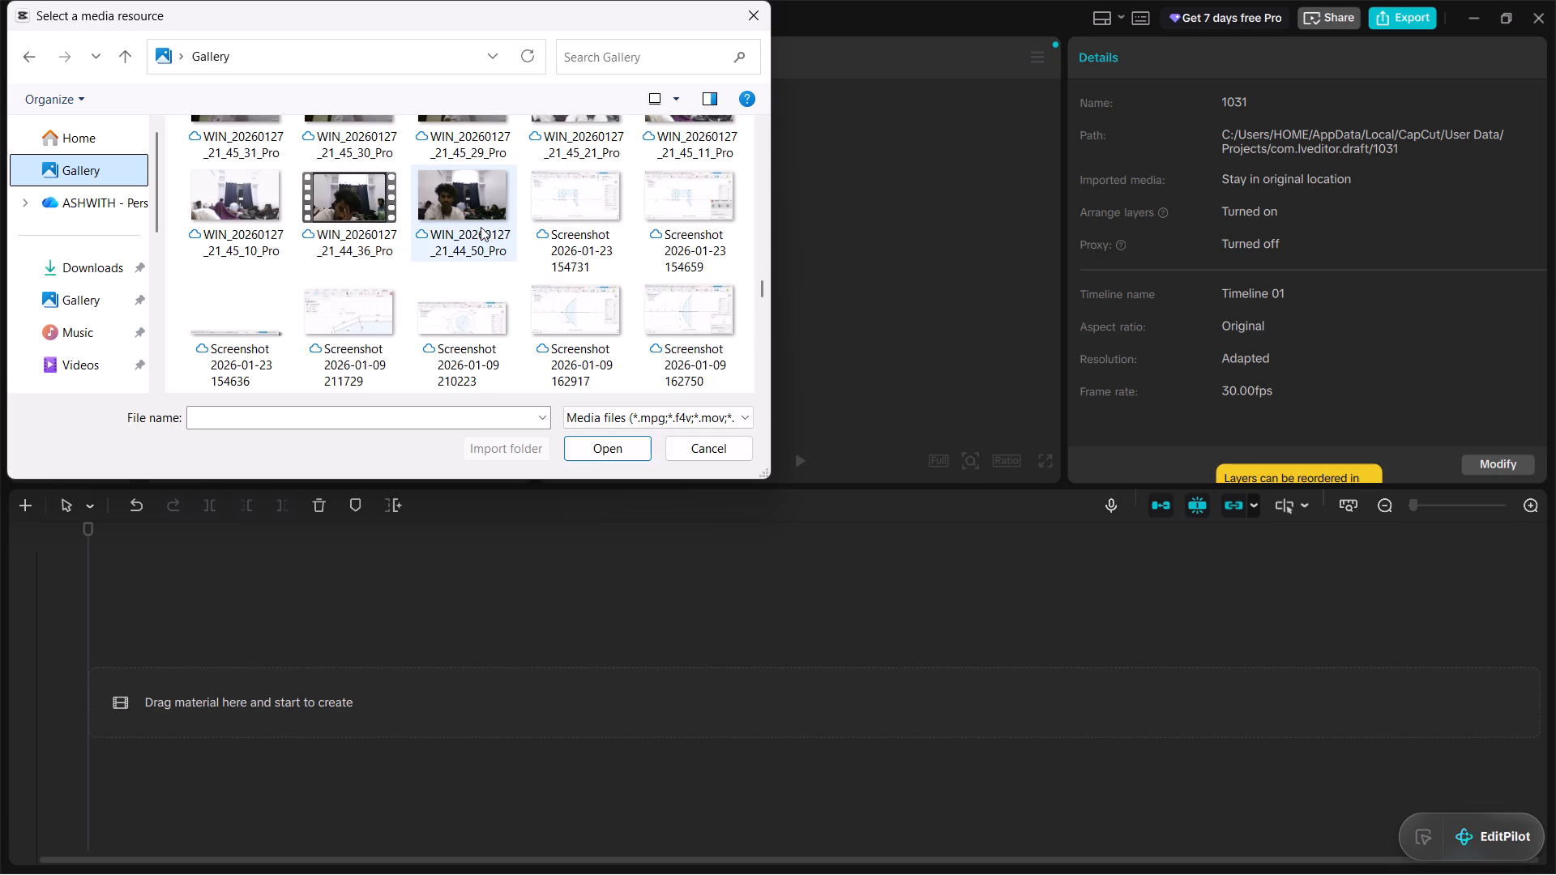
scroll(594, 224, "down", 2)
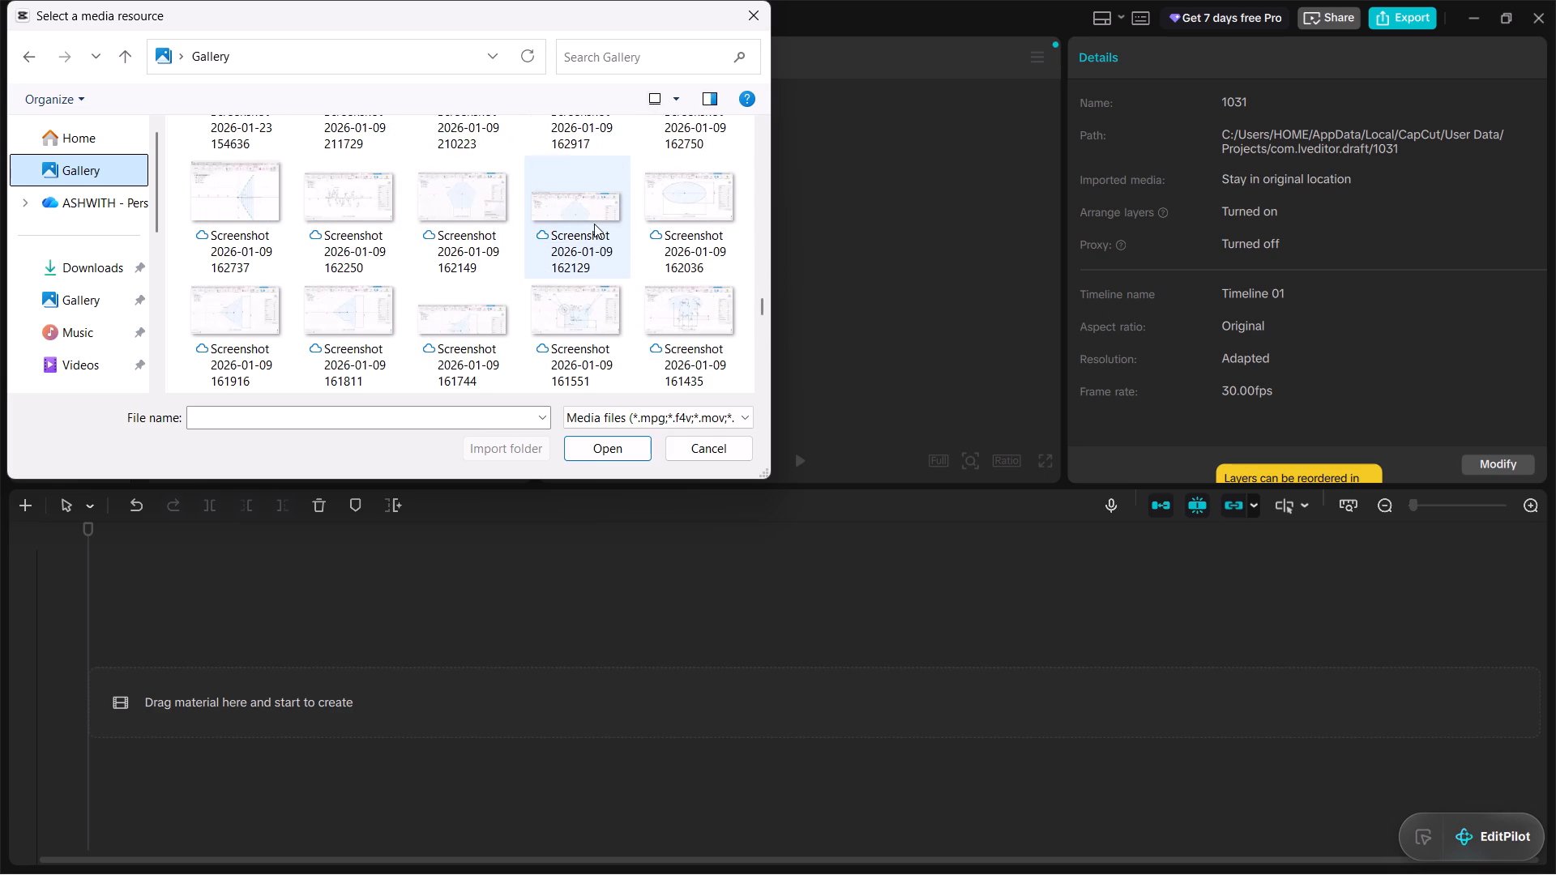
scroll(594, 224, "down", 6)
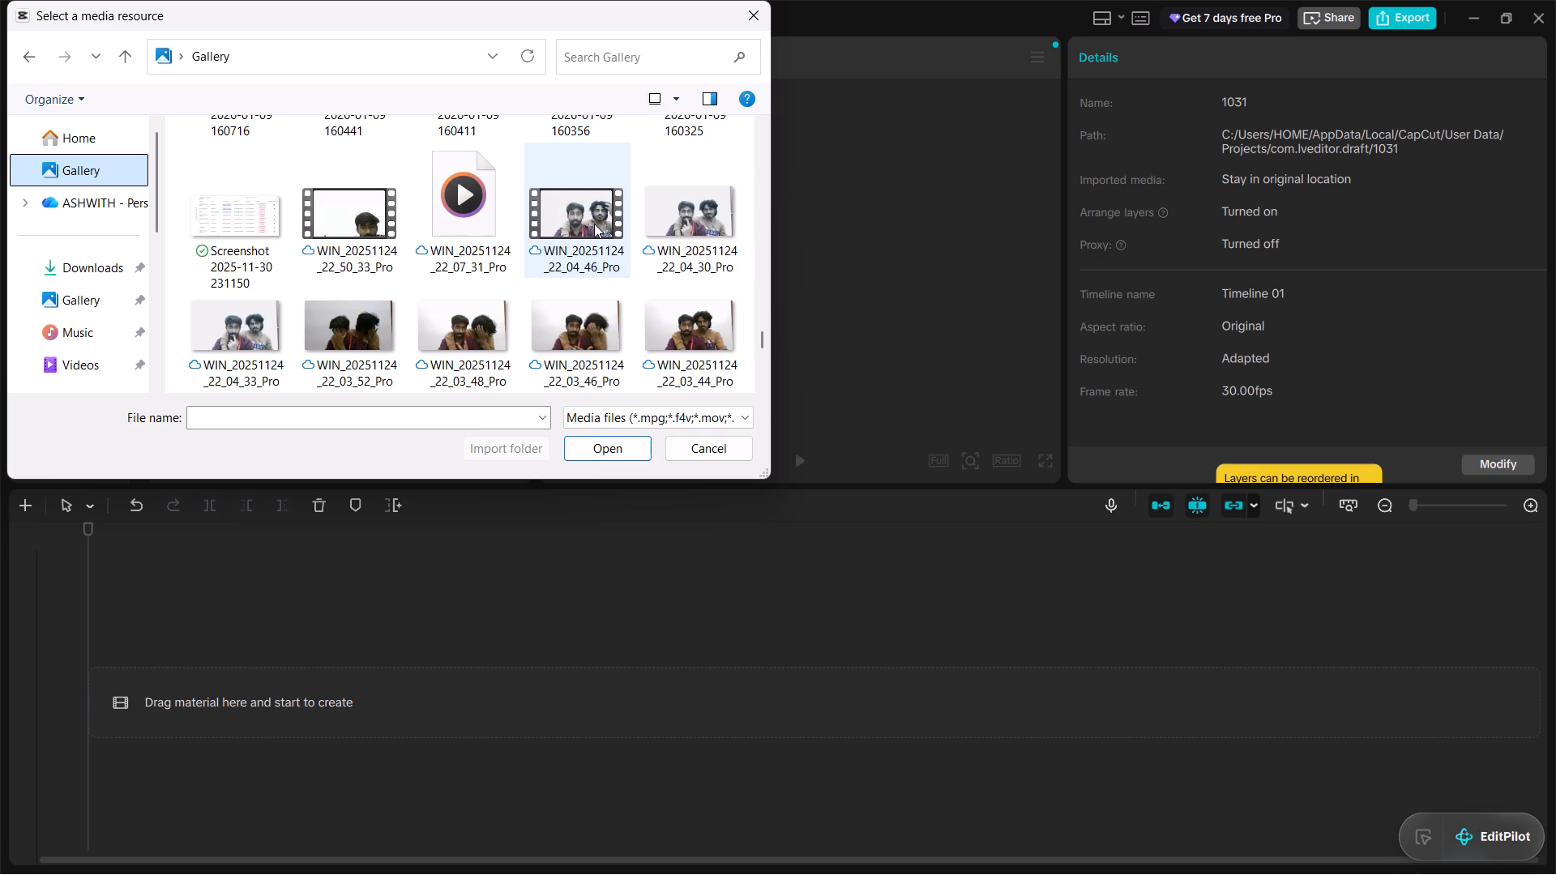
scroll(594, 224, "down", 2)
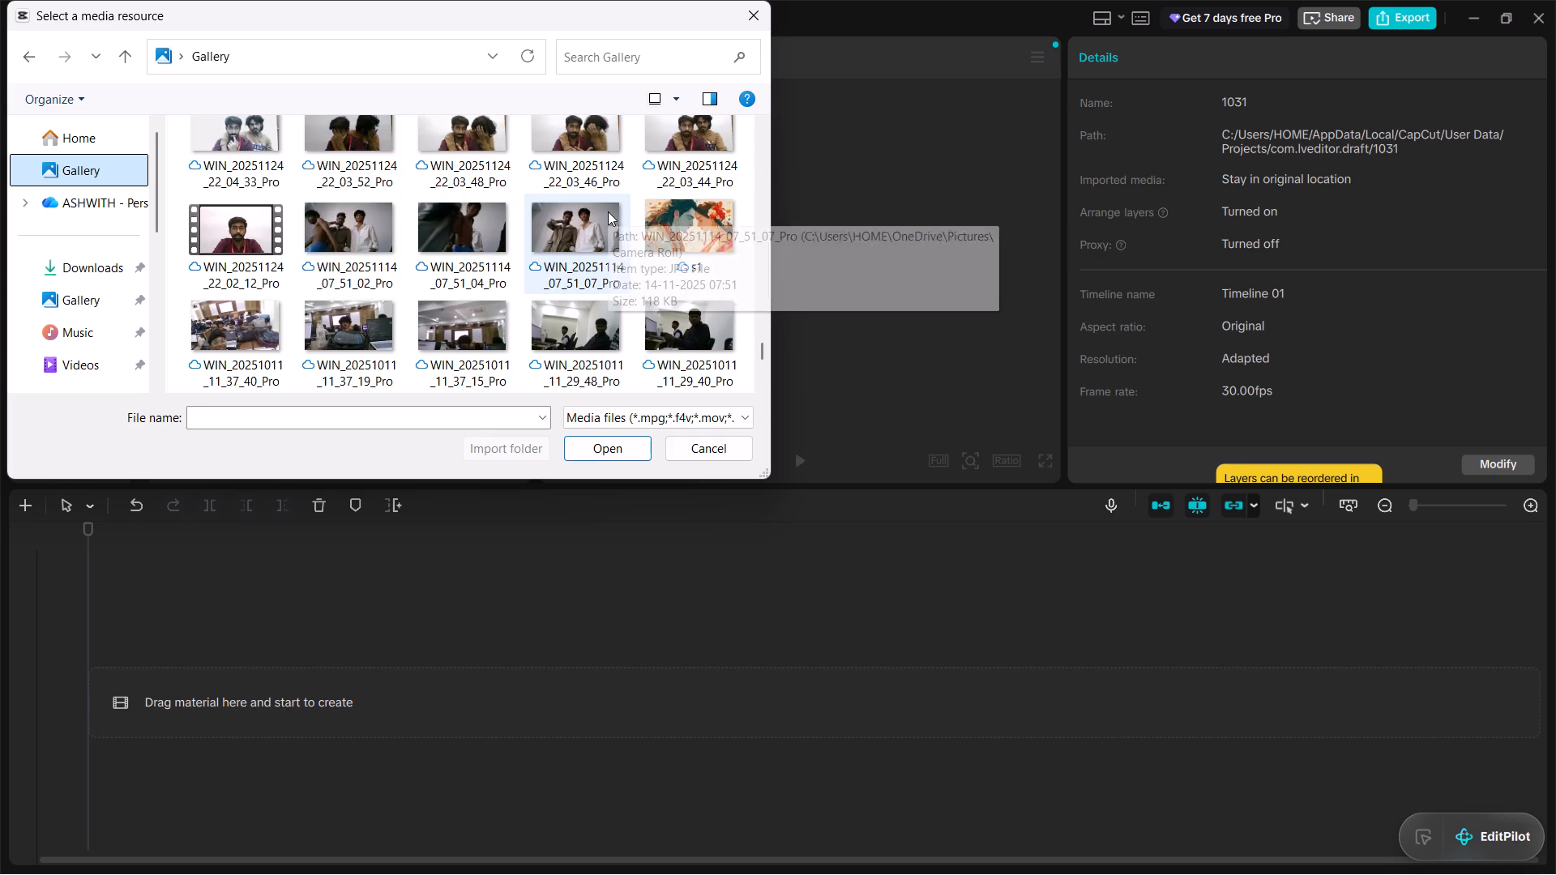
scroll(665, 214, "down", 1)
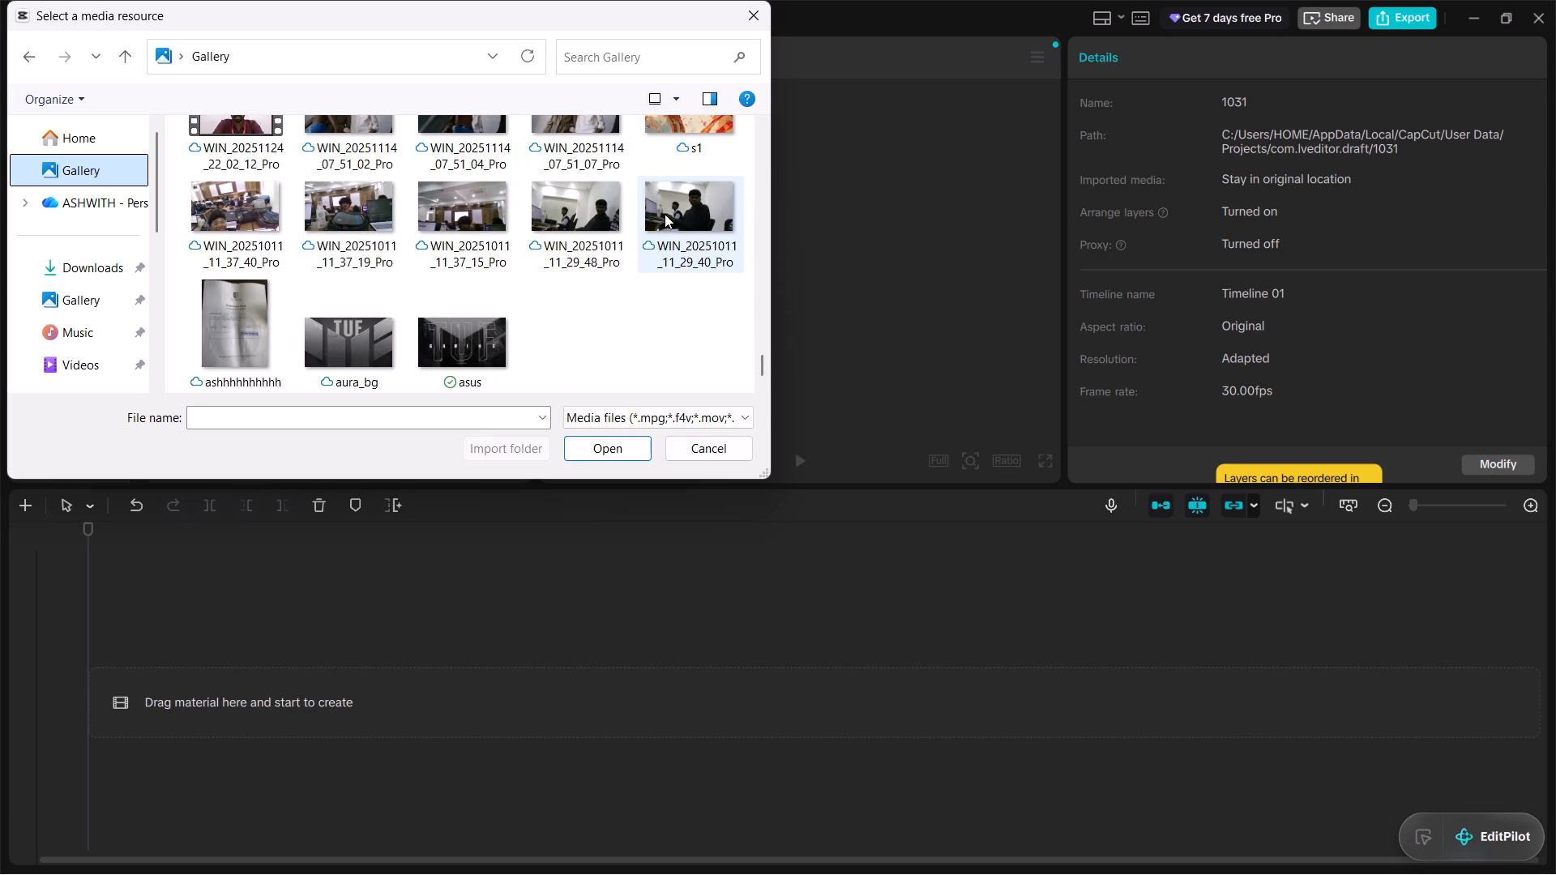
scroll(665, 214, "up", 1)
left_click(671, 170)
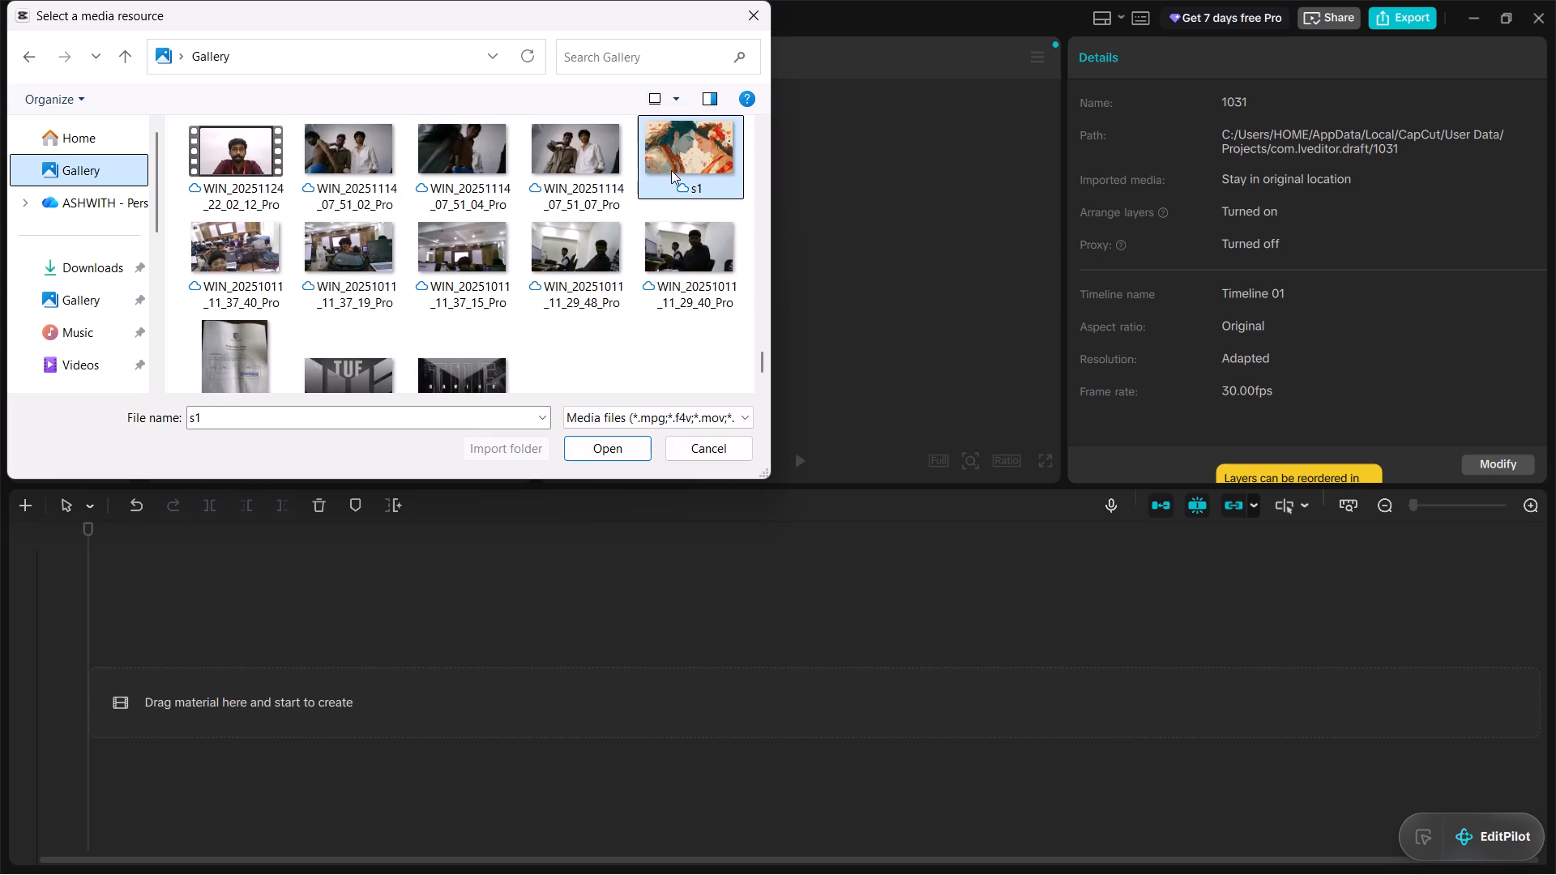
double_click(676, 169)
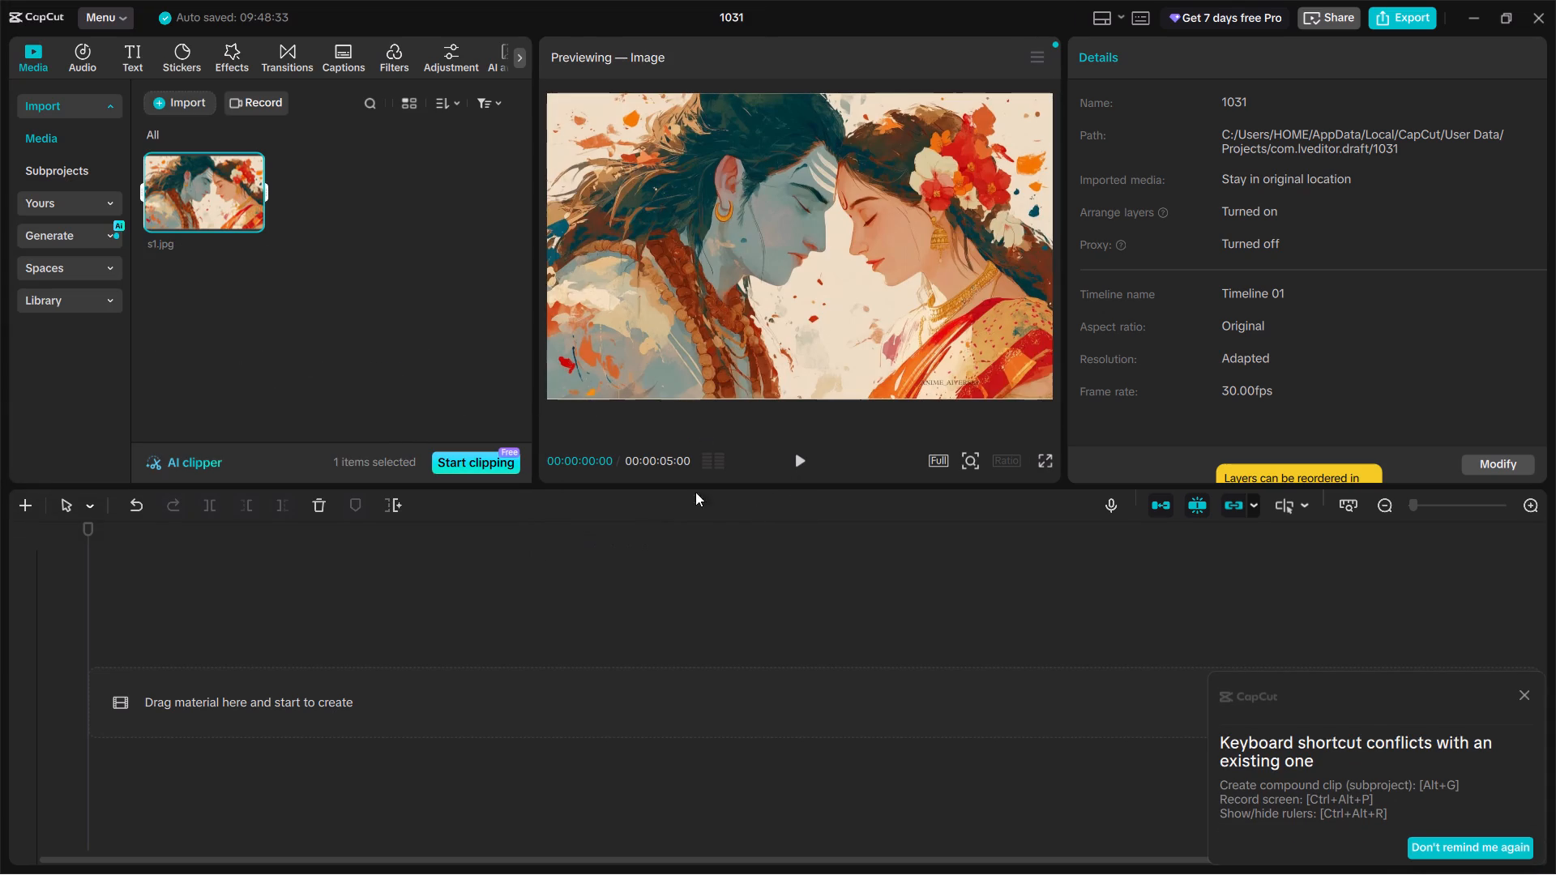
Play the preview of the imported s1.jpg image and pause it partway.
left_click(800, 463)
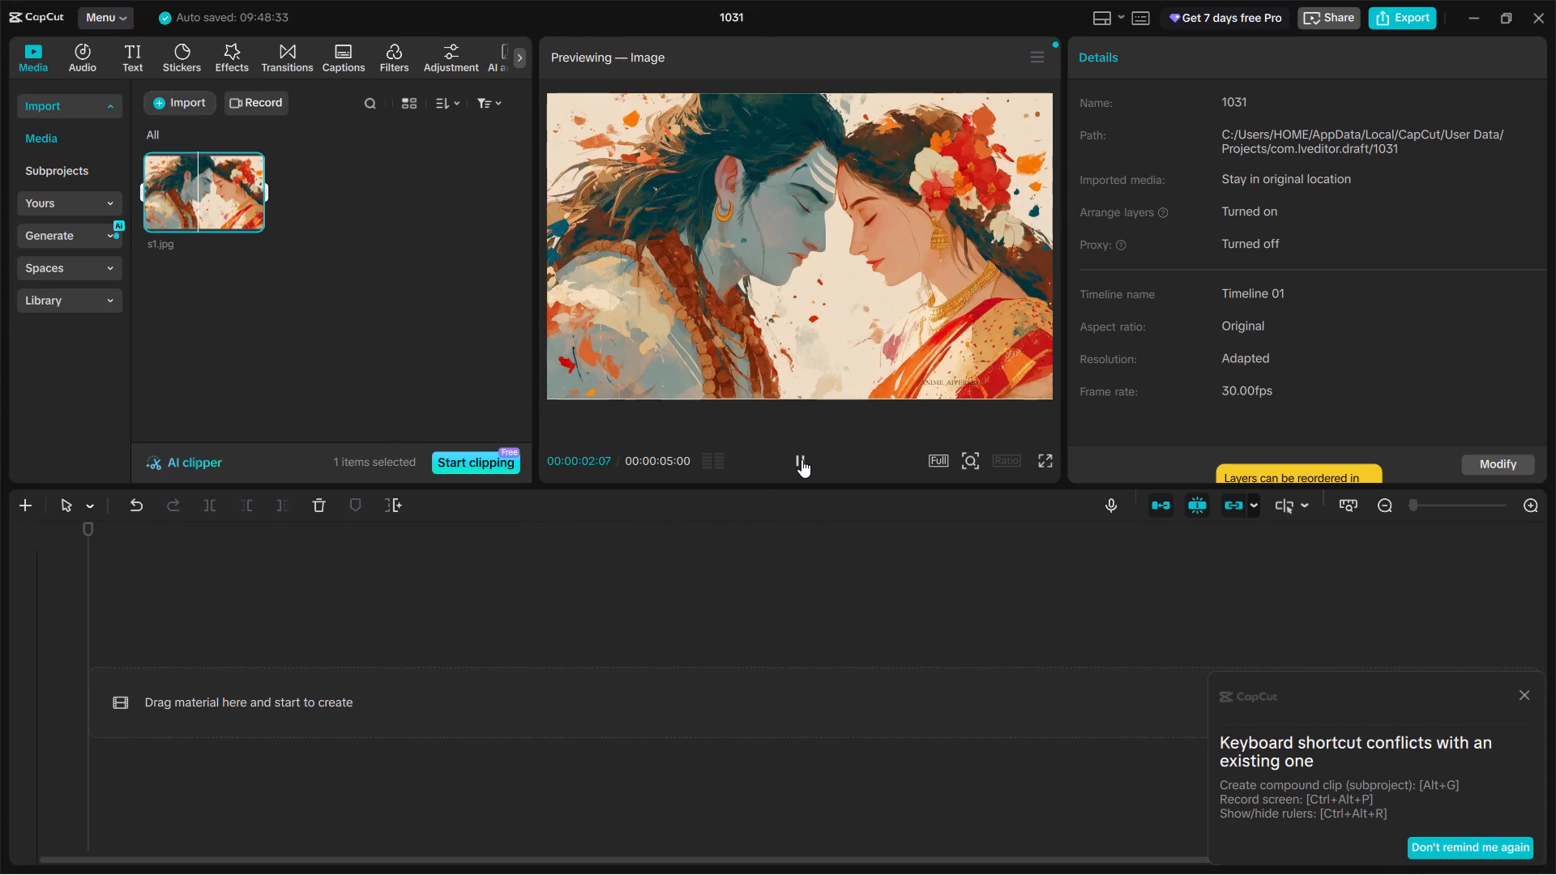
left_click(802, 459)
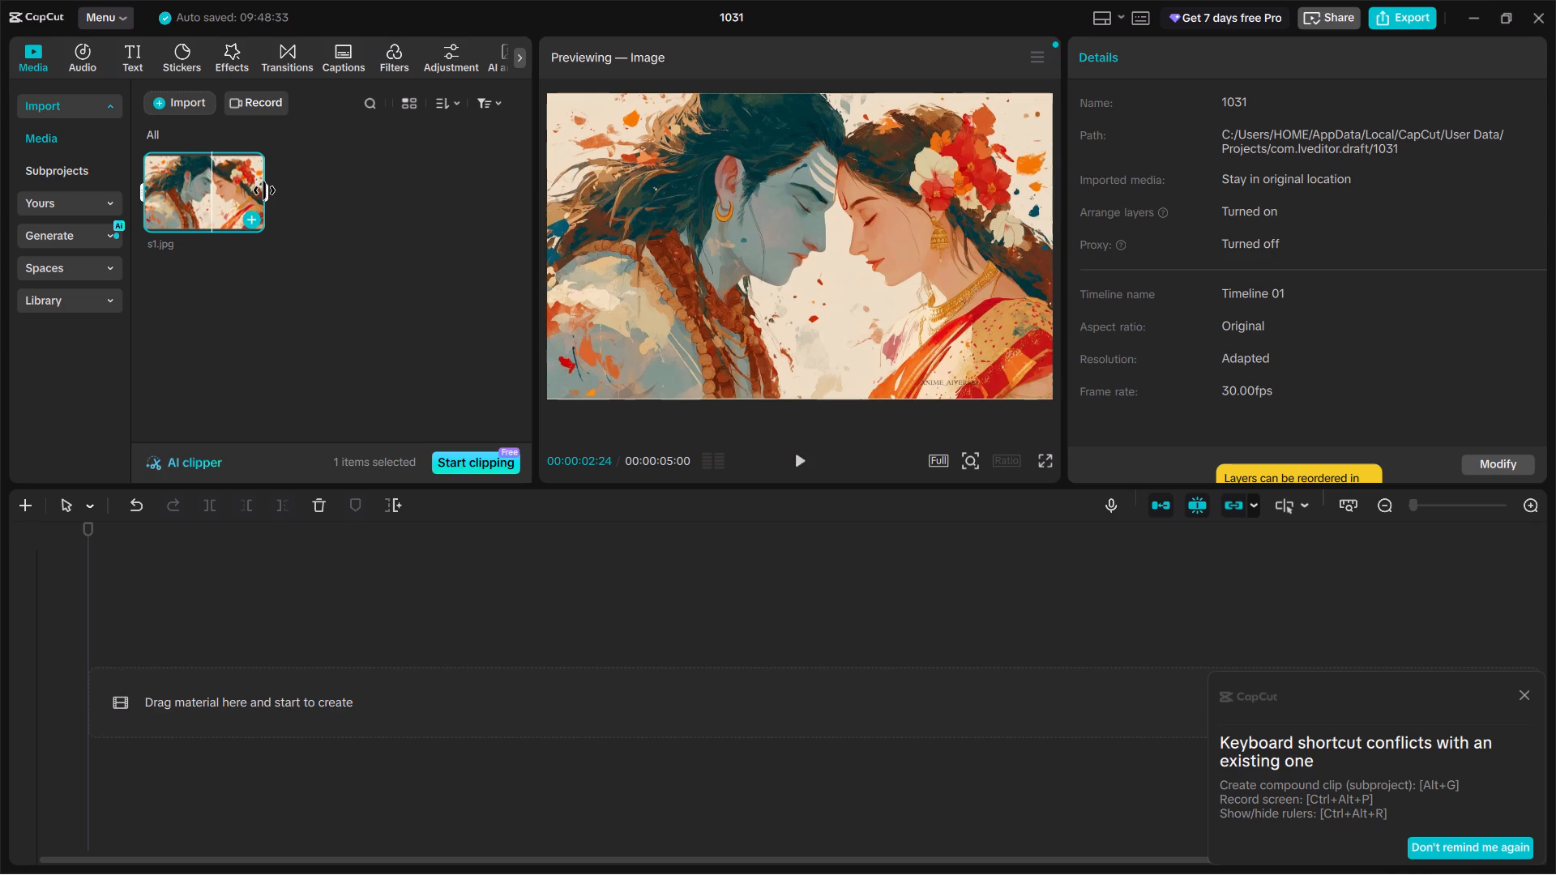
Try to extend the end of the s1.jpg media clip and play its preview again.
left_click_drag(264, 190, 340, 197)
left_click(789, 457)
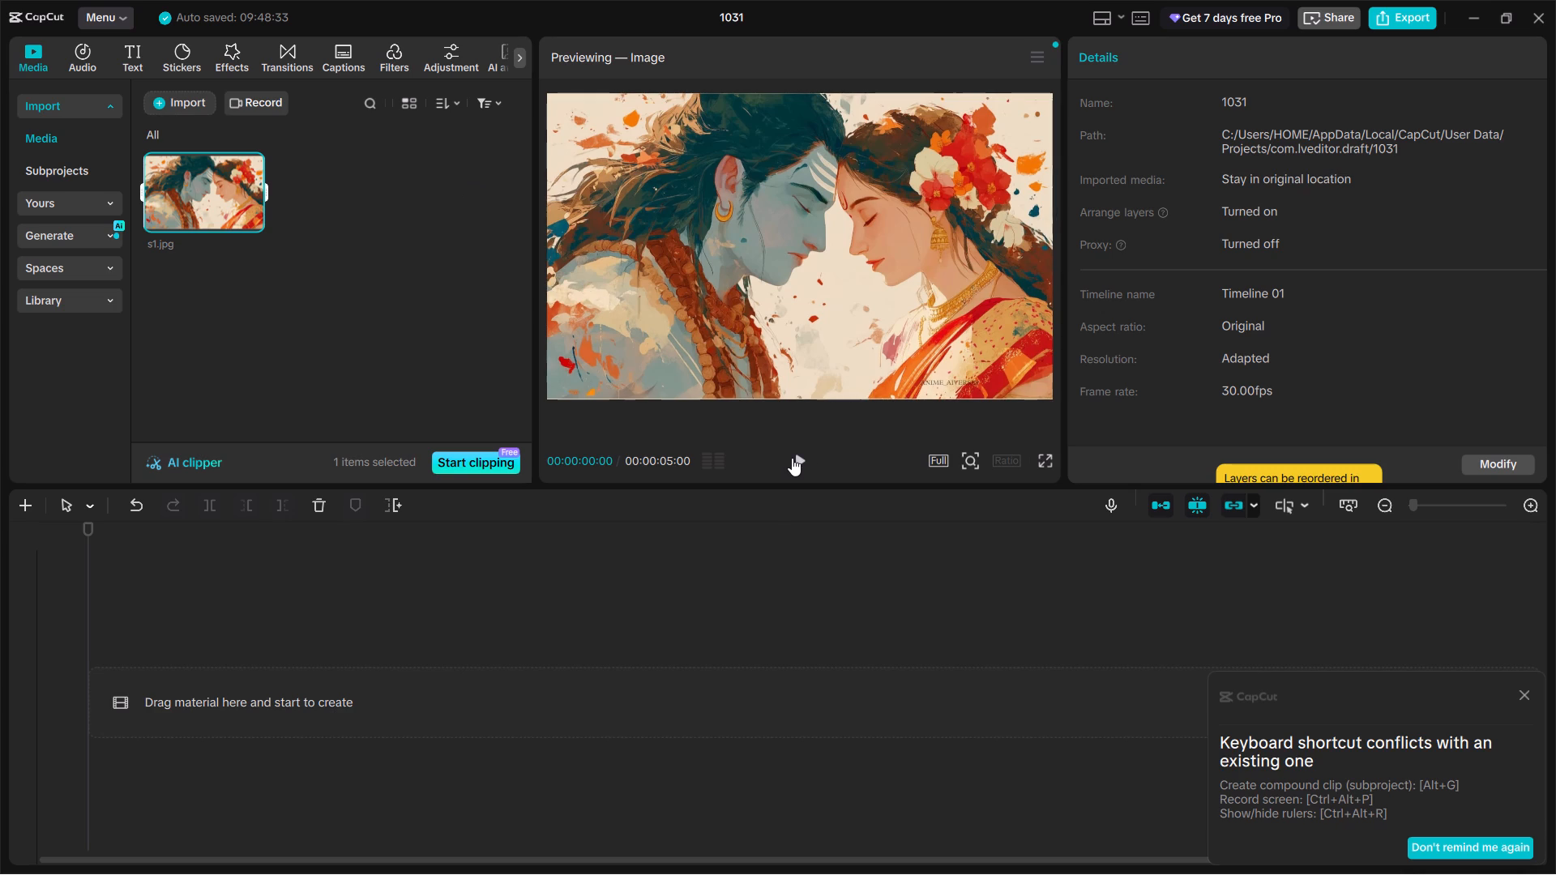
Play the preview of the s1.jpg image briefly and pause it.
left_click(795, 458)
left_click(797, 458)
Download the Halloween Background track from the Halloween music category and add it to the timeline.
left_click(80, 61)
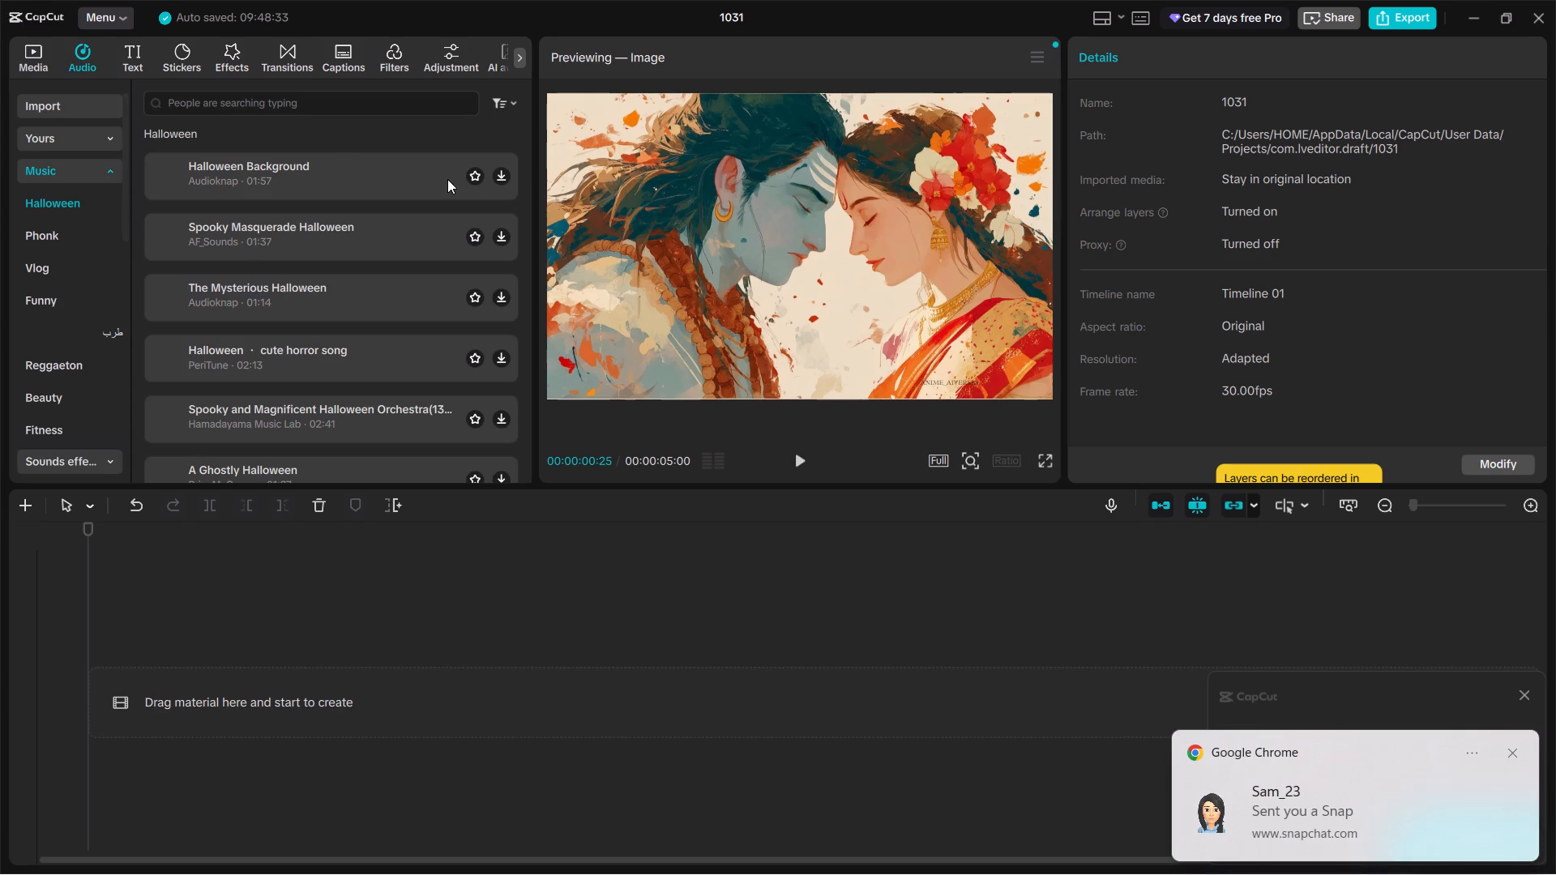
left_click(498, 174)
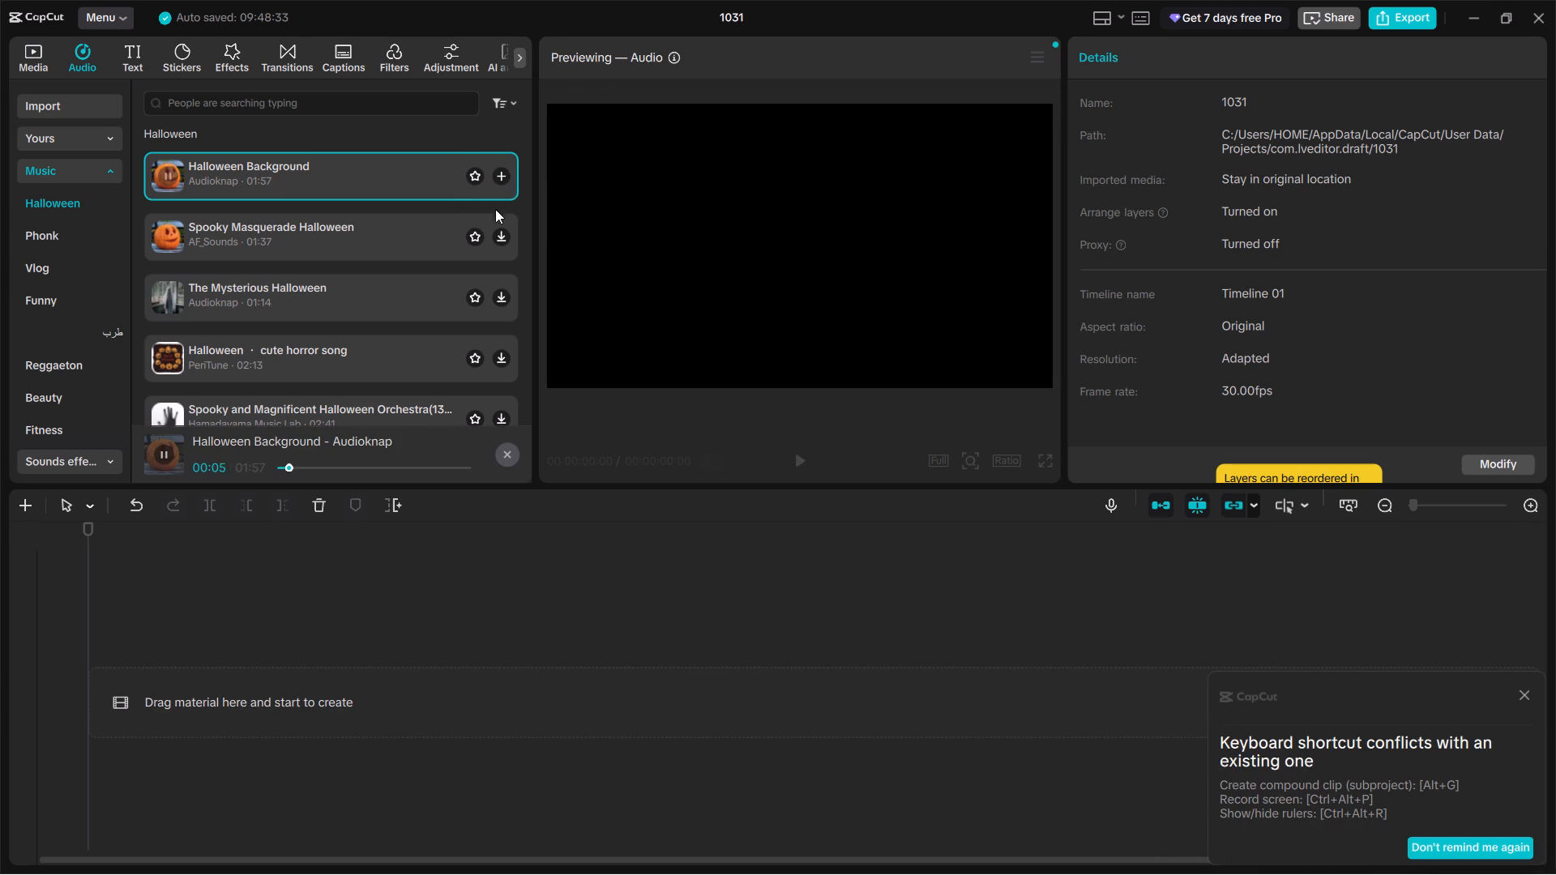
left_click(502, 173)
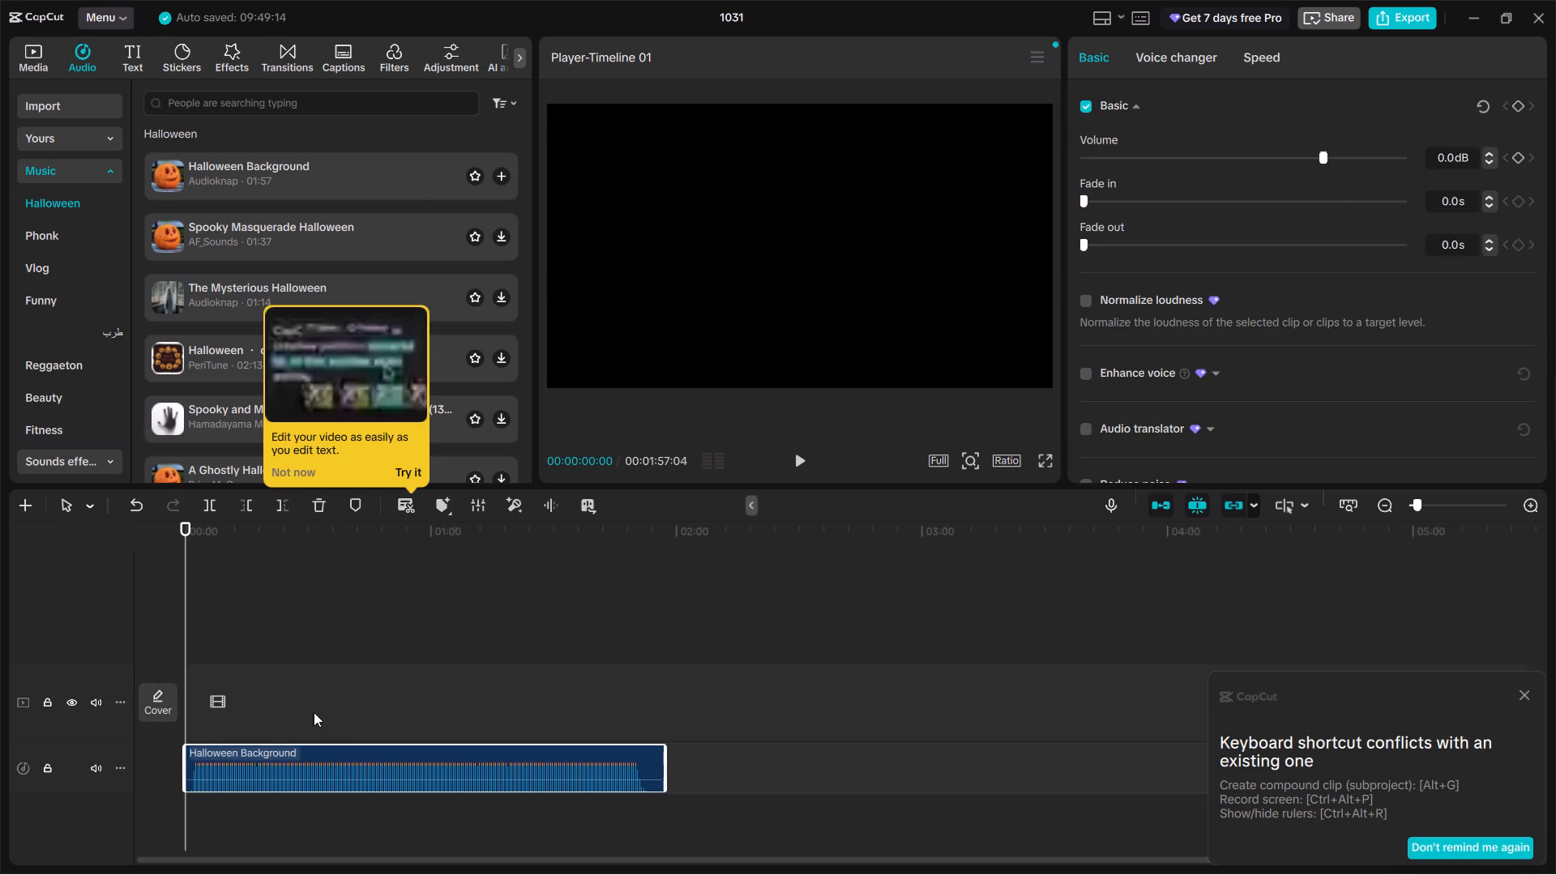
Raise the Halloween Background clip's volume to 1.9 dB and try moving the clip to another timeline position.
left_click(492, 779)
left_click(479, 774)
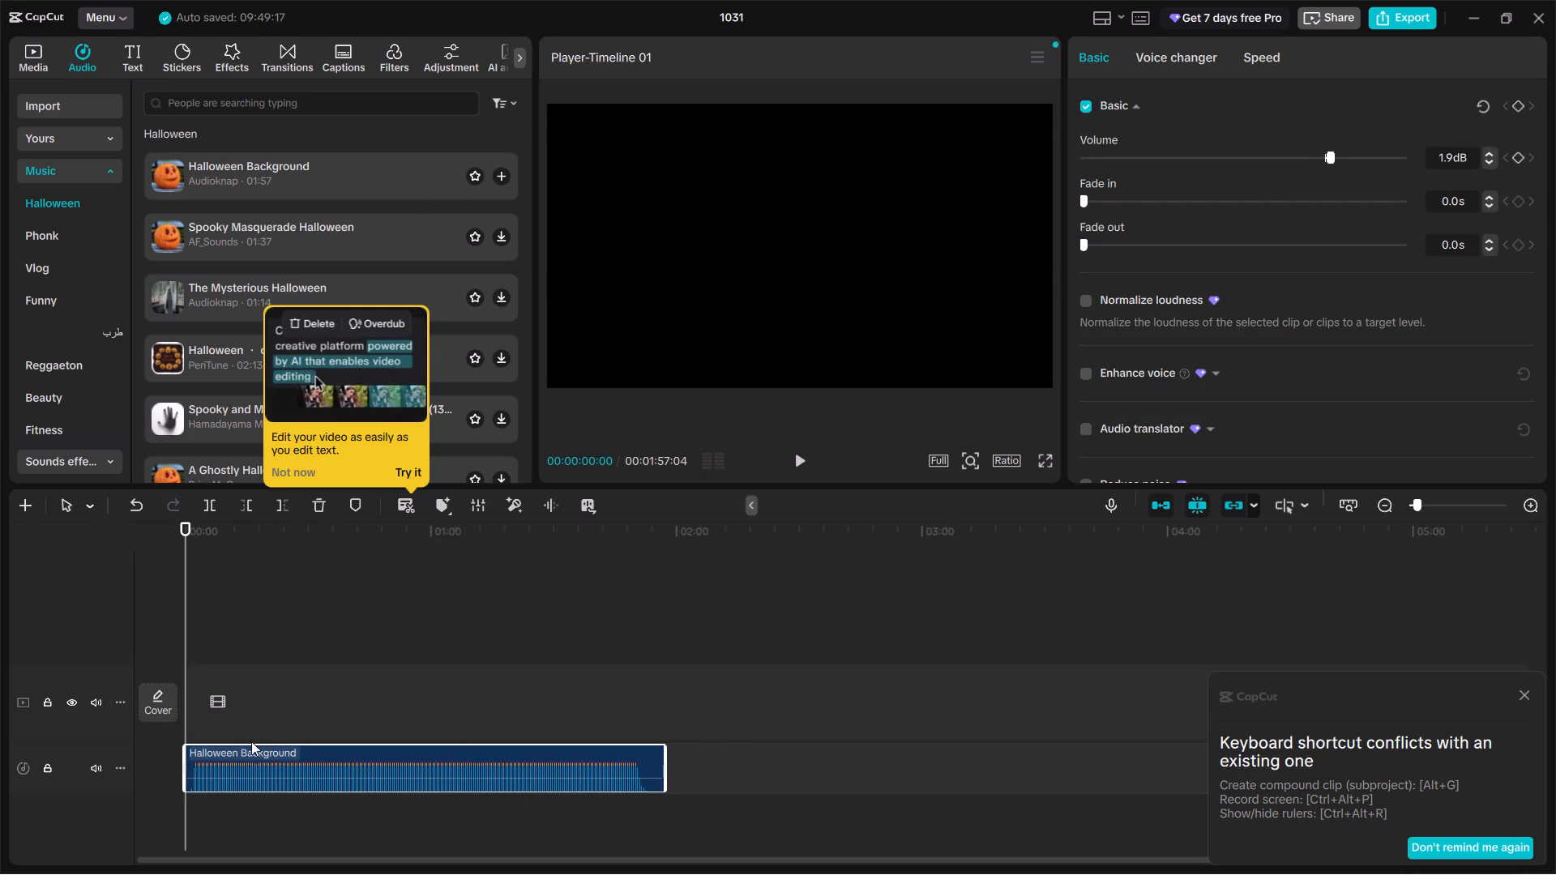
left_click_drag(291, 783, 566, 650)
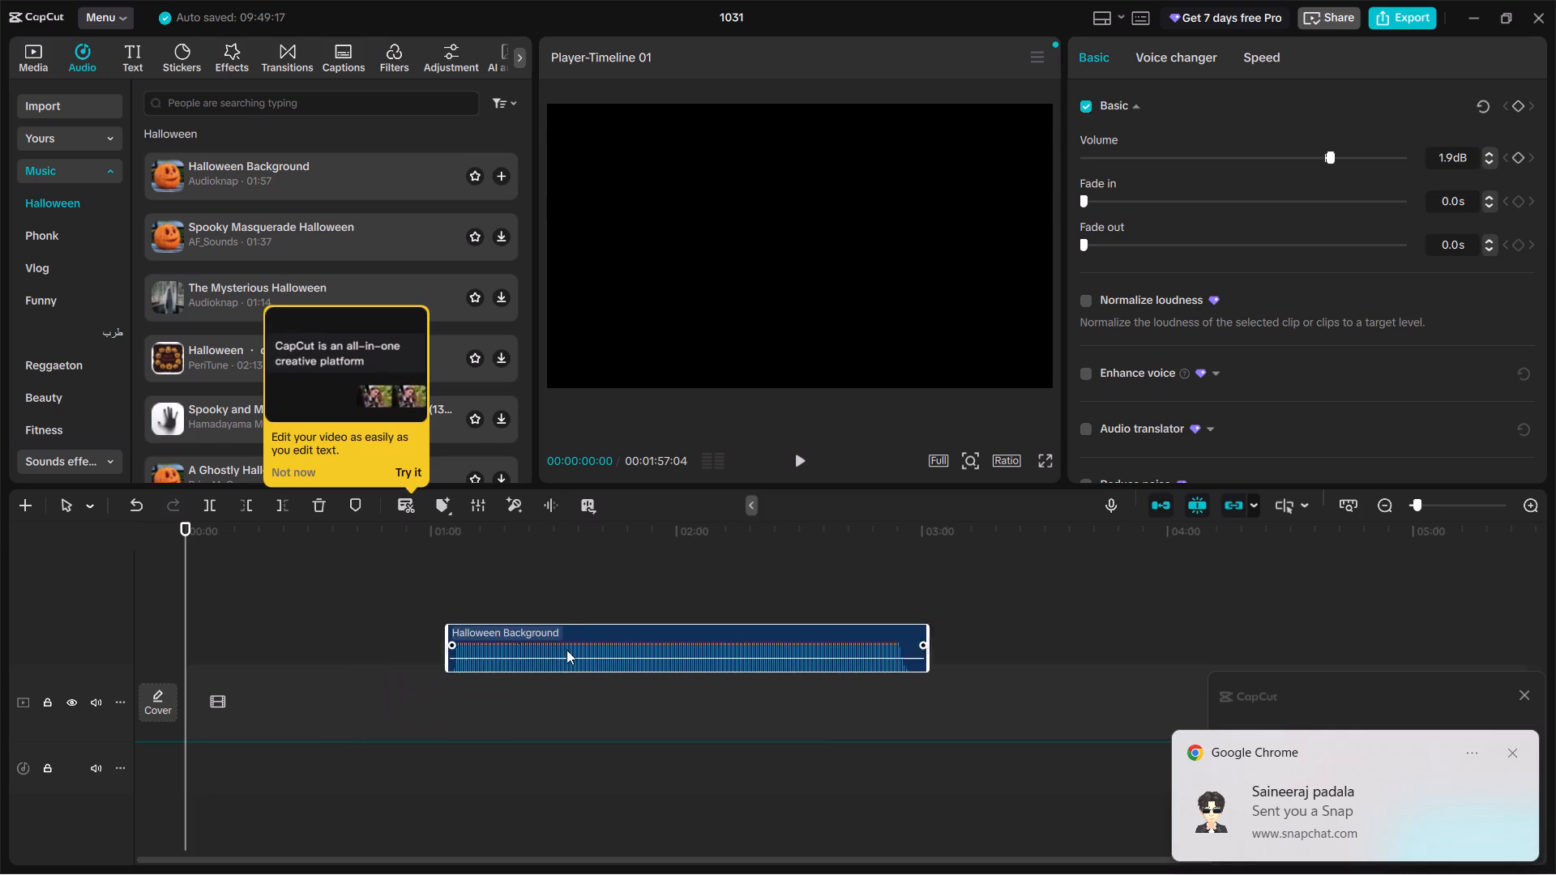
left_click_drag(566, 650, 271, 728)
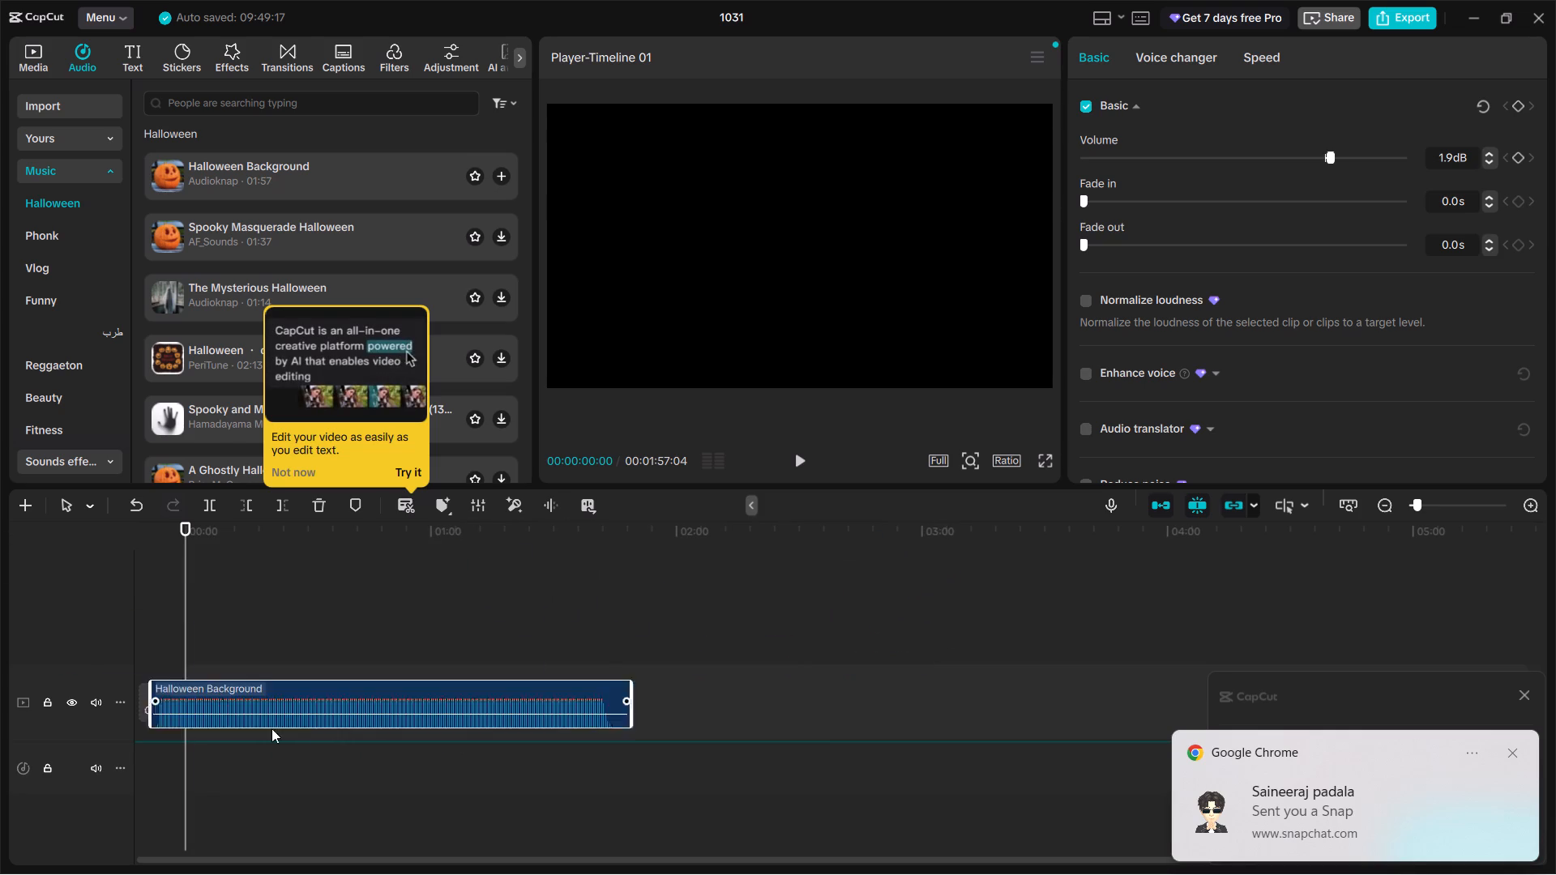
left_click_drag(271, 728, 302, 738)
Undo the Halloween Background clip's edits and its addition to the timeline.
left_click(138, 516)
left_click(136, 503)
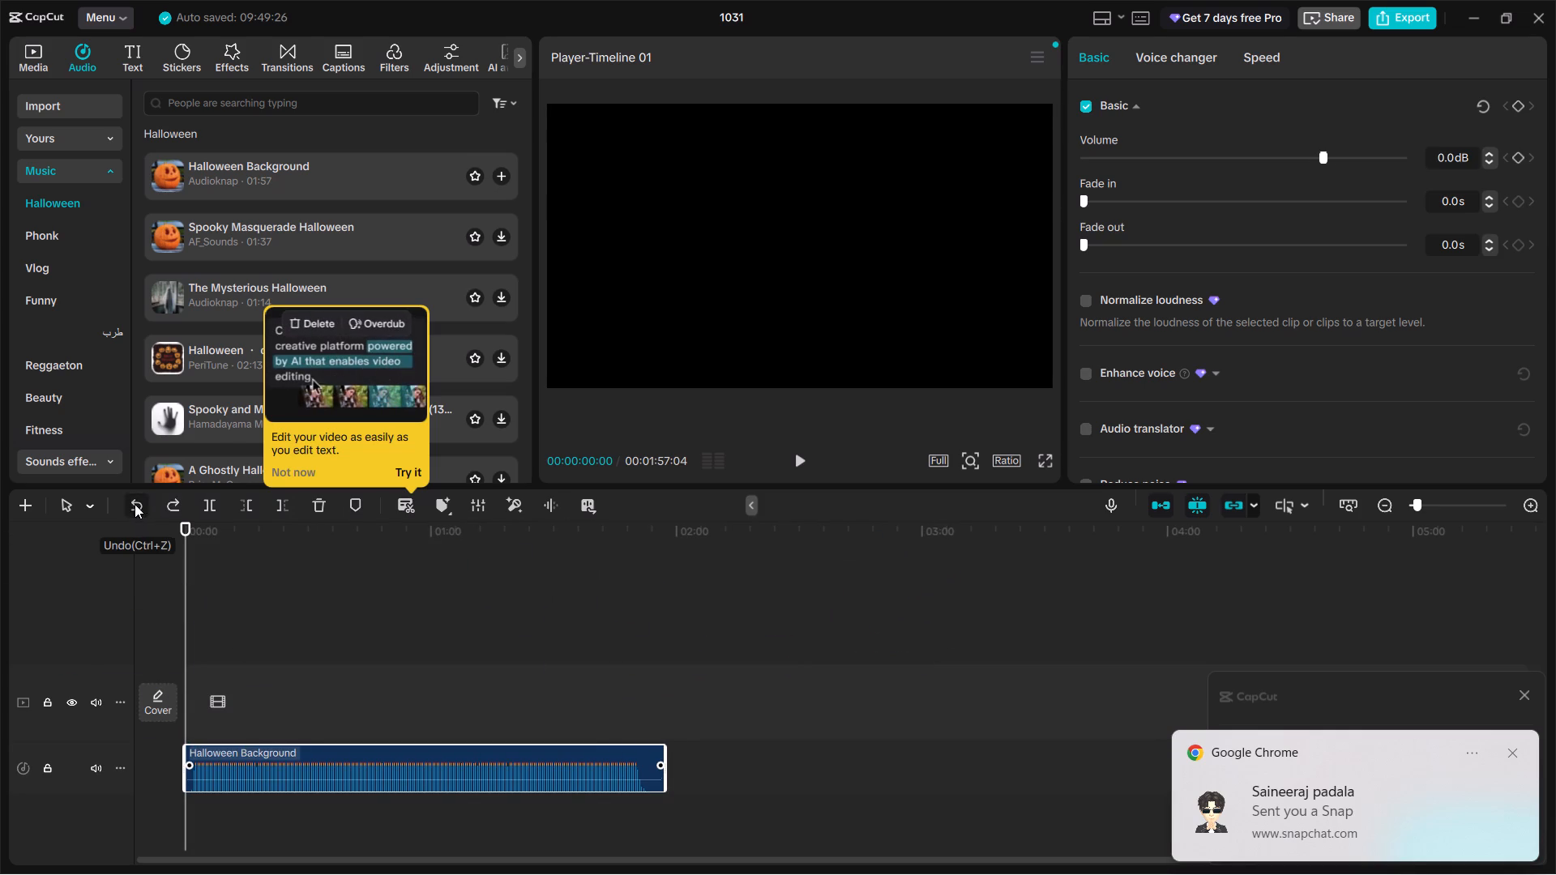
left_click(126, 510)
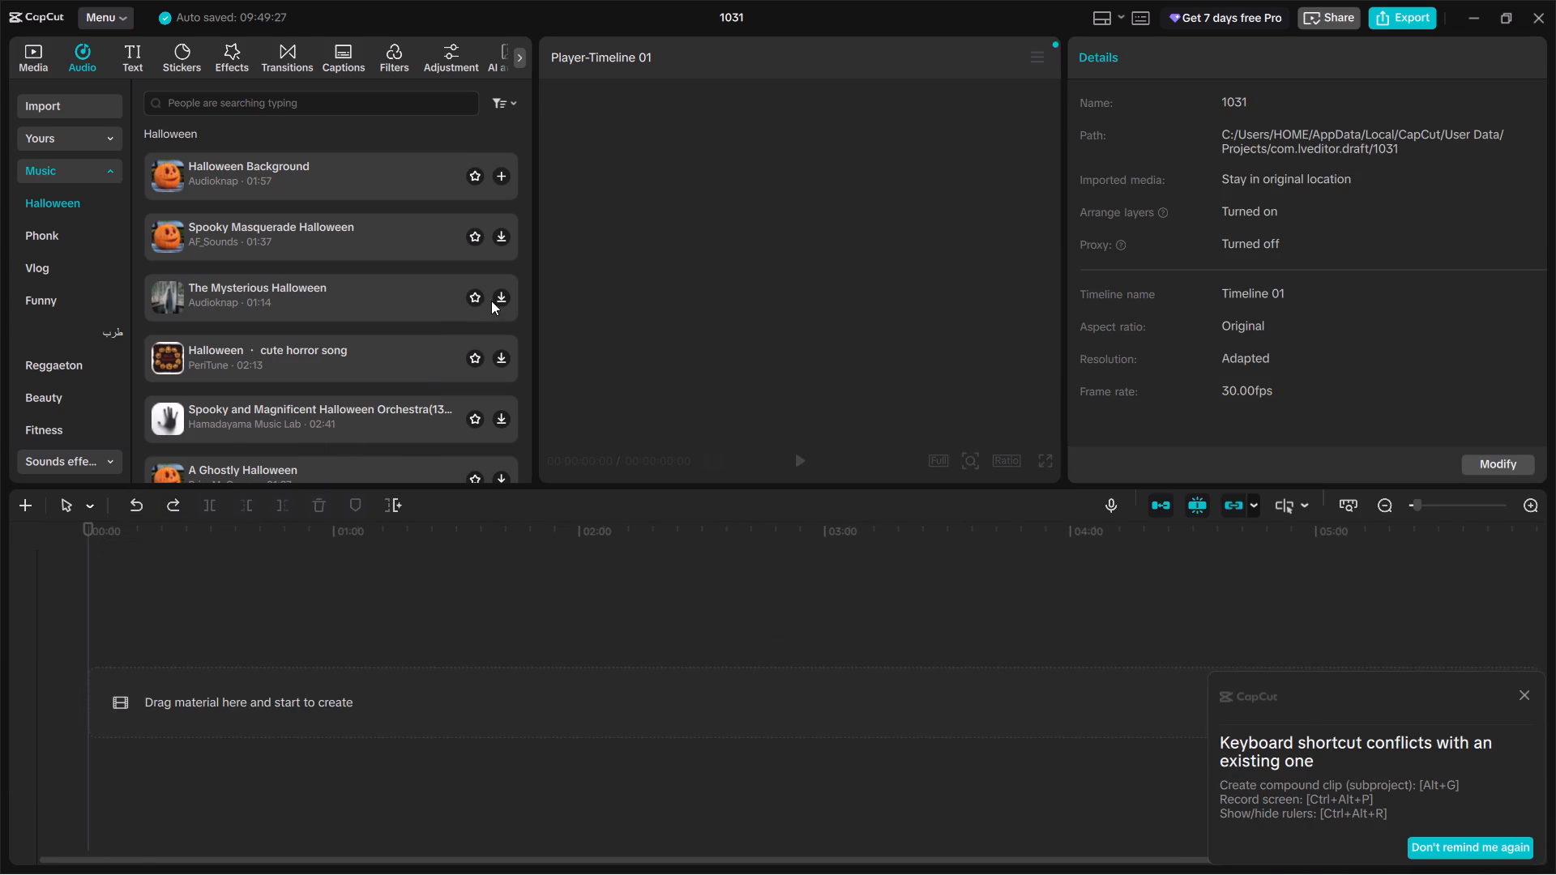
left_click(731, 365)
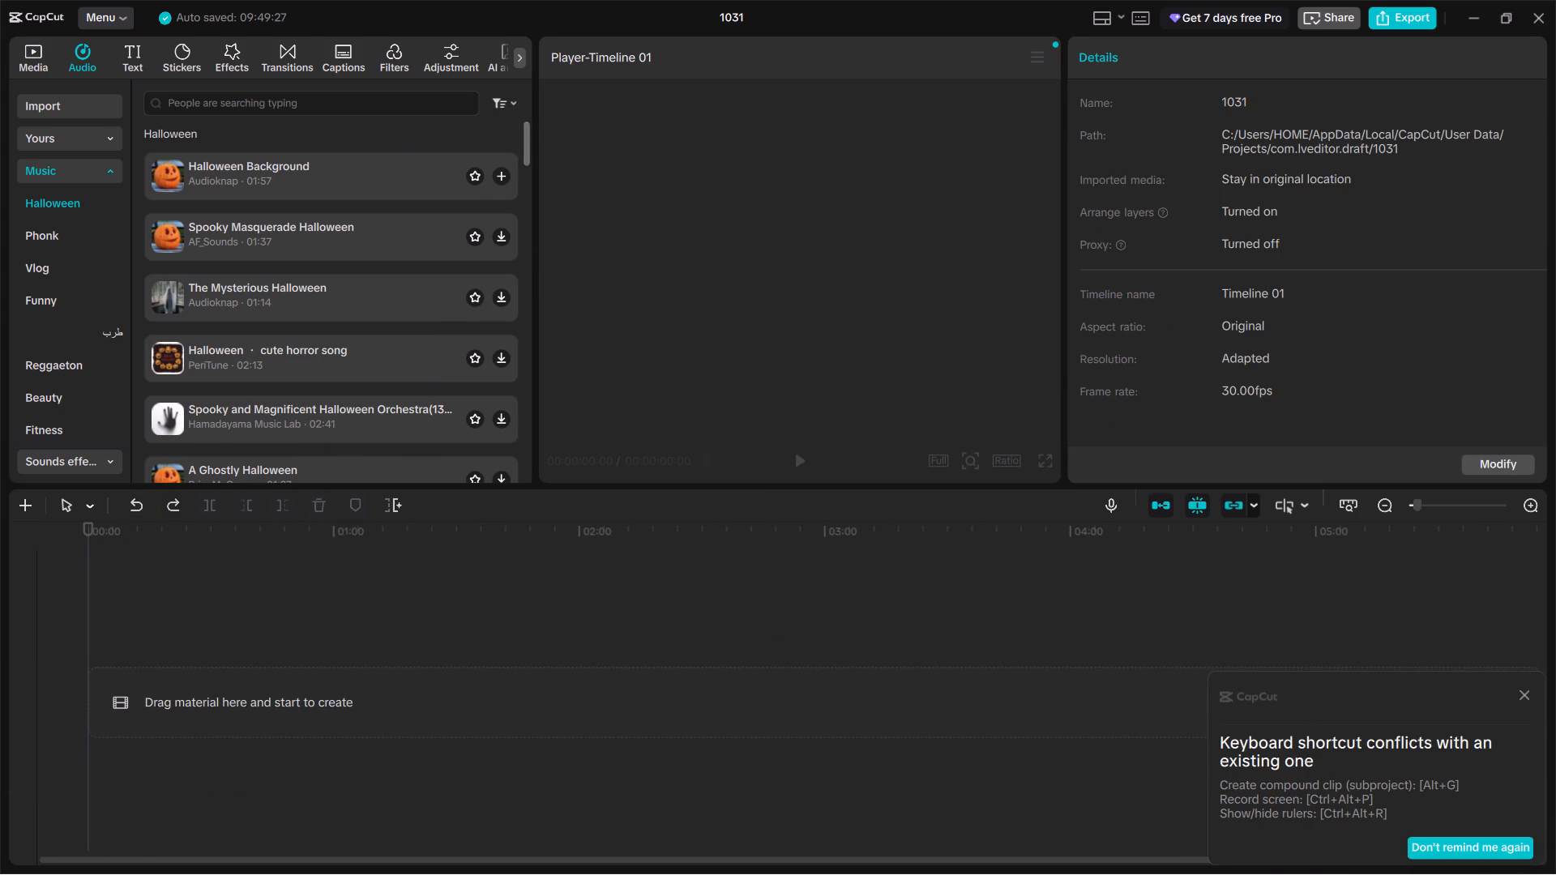
Search the music library for "but i think they call this love".
left_click(306, 103)
type("but i think they")
key("space")
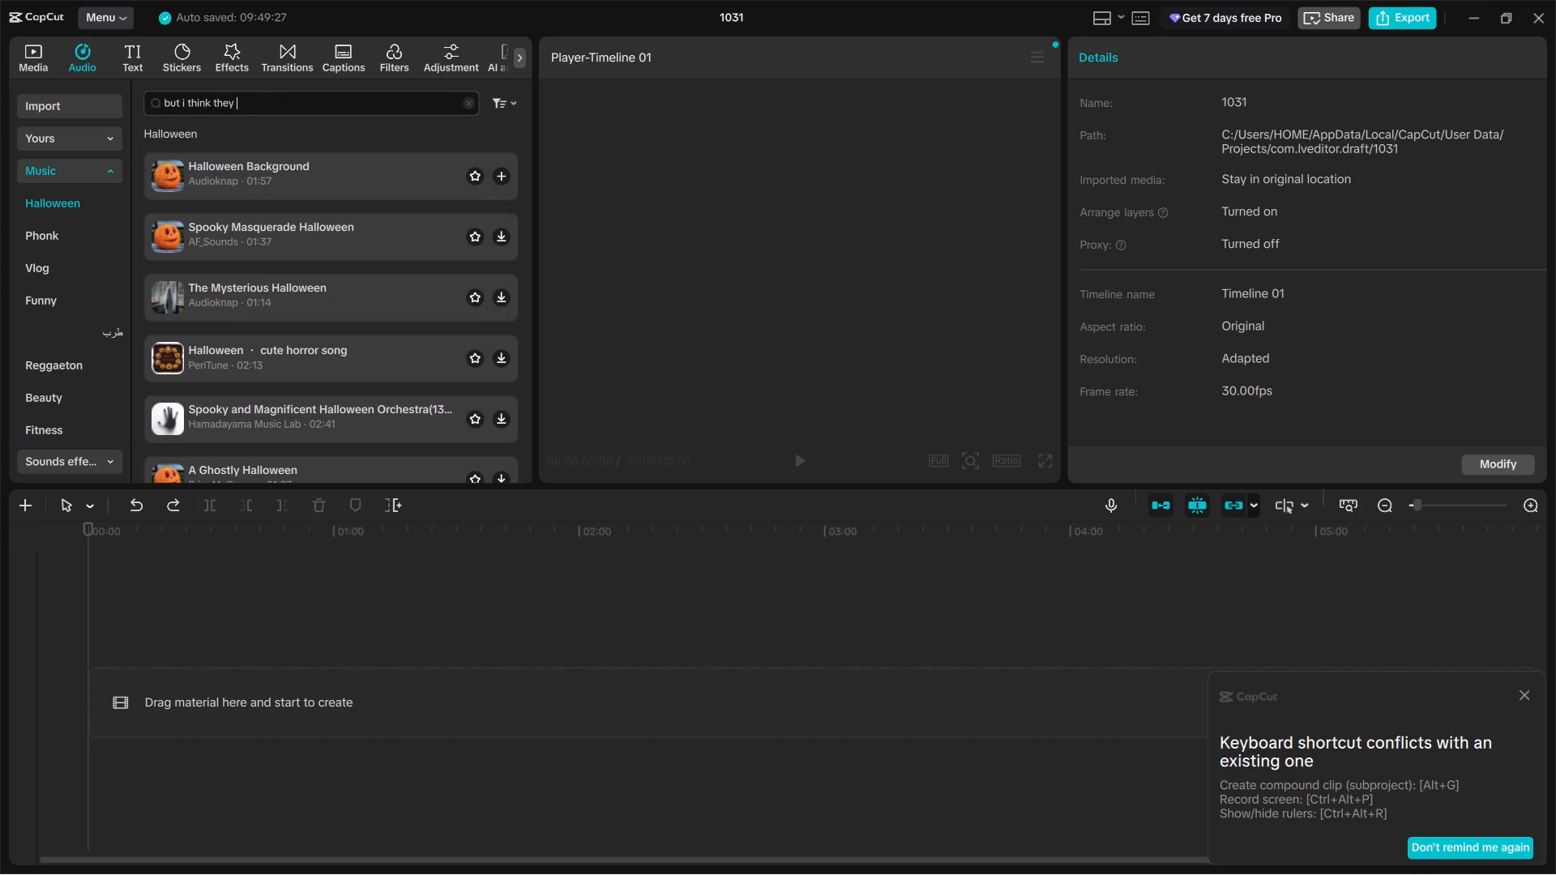
type("call")
key("space")
type("this love")
key("Return")
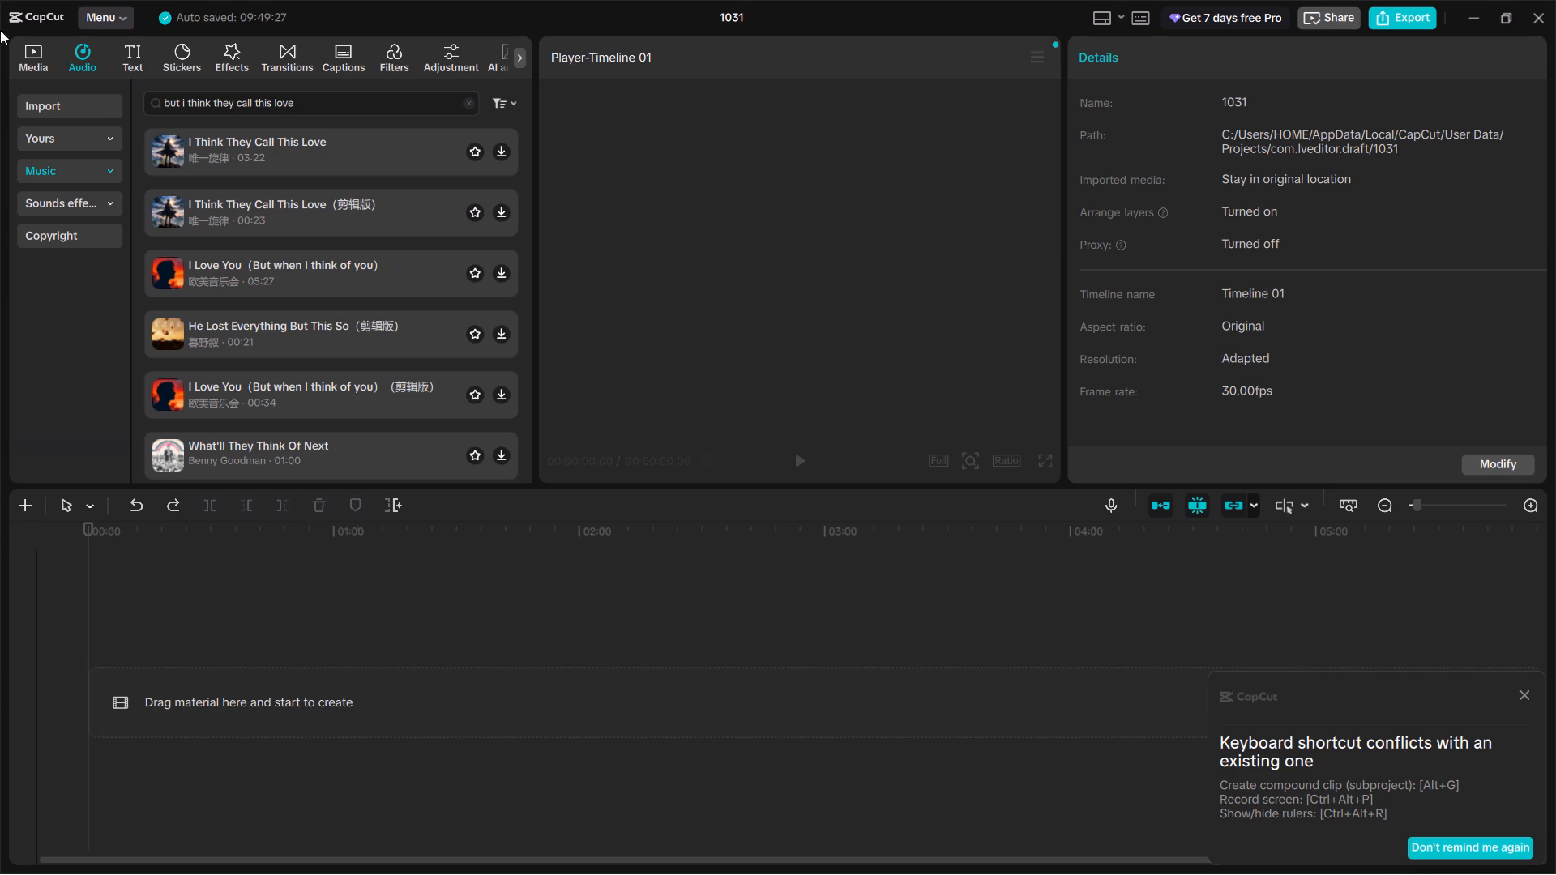
Download and listen to the 03:22 and 00:23 versions of I Think They Call This Love.
left_click(258, 148)
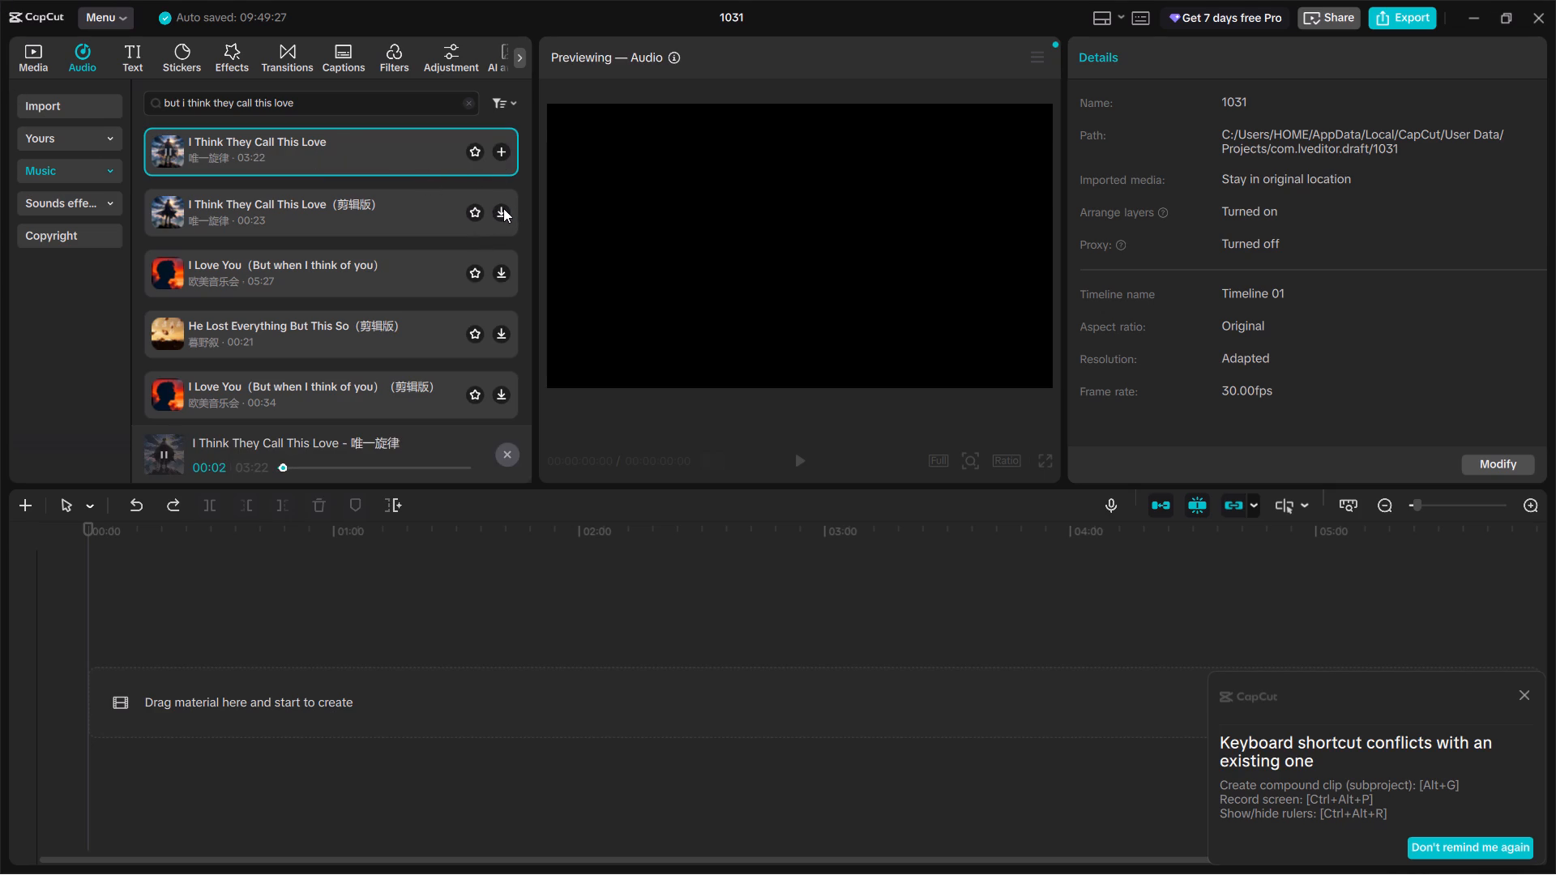
left_click(502, 208)
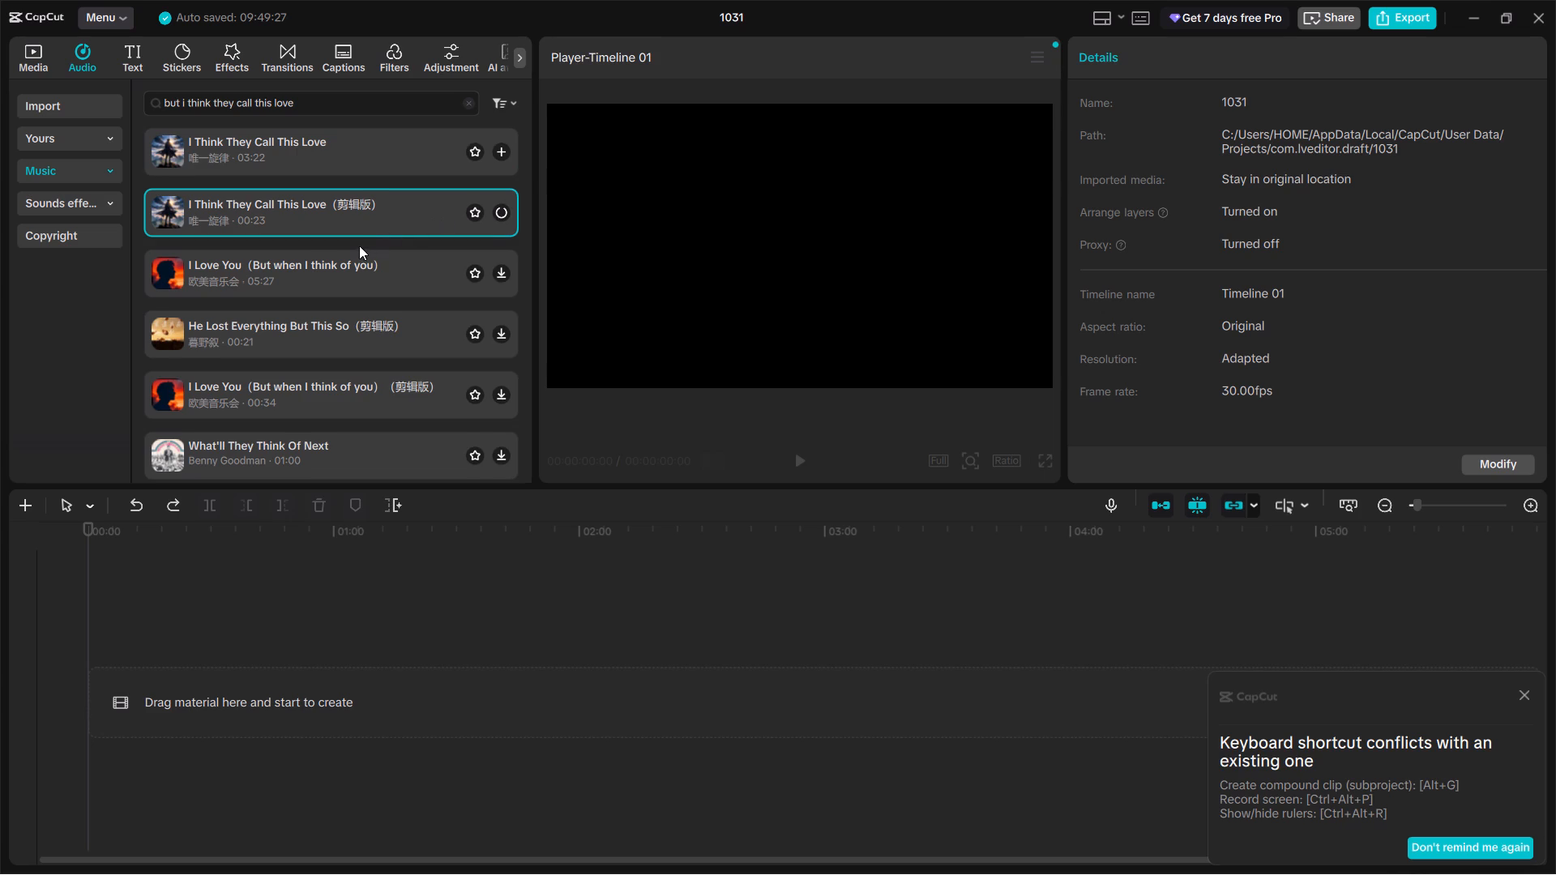
scroll(359, 245, "down", 1)
scroll(359, 245, "up", 2)
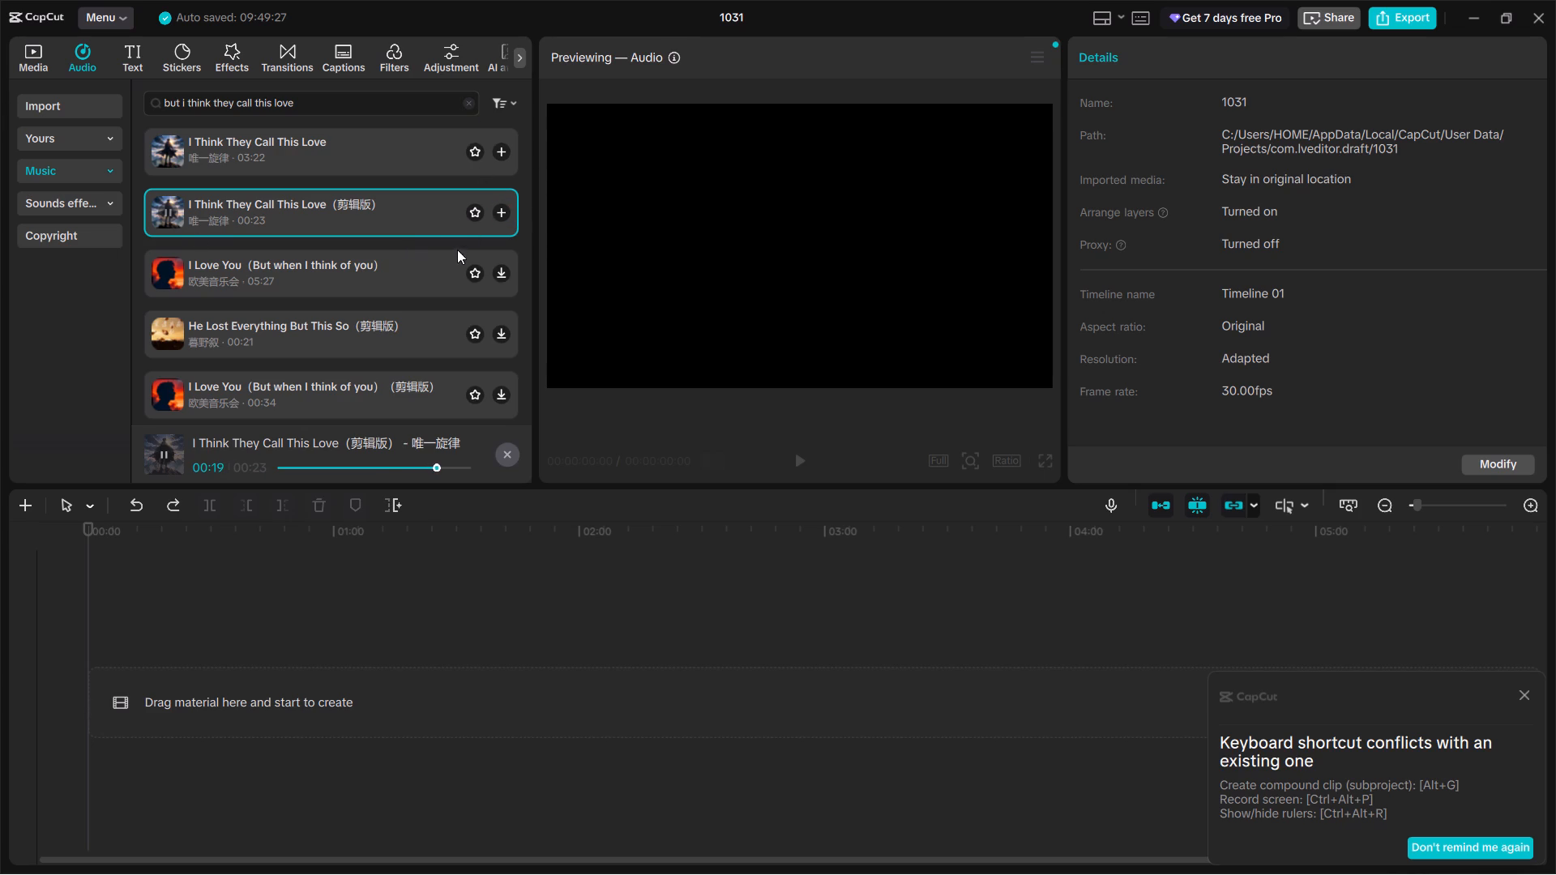
left_click(395, 106)
Browse the Phonk music category and try to download the Gritty Turbo Drift Phonk track.
left_click(117, 173)
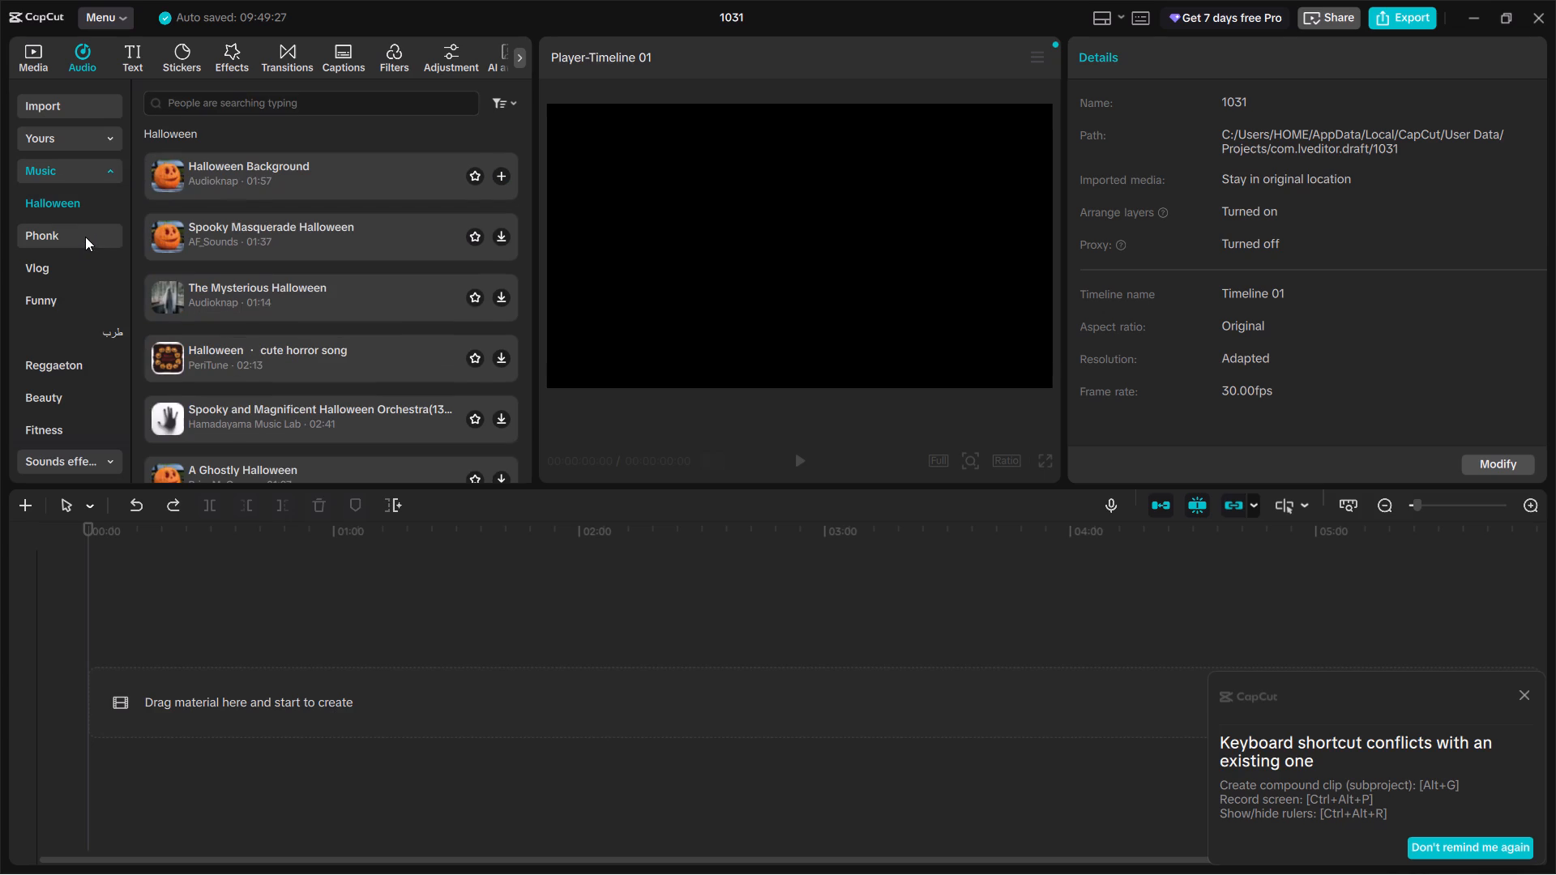
left_click(85, 237)
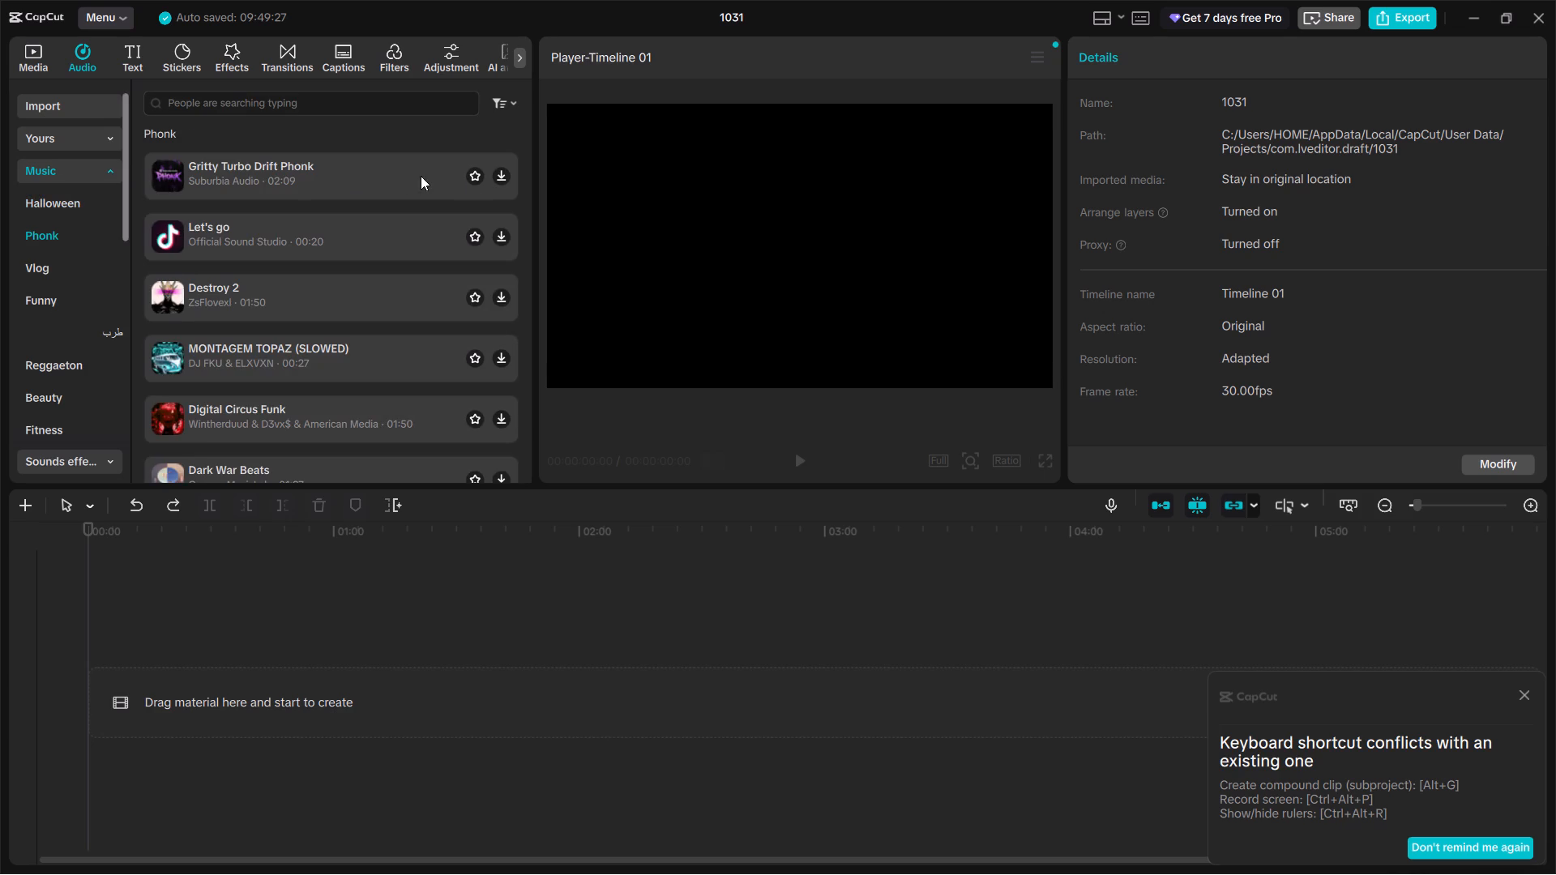
left_click(498, 169)
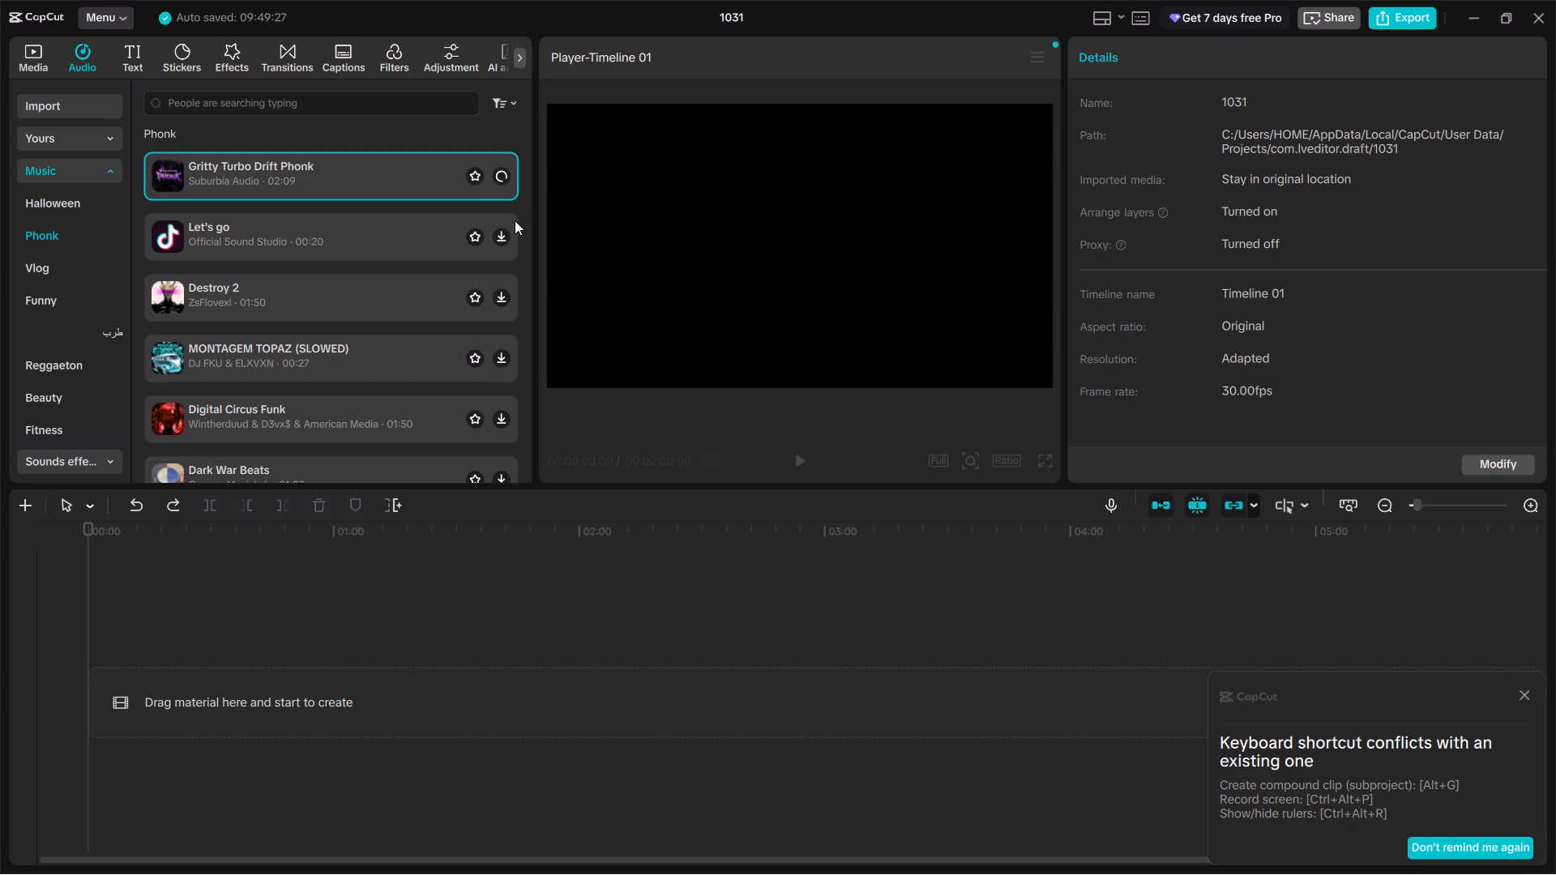
scroll(331, 326, "up", 1)
scroll(331, 324, "down", 2)
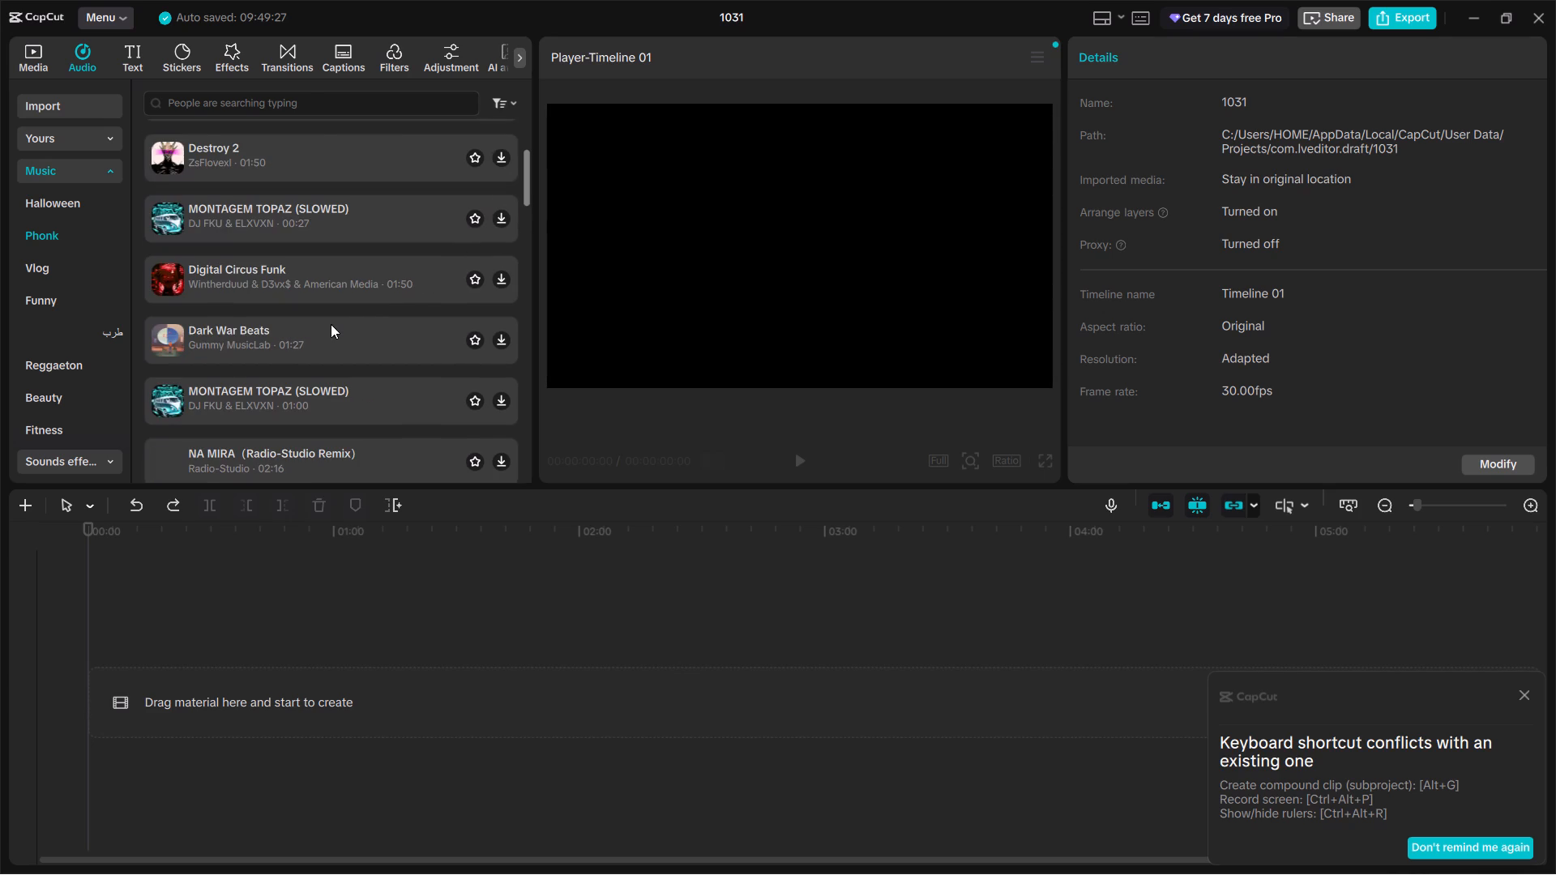
scroll(378, 305, "up", 4)
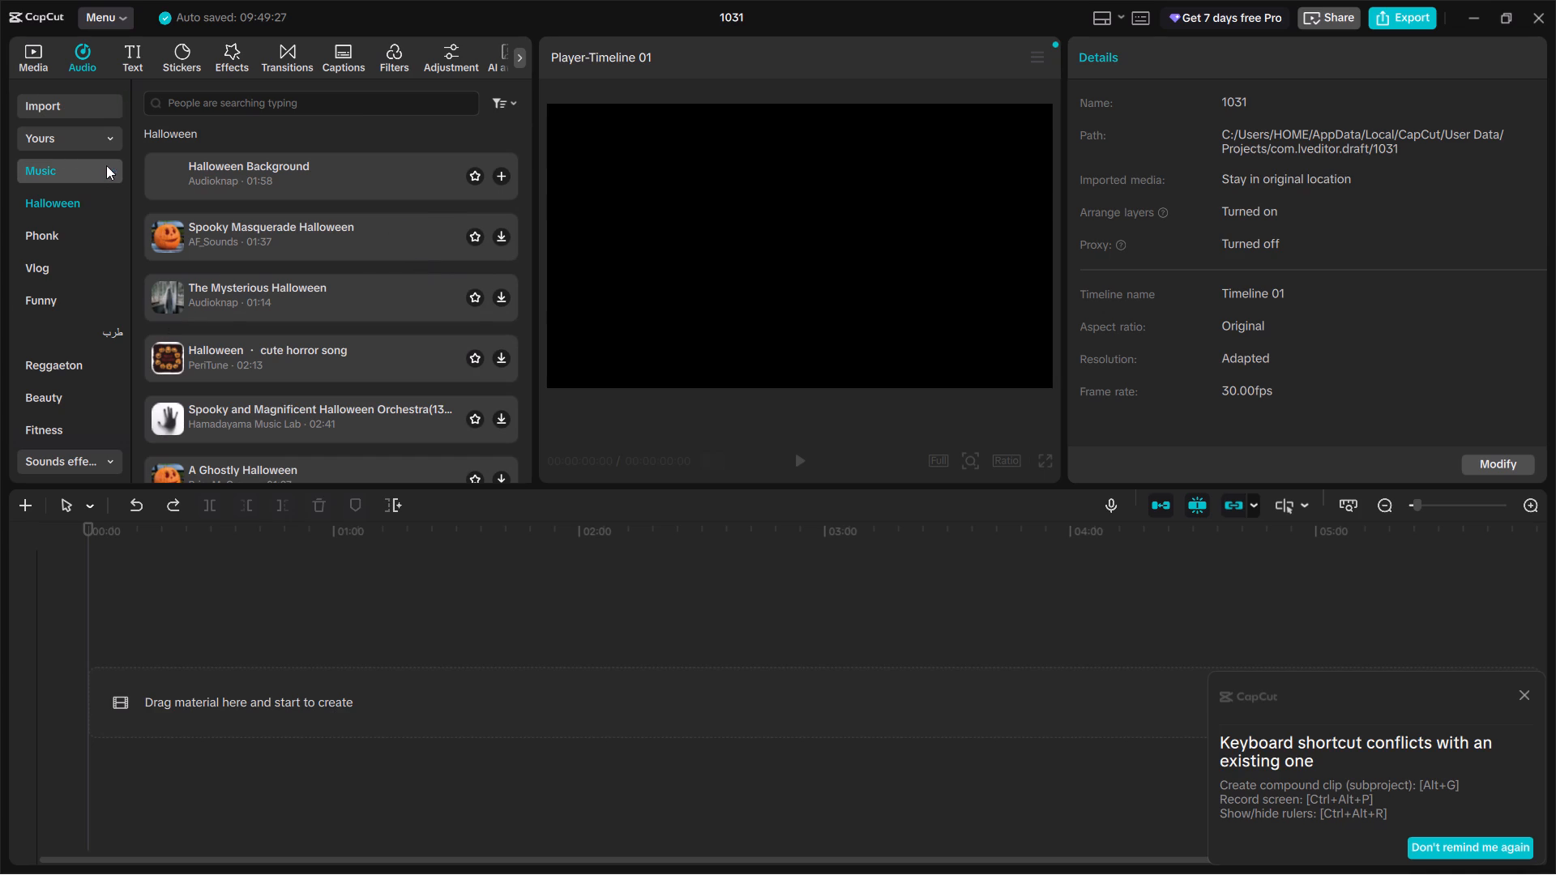
Keep the music filter on All and search the music library for "telugu love".
left_click(503, 95)
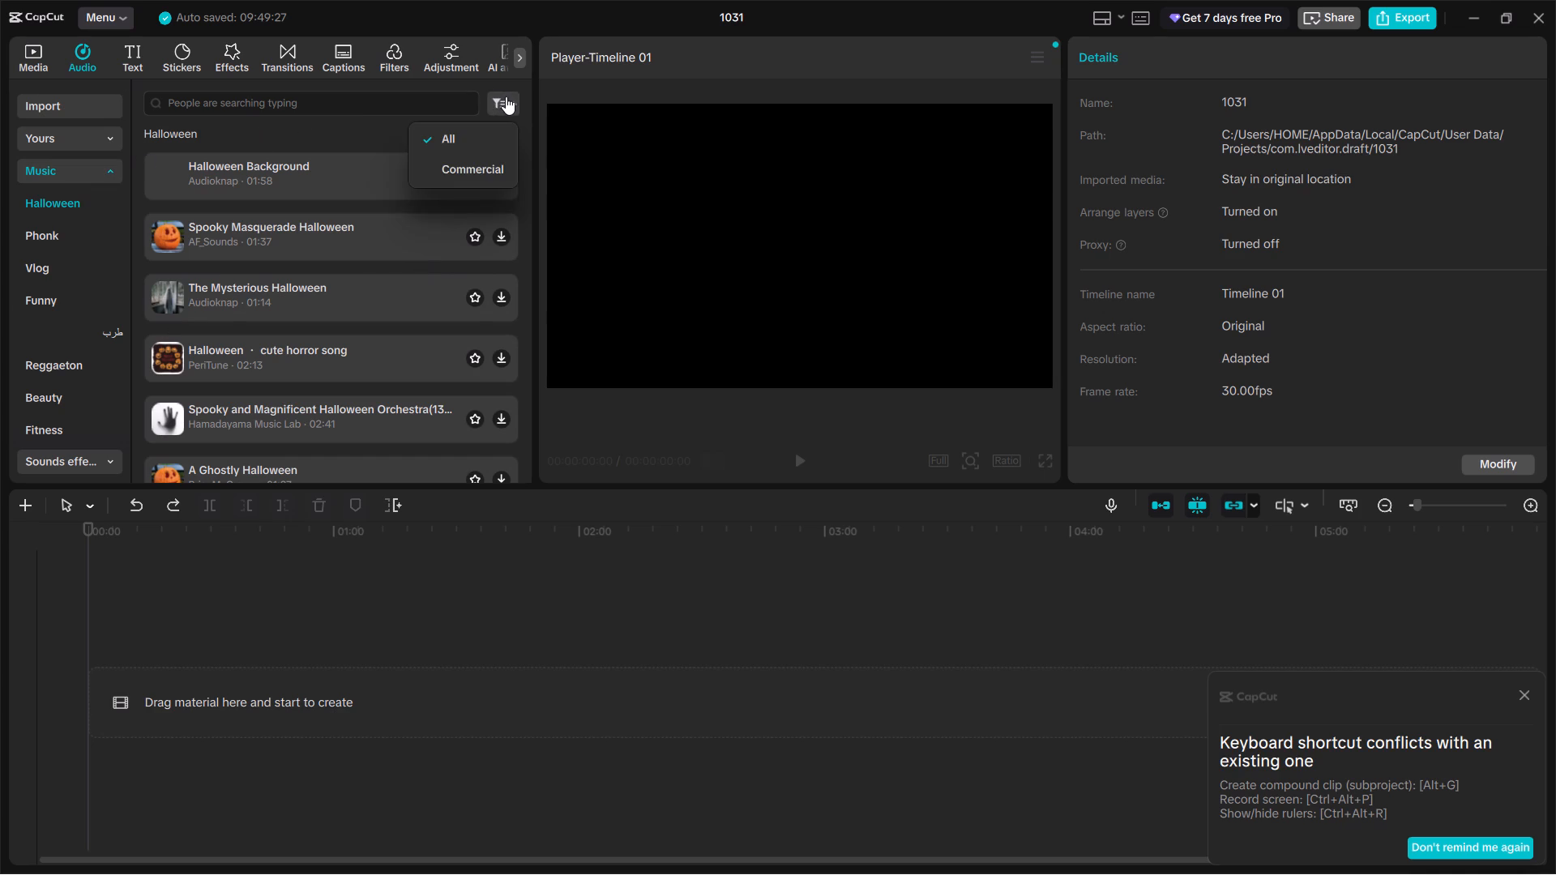
left_click(476, 135)
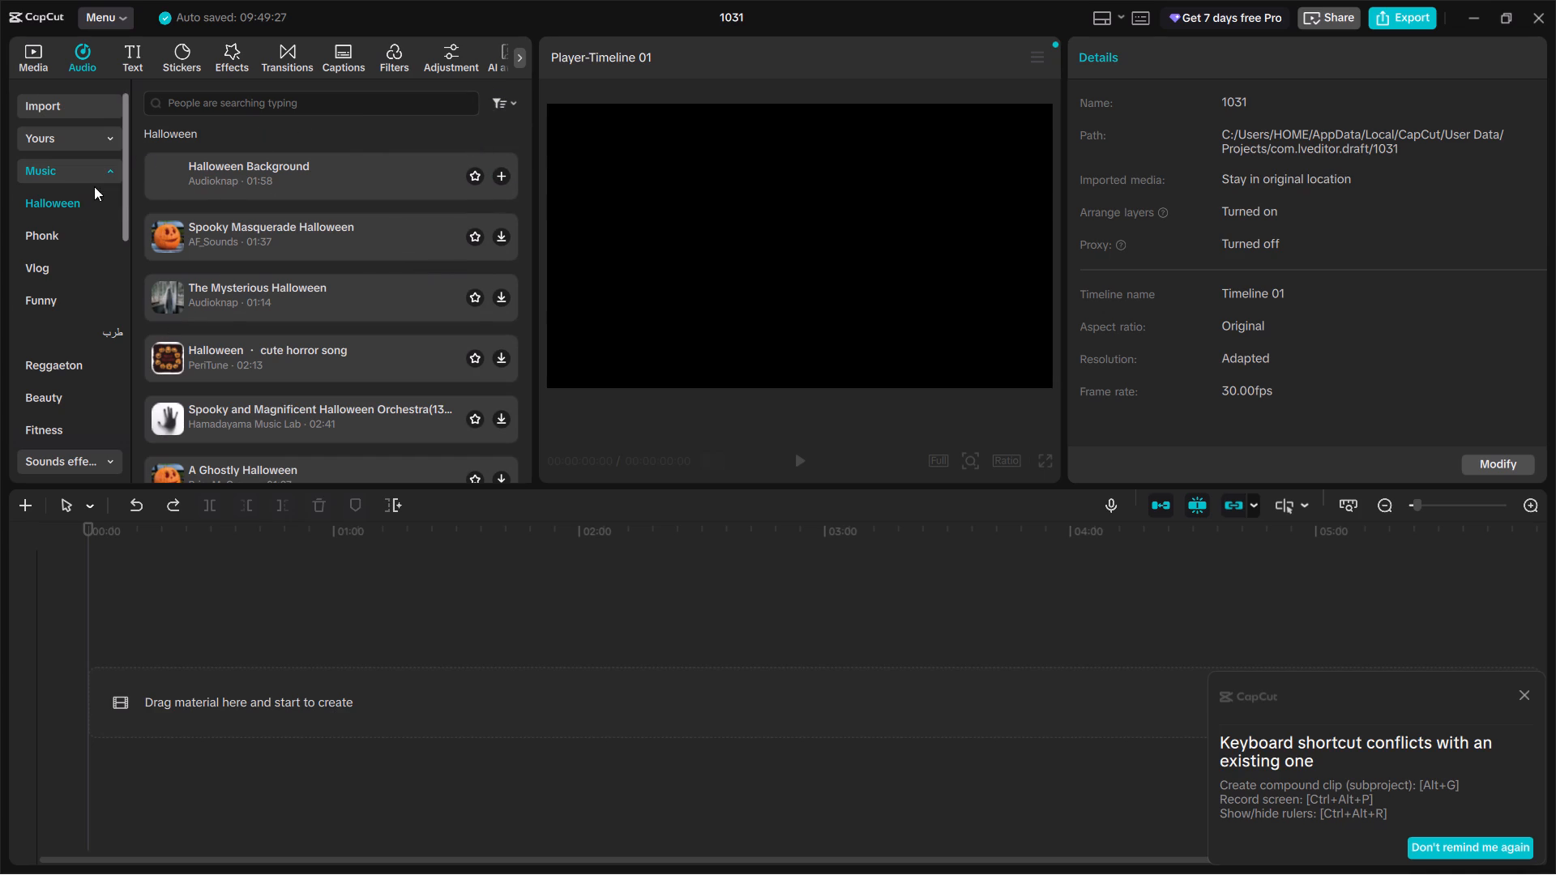
left_click(92, 167)
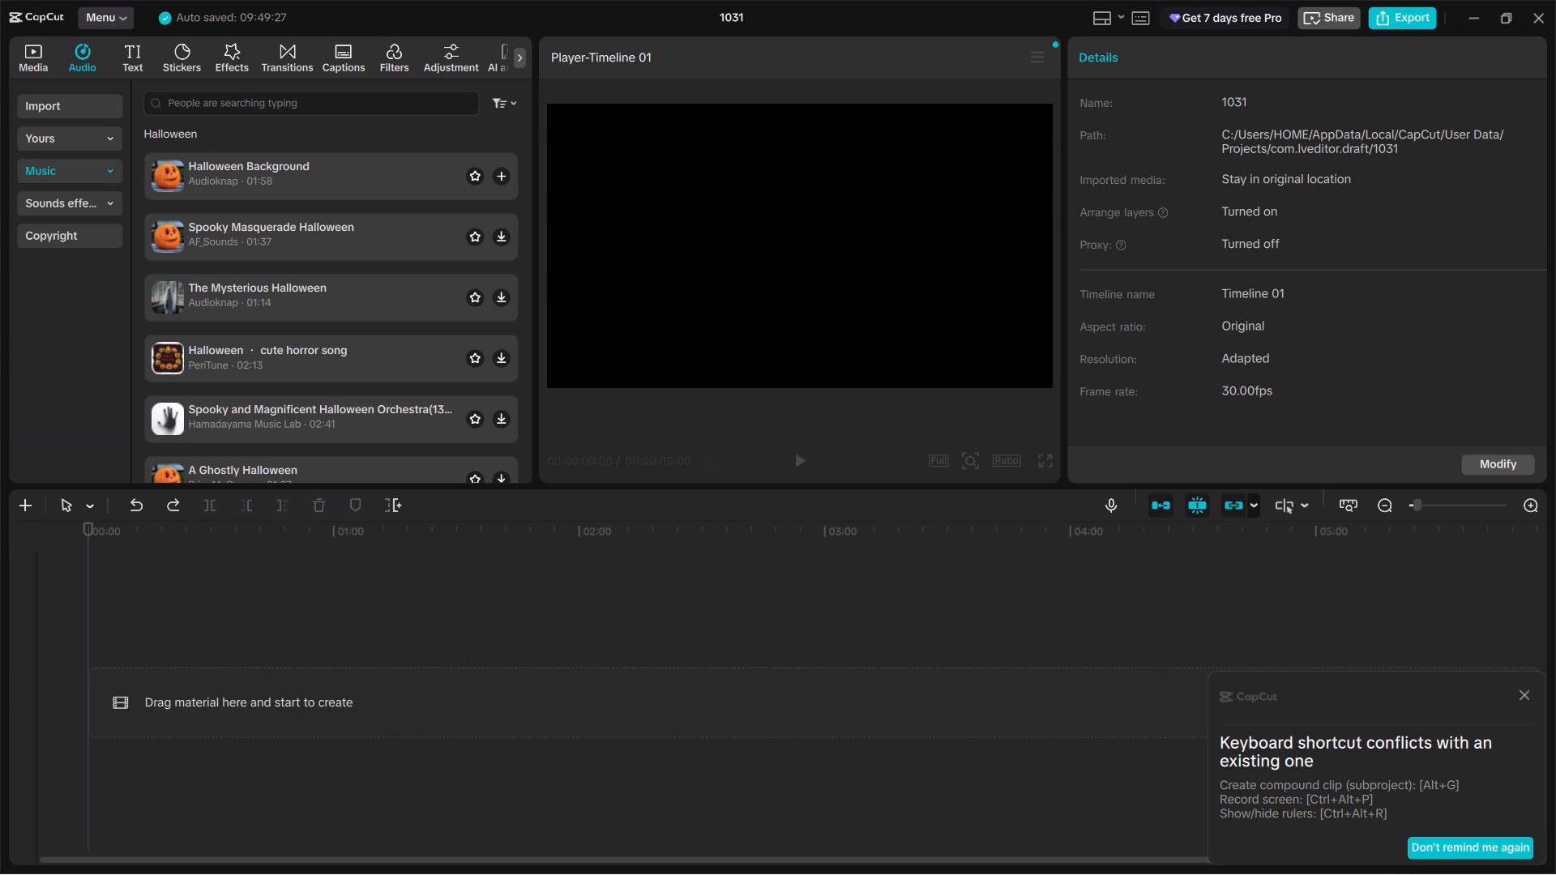
left_click(254, 99)
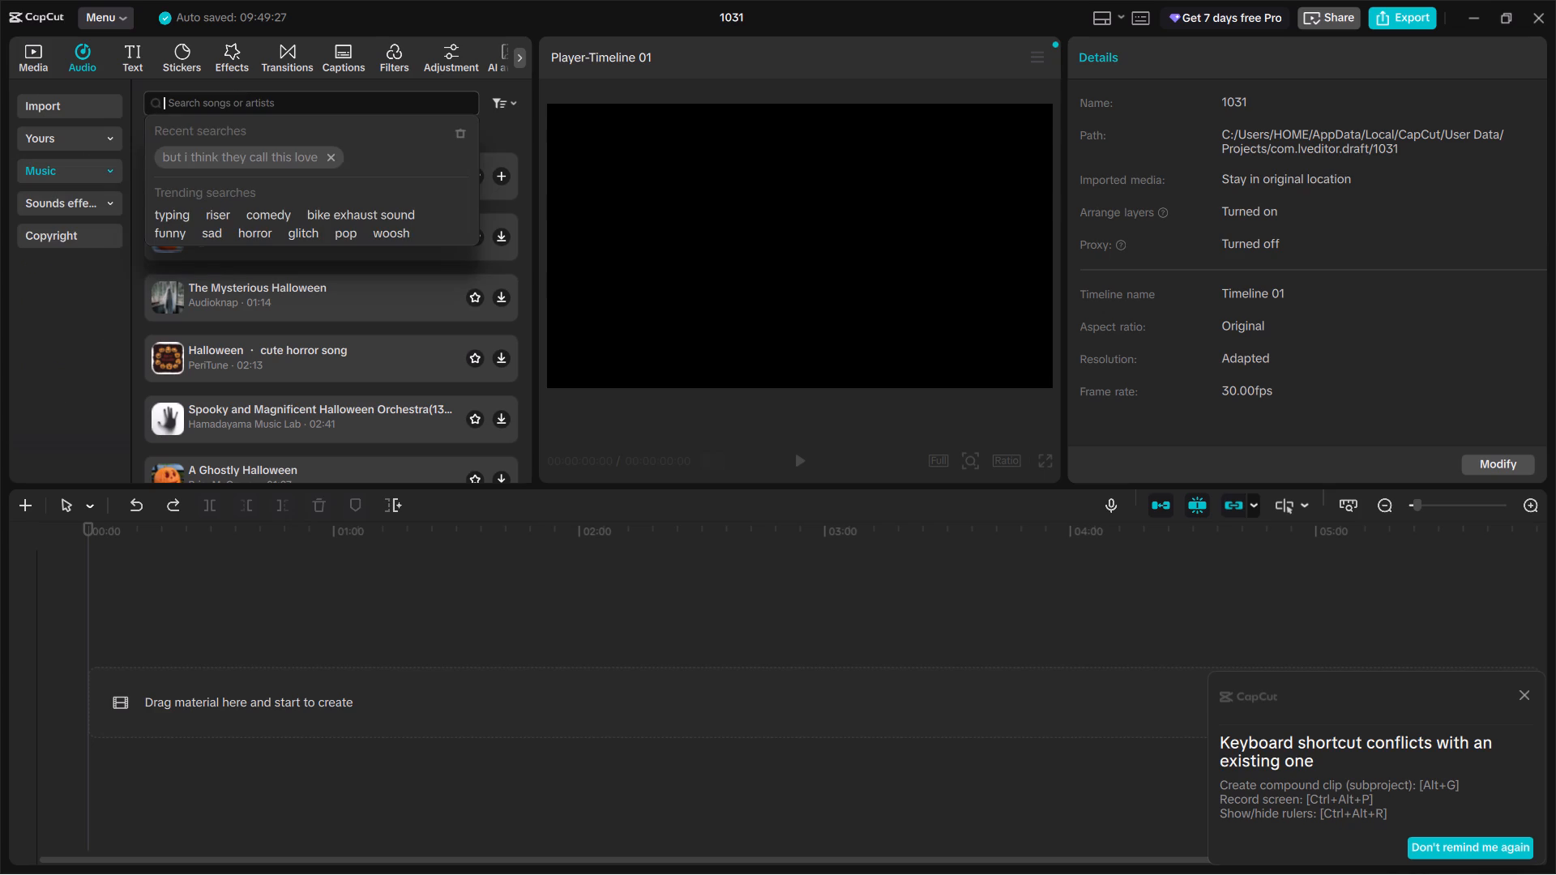
type("telugu love")
key("Return")
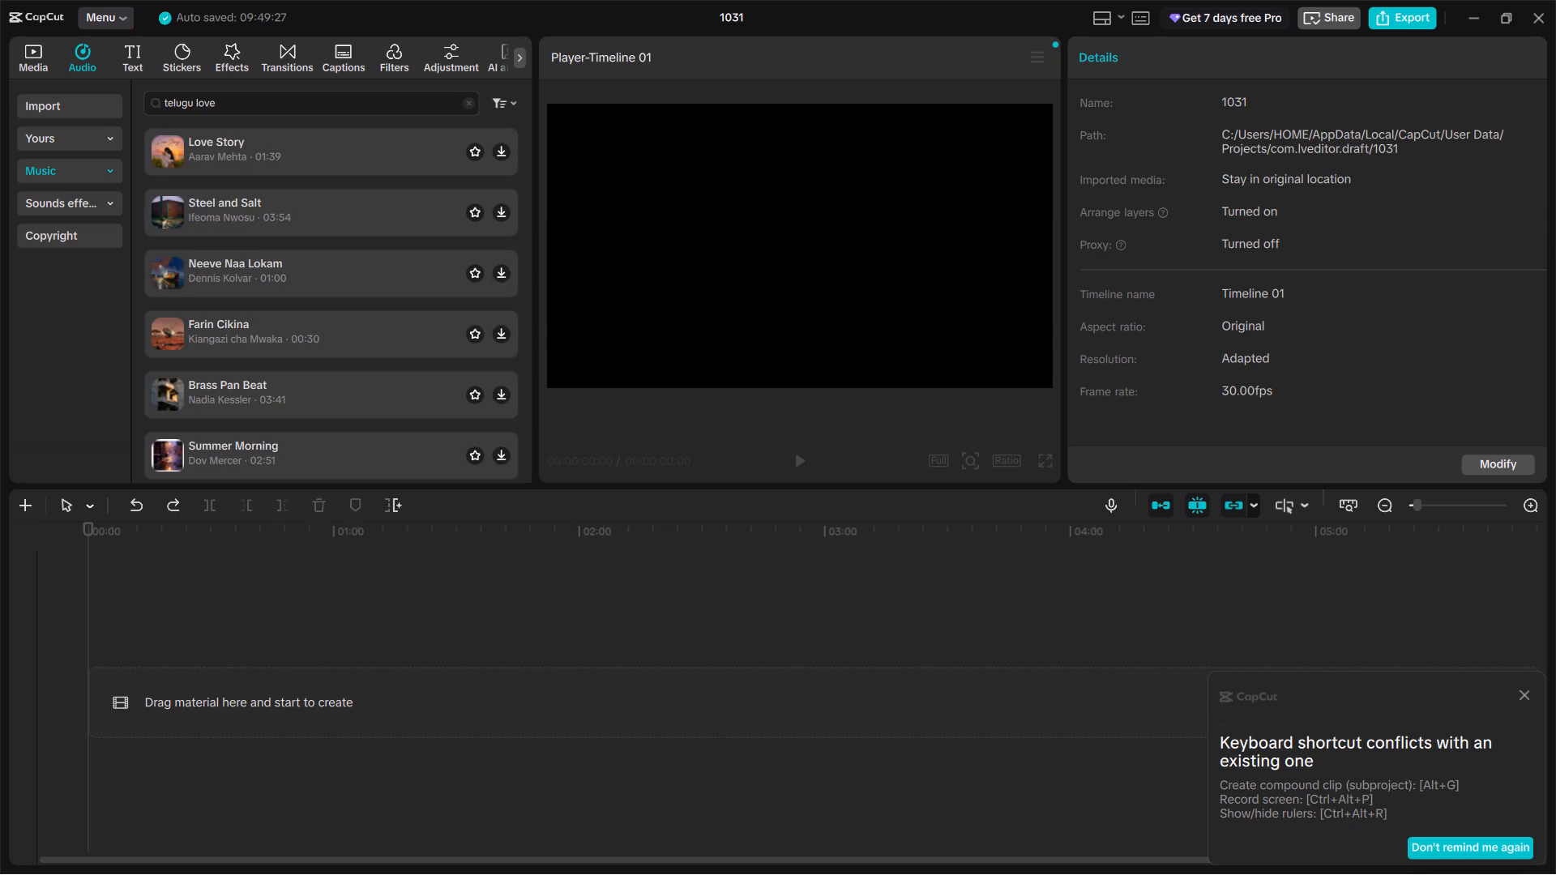
Download and preview the Love Story track while looking through the other search results.
left_click(501, 153)
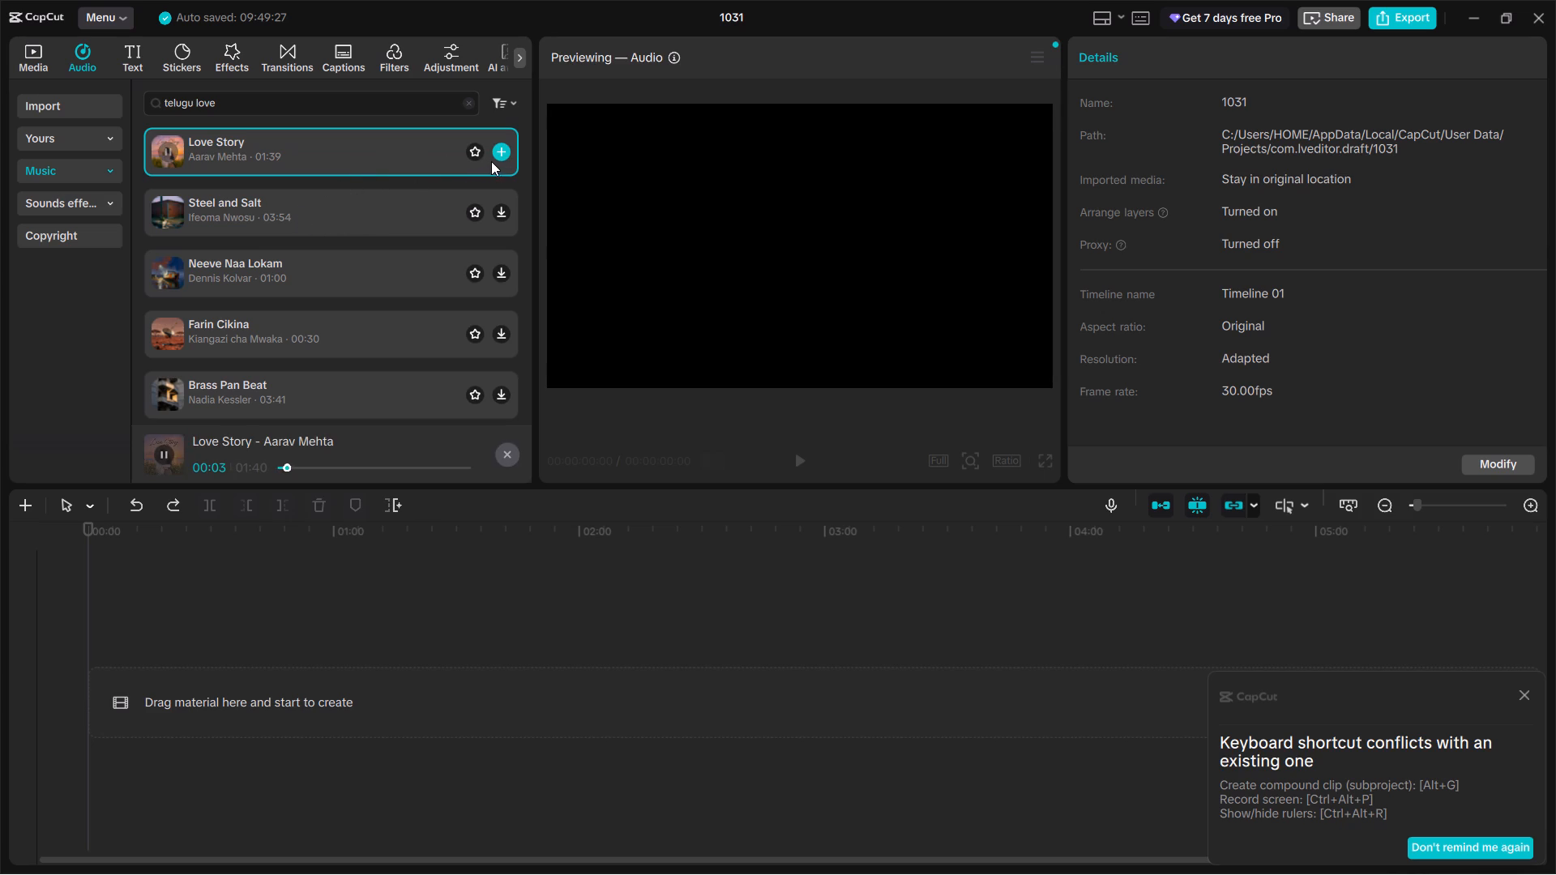
scroll(390, 221, "down", 1)
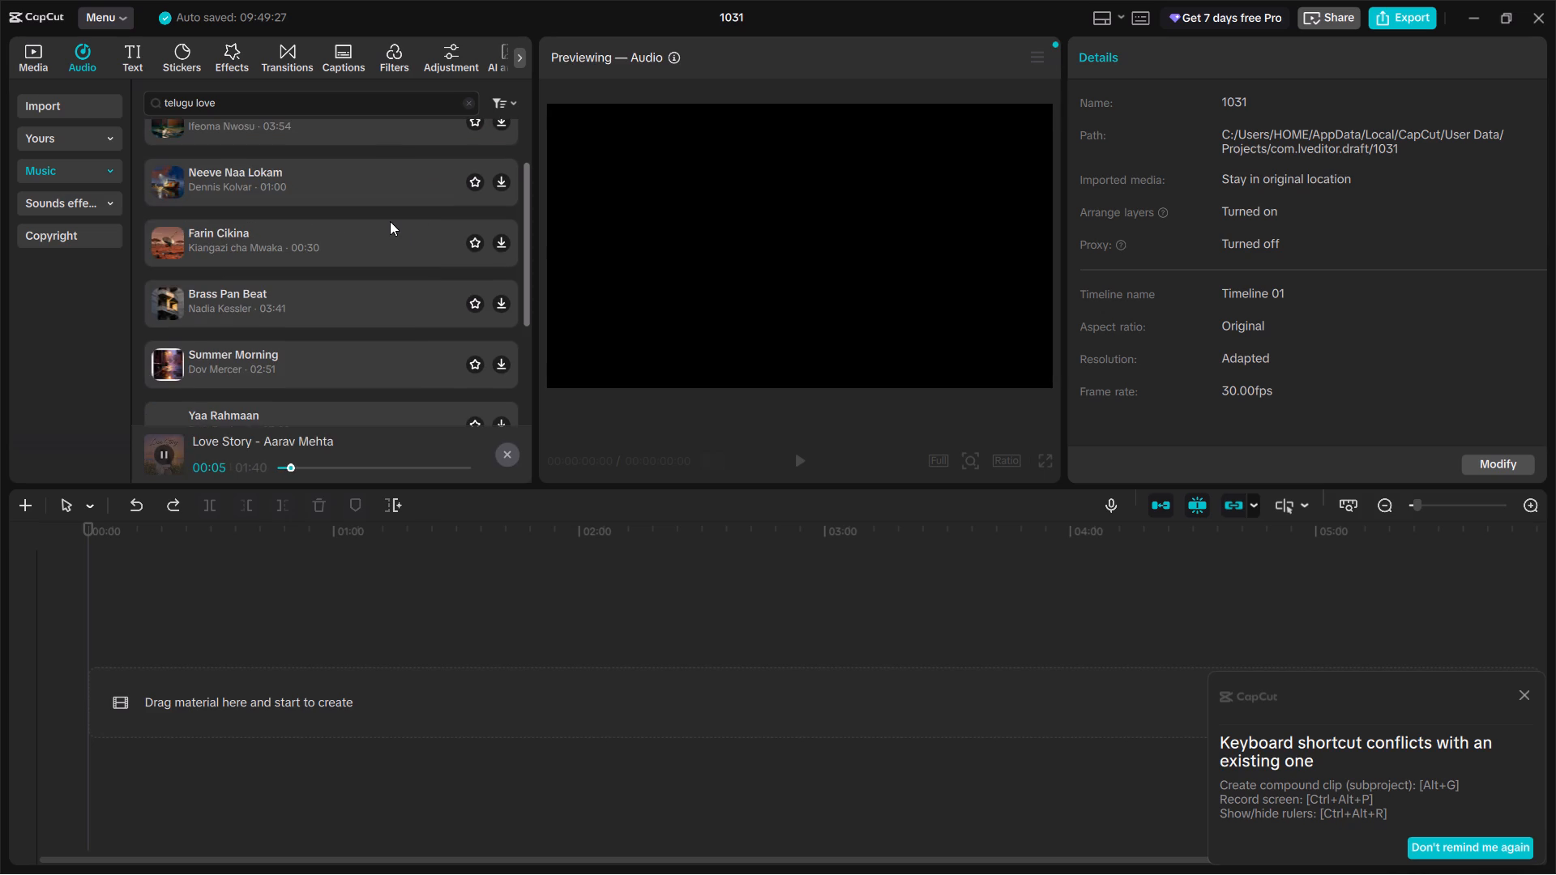
scroll(360, 237, "up", 2)
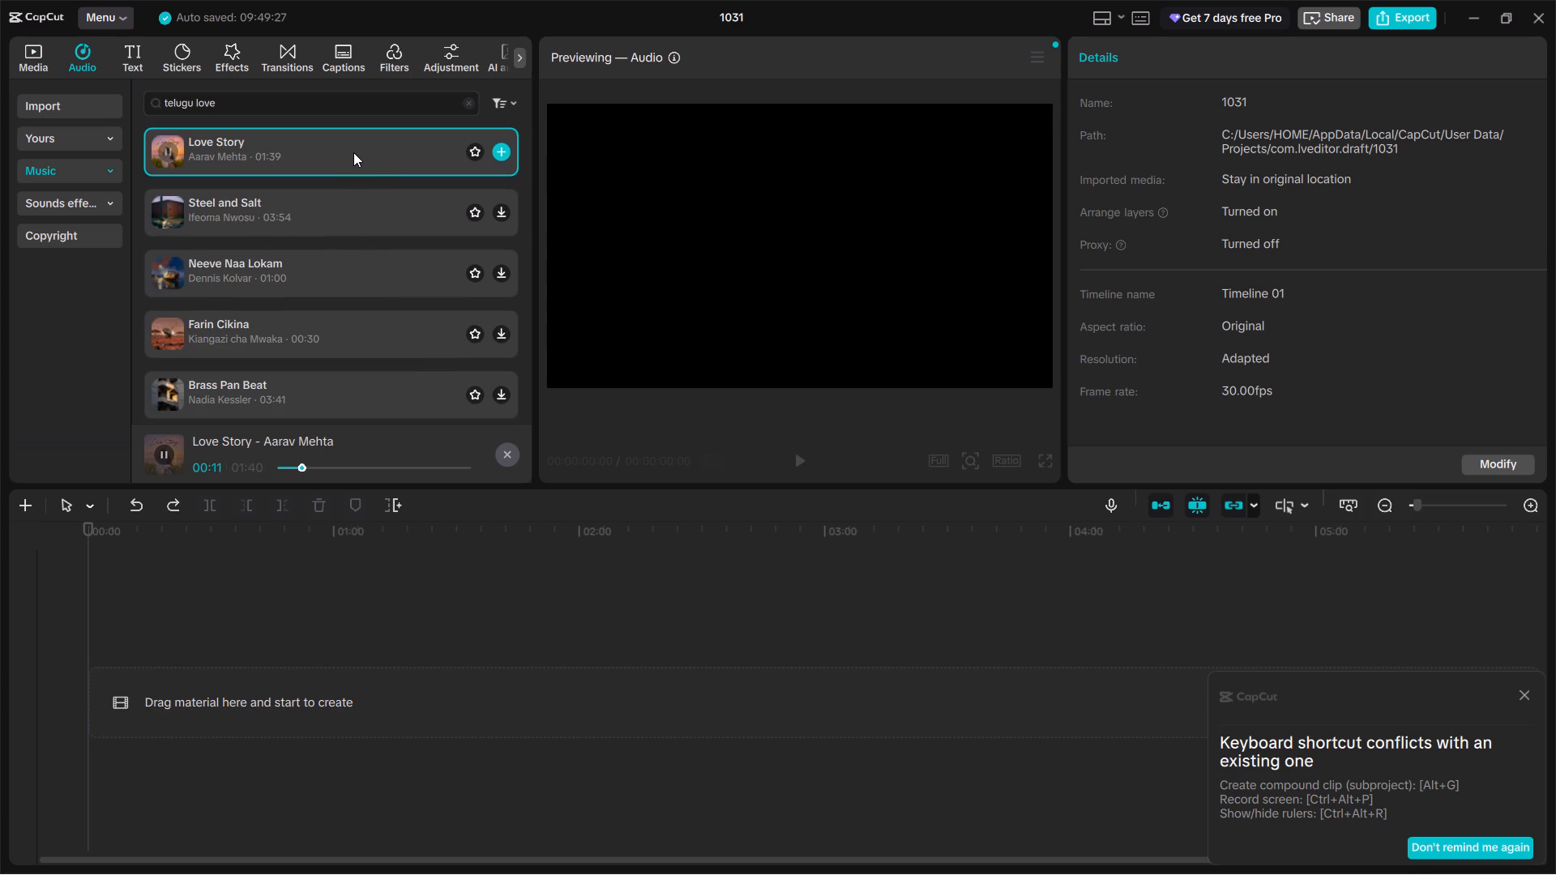
scroll(348, 148, "down", 2)
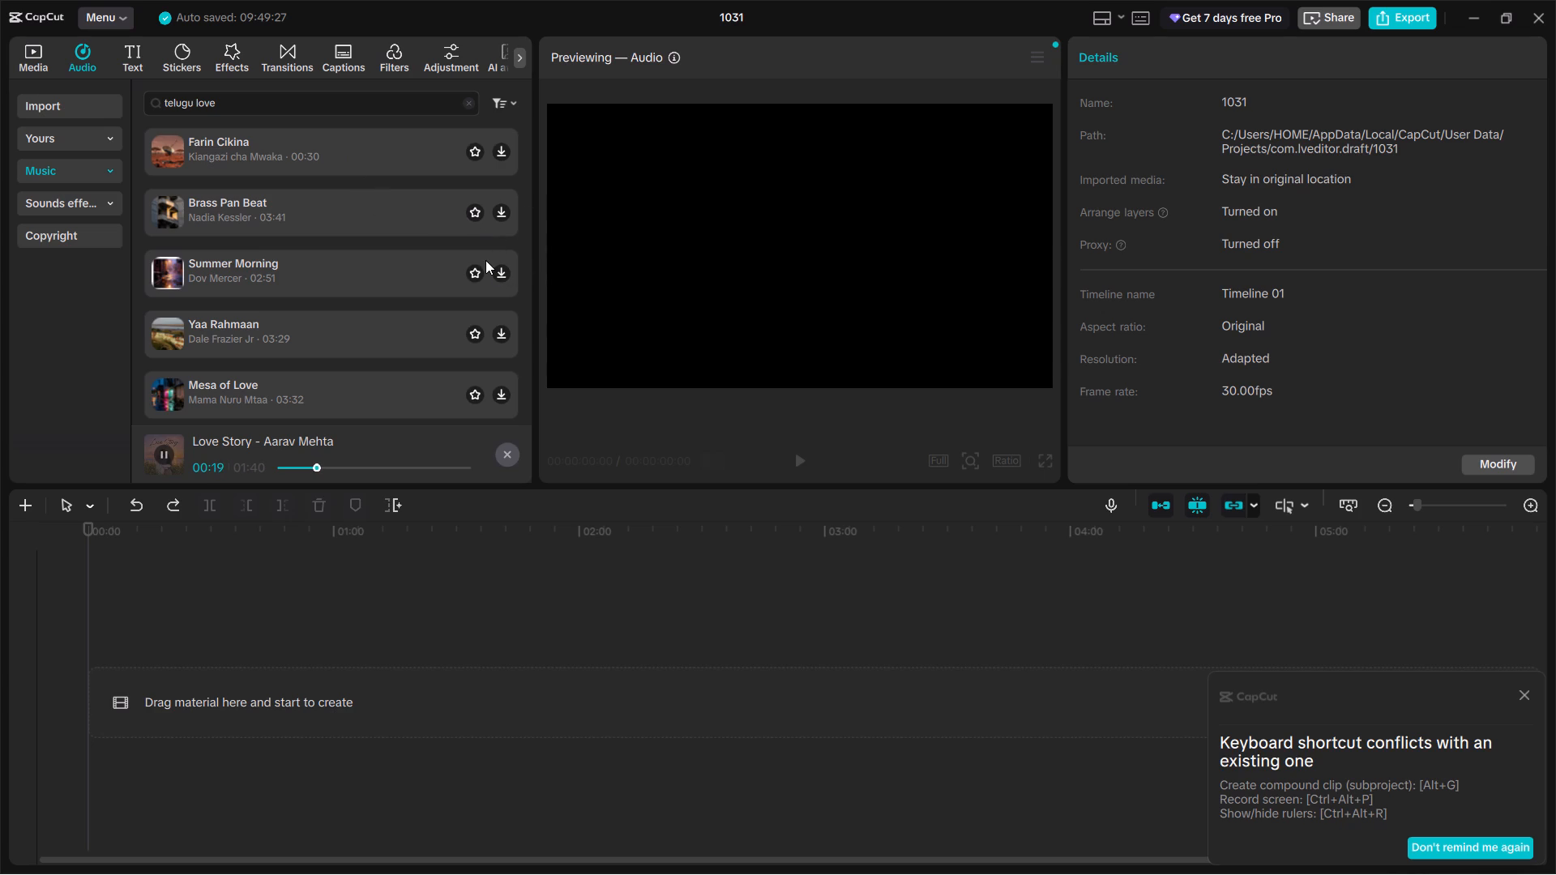
scroll(485, 260, "up", 2)
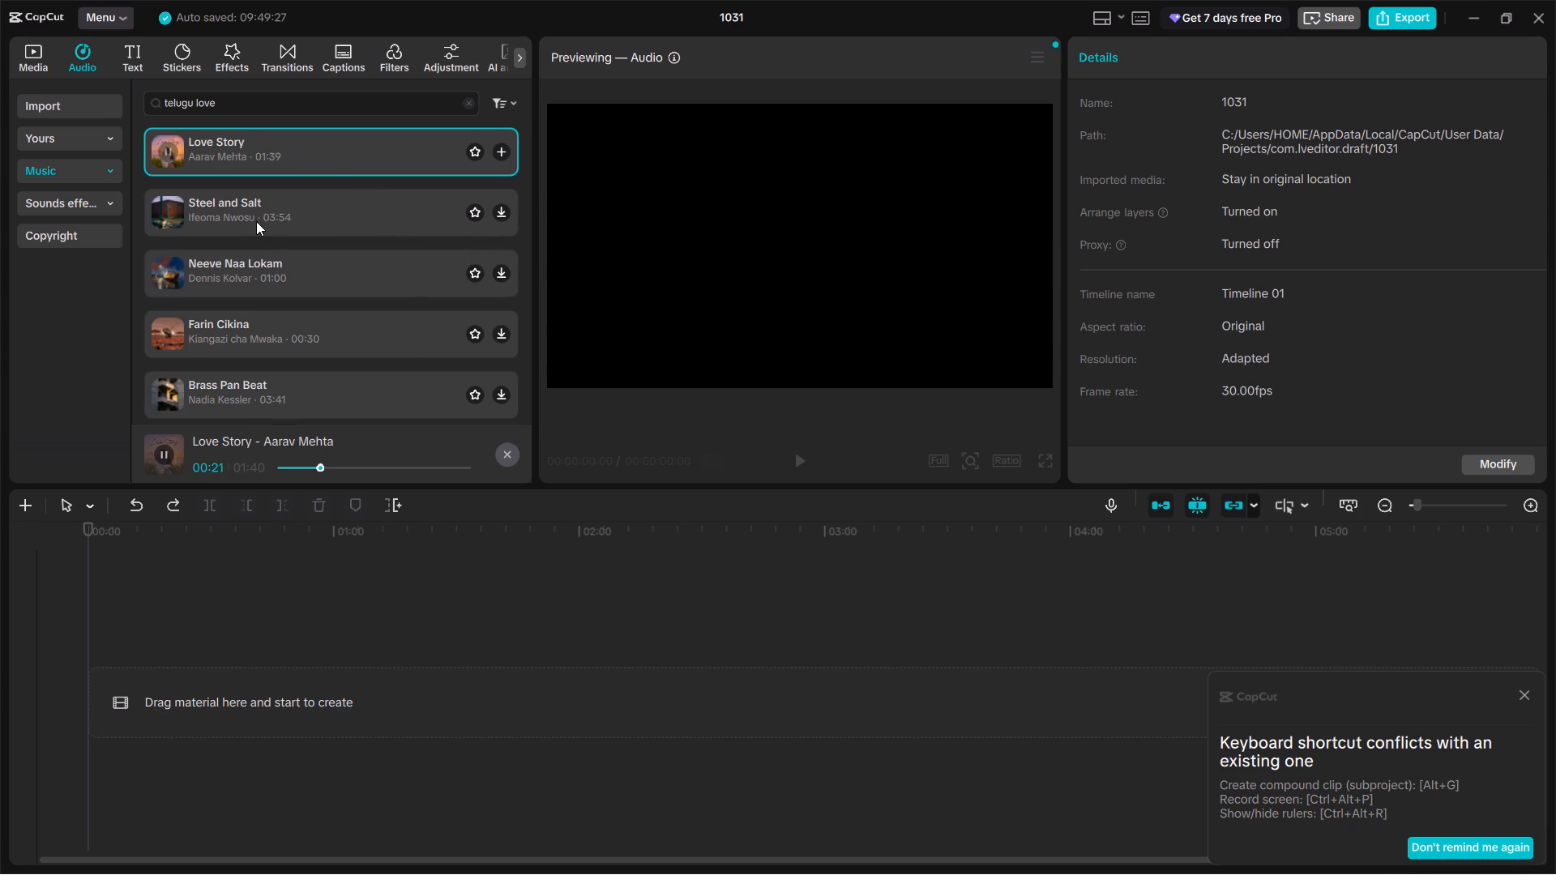
Add the downloaded Love Story track to the timeline.
left_click(226, 152)
left_click(496, 148)
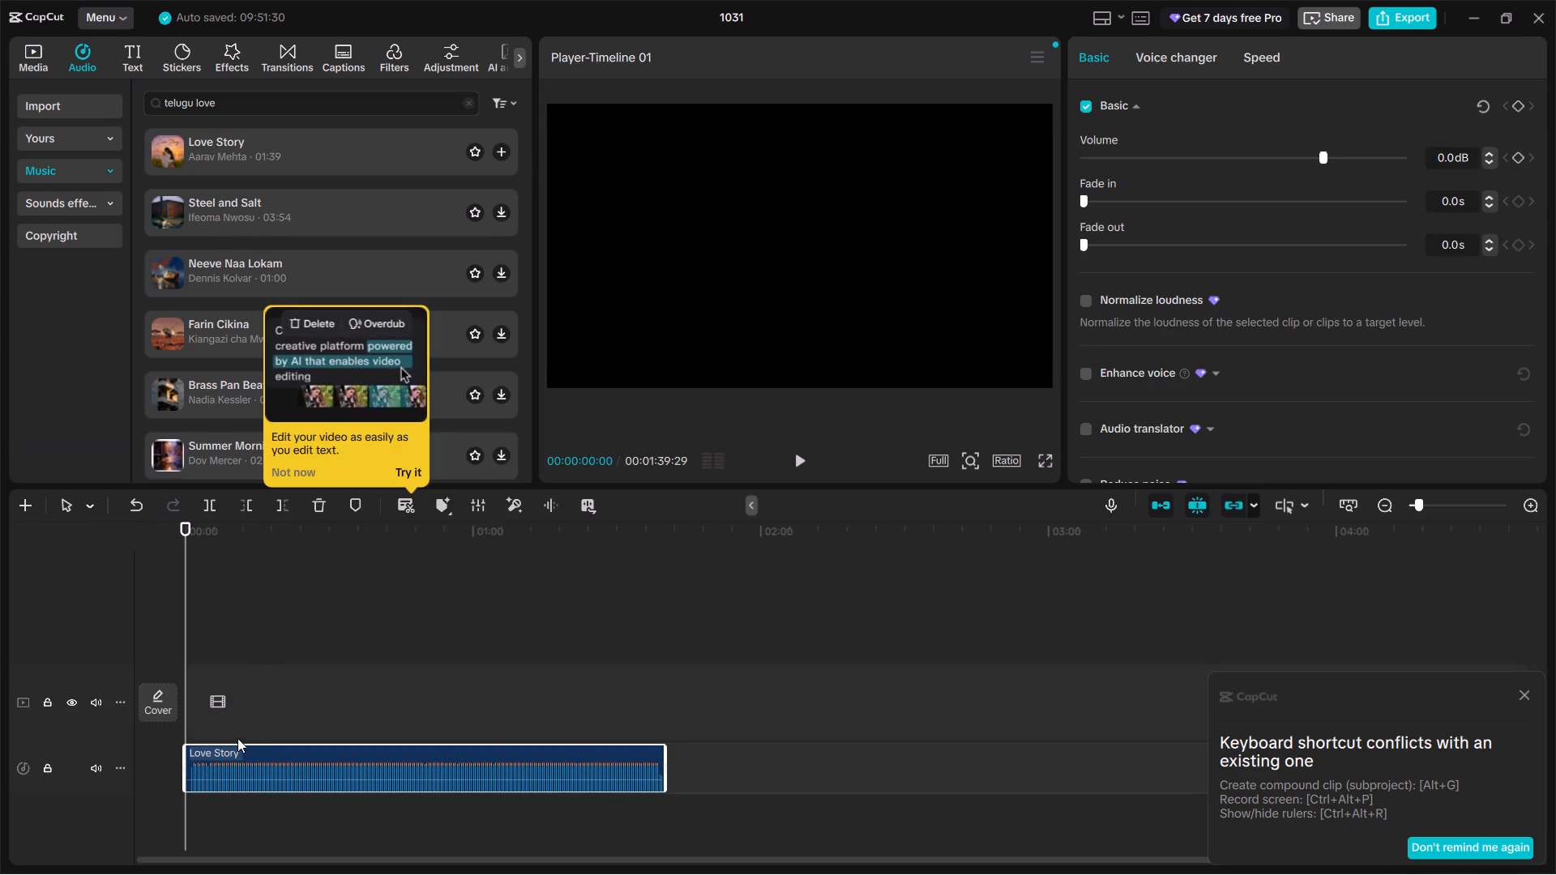
Play the timeline from the start to hear the Love Story track, pausing at about 7 seconds.
left_click(801, 457)
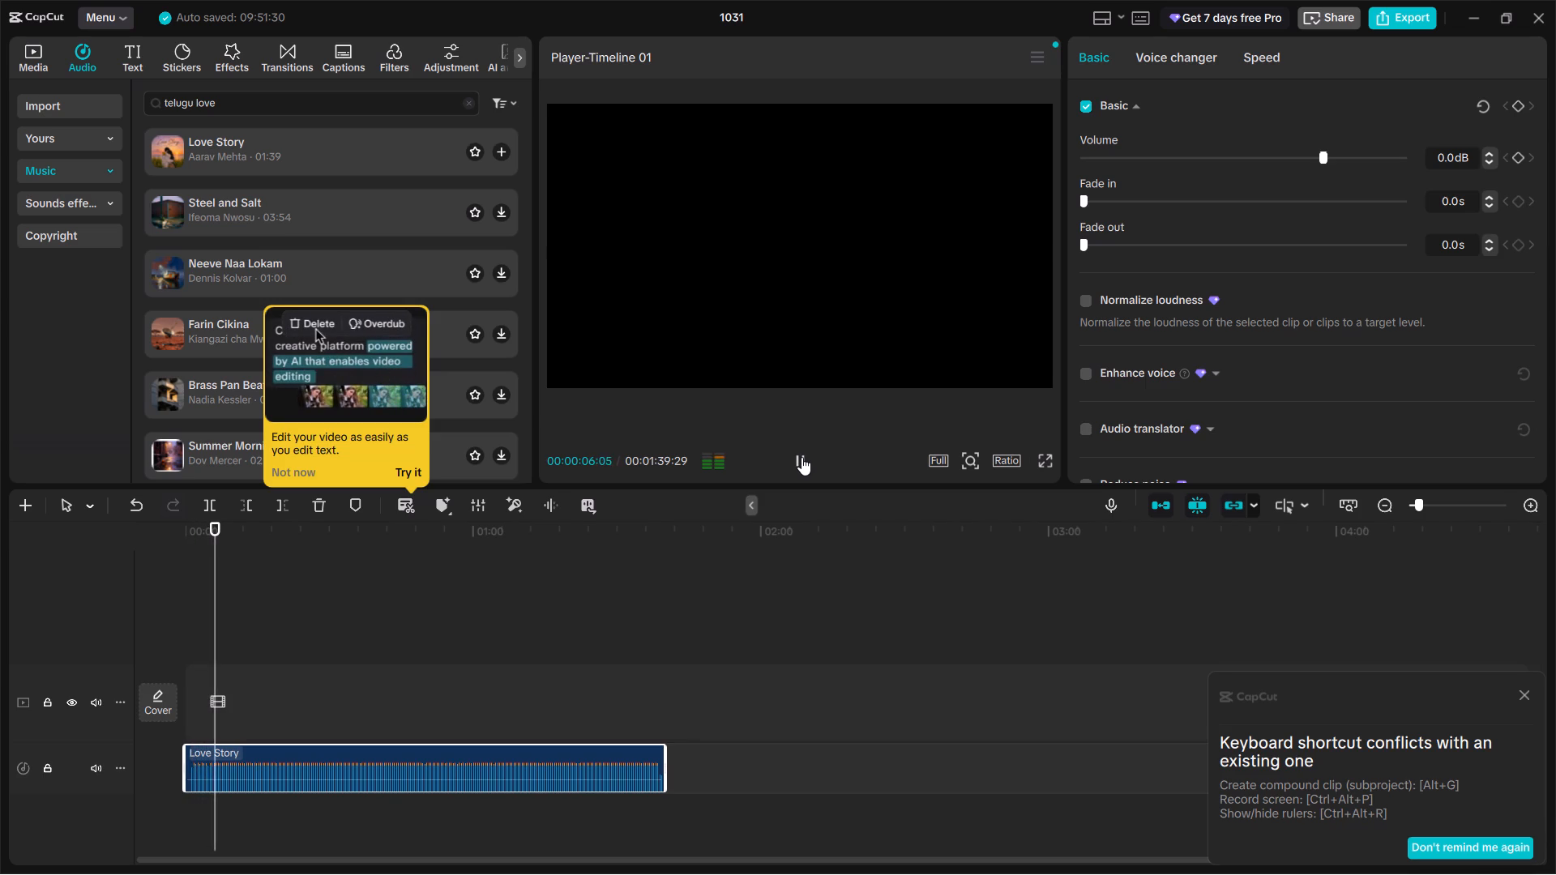
left_click(802, 463)
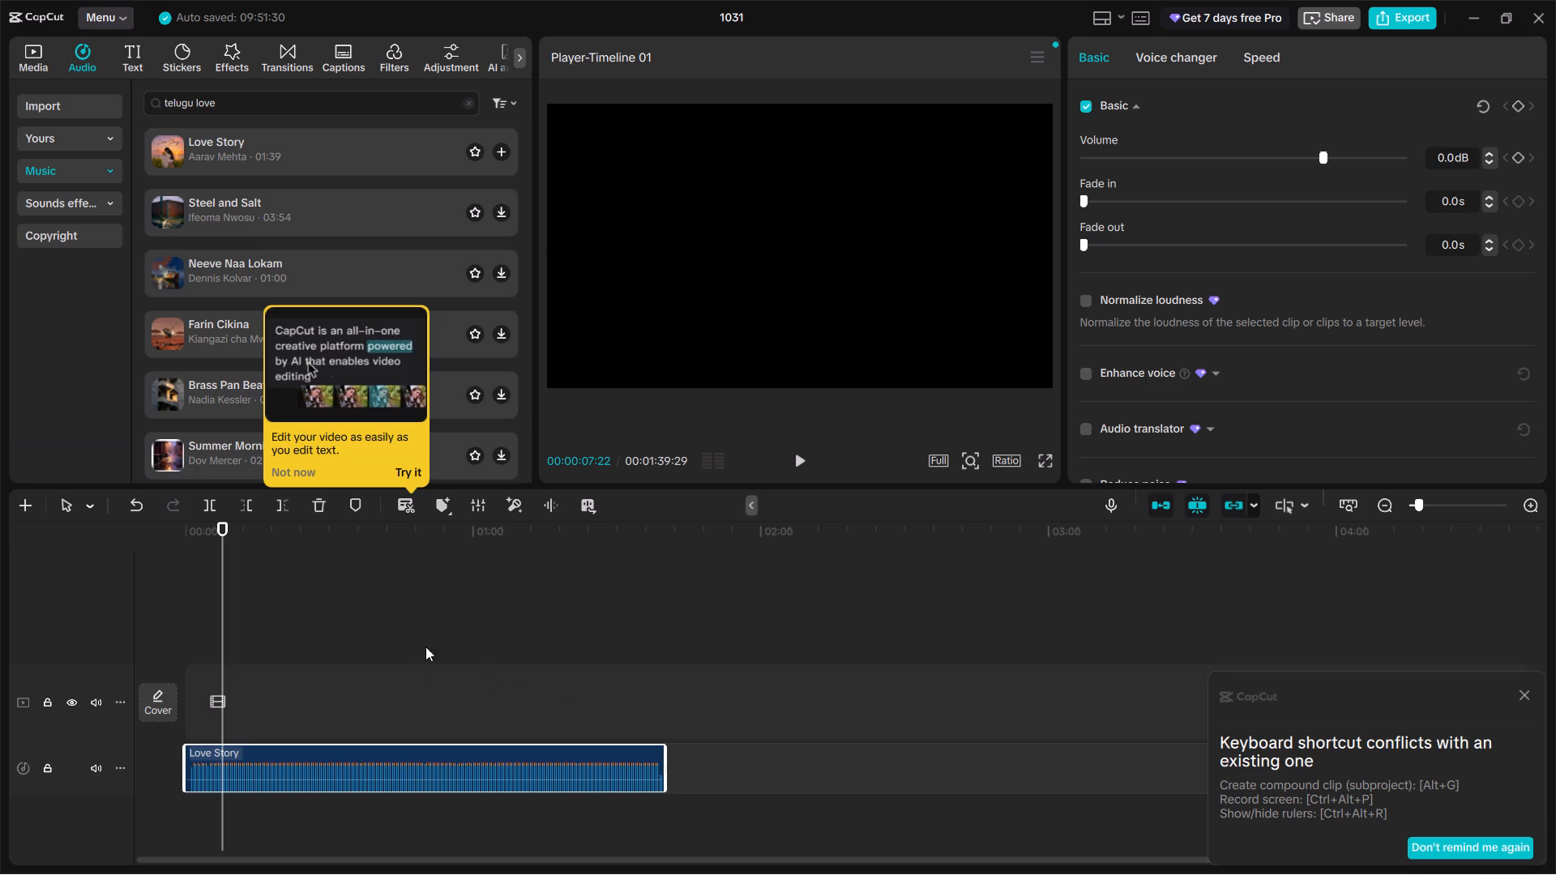
Raise the volume of the Love Story clip on the timeline to 20.0 dB.
left_click(428, 625)
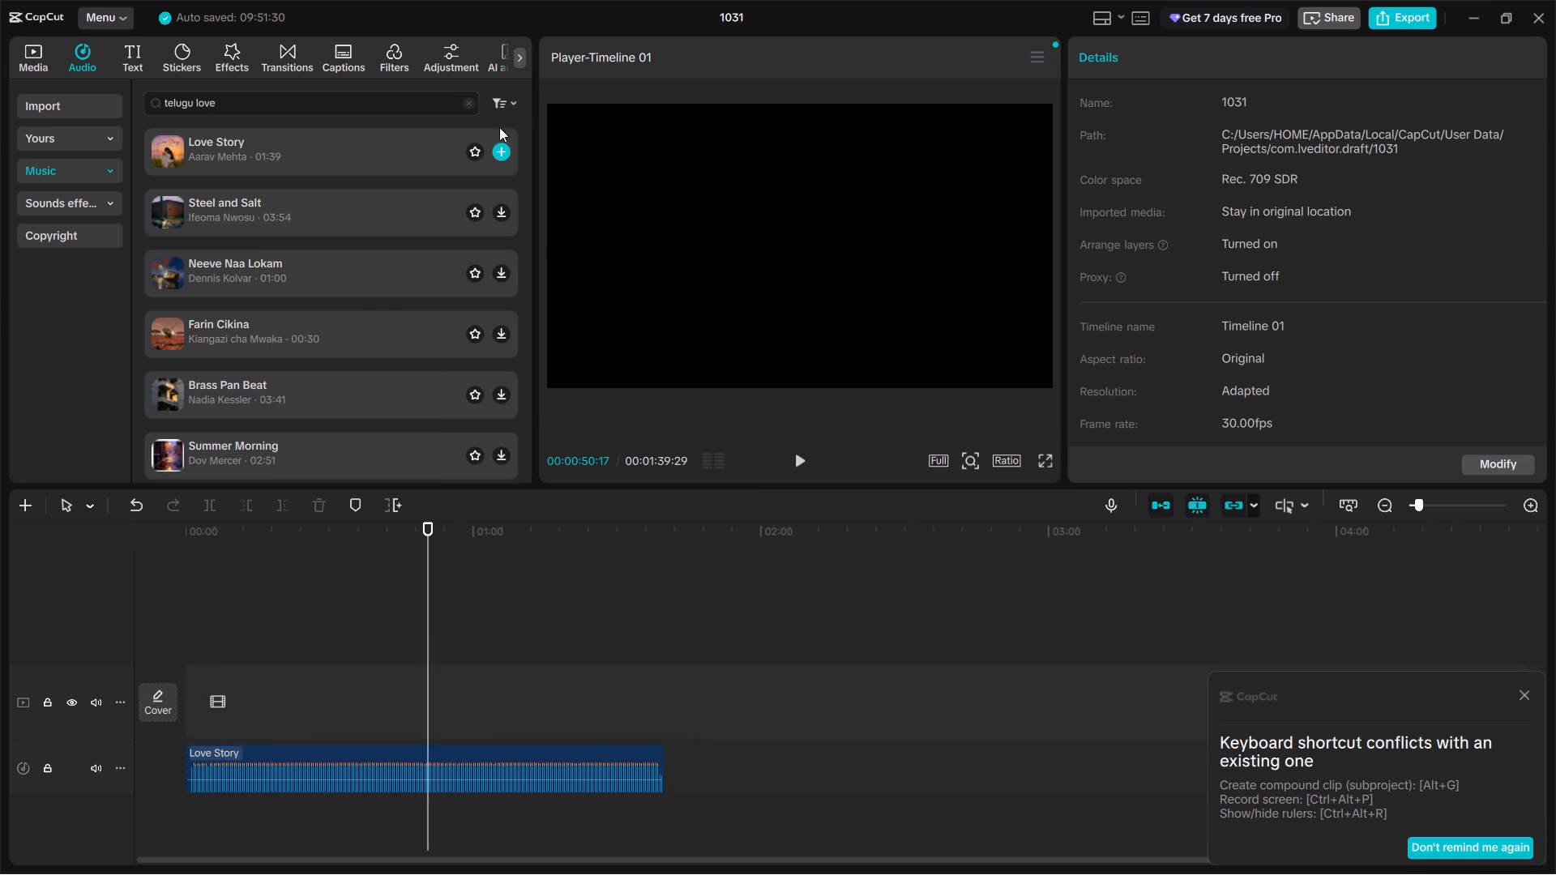
left_click(507, 105)
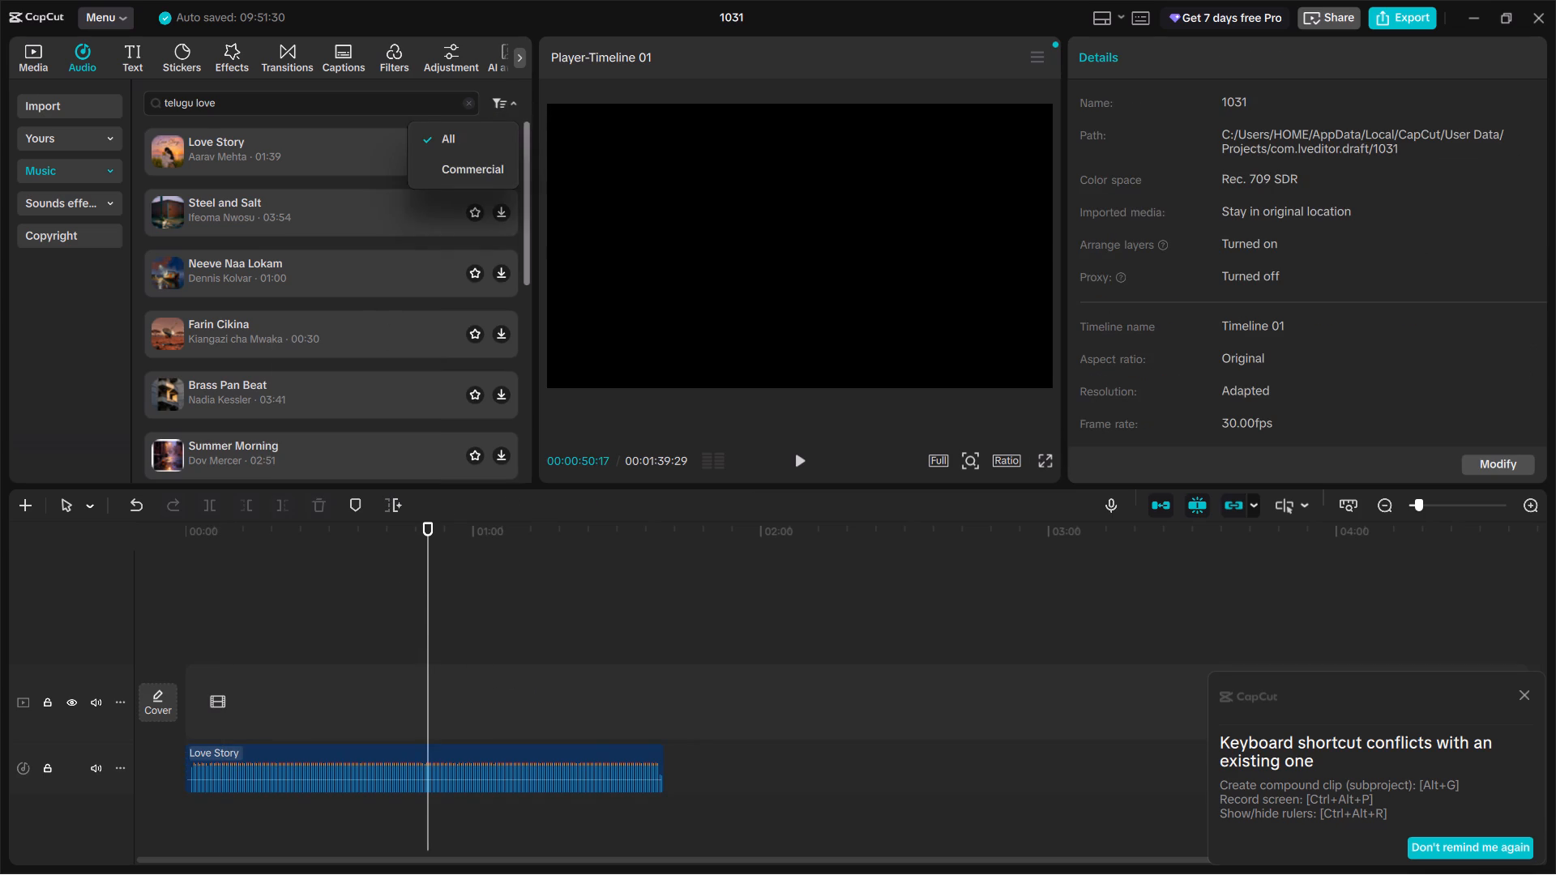
left_click(36, 59)
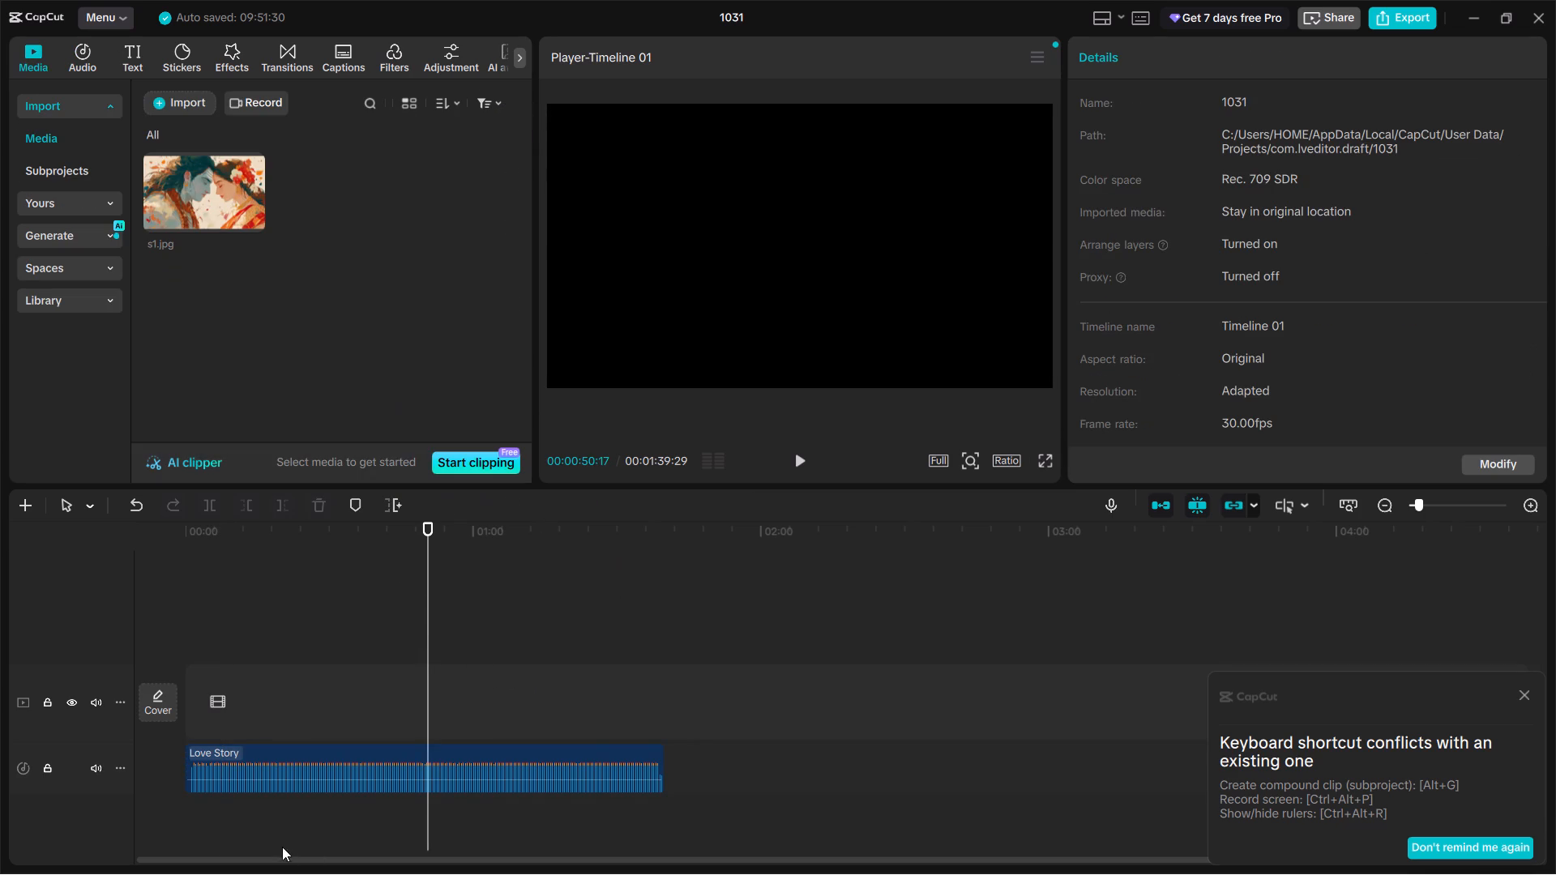
left_click_drag(318, 778, 487, 731)
Preview the imported s1.jpg image in the player, pausing at about 2 seconds.
left_click(169, 195)
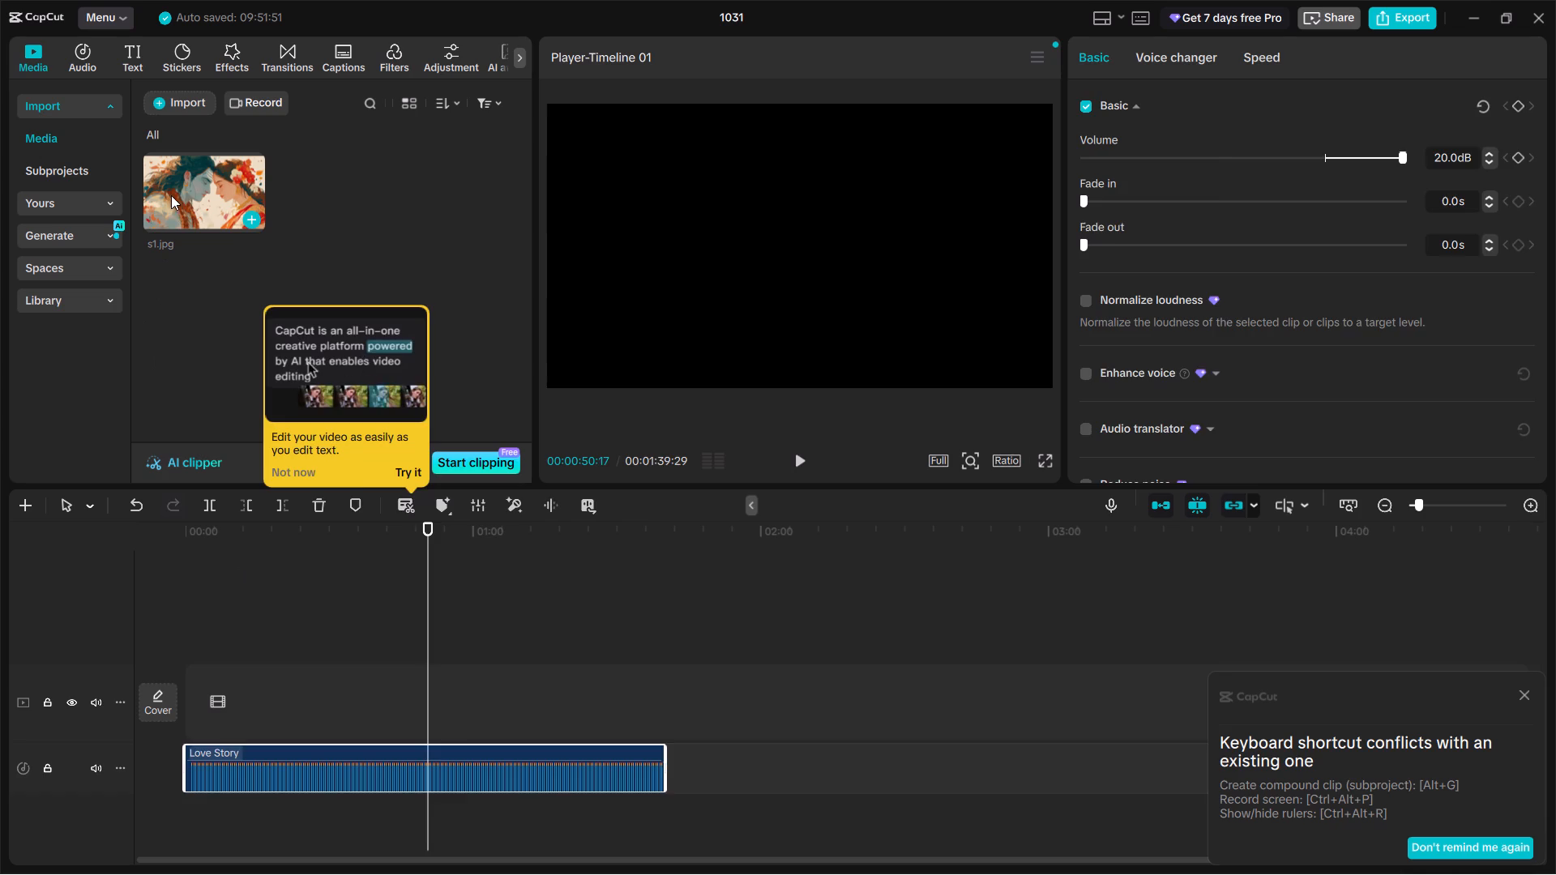
left_click(798, 457)
left_click(804, 453)
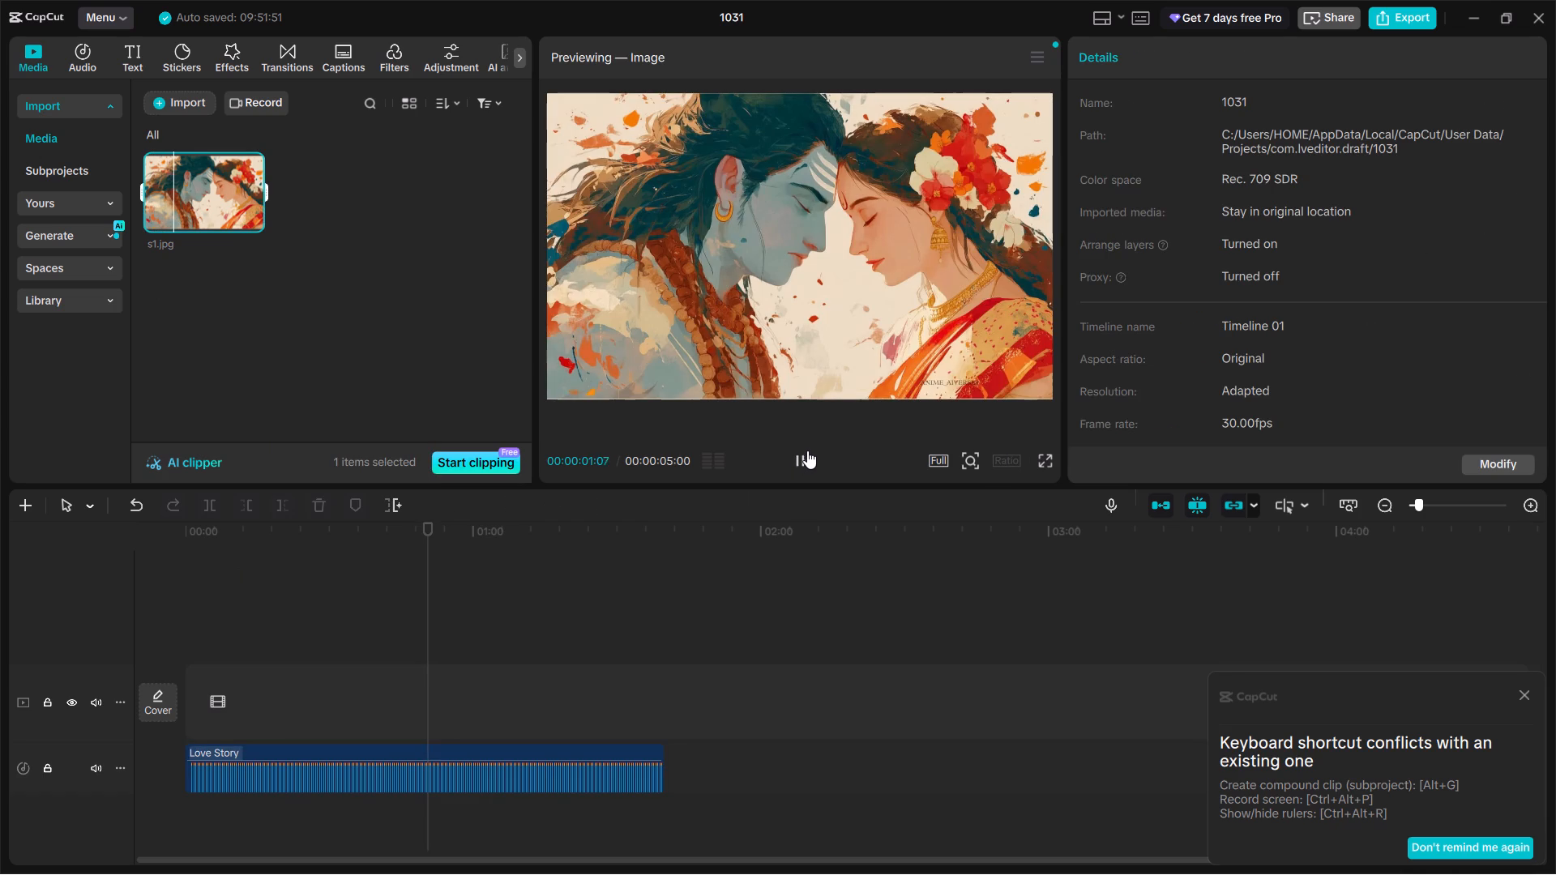
left_click(797, 451)
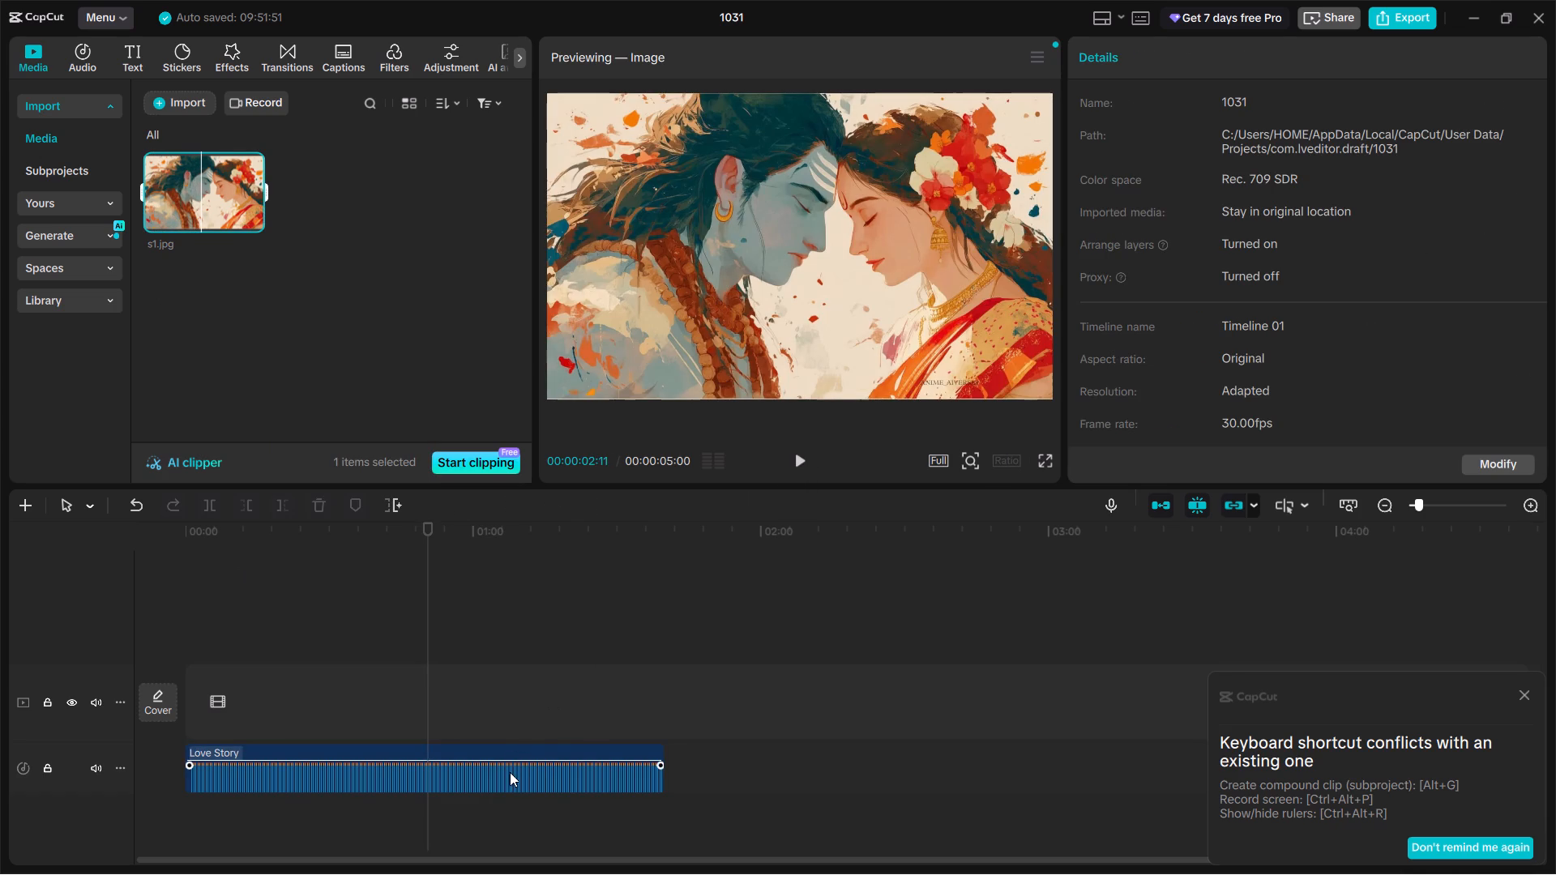
Reposition the Love Story clip on its audio track so it sits close to the start of the timeline.
left_click_drag(510, 776, 552, 779)
left_click_drag(531, 789, 496, 797)
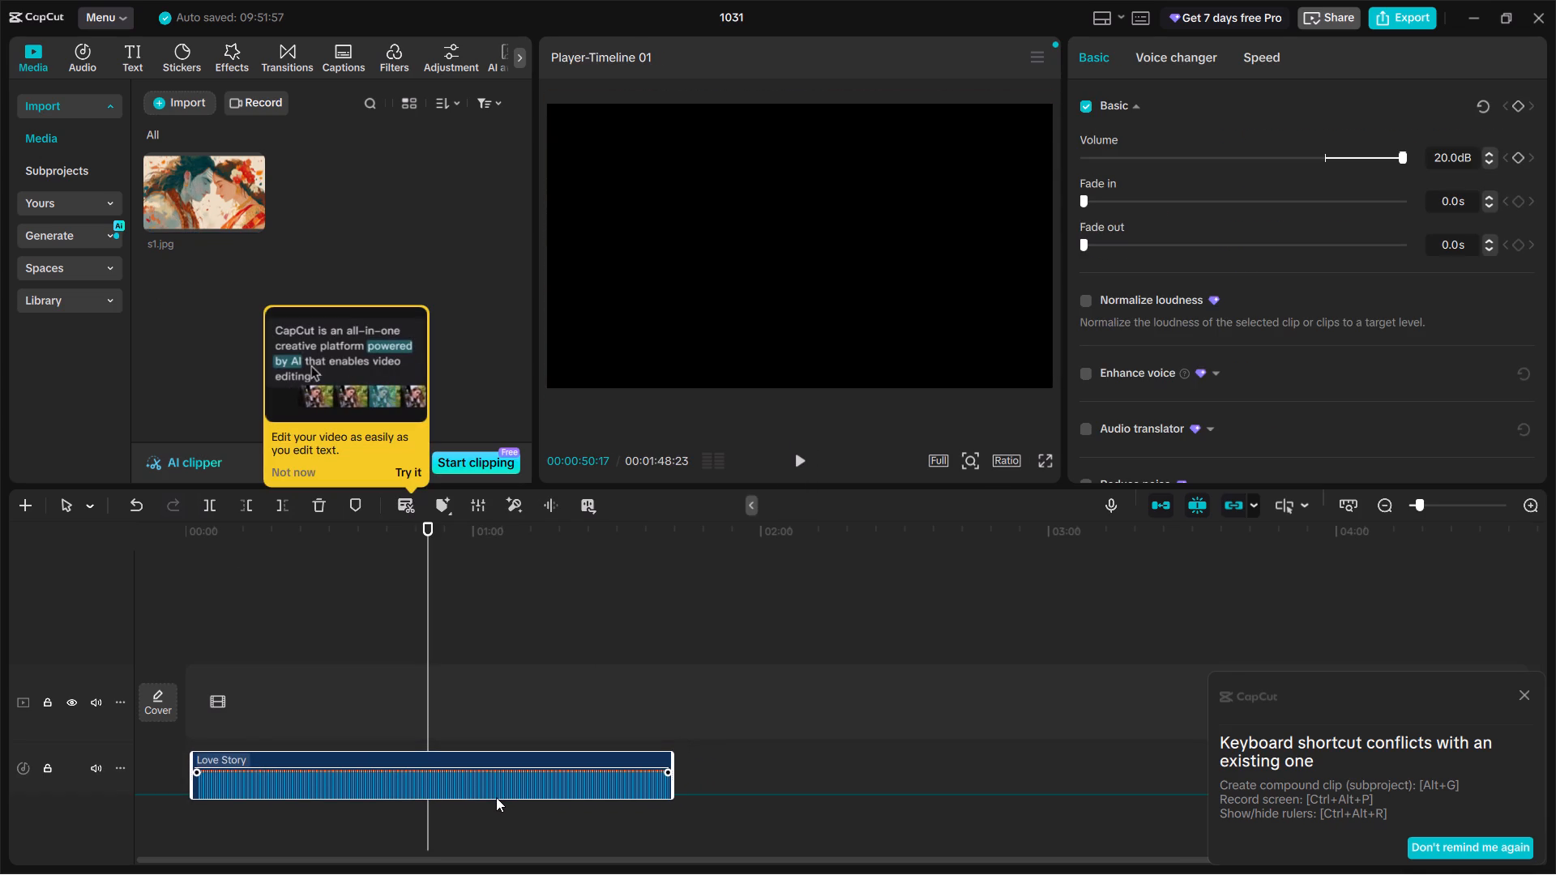
left_click_drag(496, 797, 490, 799)
Place the imported s1.jpg image on the main video track at the start of the timeline.
left_click(171, 203)
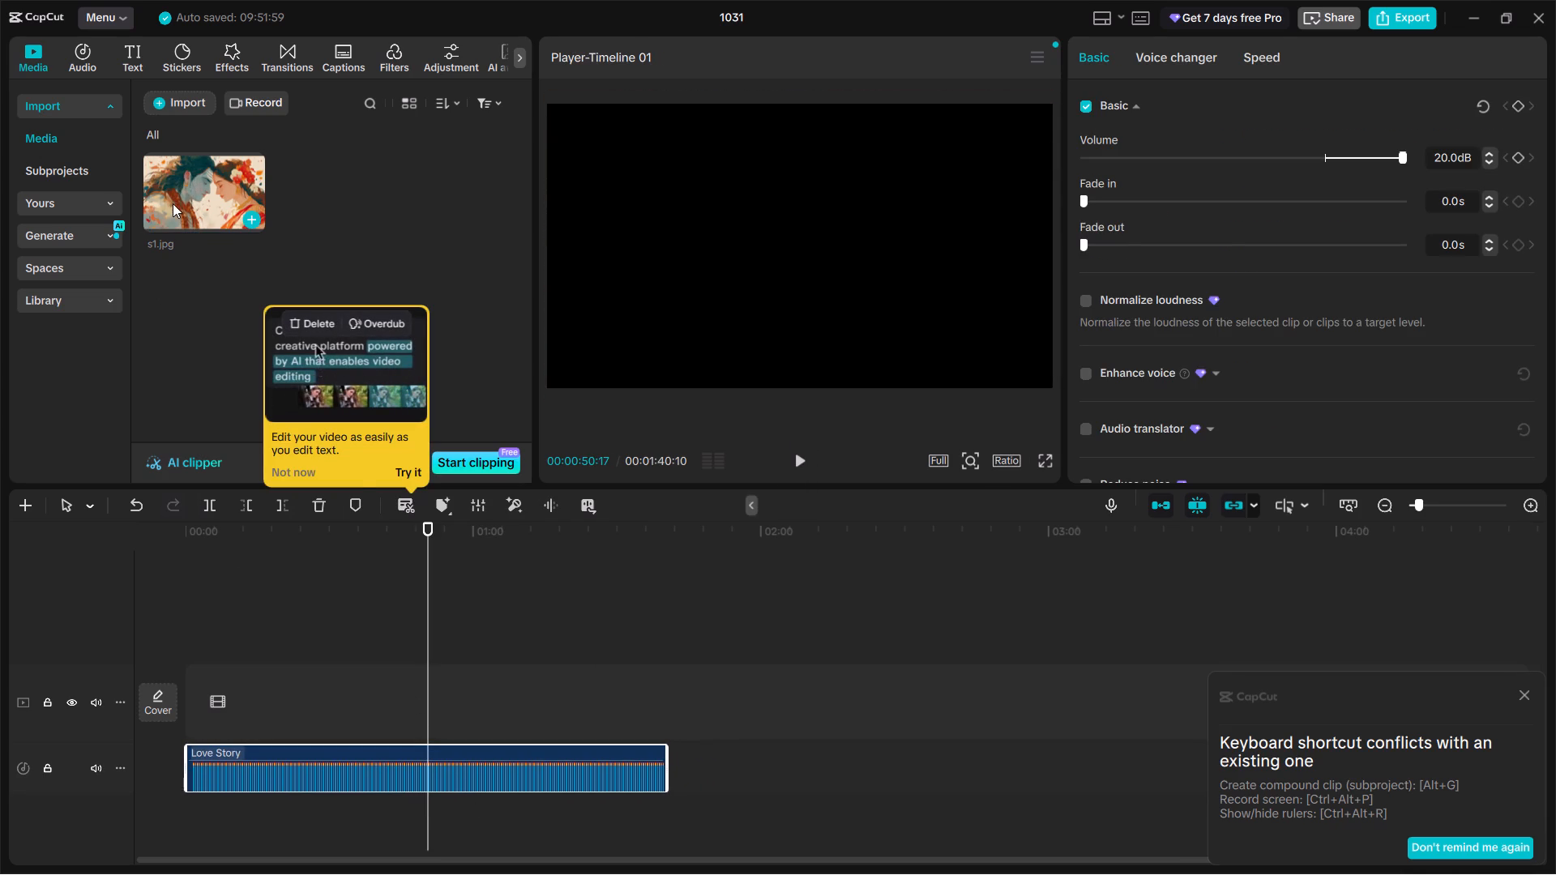
left_click_drag(230, 202, 247, 711)
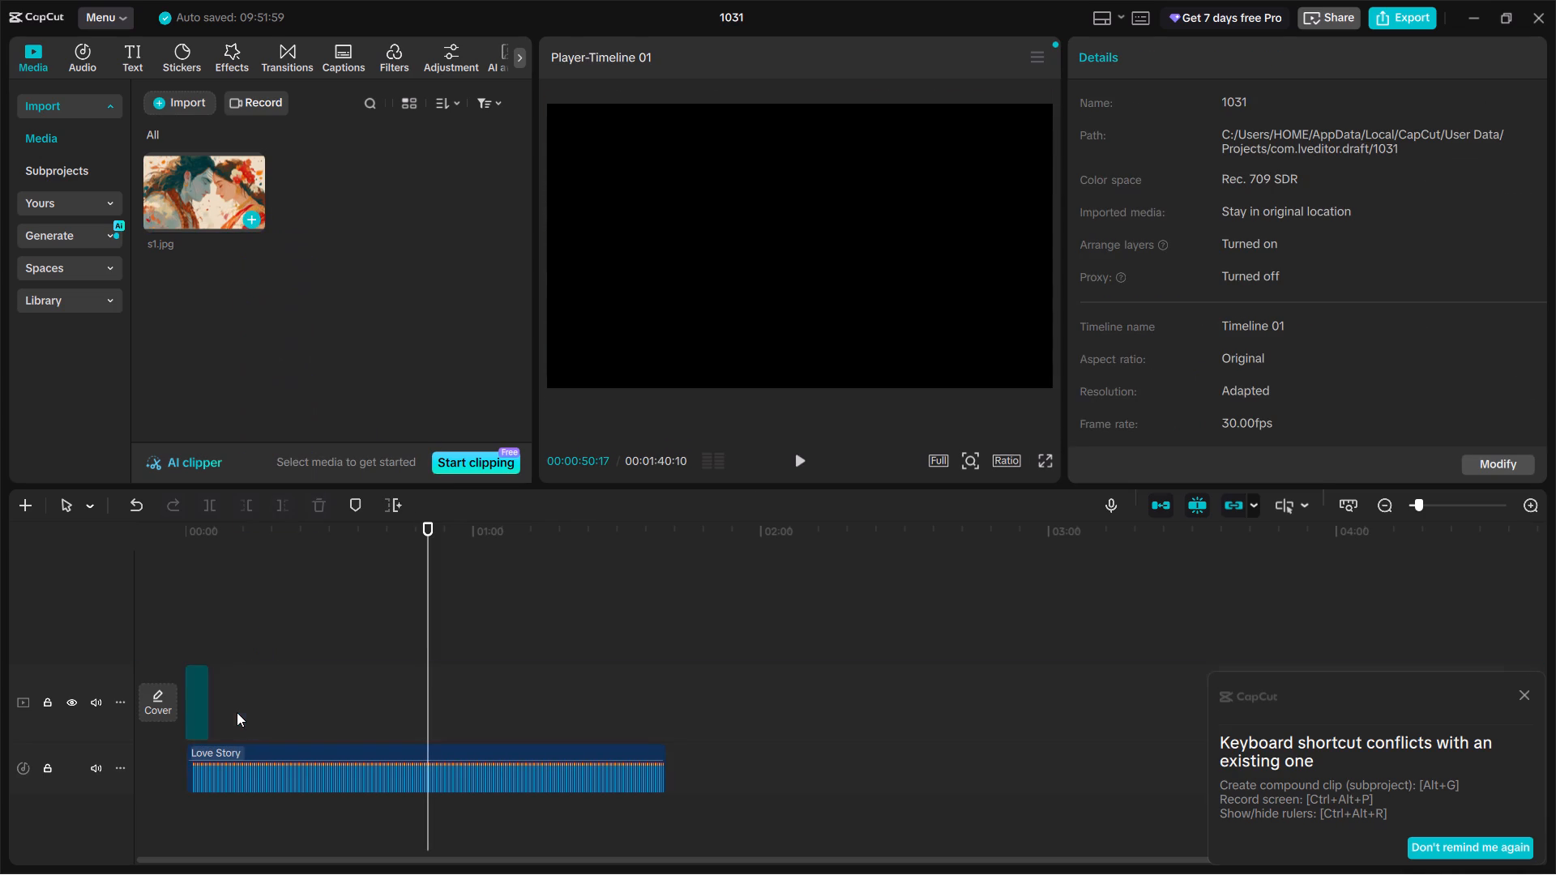
Extend the s1.jpg clip to a duration of 00:01:40:10 so it ends with the Love Story audio.
left_click_drag(212, 705, 403, 706)
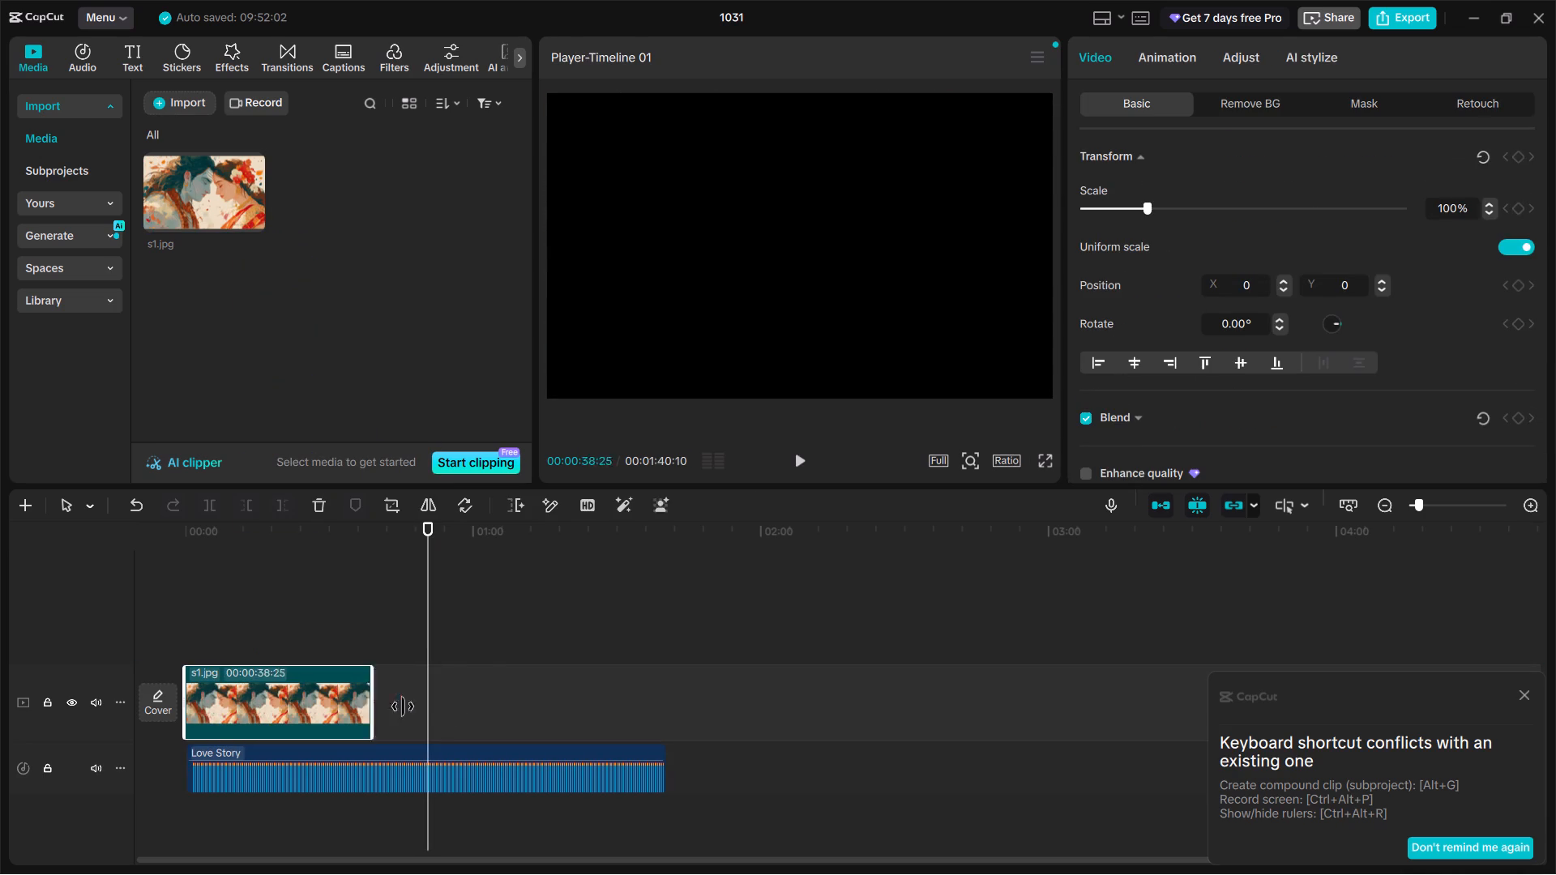
left_click_drag(403, 706, 666, 714)
left_click(263, 766)
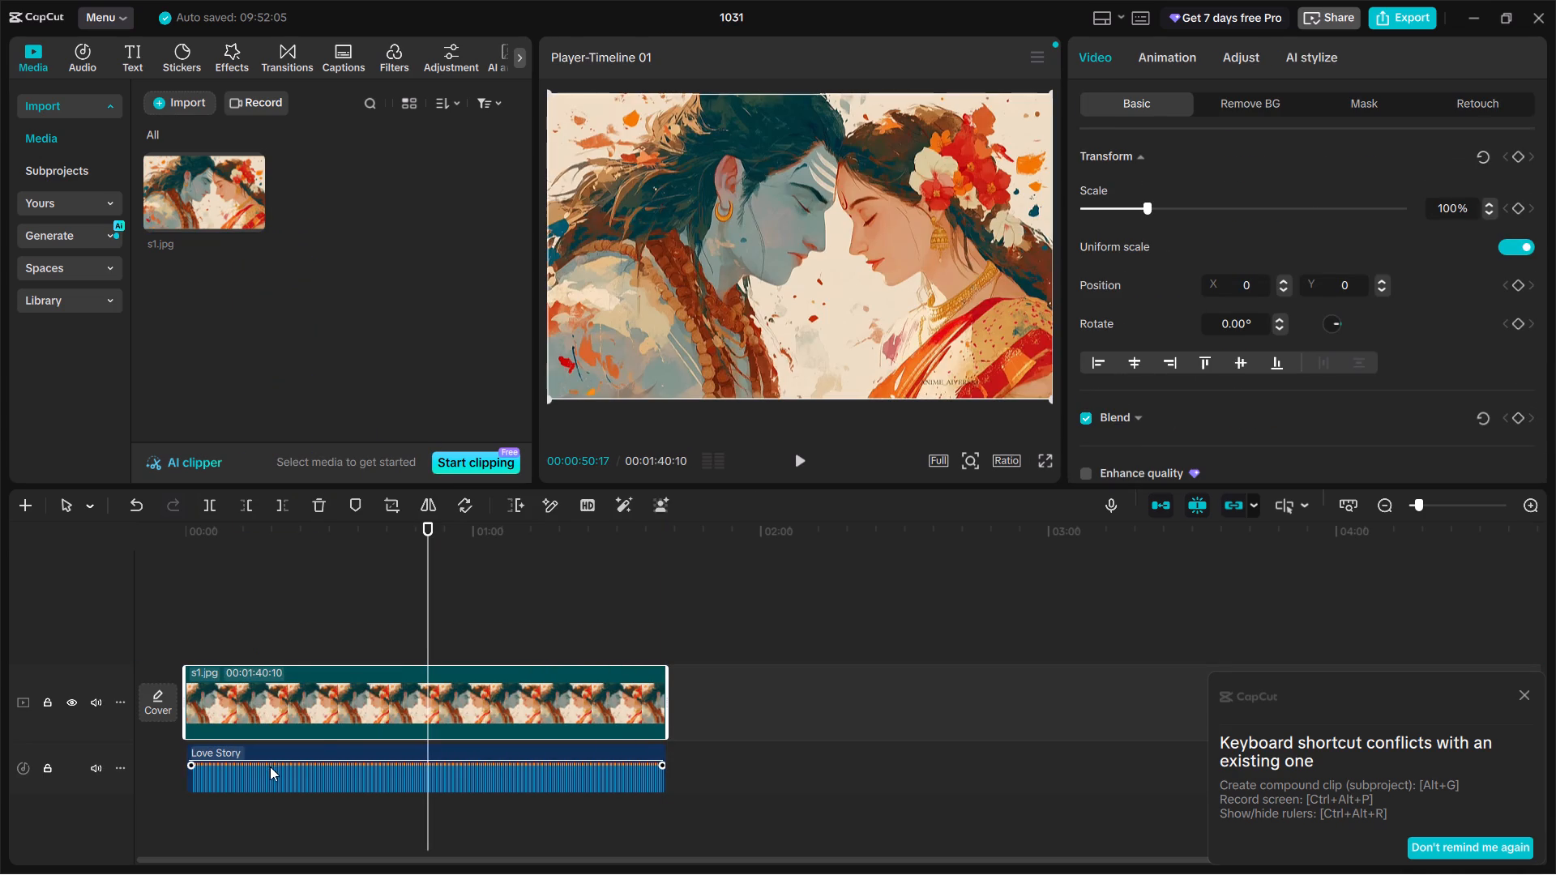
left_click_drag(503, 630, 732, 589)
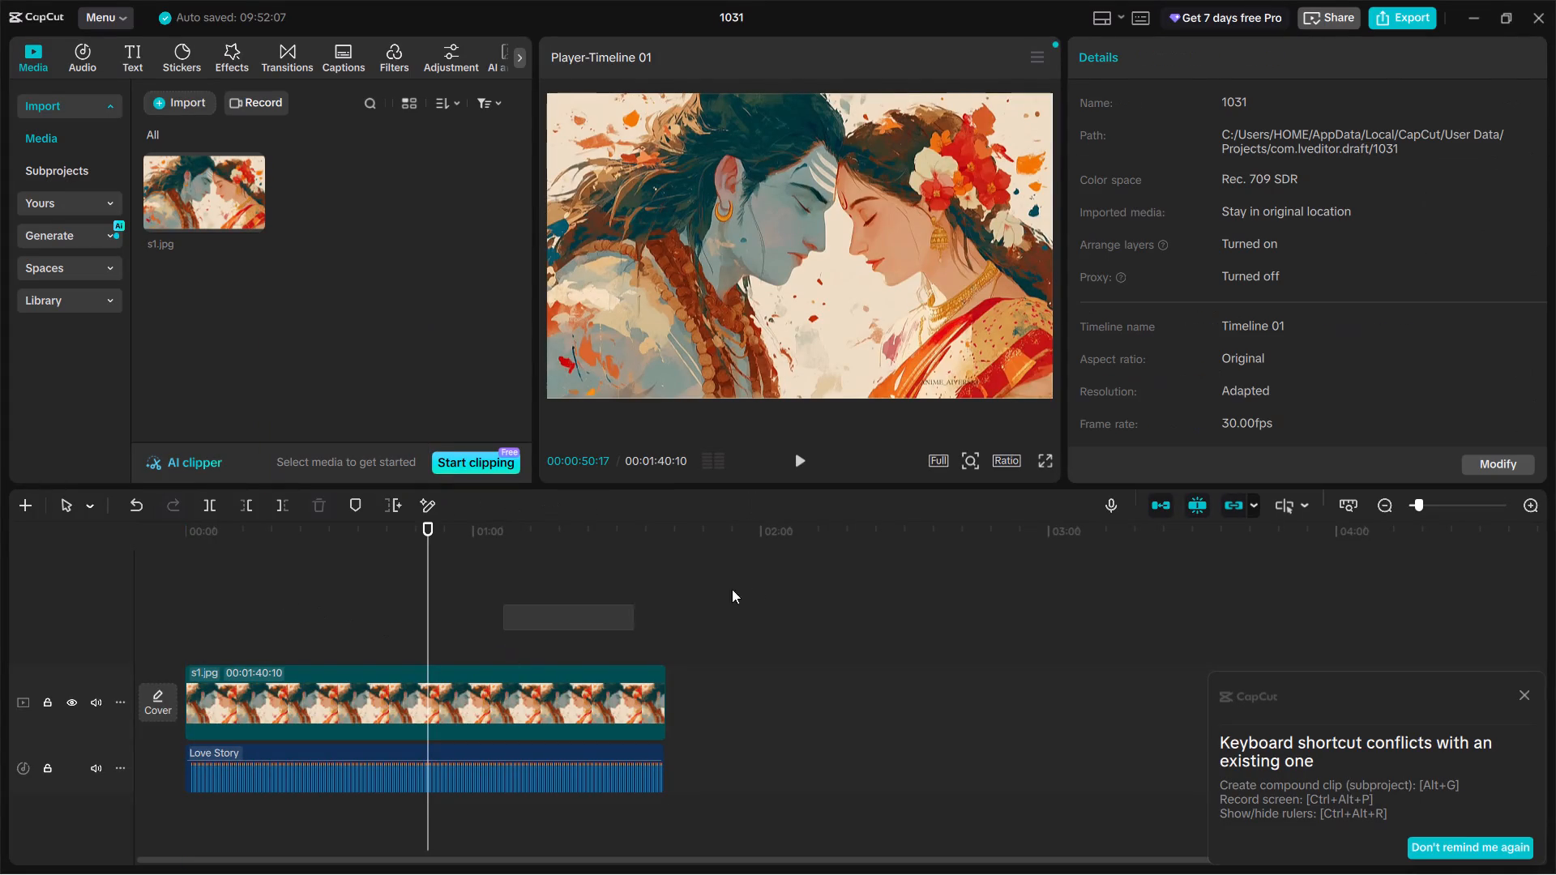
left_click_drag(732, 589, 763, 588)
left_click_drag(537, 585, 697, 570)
Play the timeline from the start to check the image with the music, pausing at about 7 seconds.
left_click_drag(431, 590, 154, 566)
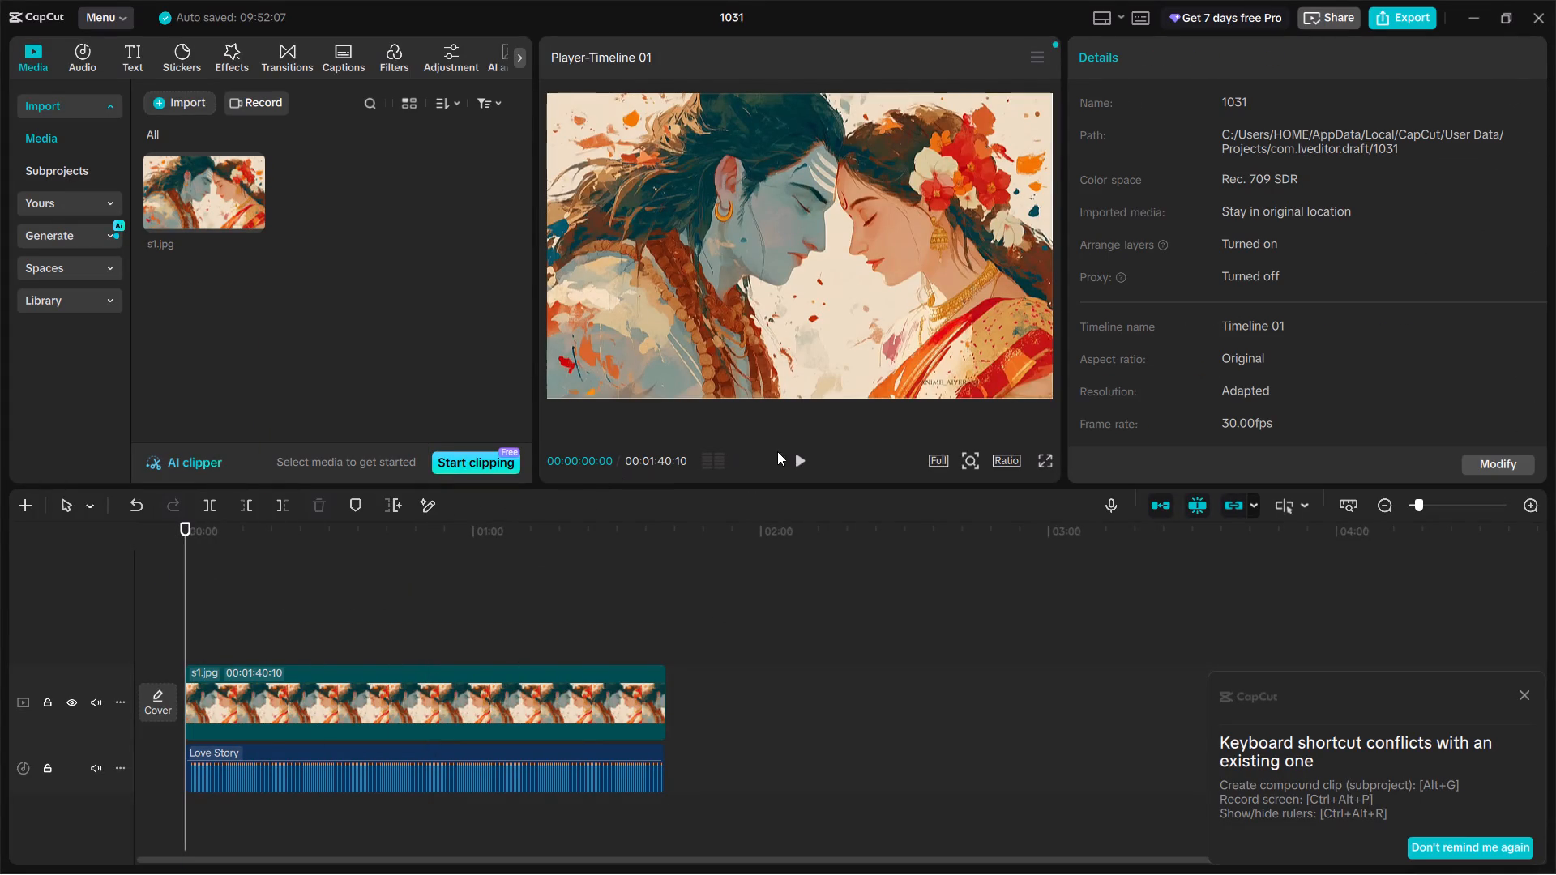
left_click(798, 459)
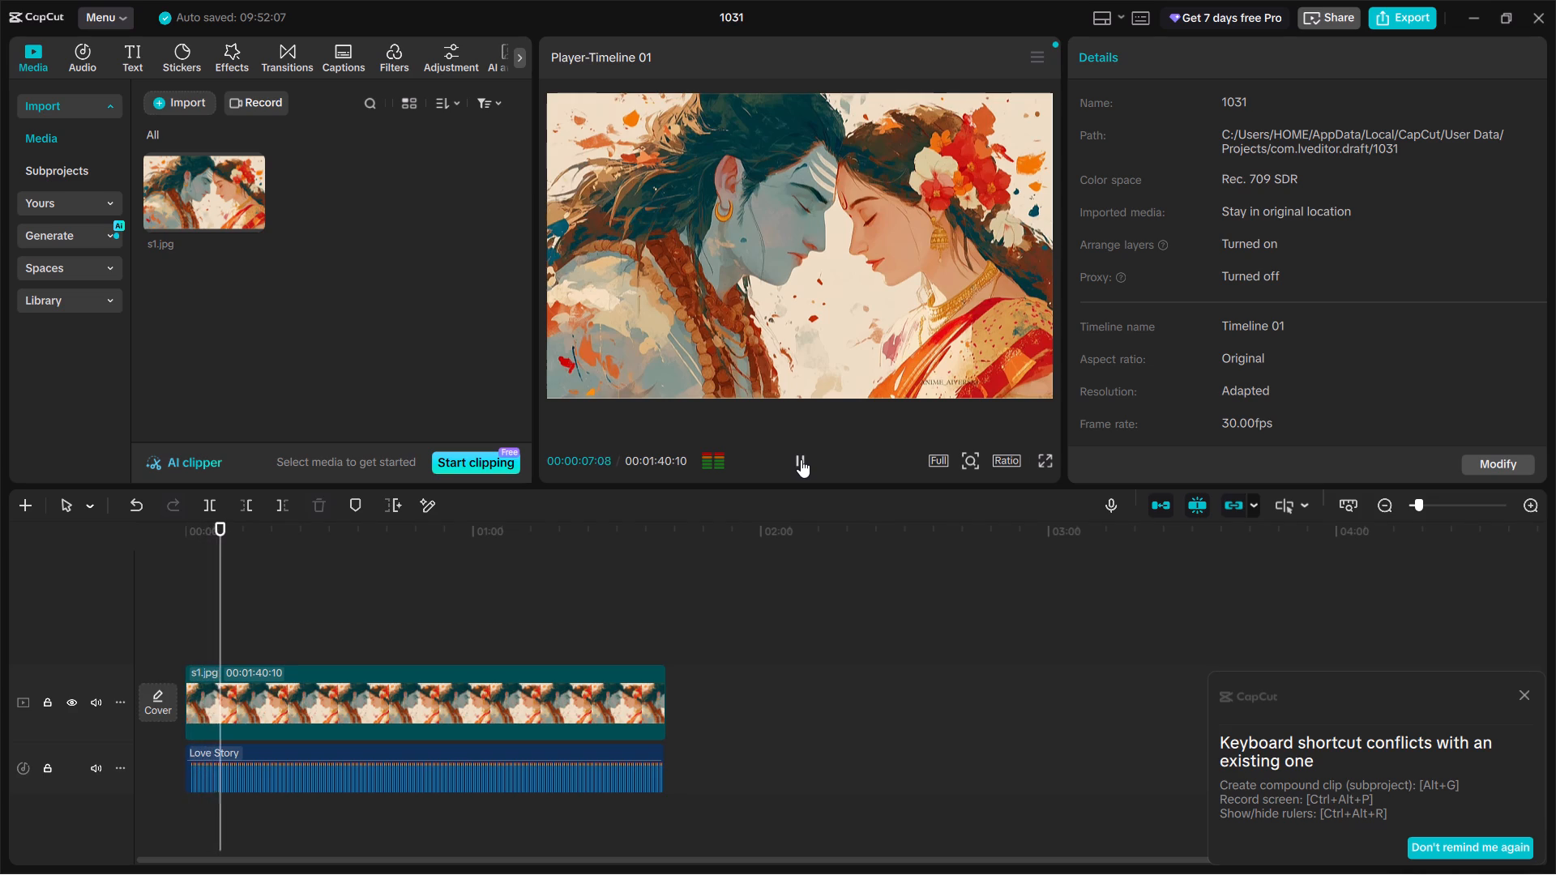
left_click(801, 459)
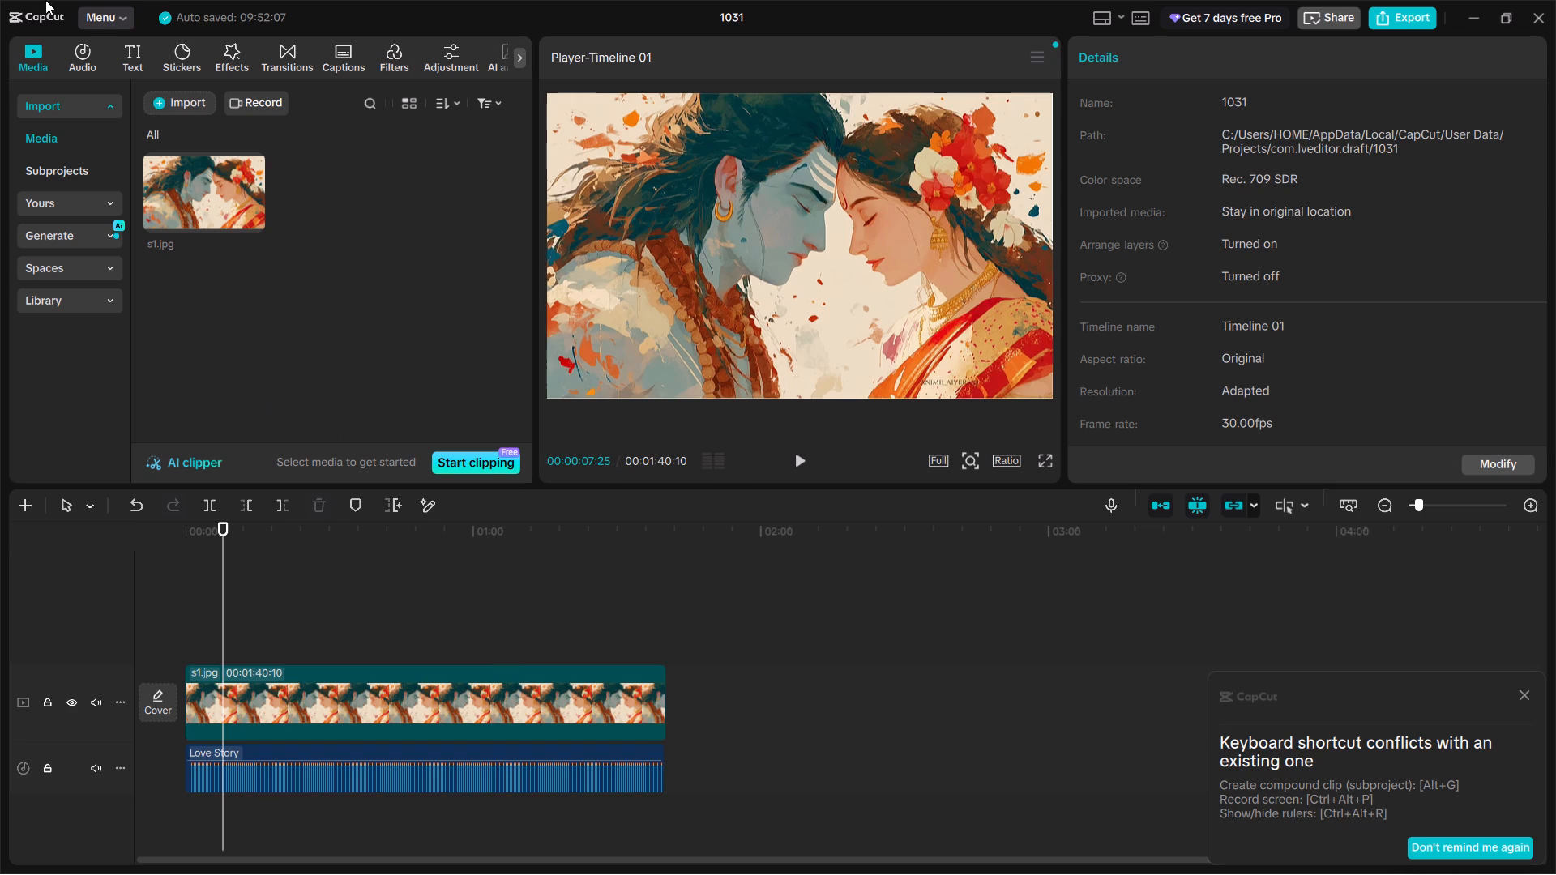
Clear the previous music search and search the music library for "yes yes i love you".
left_click(71, 57)
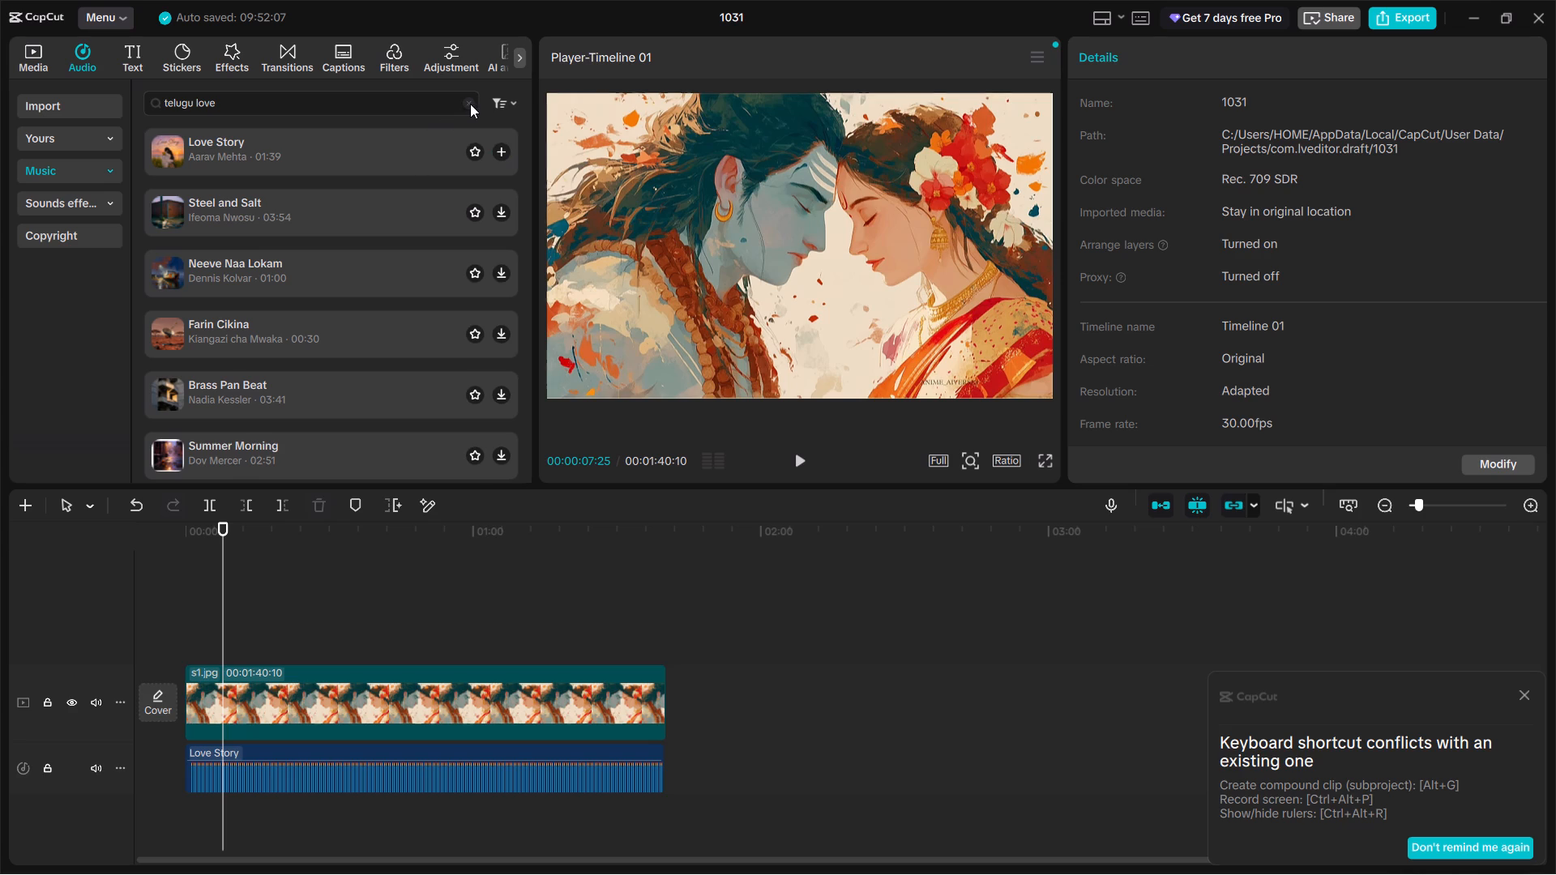
left_click(471, 104)
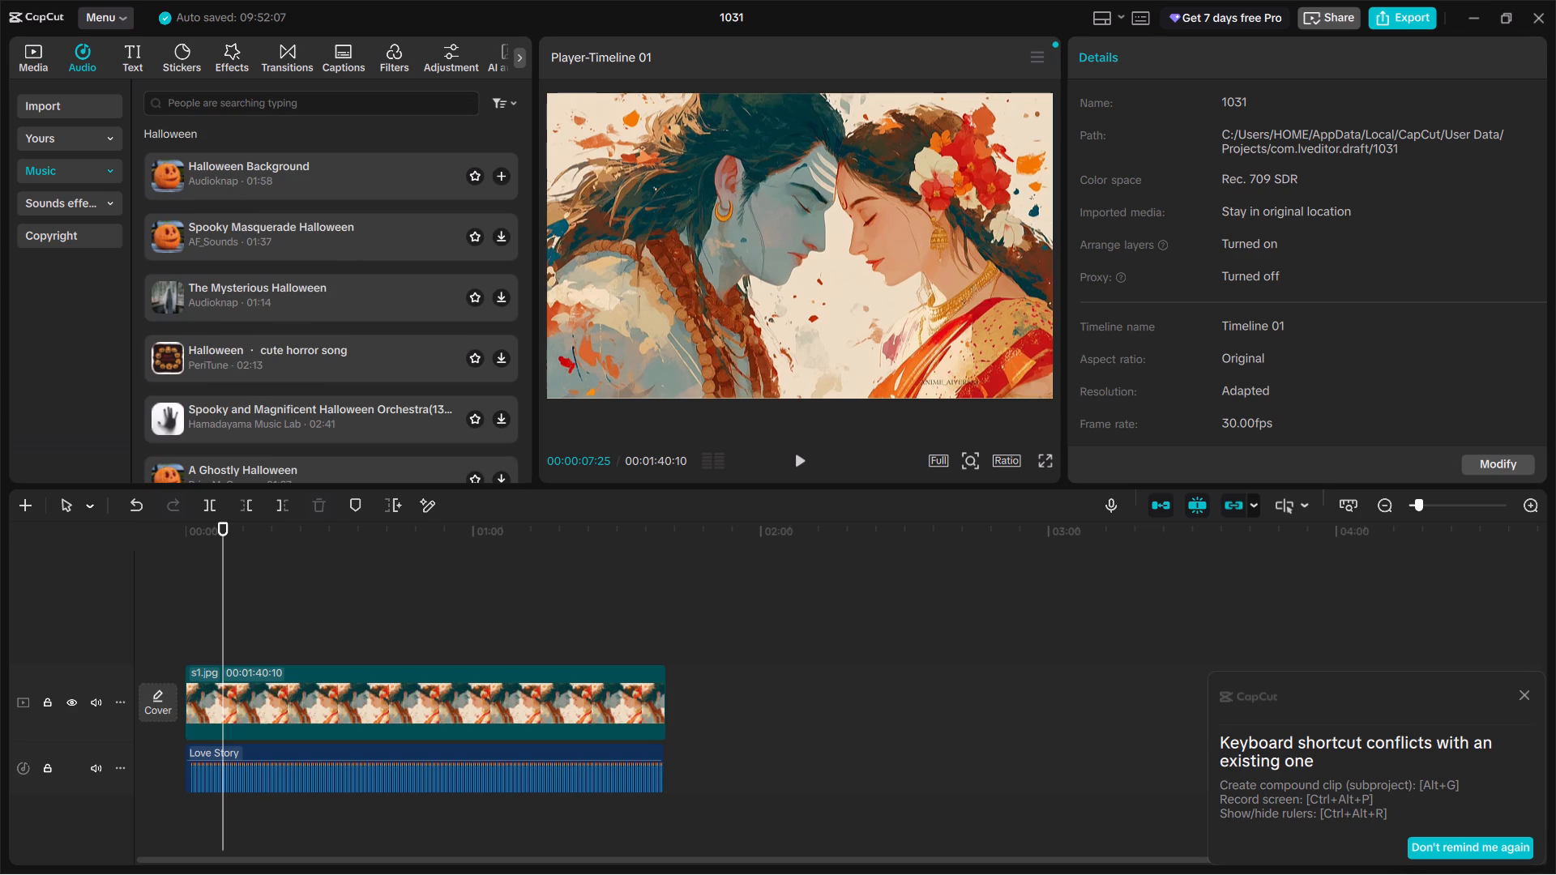
type("yess")
left_click(370, 108)
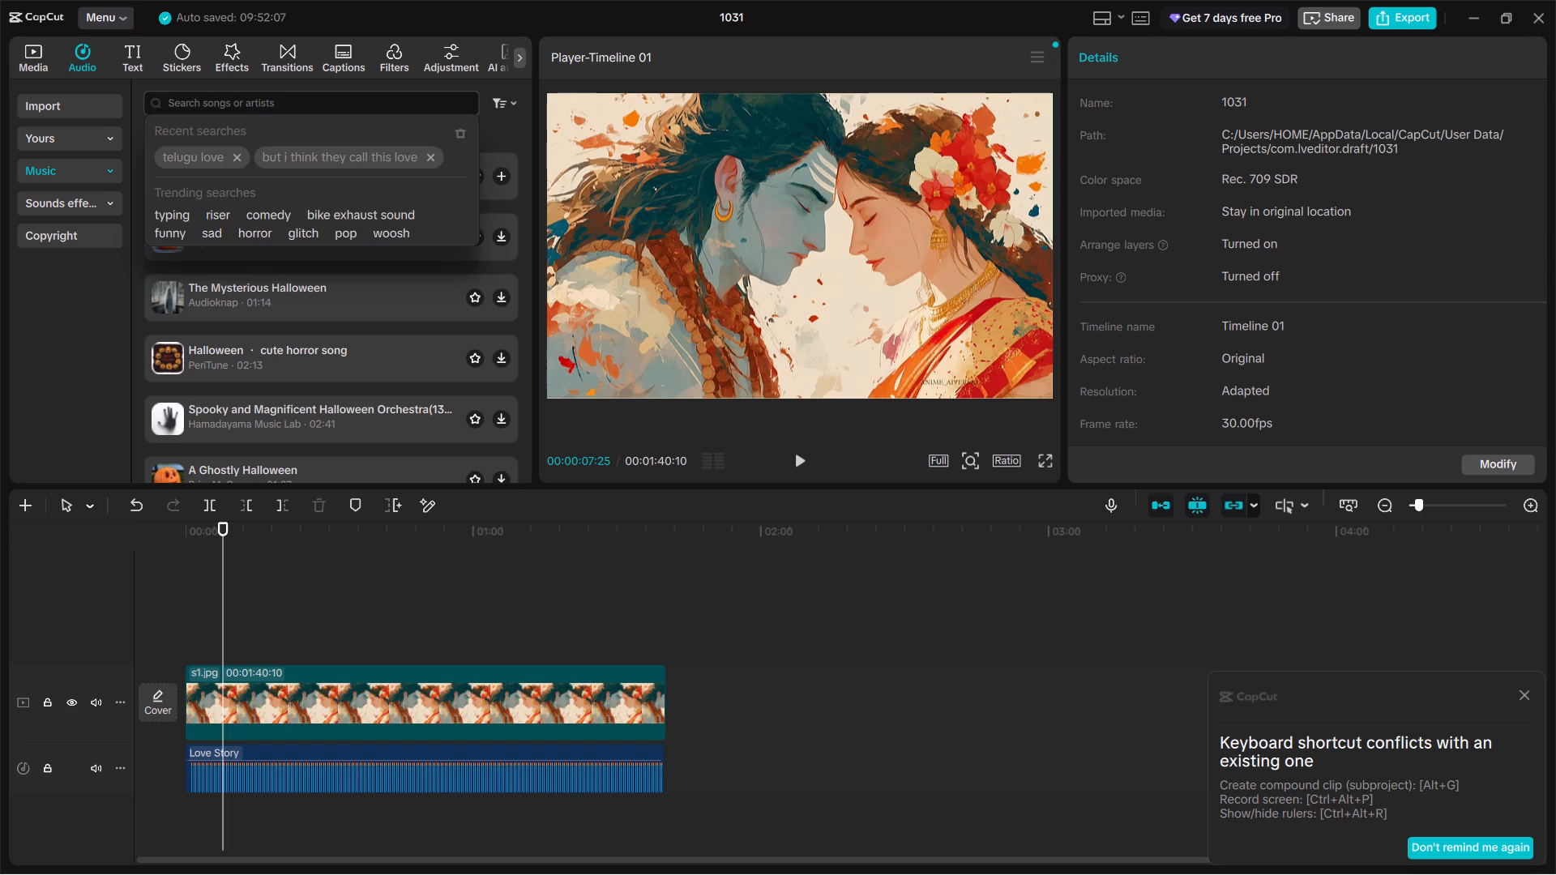
type("yes yes this")
key("space")
key("BackSpace")
key("BackSpace")
key("BackSpace")
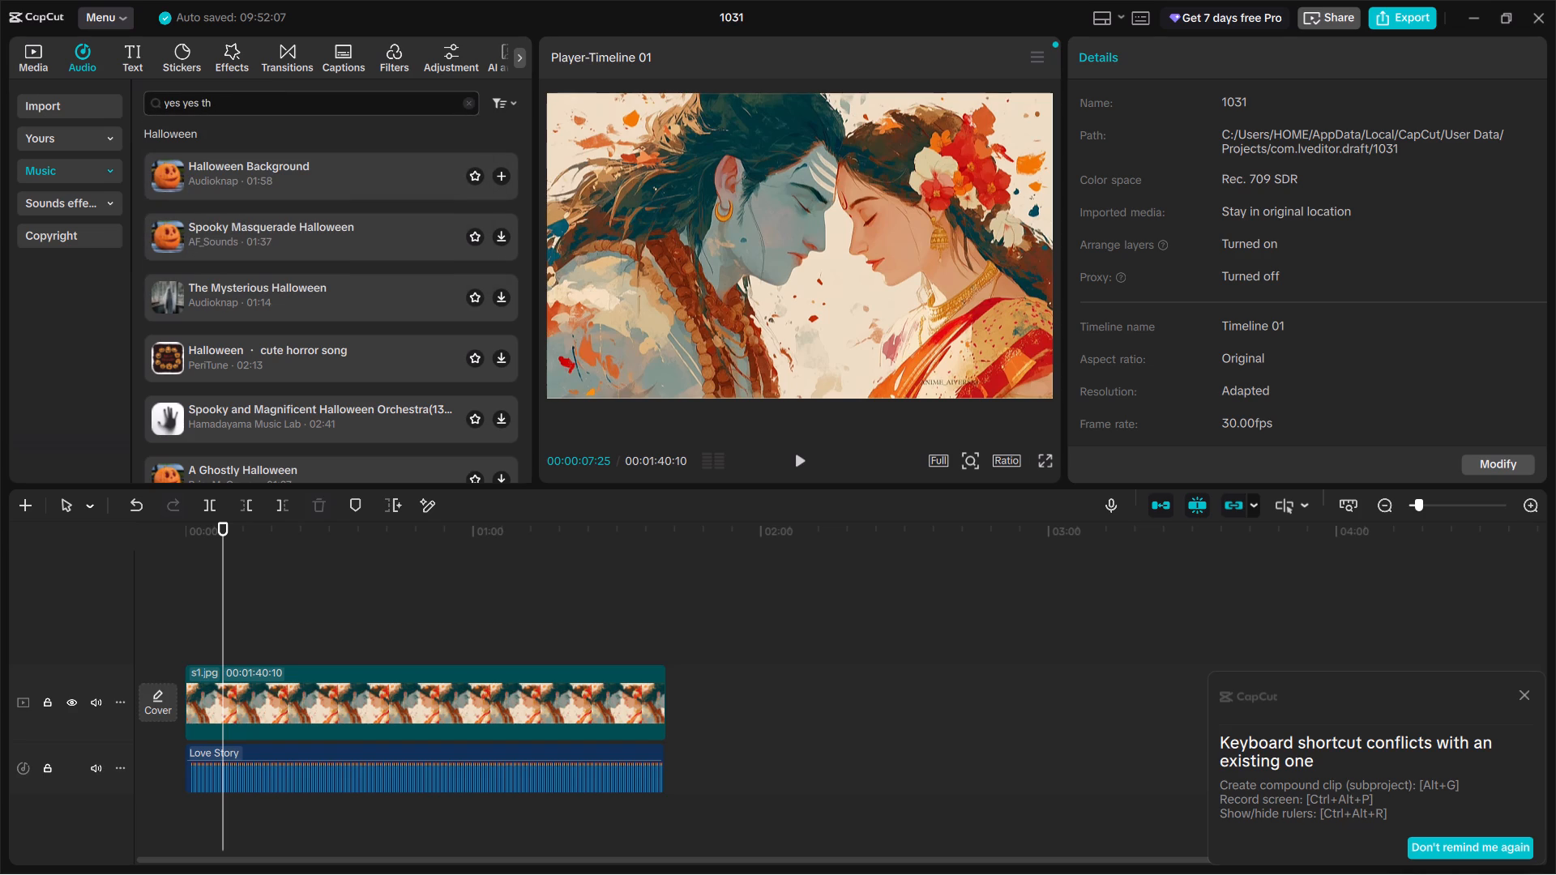
key("BackSpace")
key("BackSpace")
type("i love you")
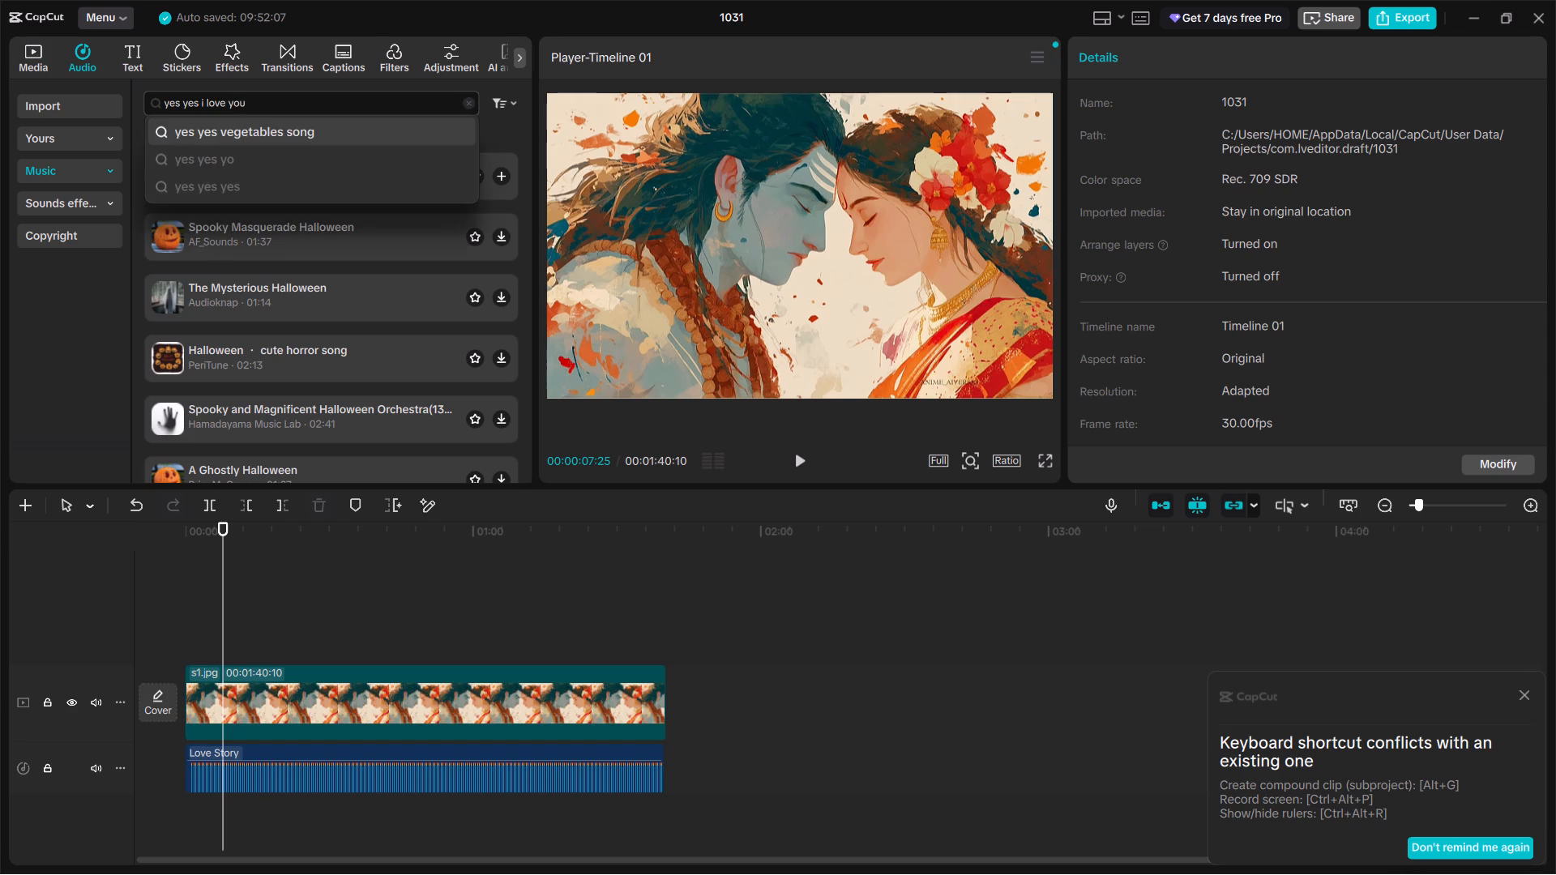
key("Return")
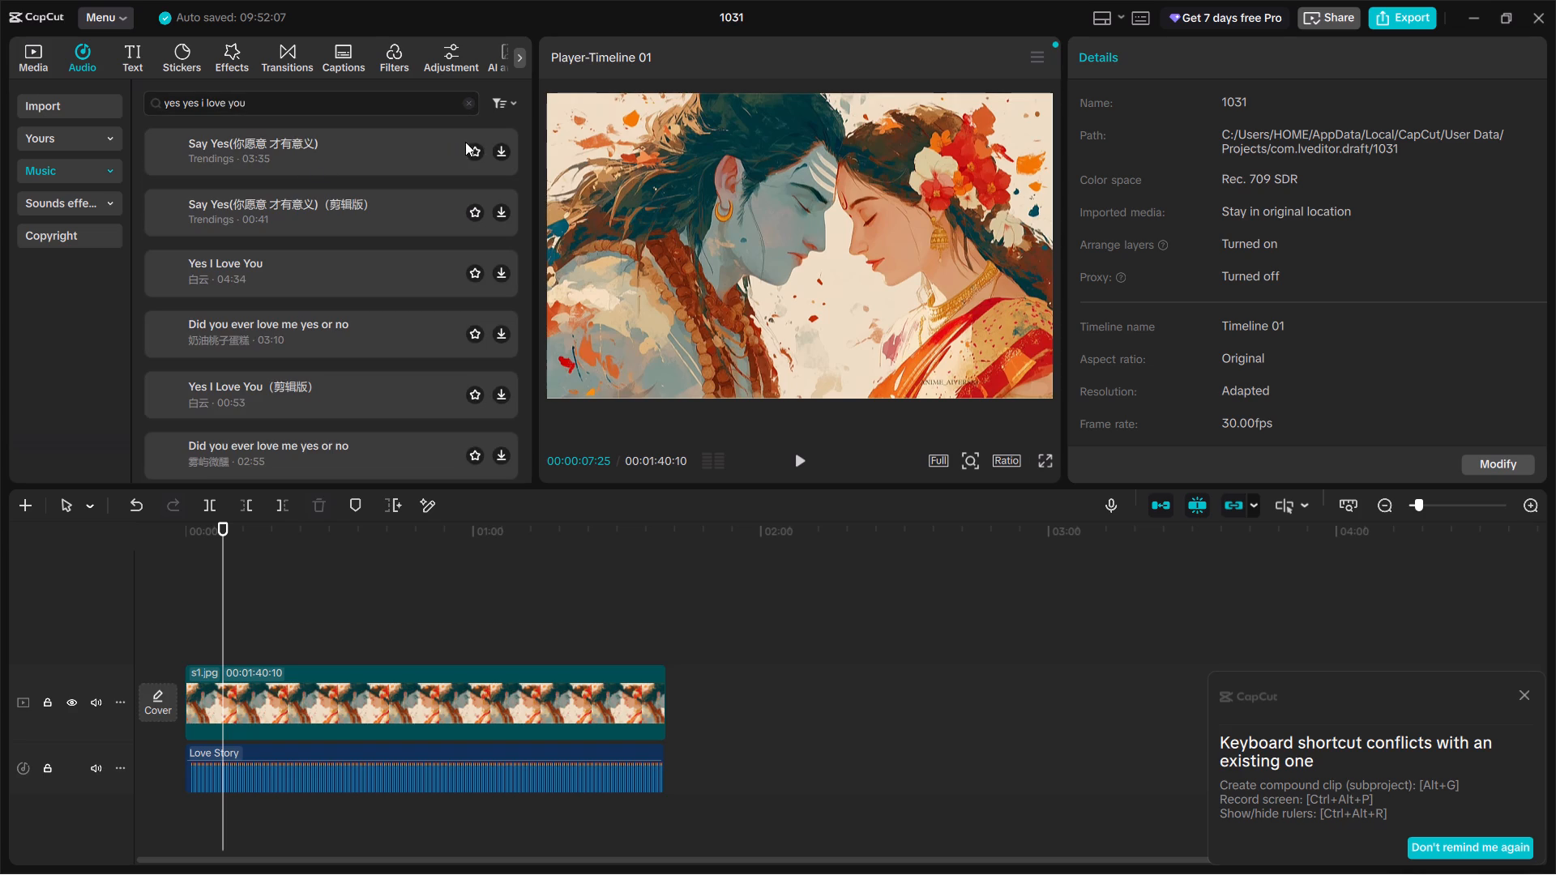
Download and audition the 03:35 Say Yes track, the 04:34 Yes I Love You track and its 00:37 version.
left_click(503, 149)
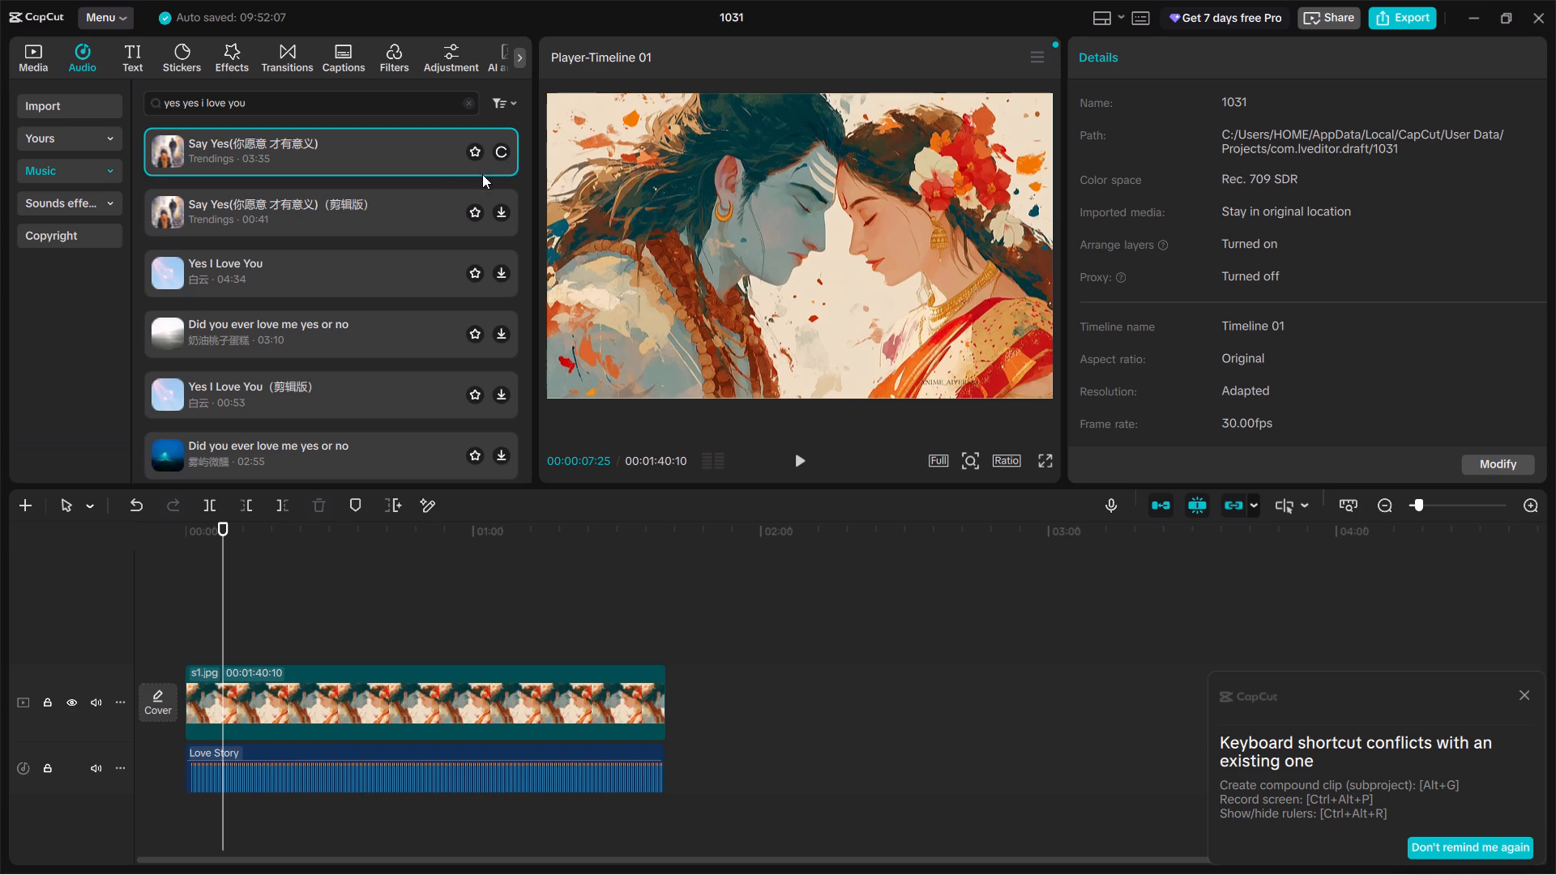
scroll(806, 641, "down", 5)
left_click(1110, 62)
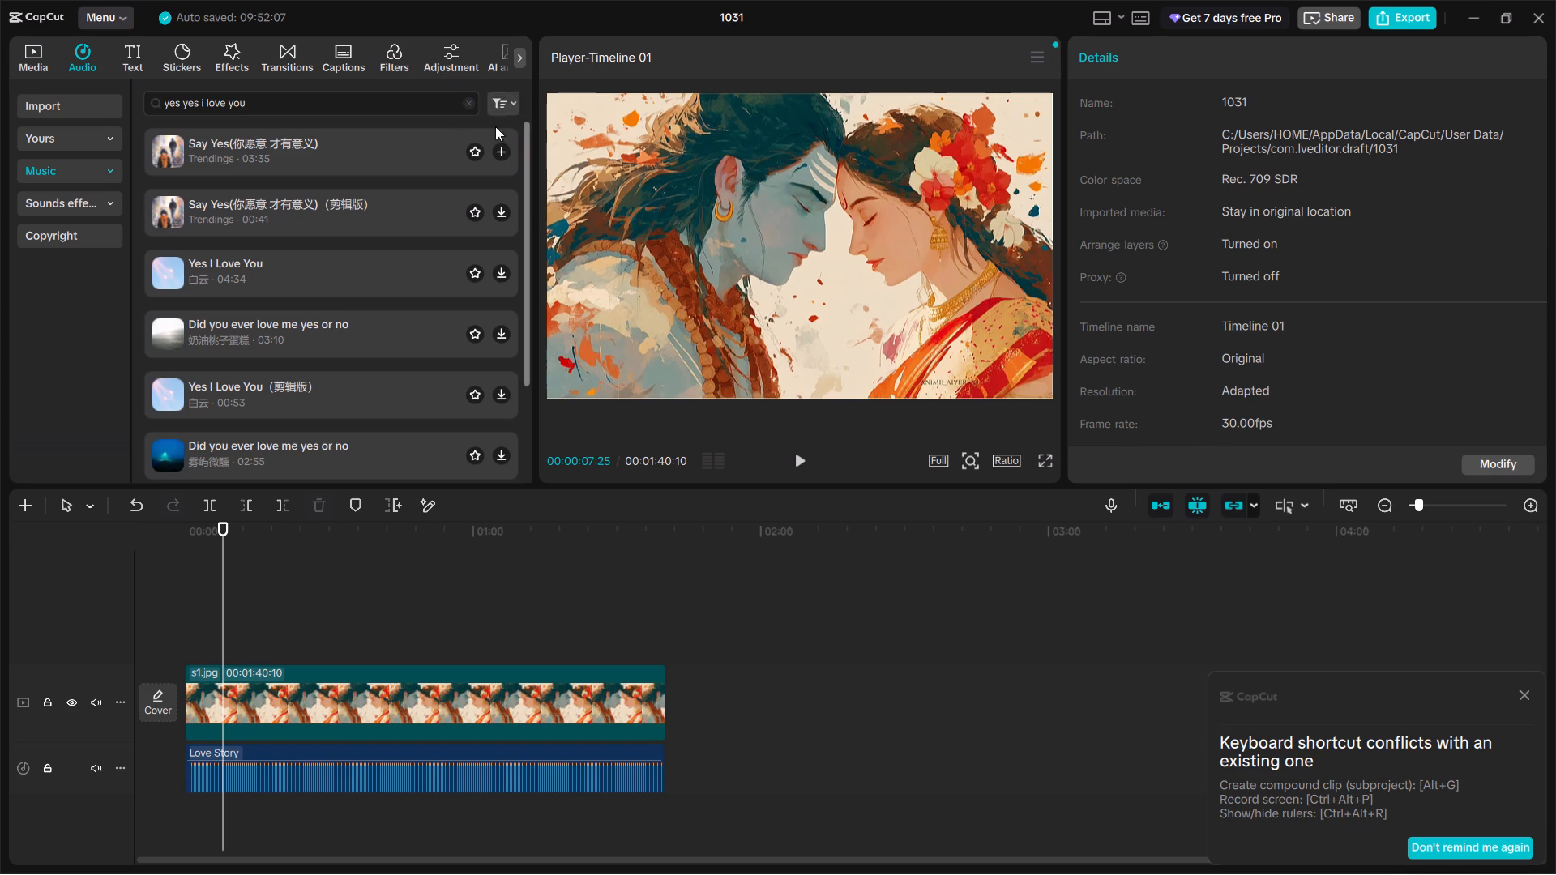
left_click(409, 147)
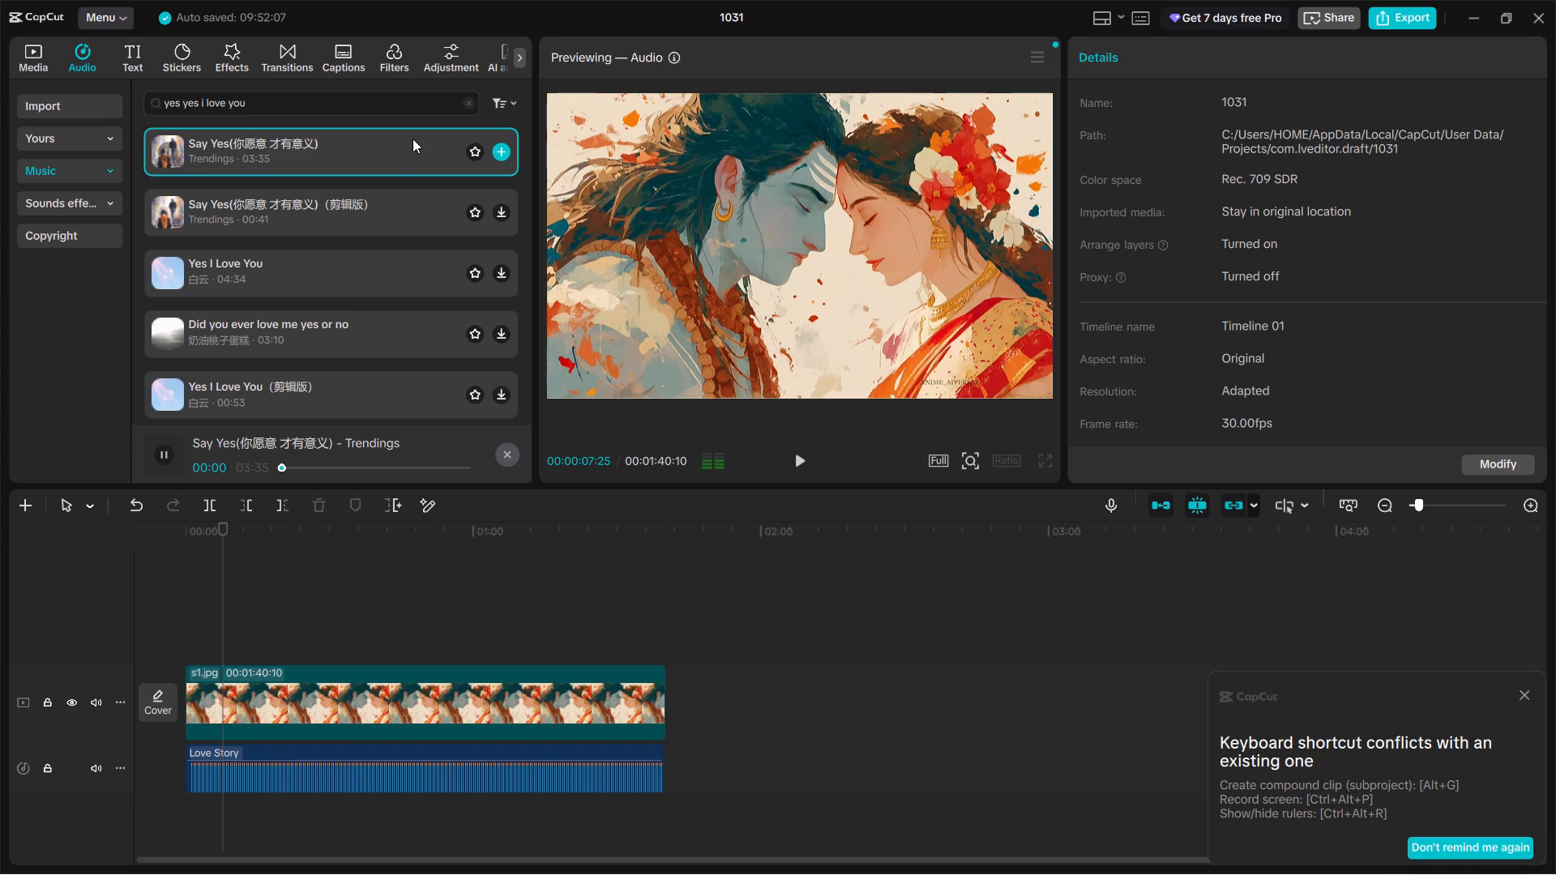
left_click(363, 270)
scroll(297, 244, "down", 3)
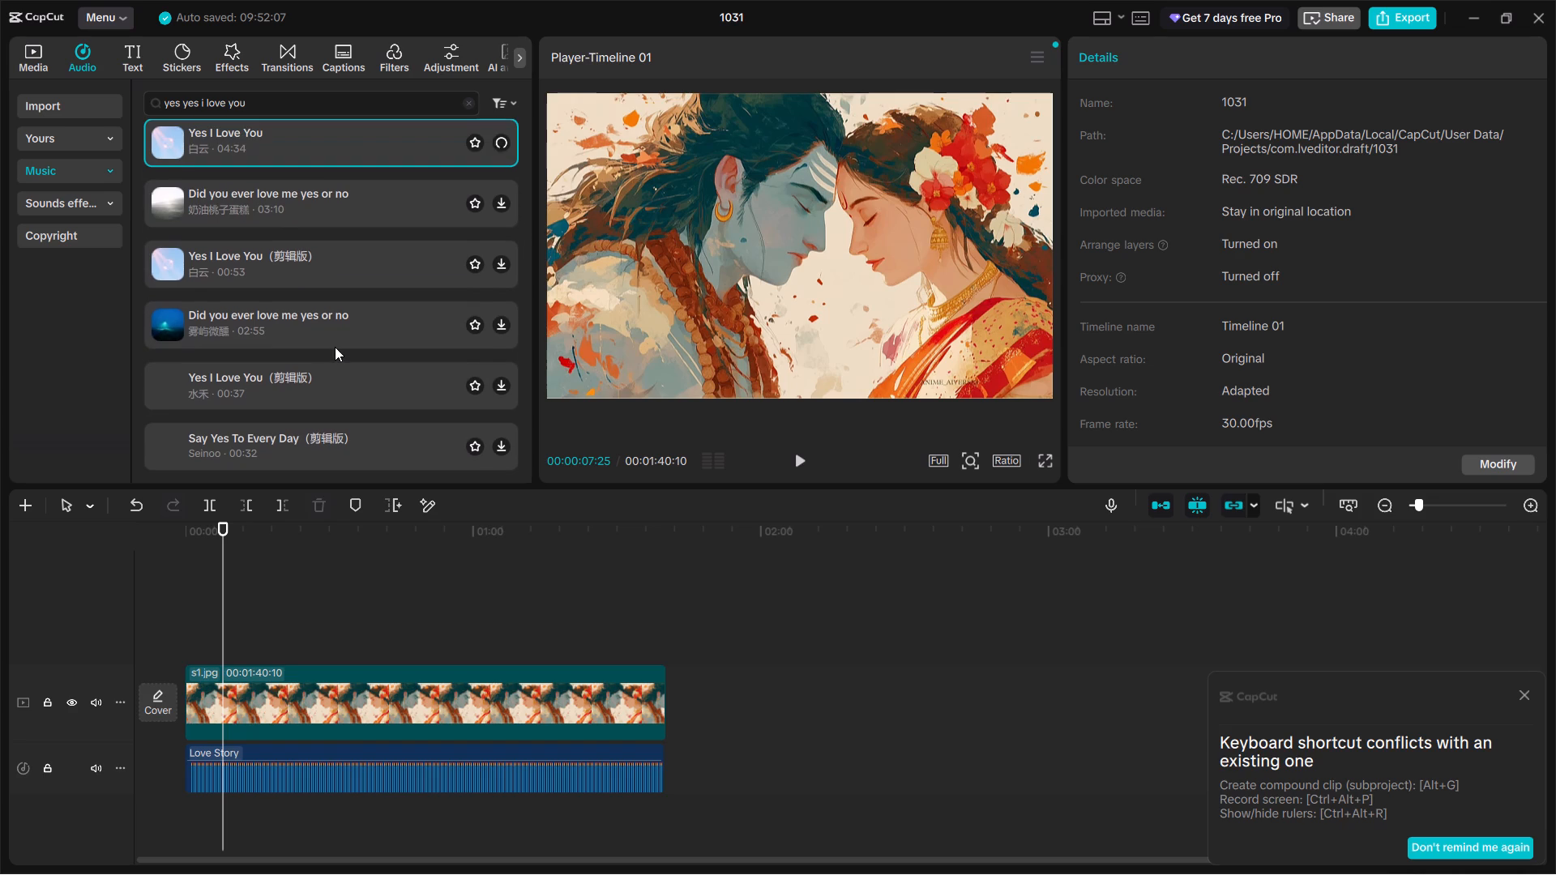
left_click(332, 386)
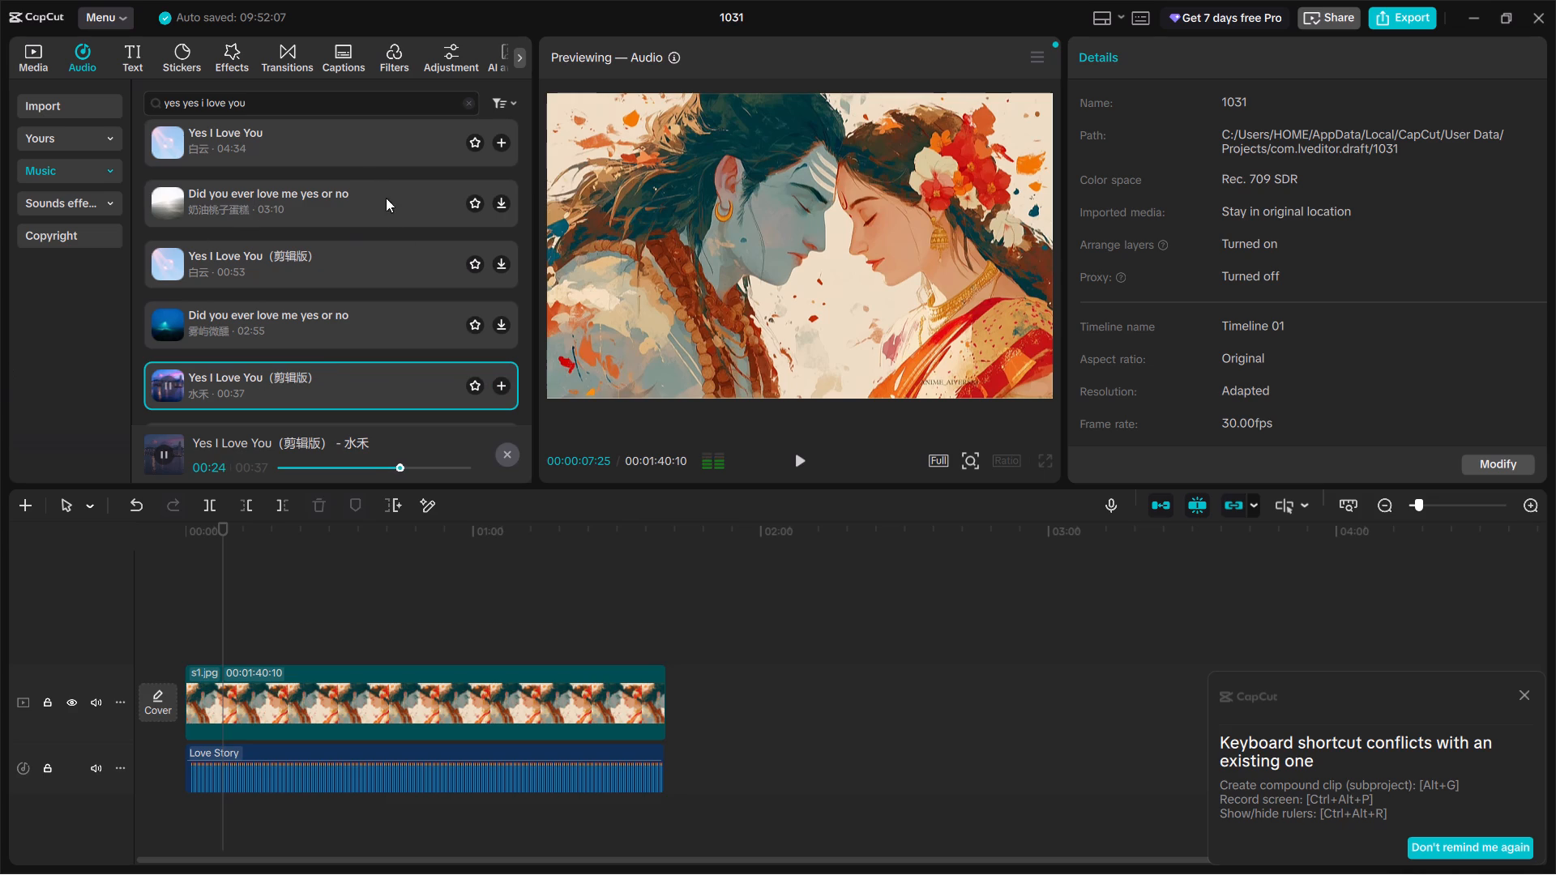
Return to the imported media and continue timeline playback from about 7 seconds, pausing at about 10 and 18 seconds.
left_click(24, 57)
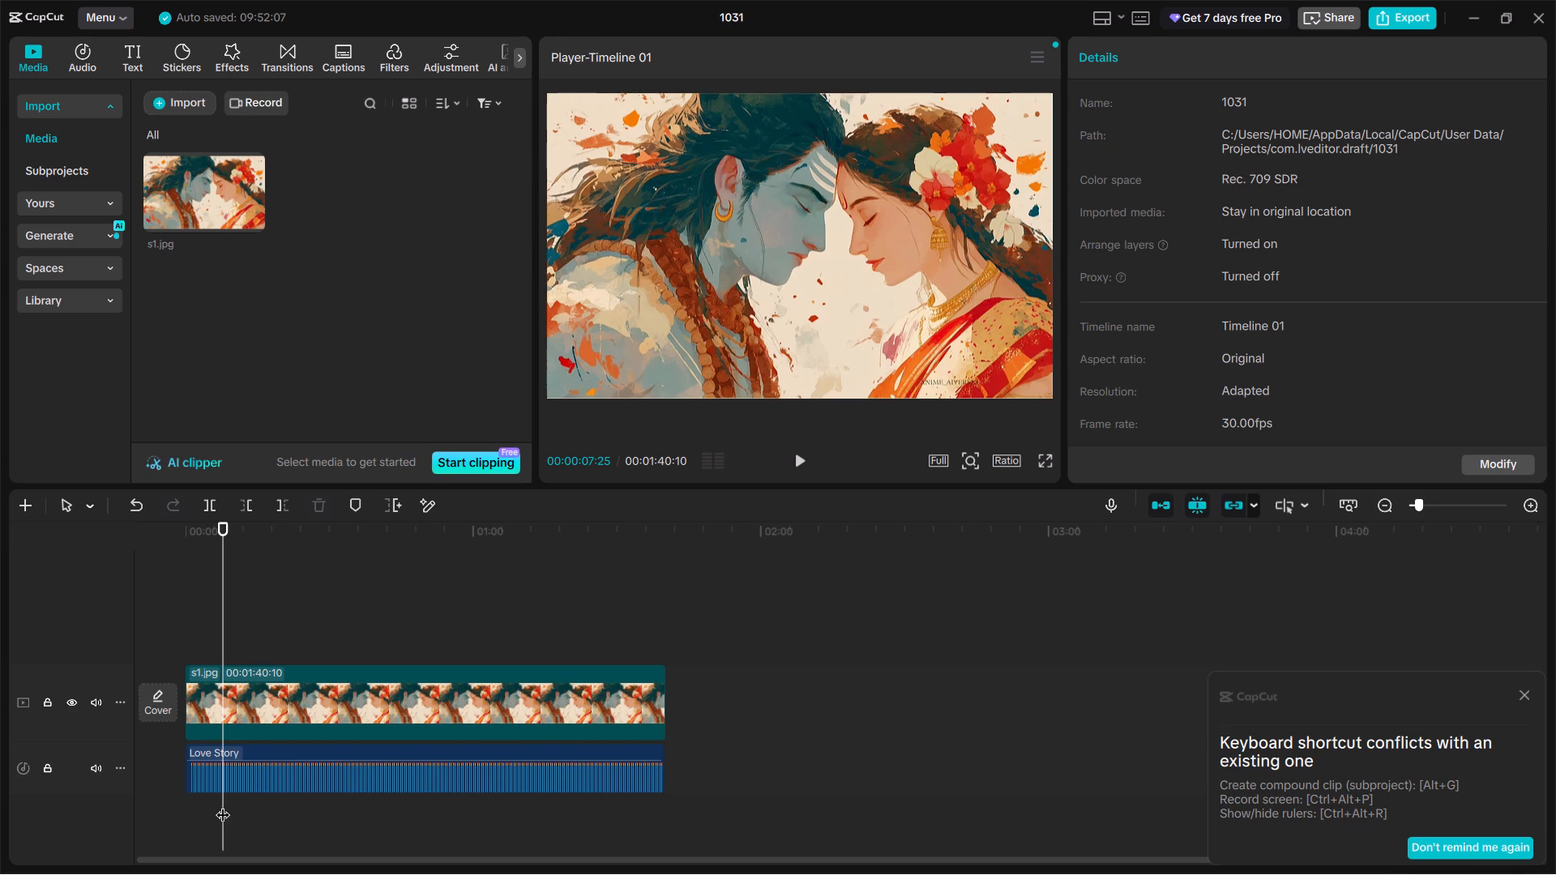
left_click(801, 462)
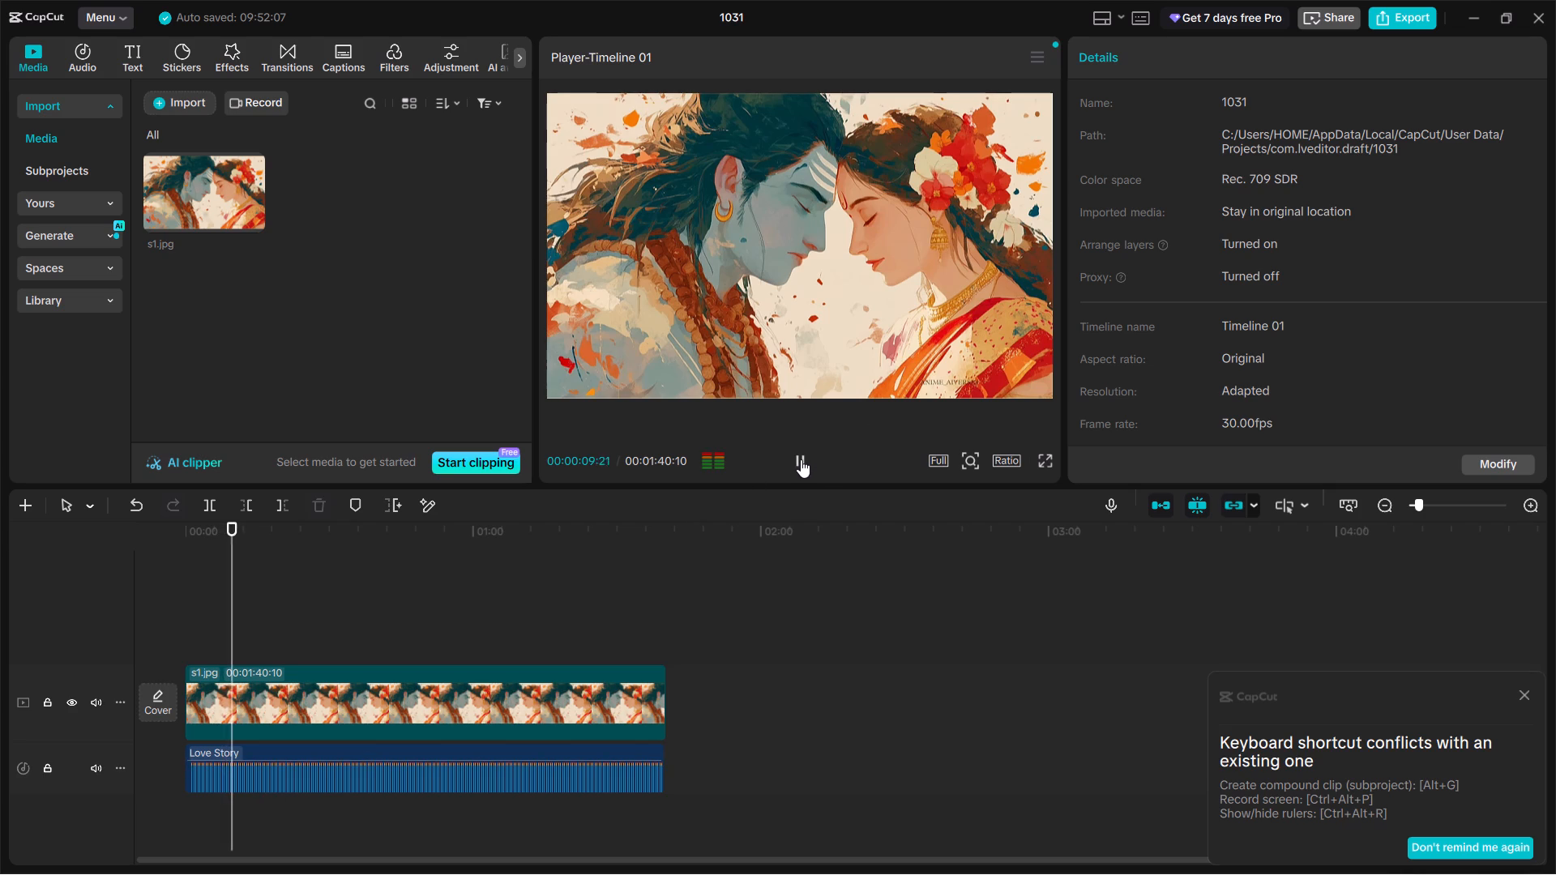
left_click(801, 458)
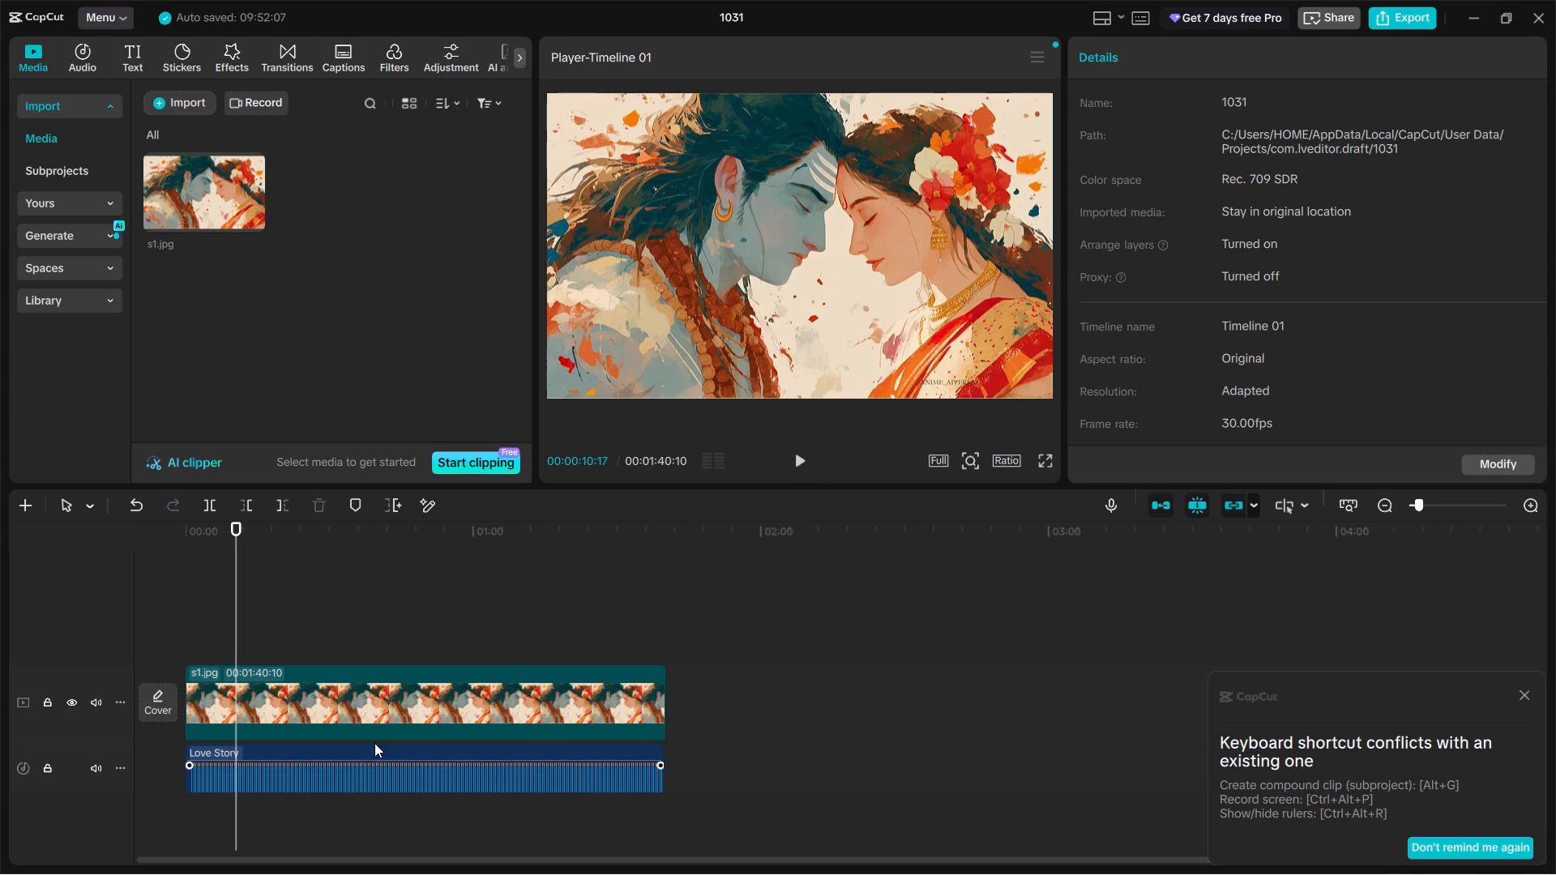
left_click(802, 455)
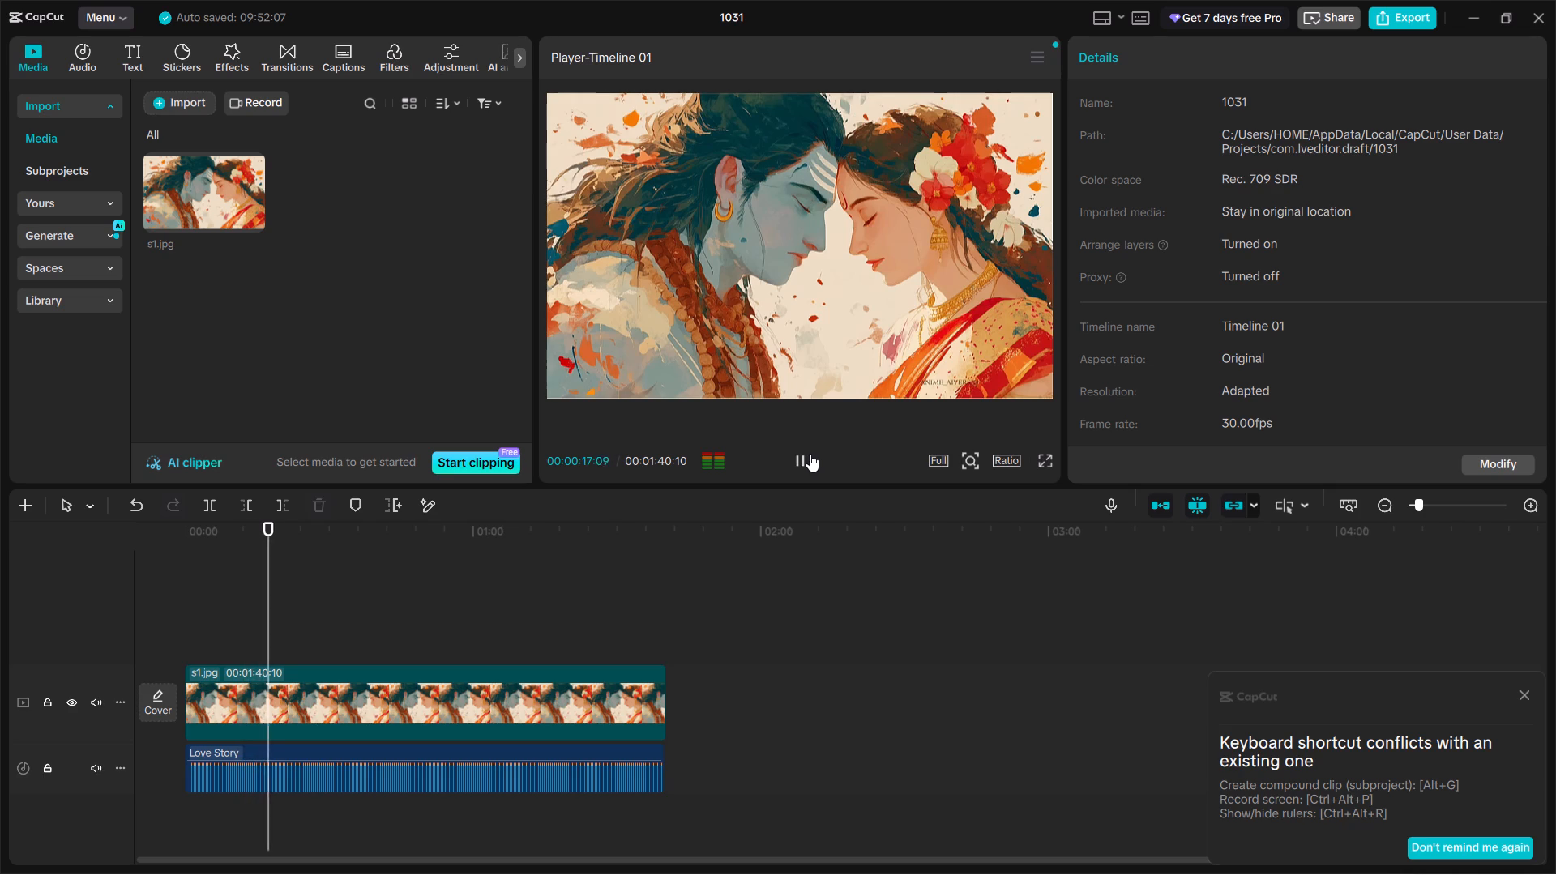
left_click(810, 454)
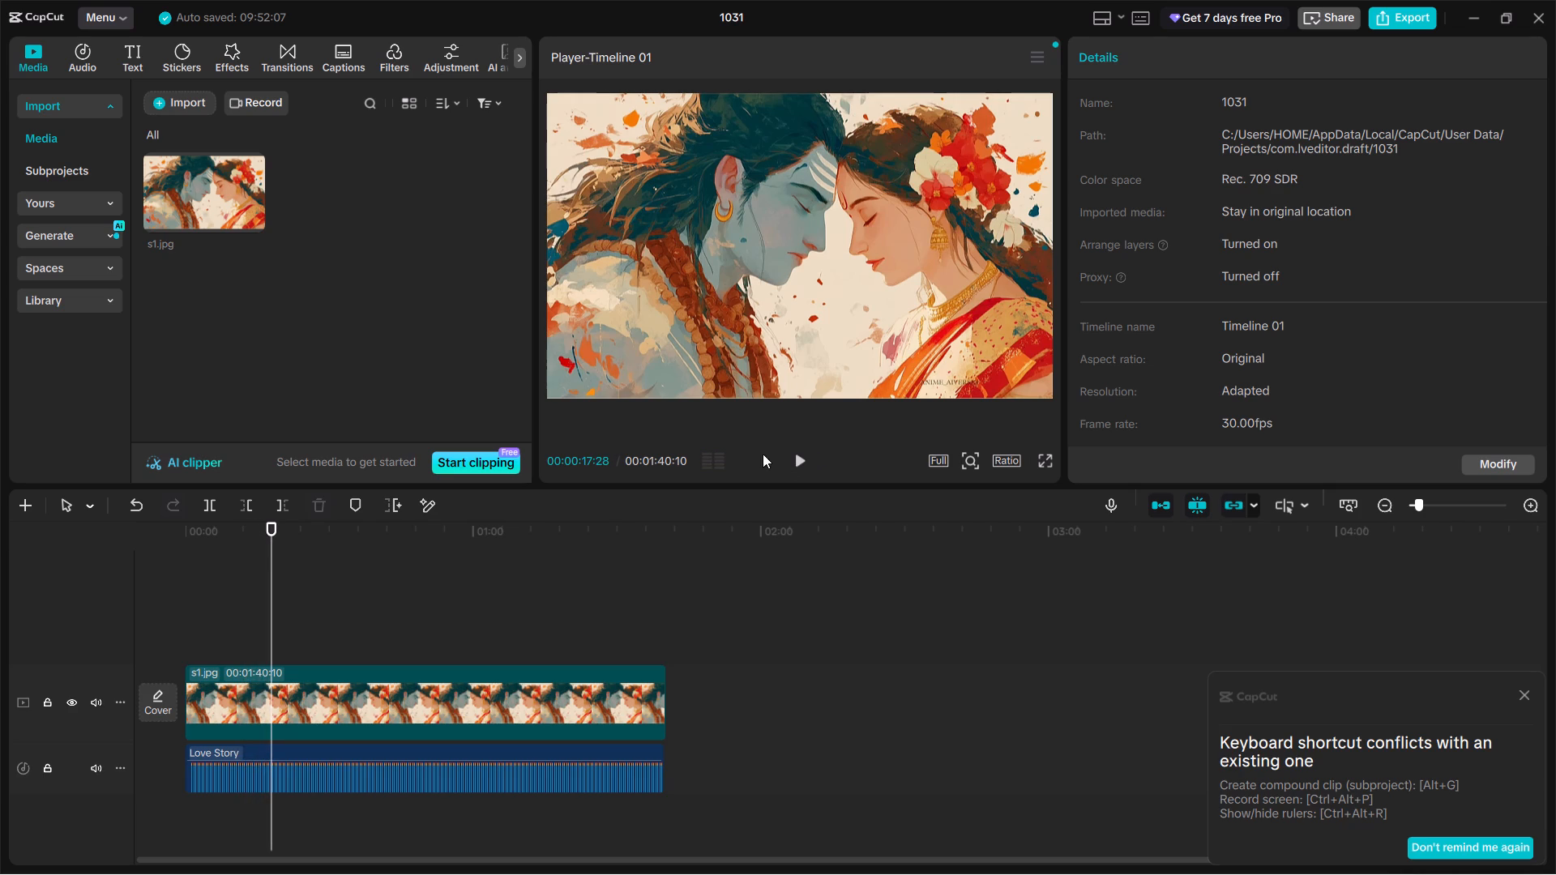
Show the audio level meters beside the timeline.
left_click(713, 459)
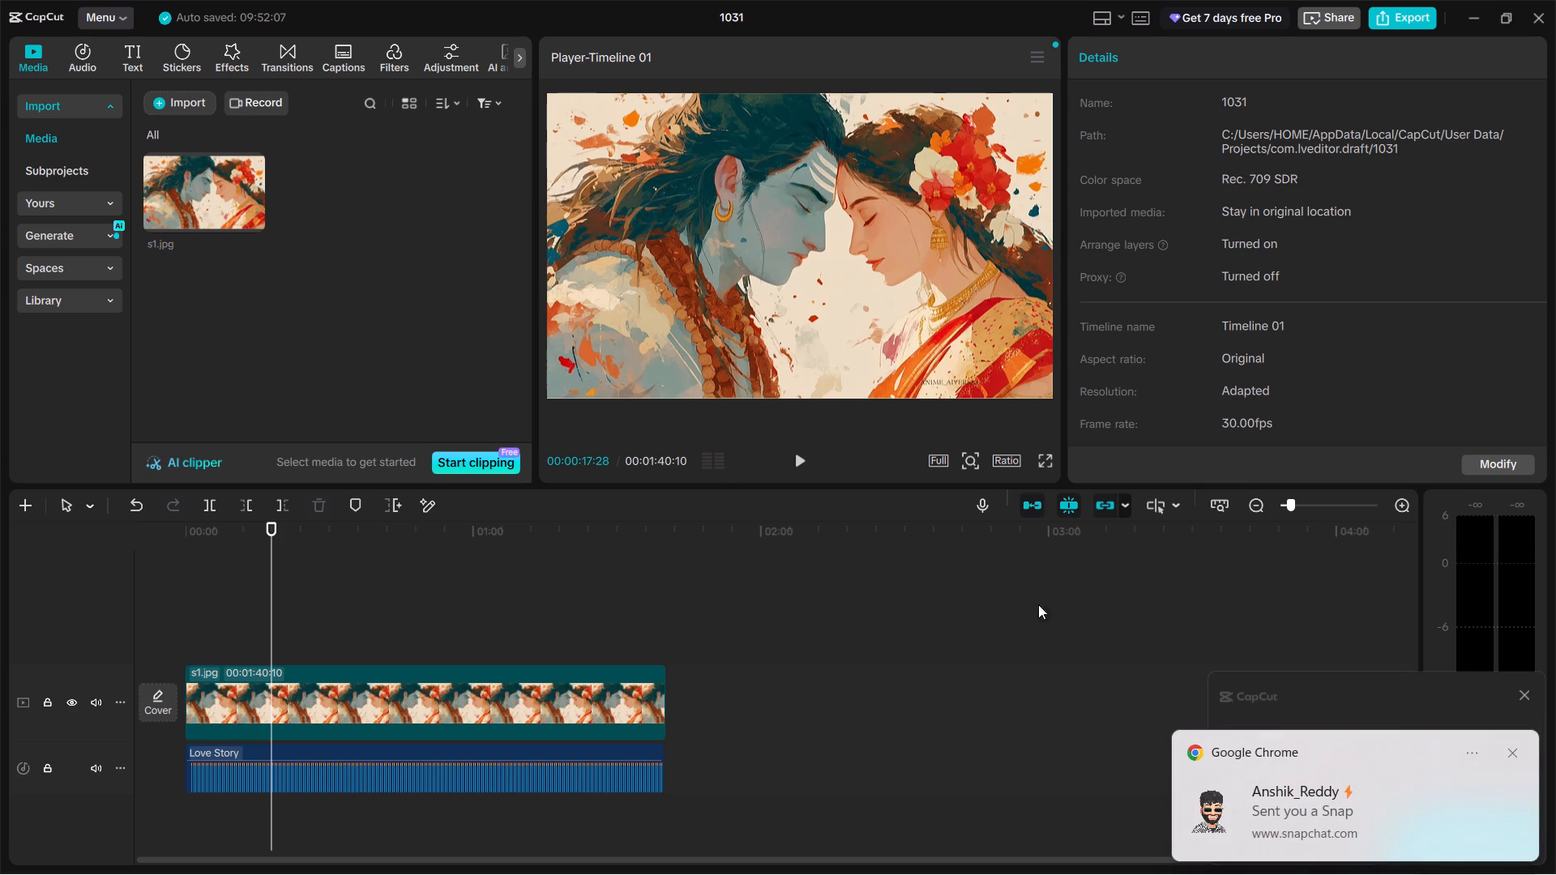
left_click(972, 644)
Return the playhead to the start of the timeline and run Transcript on the Love Story audio clip.
left_click(443, 775)
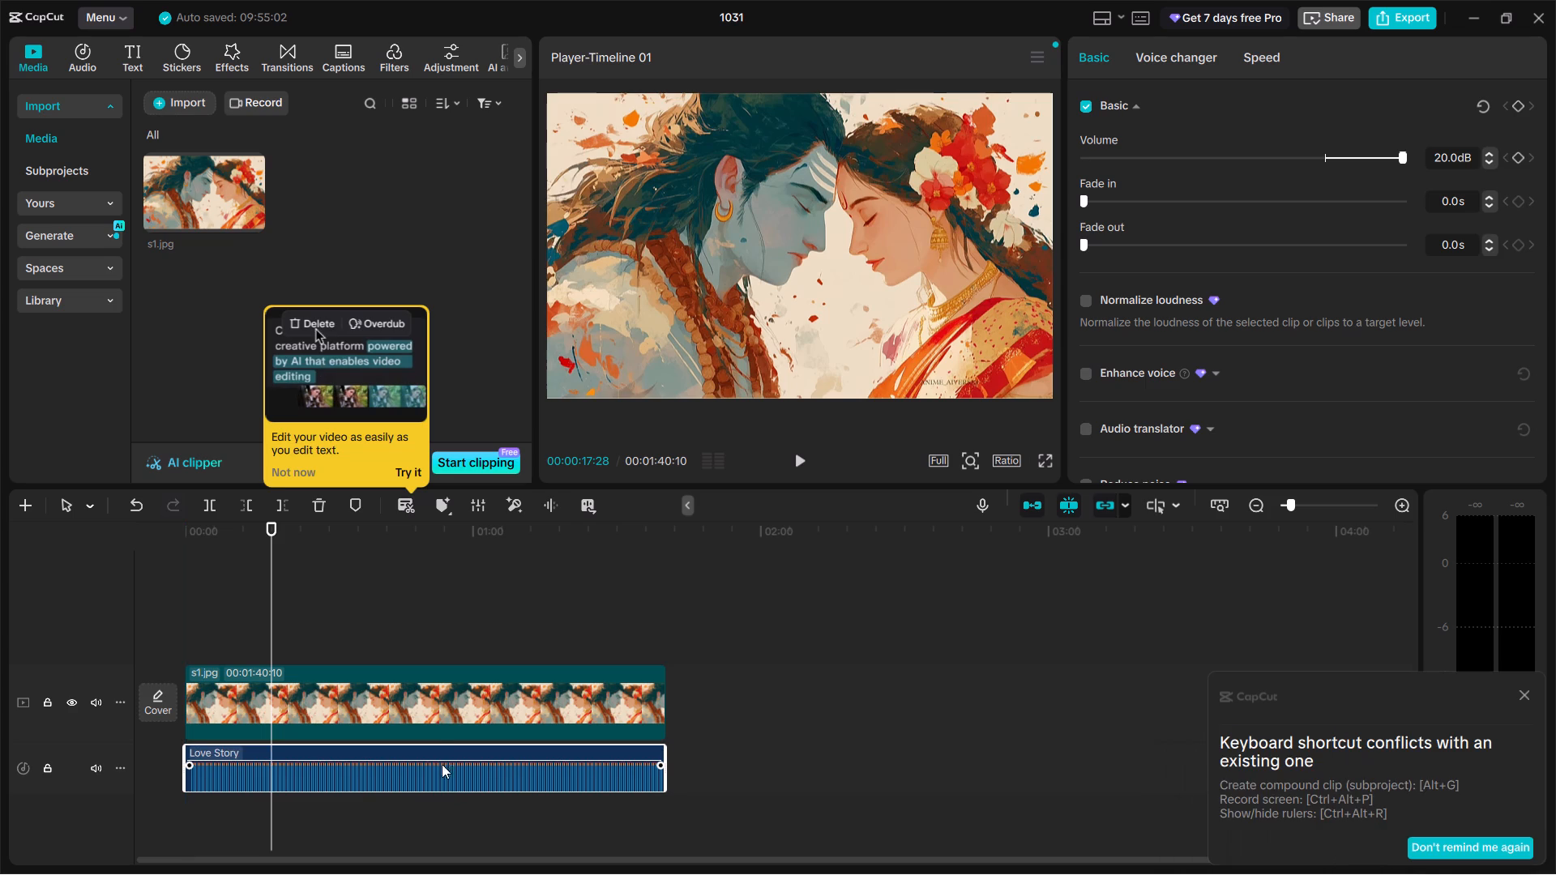
left_click_drag(502, 574, 528, 578)
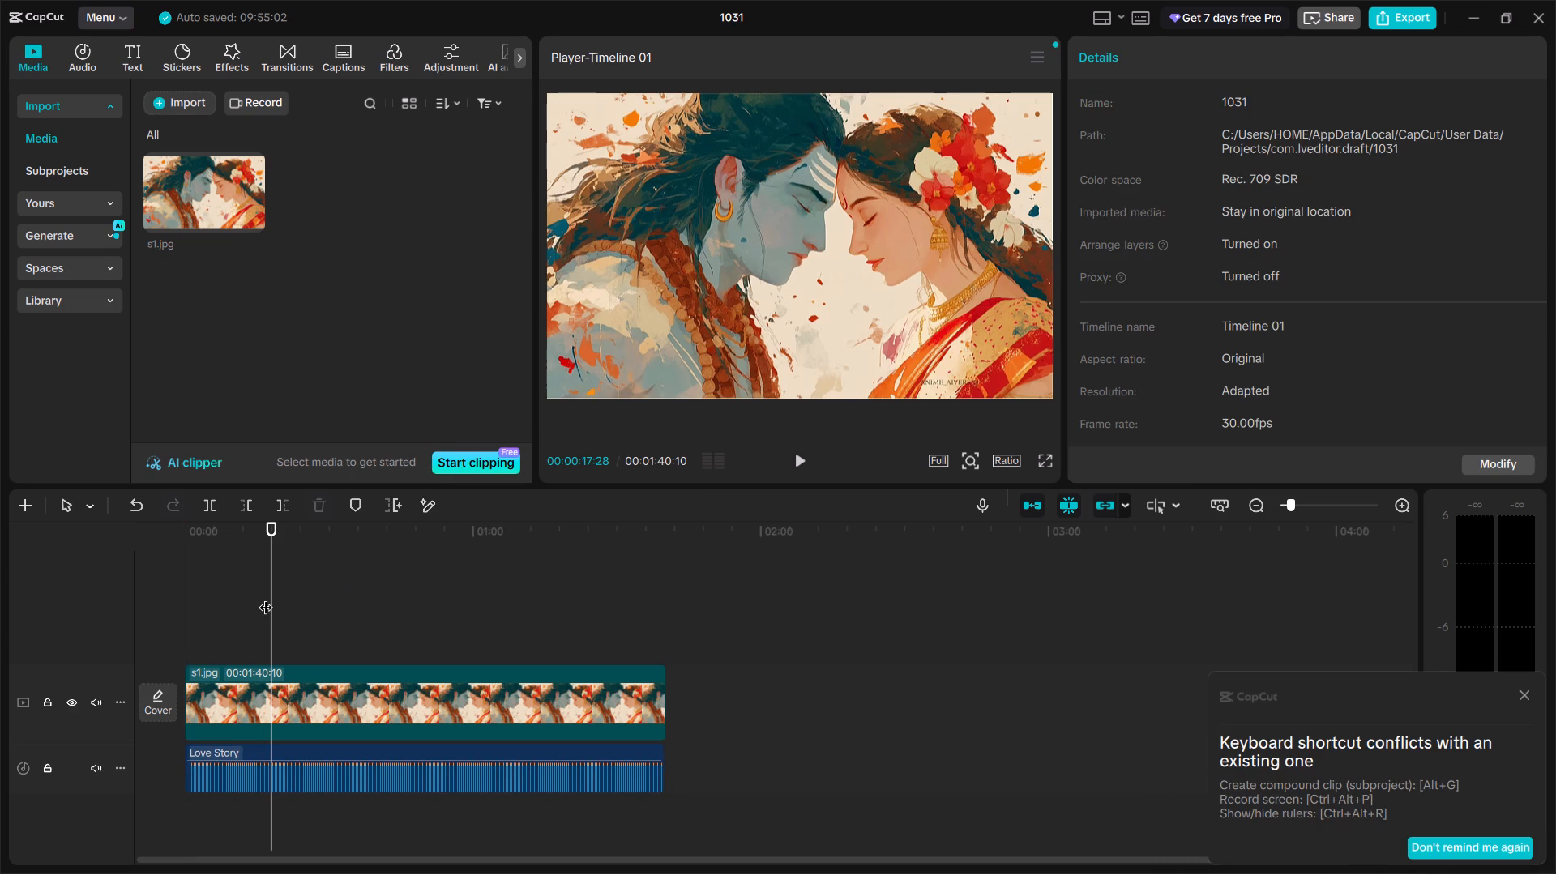
left_click_drag(271, 601, 160, 594)
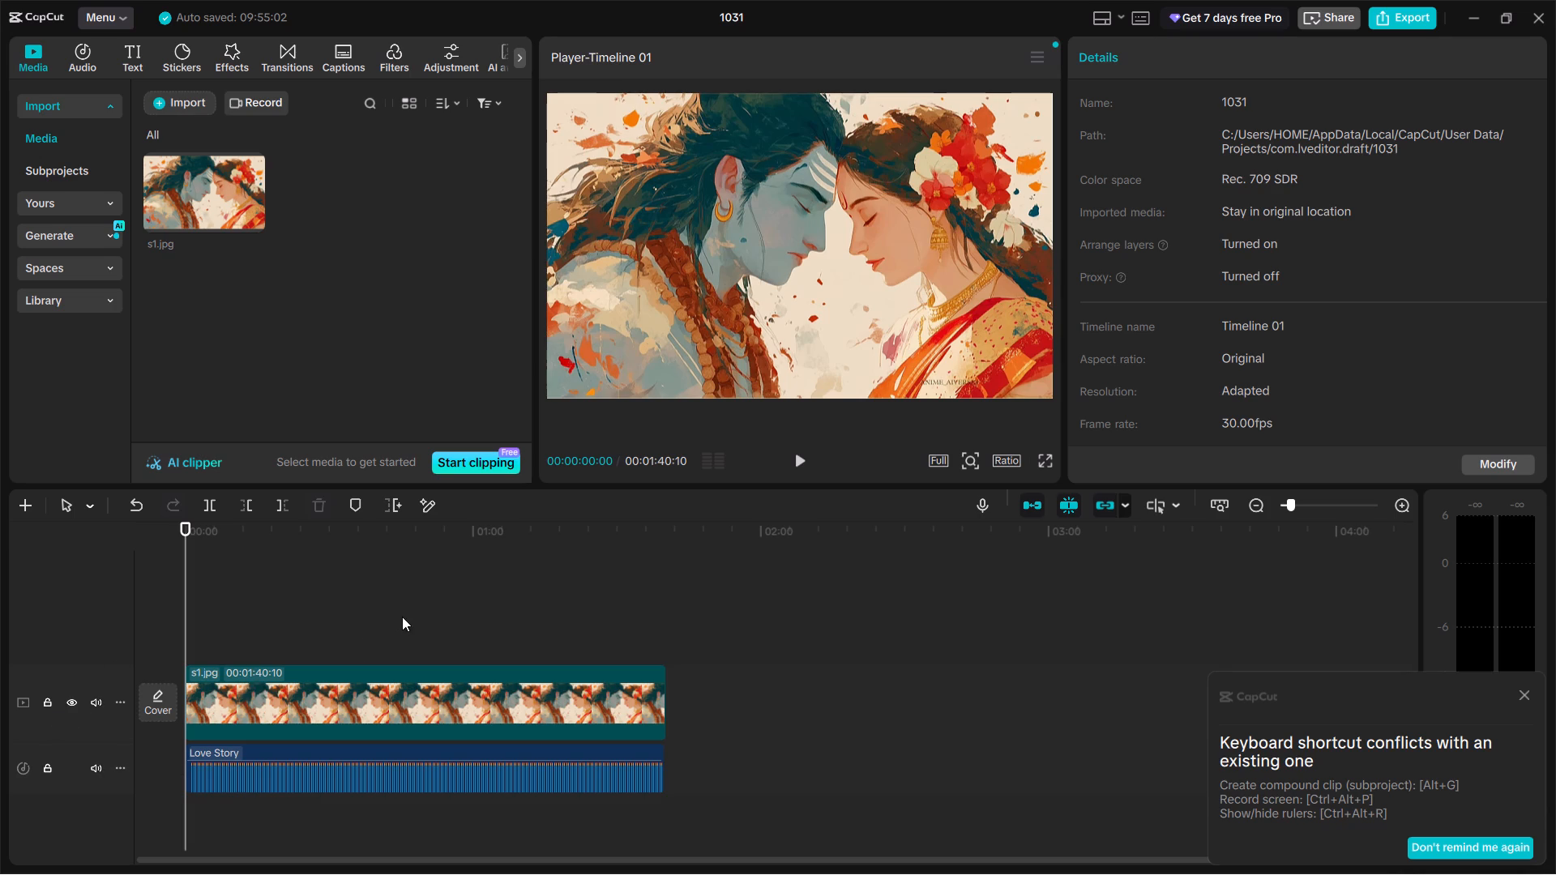
left_click(293, 762)
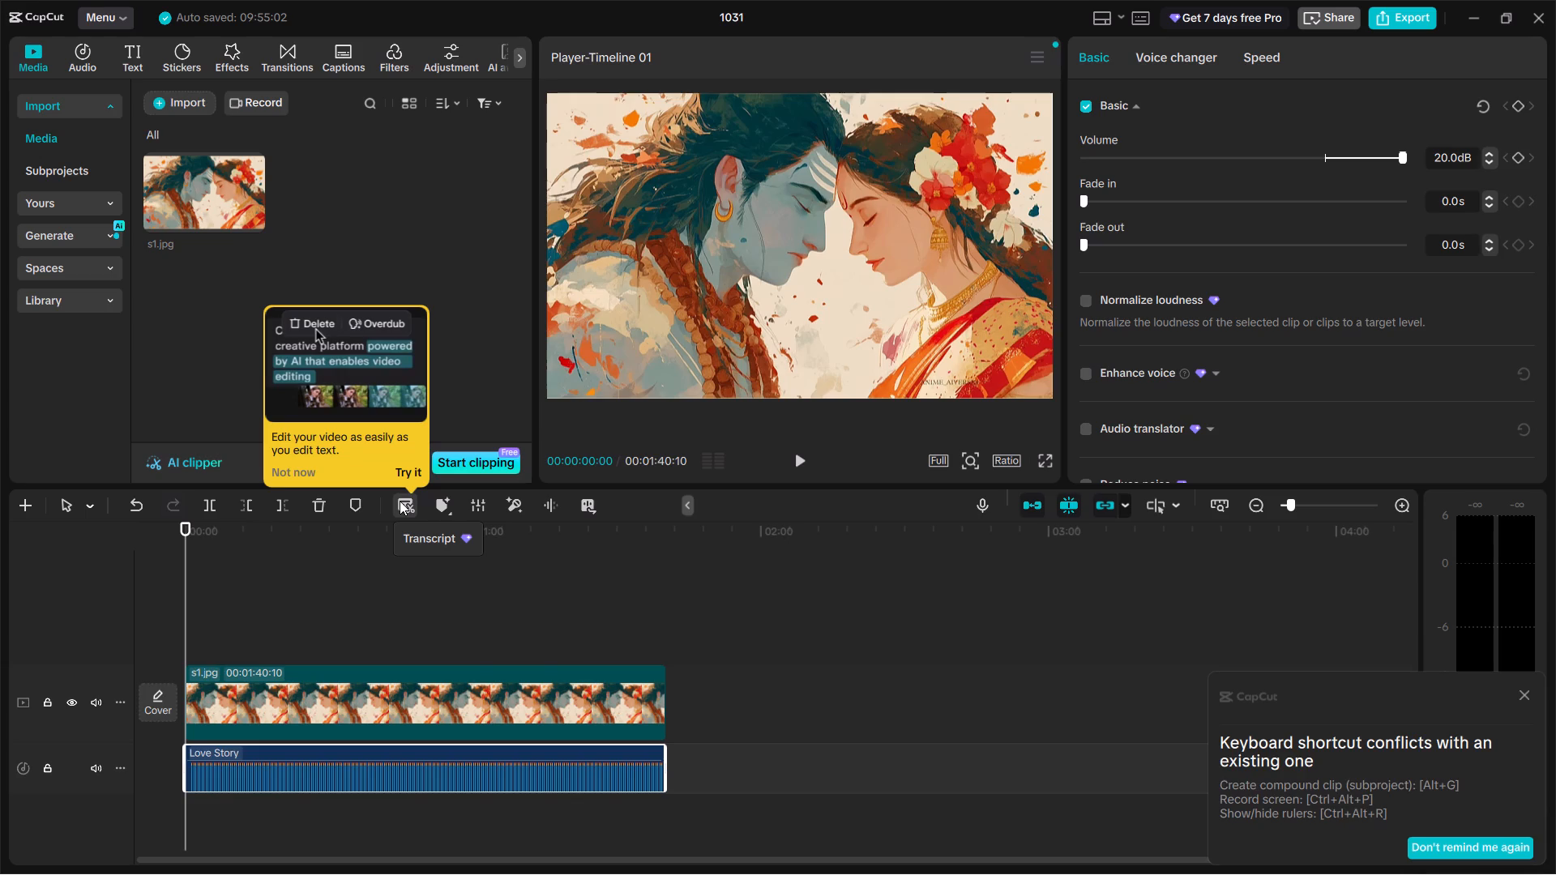
left_click(400, 501)
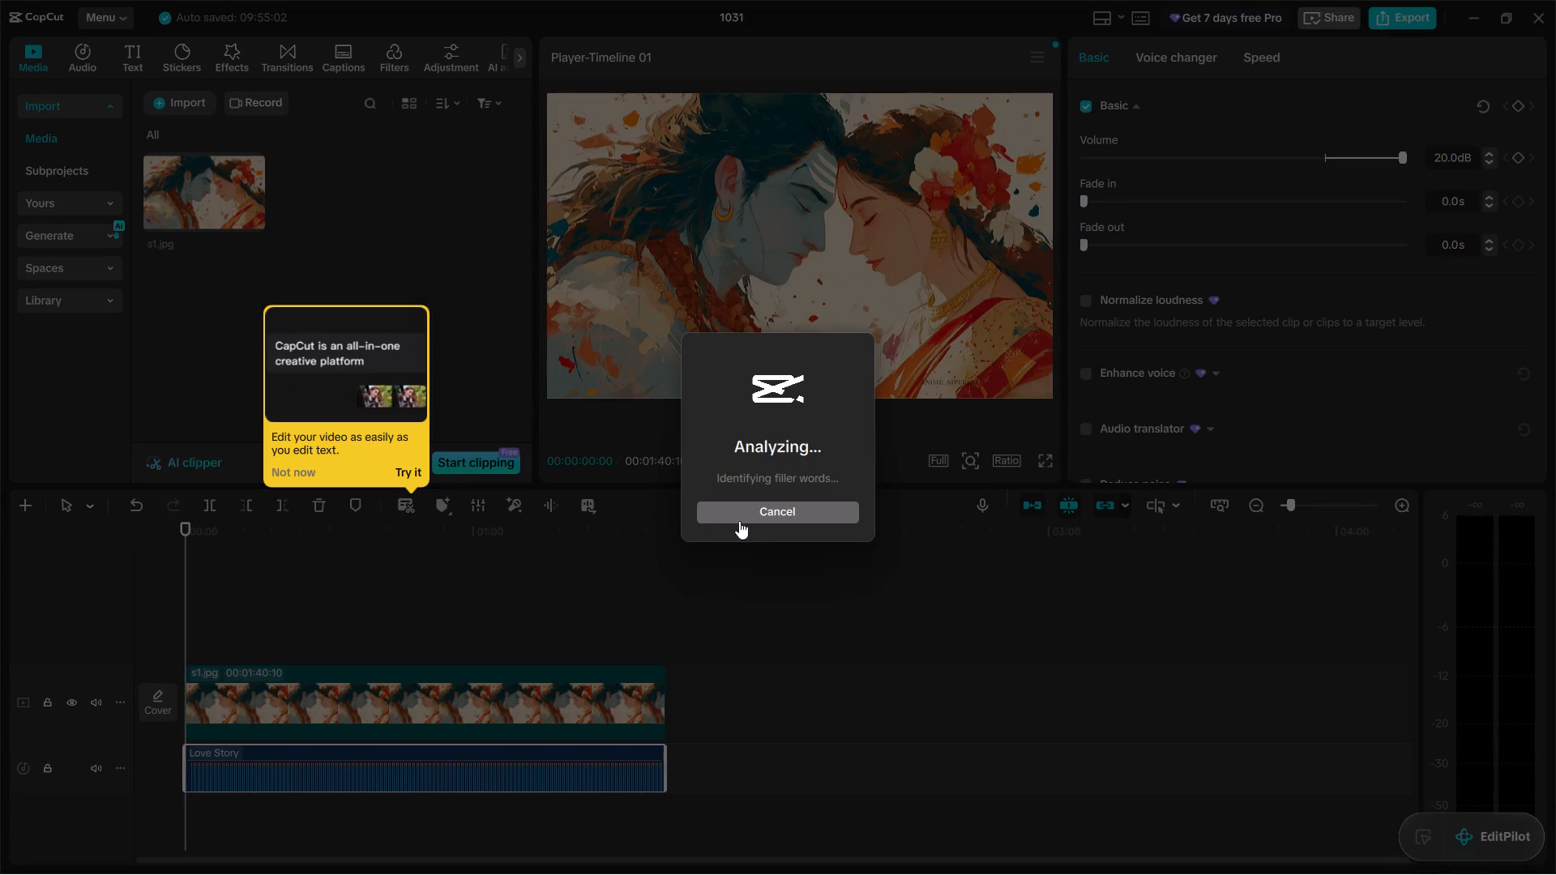
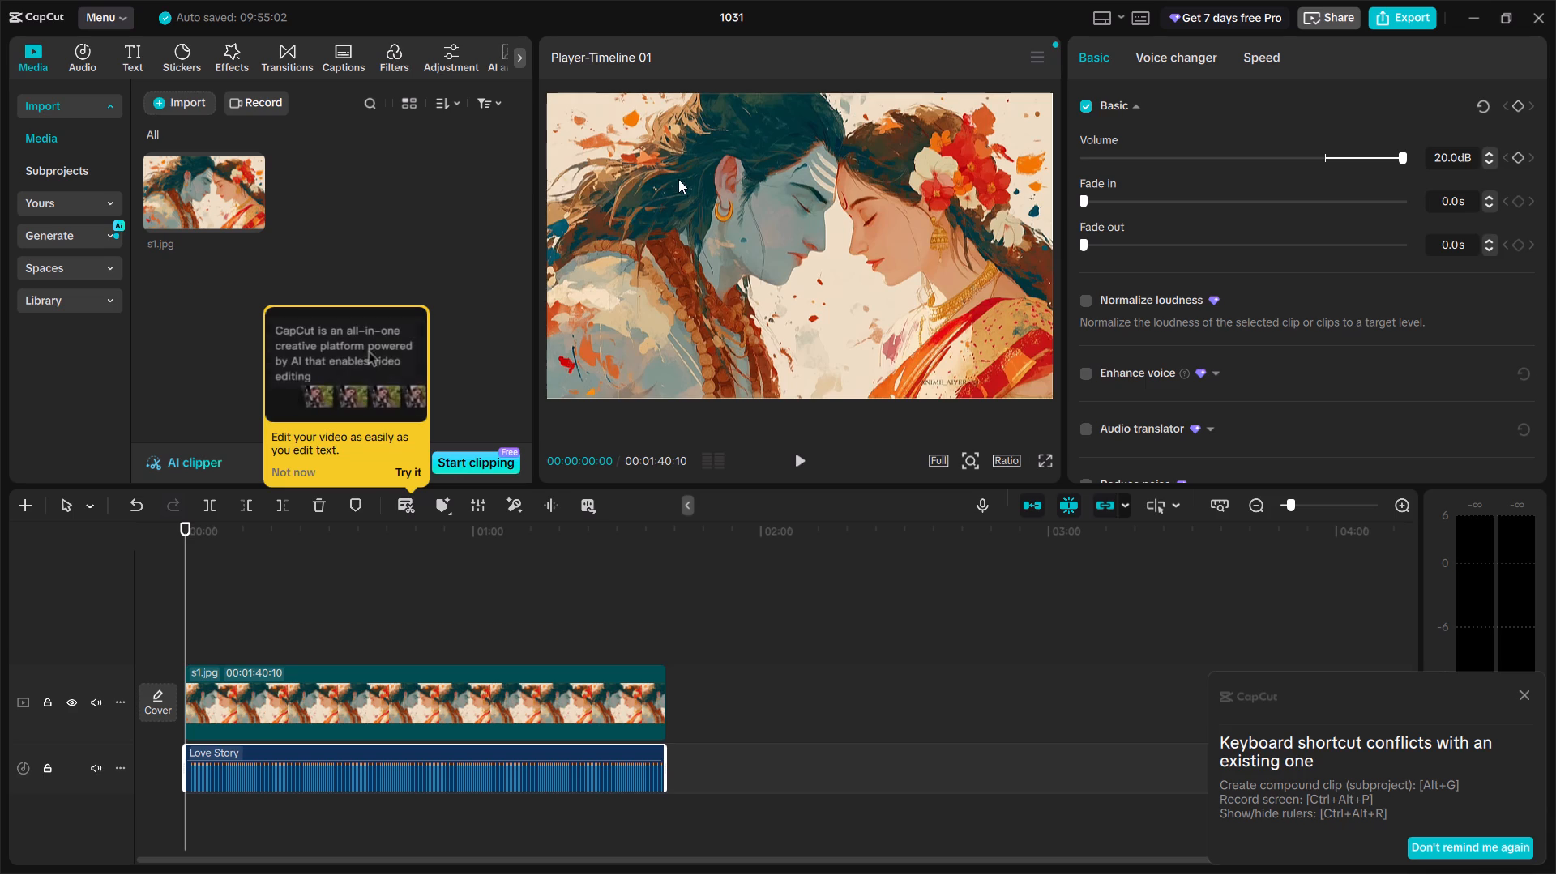
Play roughly the first two seconds of the timeline and dismiss the keyboard shortcut conflict notice.
left_click(793, 455)
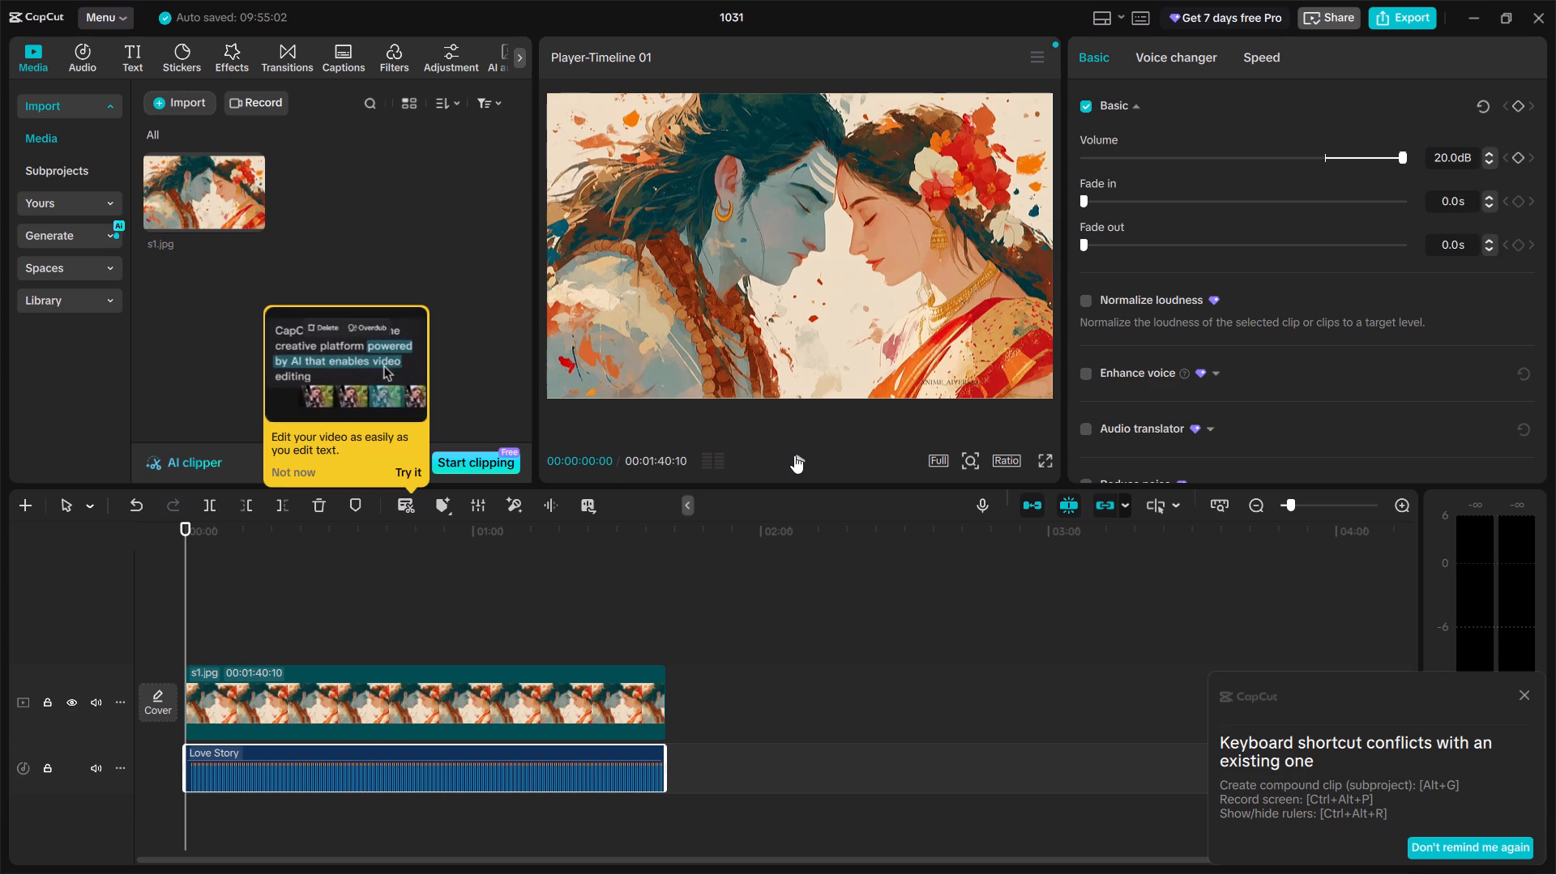
left_click(798, 457)
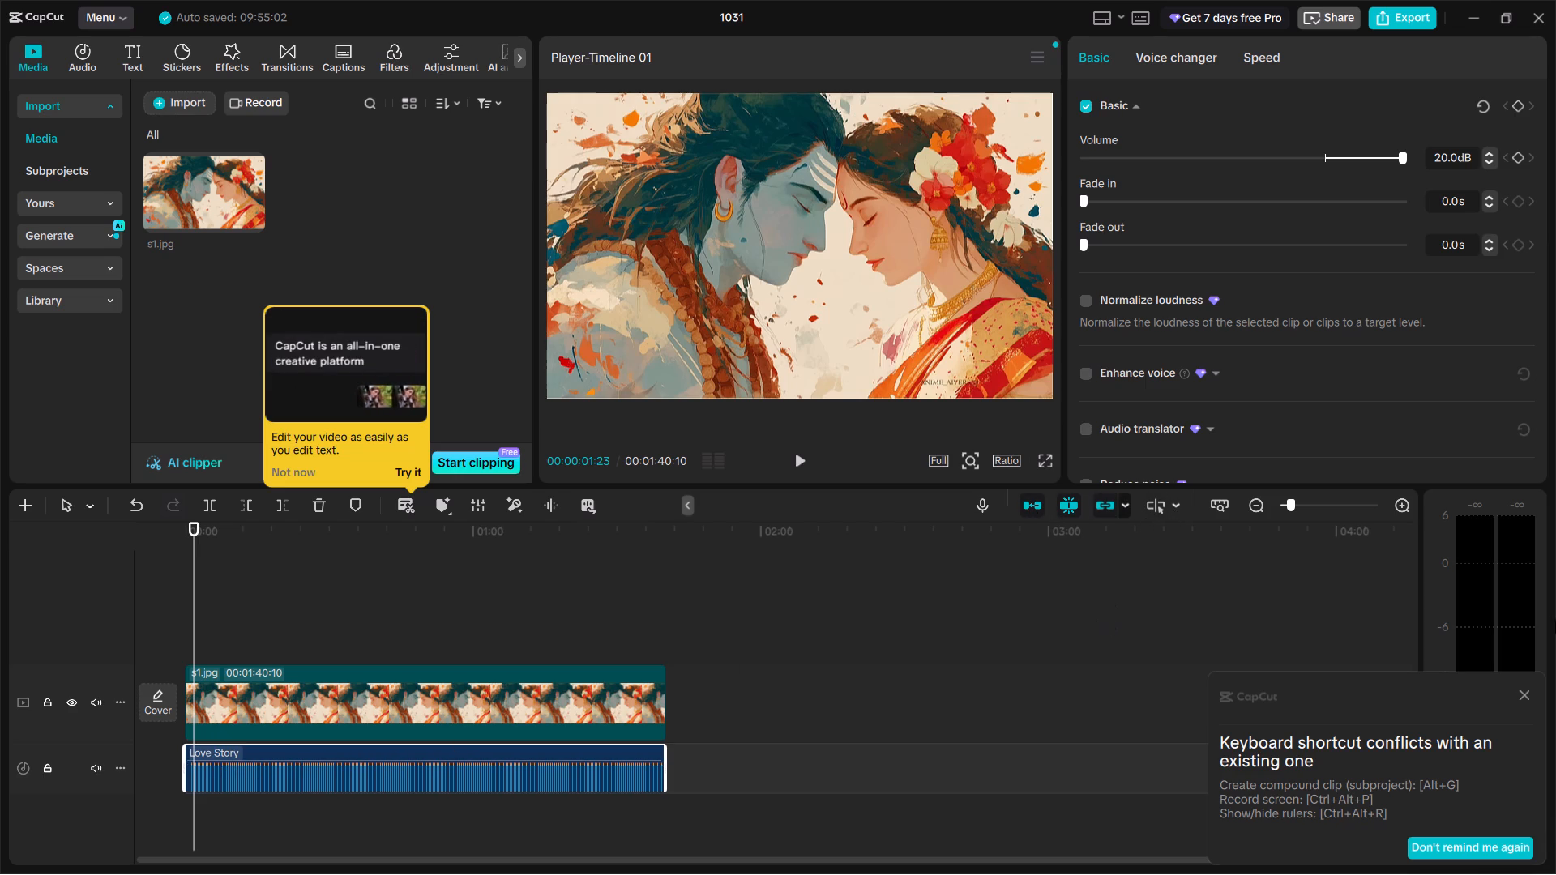
left_click(1525, 694)
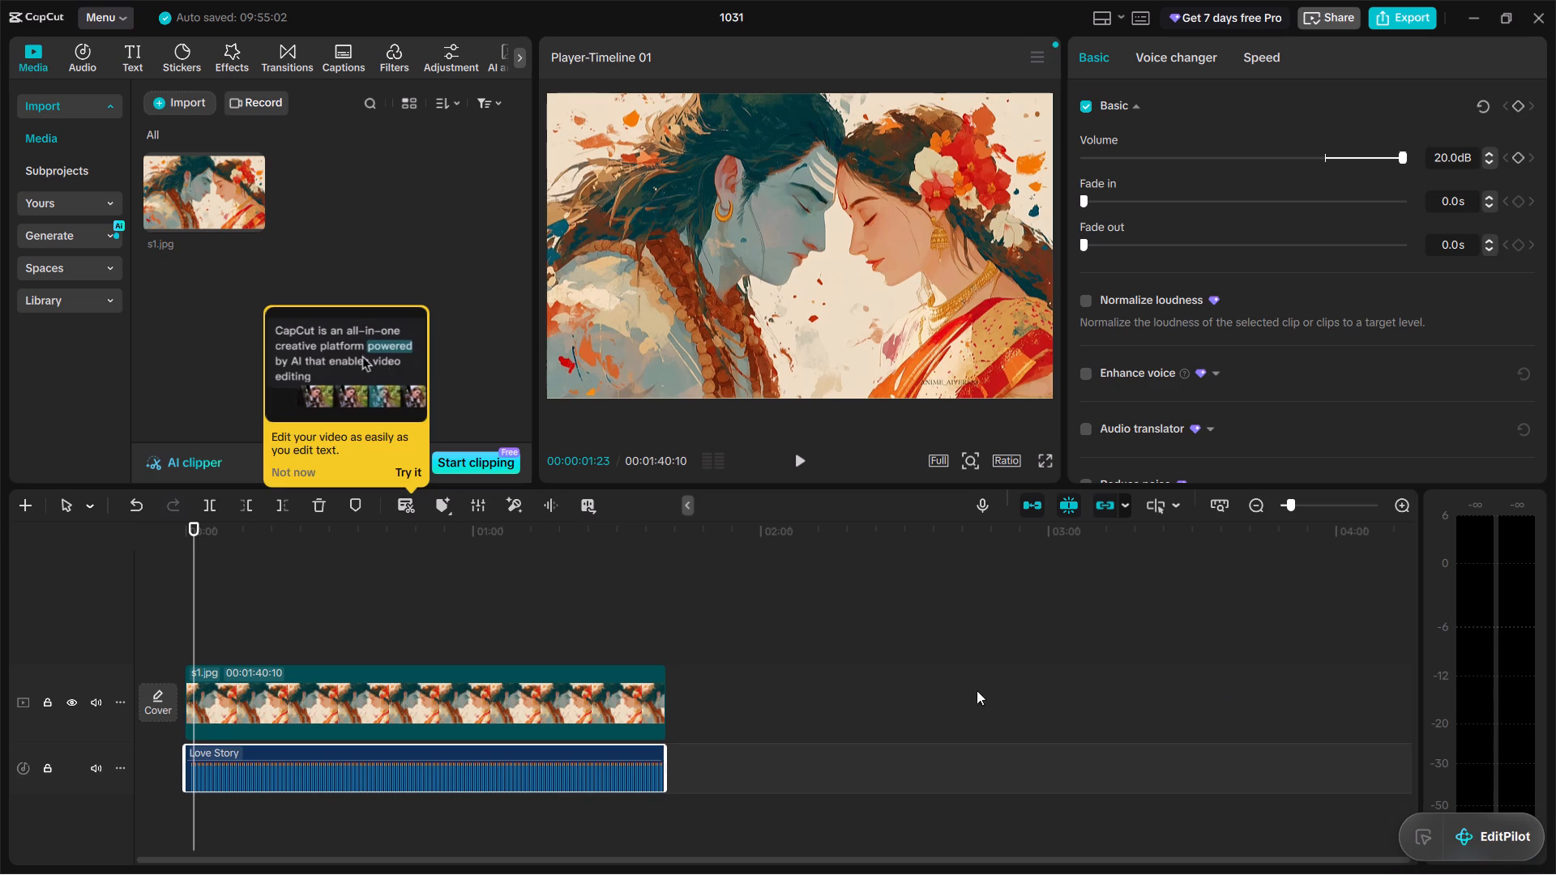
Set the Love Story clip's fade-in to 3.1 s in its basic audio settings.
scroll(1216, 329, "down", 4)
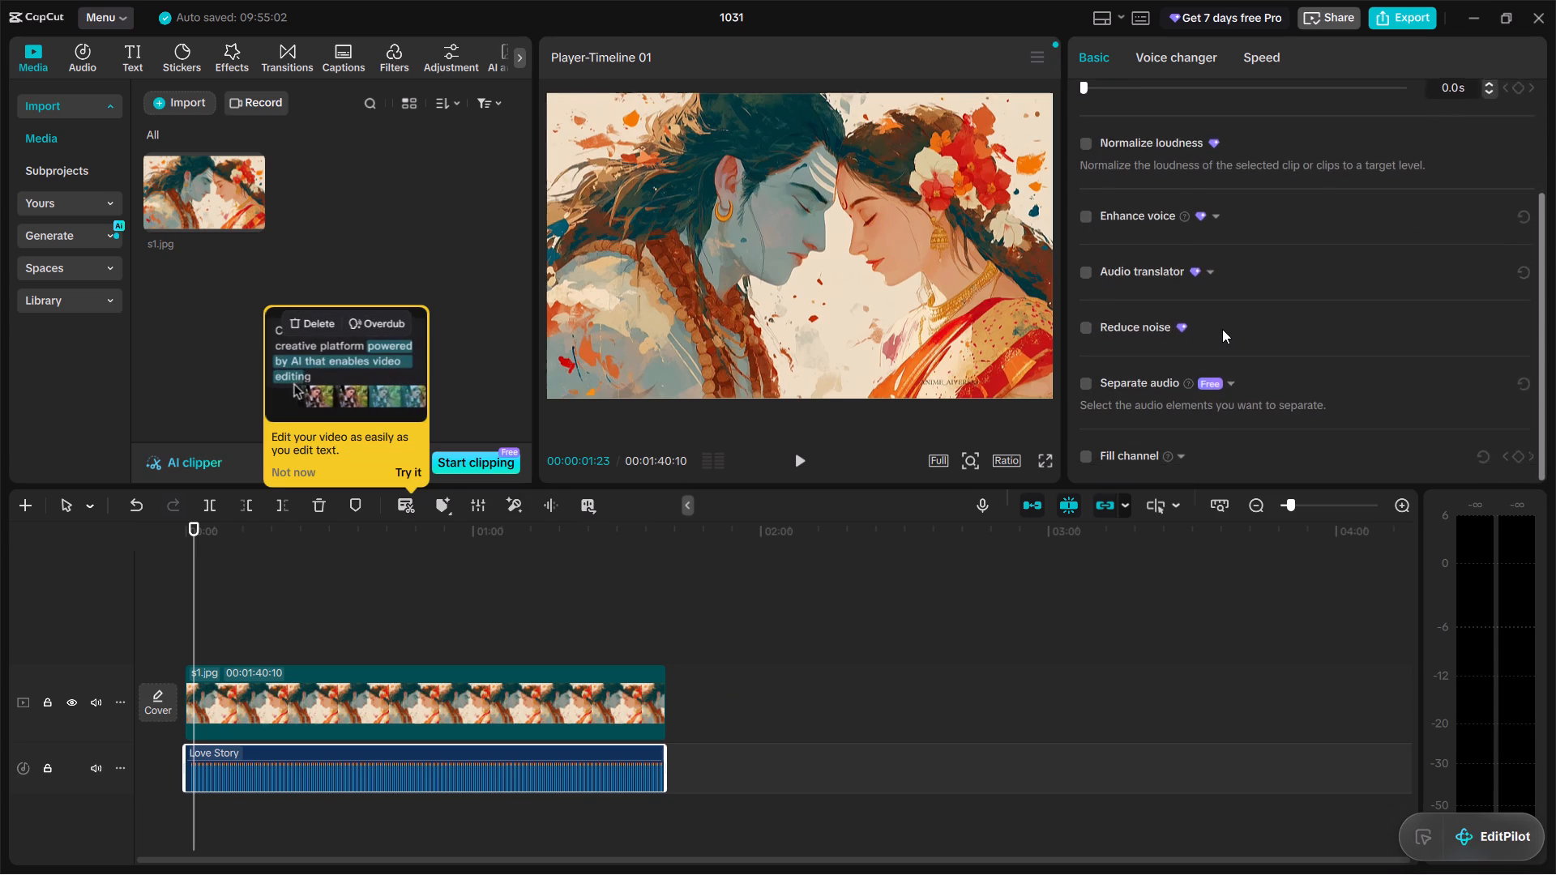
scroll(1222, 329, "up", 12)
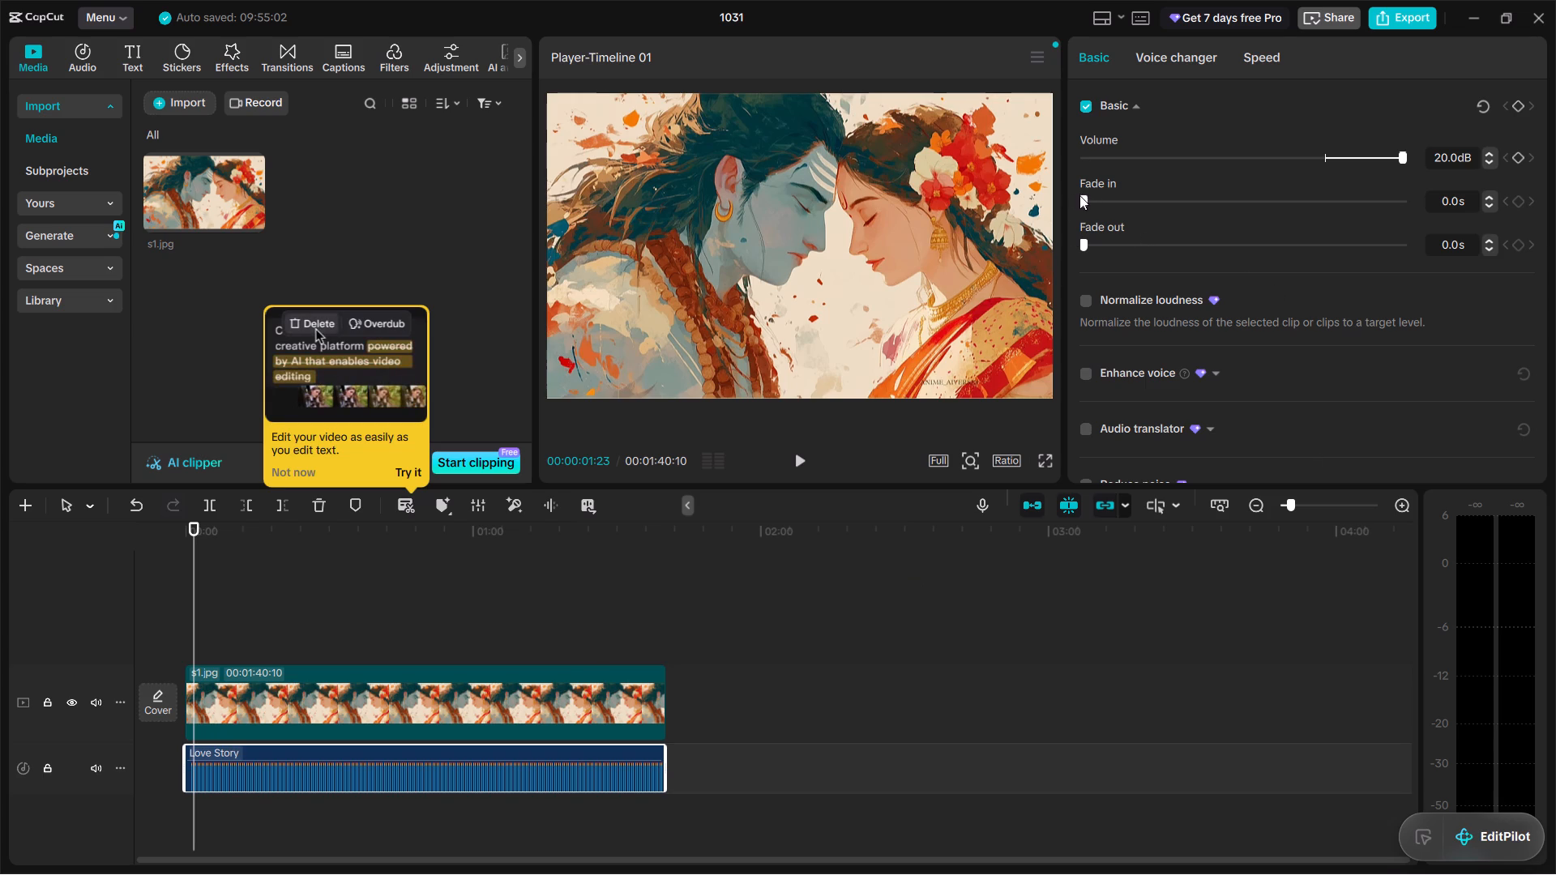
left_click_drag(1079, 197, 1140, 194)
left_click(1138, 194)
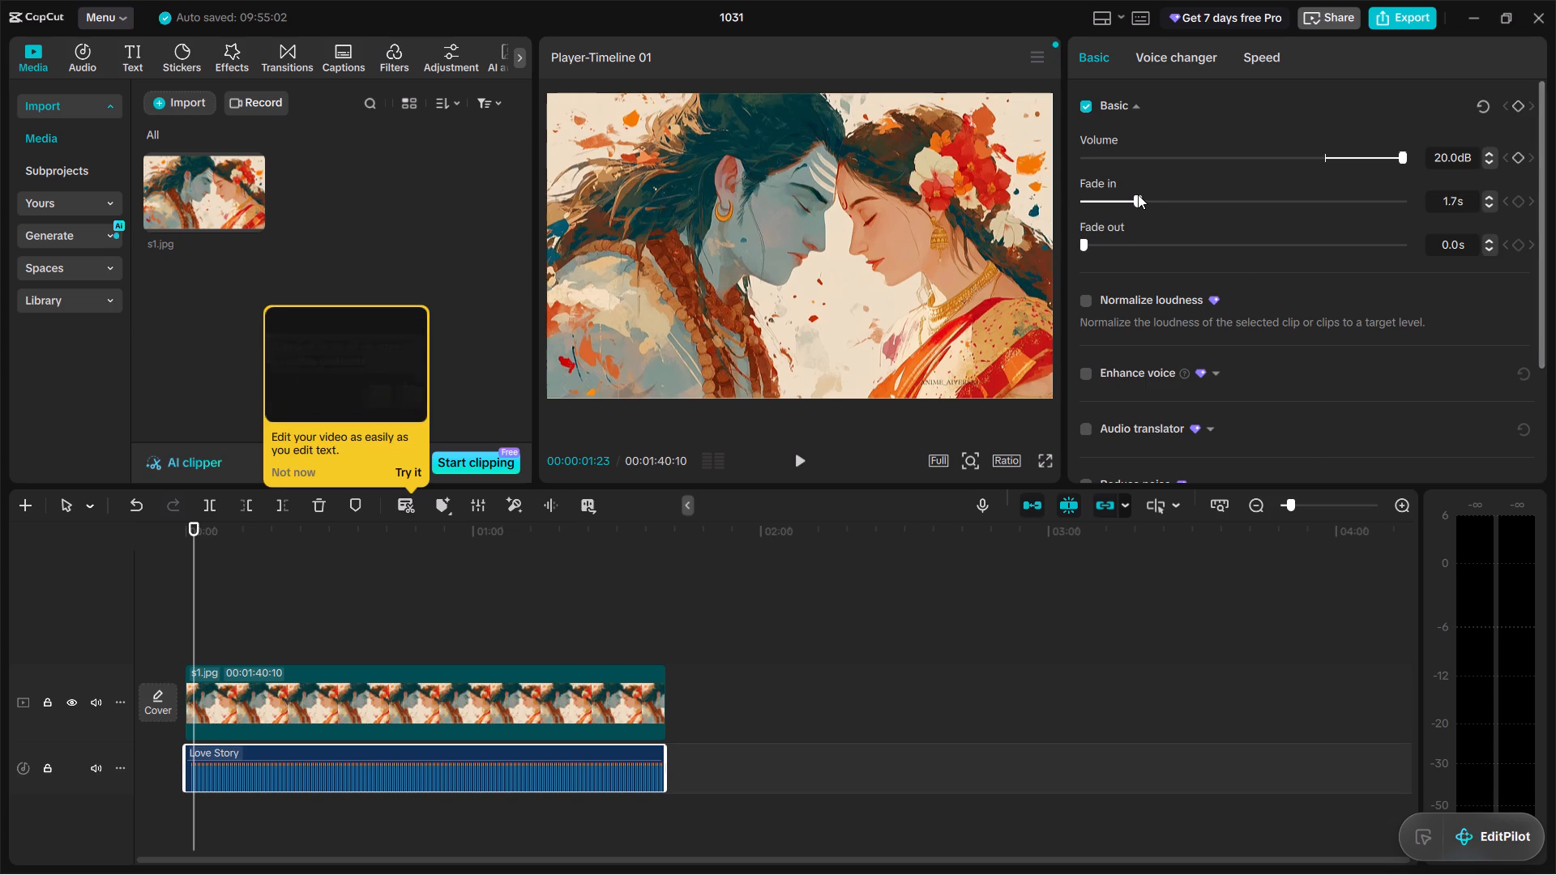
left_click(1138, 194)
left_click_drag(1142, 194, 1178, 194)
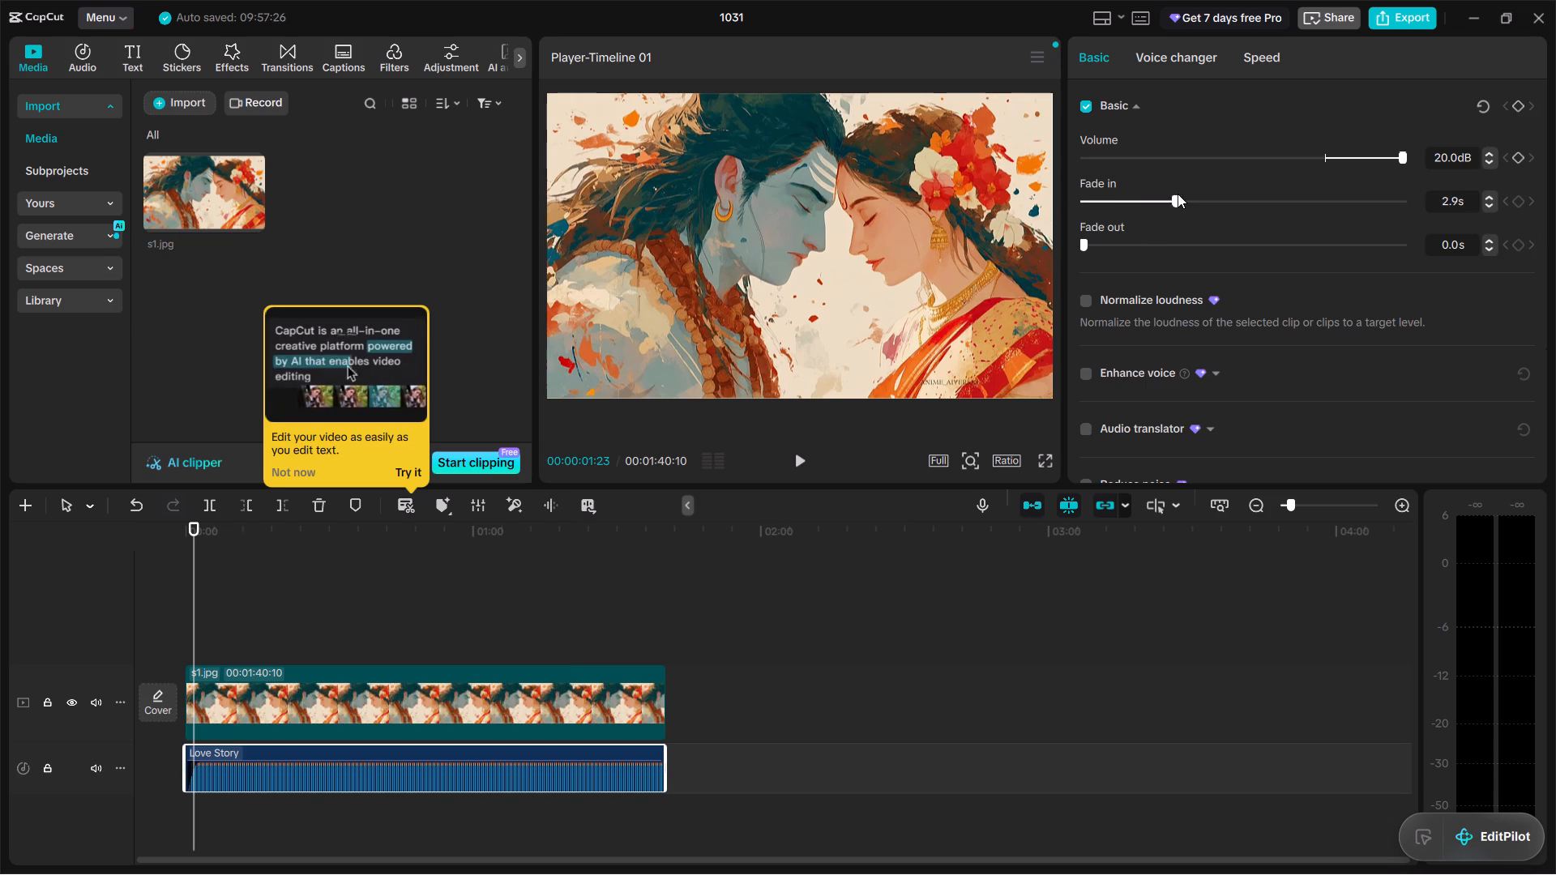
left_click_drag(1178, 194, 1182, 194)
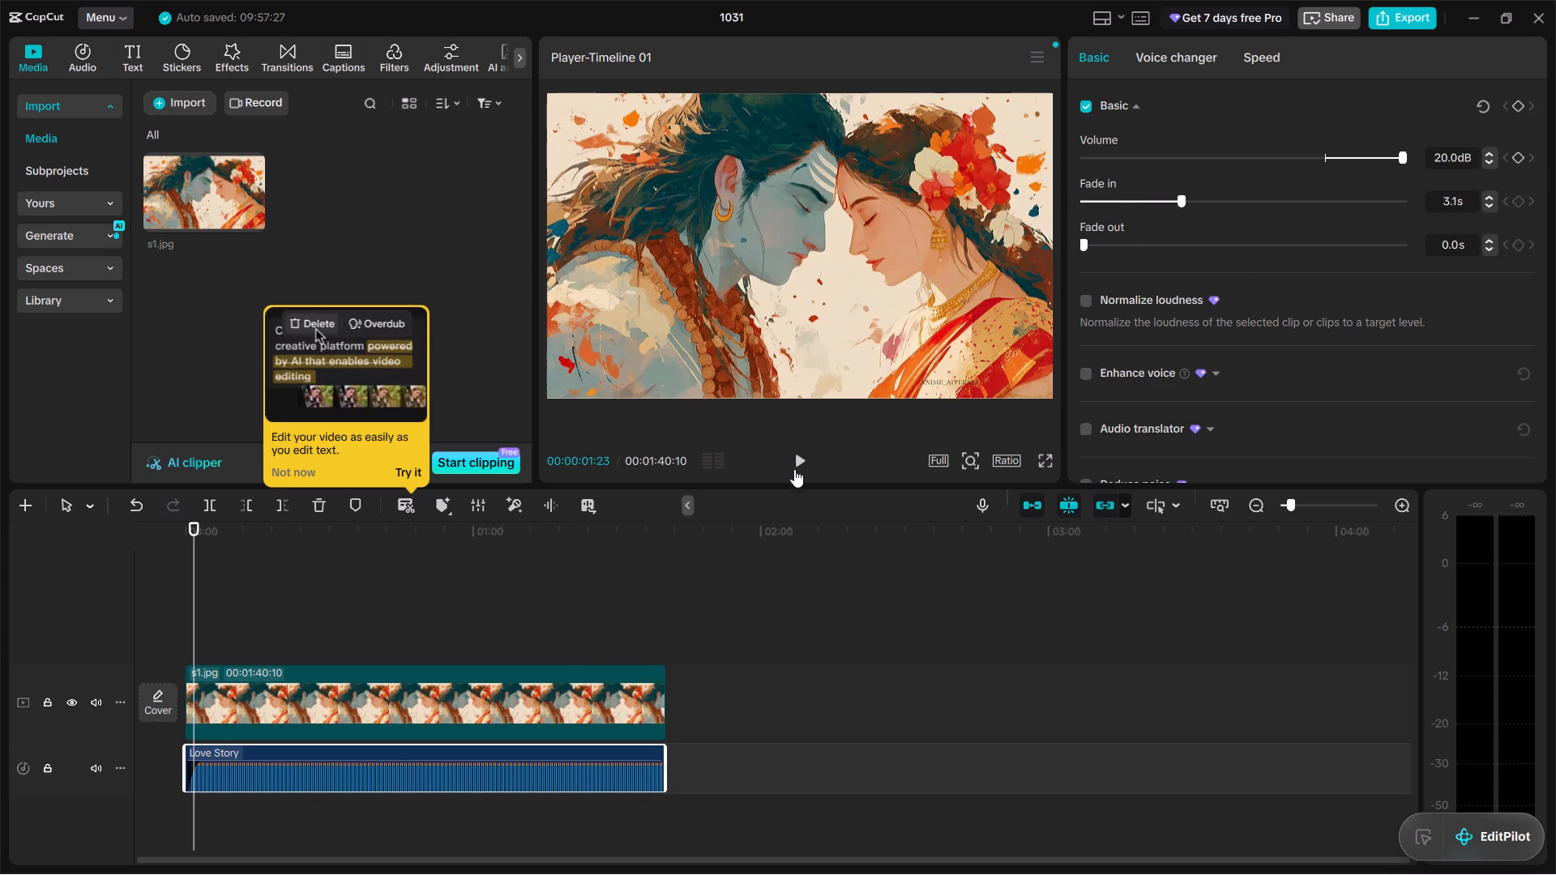
Play the timeline from the start to hear the fade-in, pausing at about 5 seconds.
left_click_drag(192, 561, 152, 570)
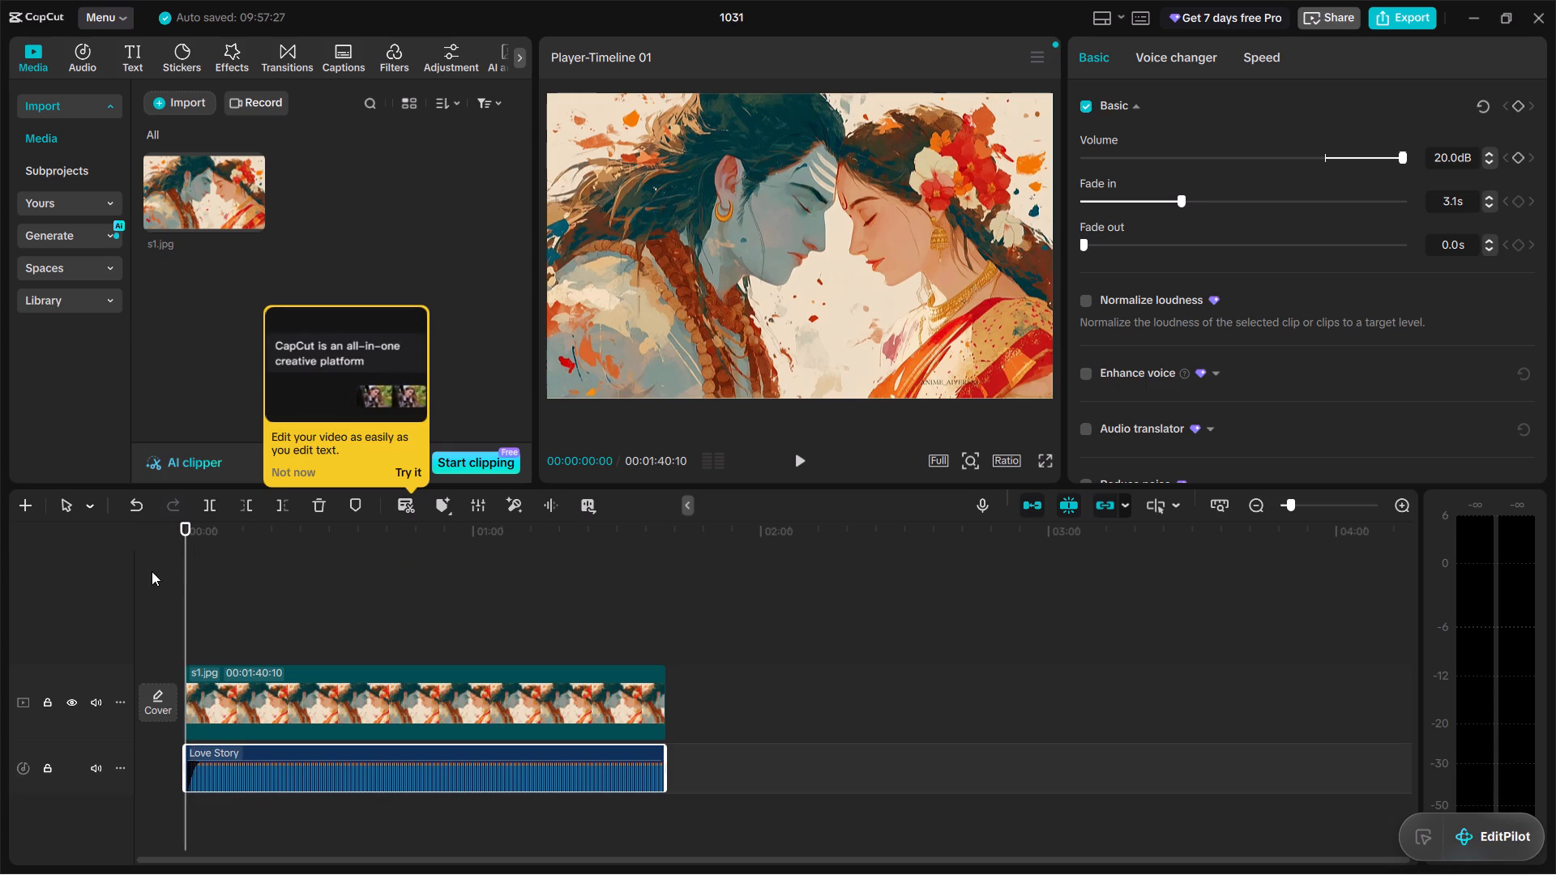
left_click(801, 451)
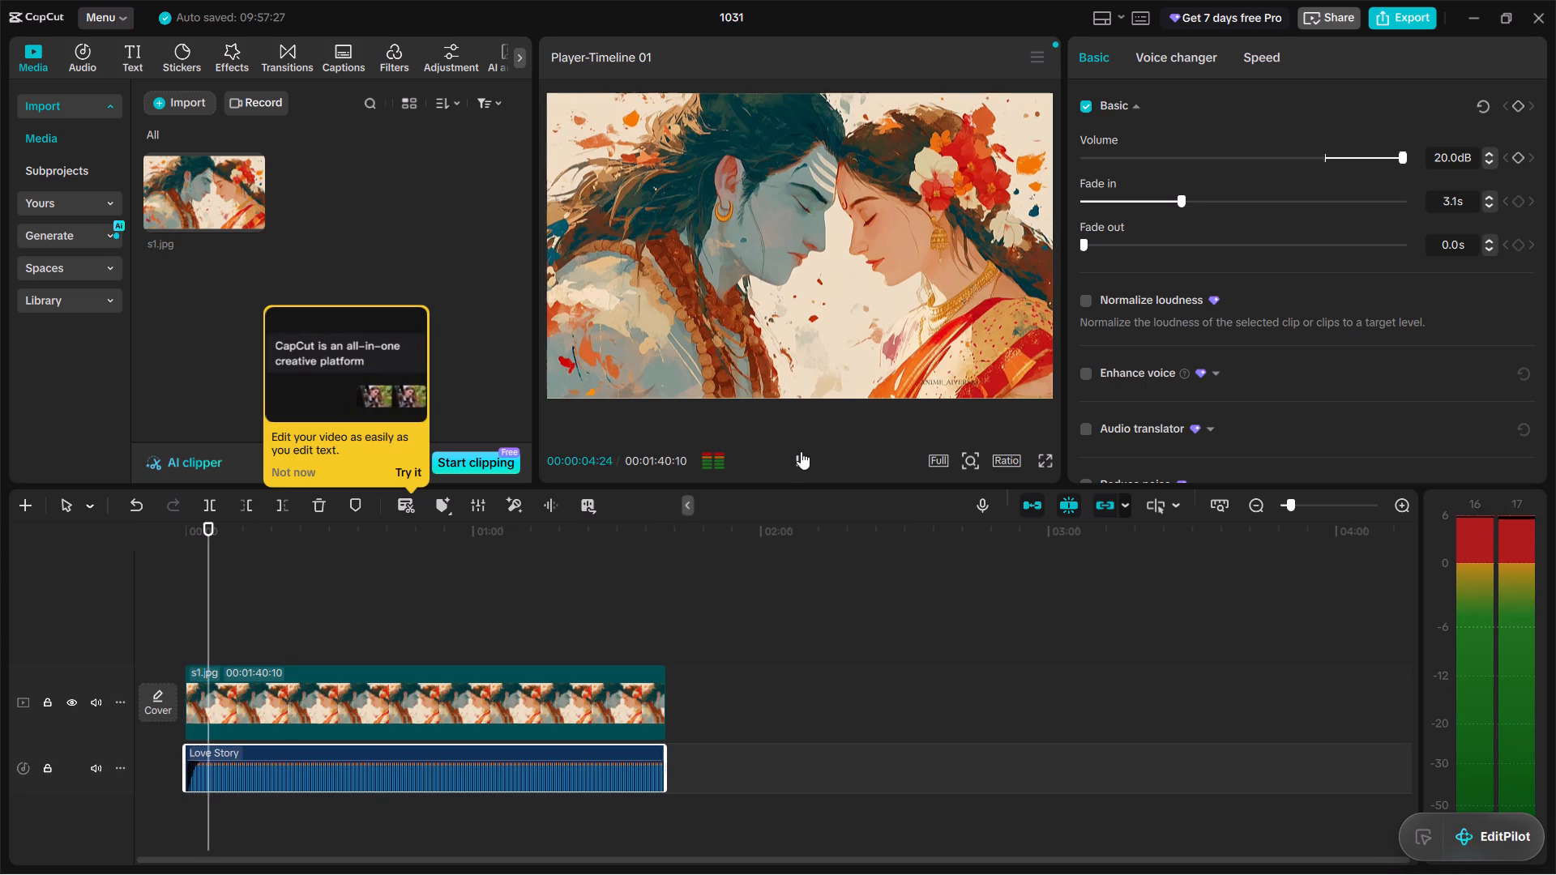
left_click(801, 451)
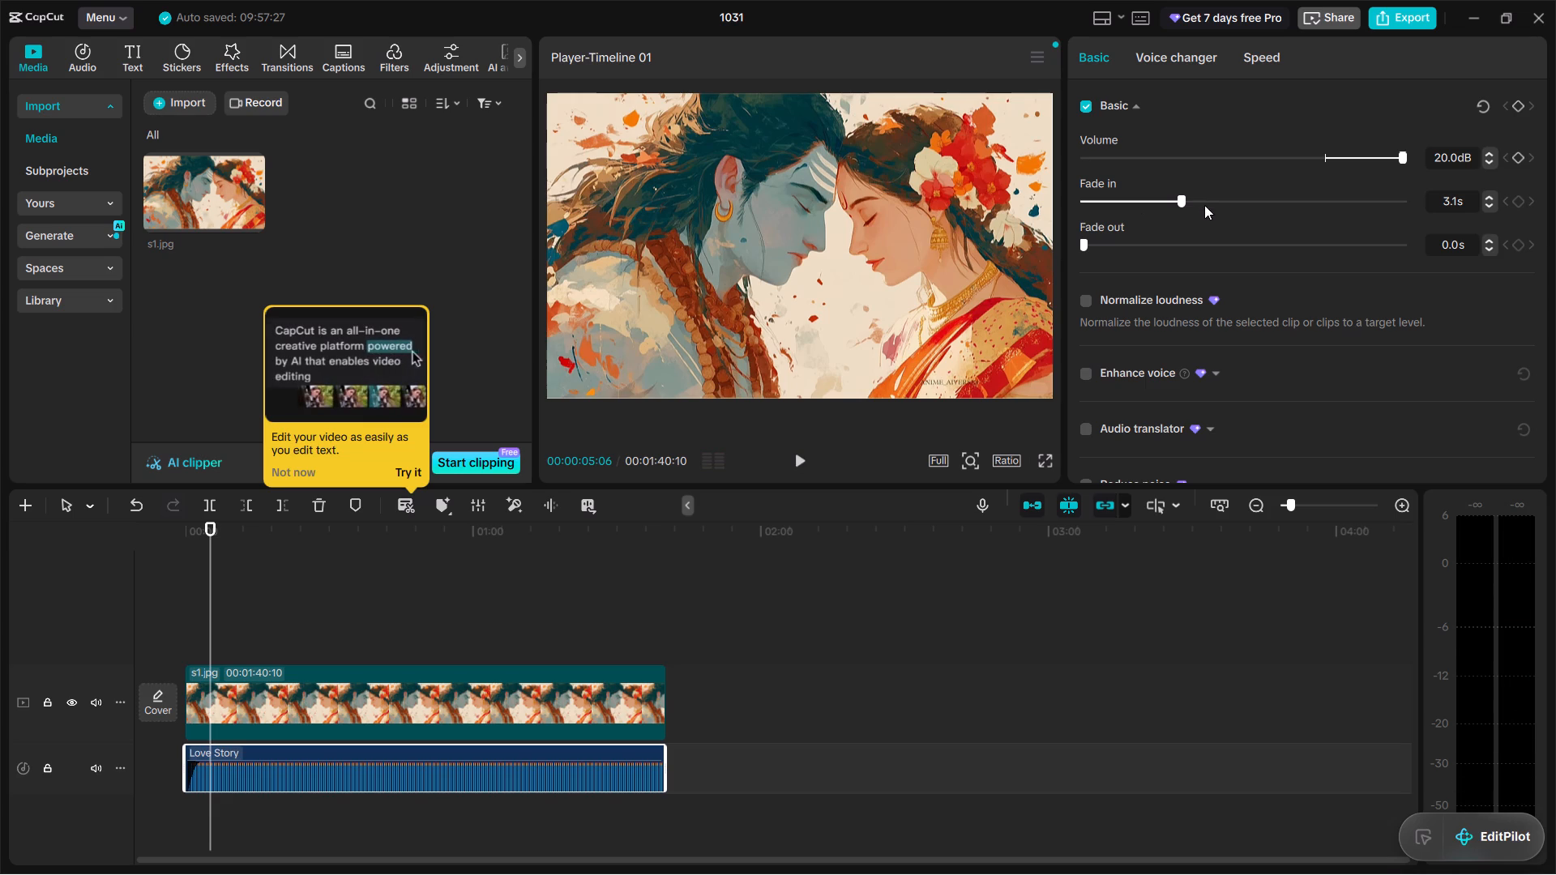
Set the Love Story clip's fade-in to 10.0 s.
left_click_drag(1176, 190, 1313, 194)
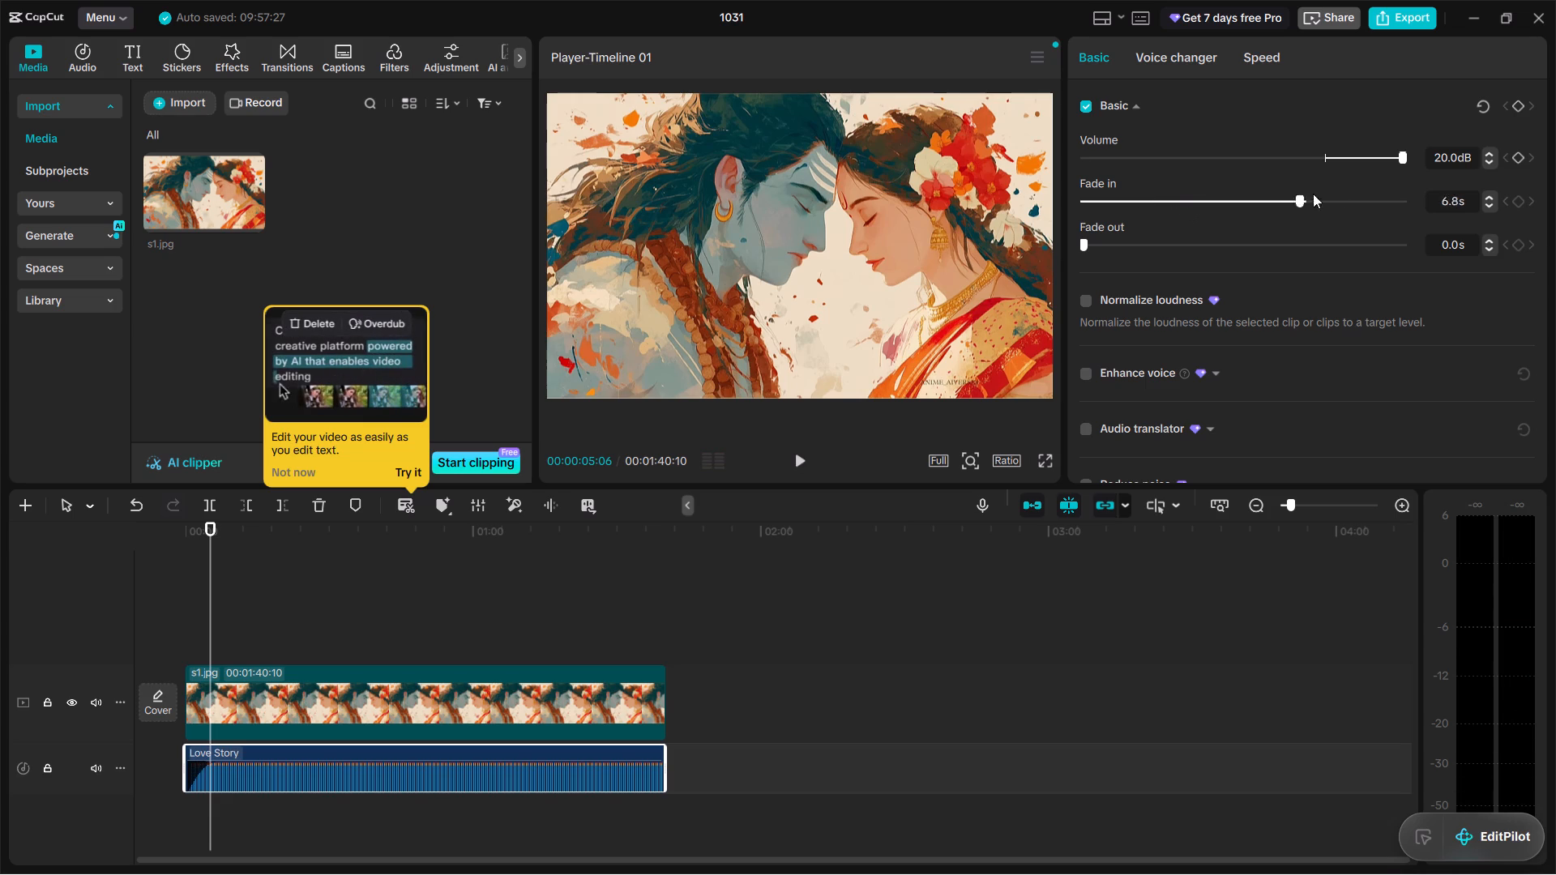
left_click_drag(1313, 194, 1474, 165)
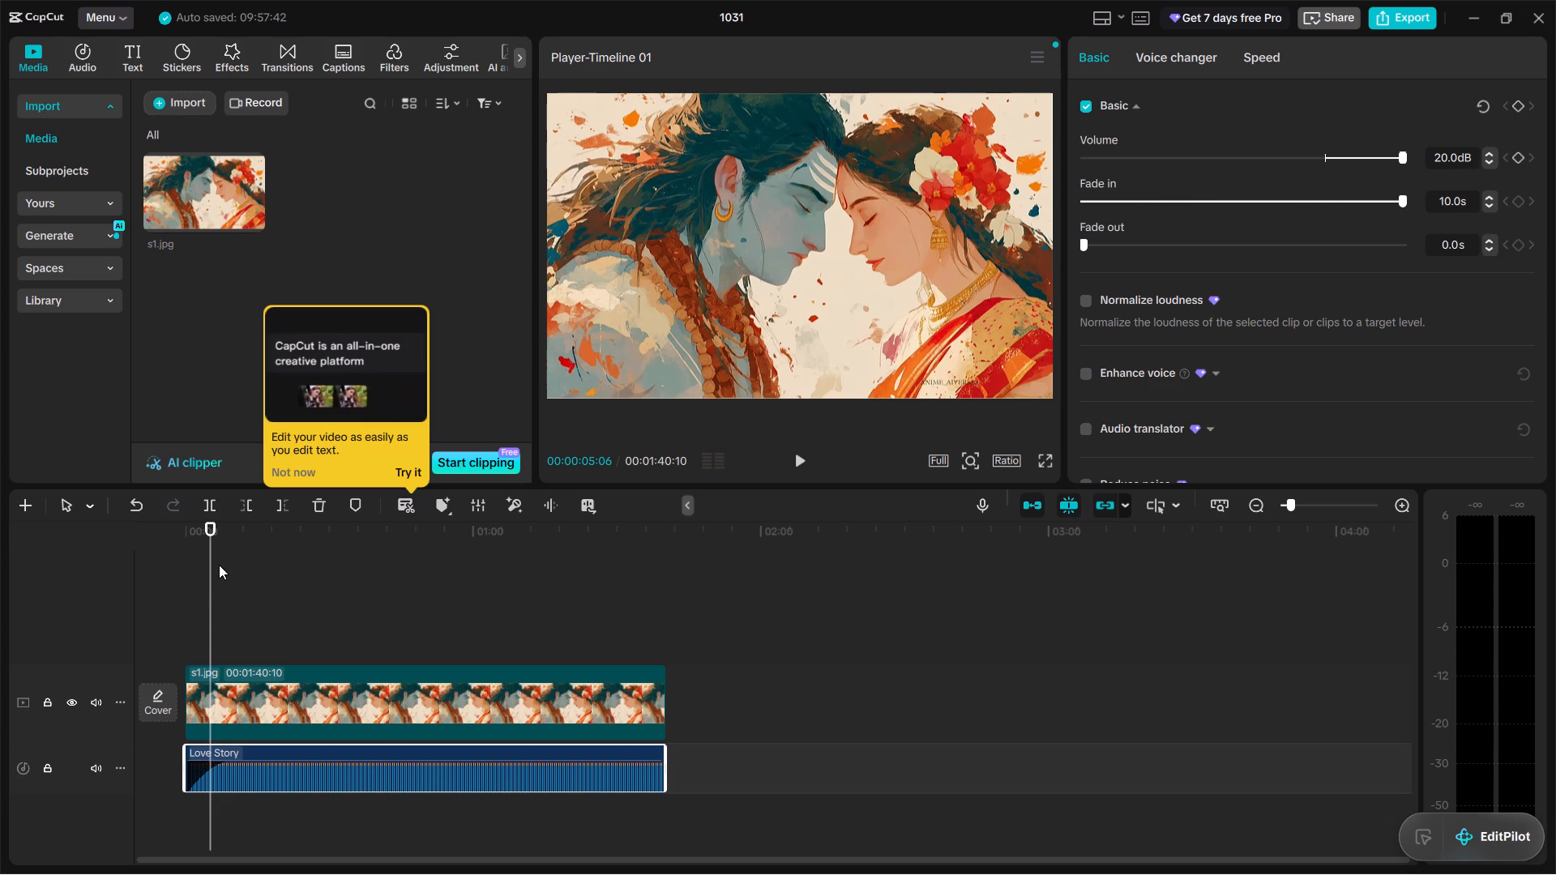
Play the timeline from the start to check the 10.0 s fade-in, pausing at about 20 seconds.
left_click_drag(207, 583, 142, 593)
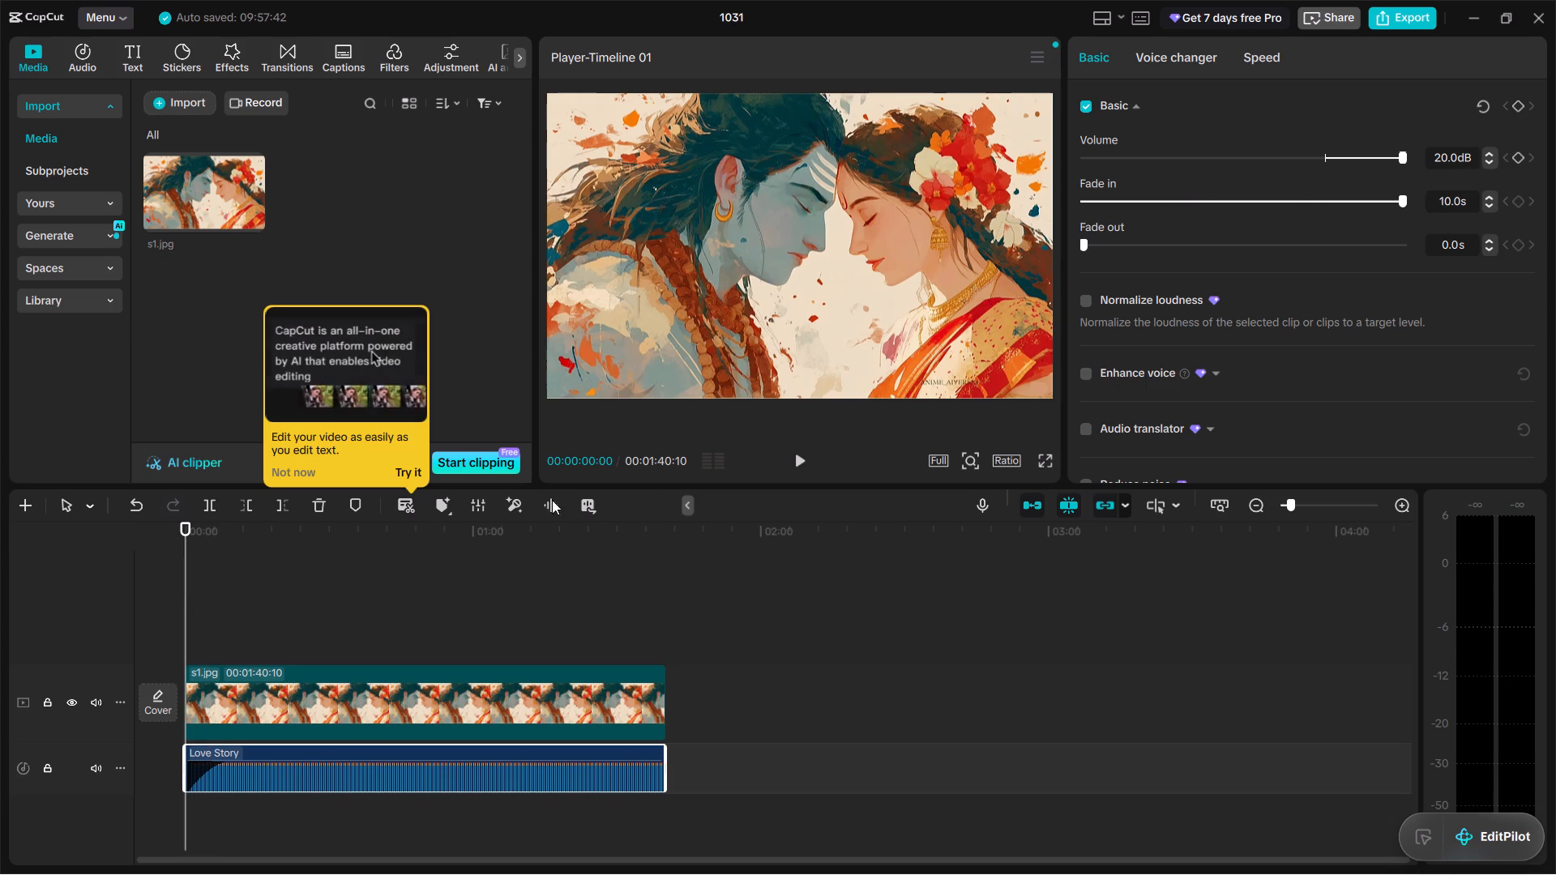
left_click(796, 457)
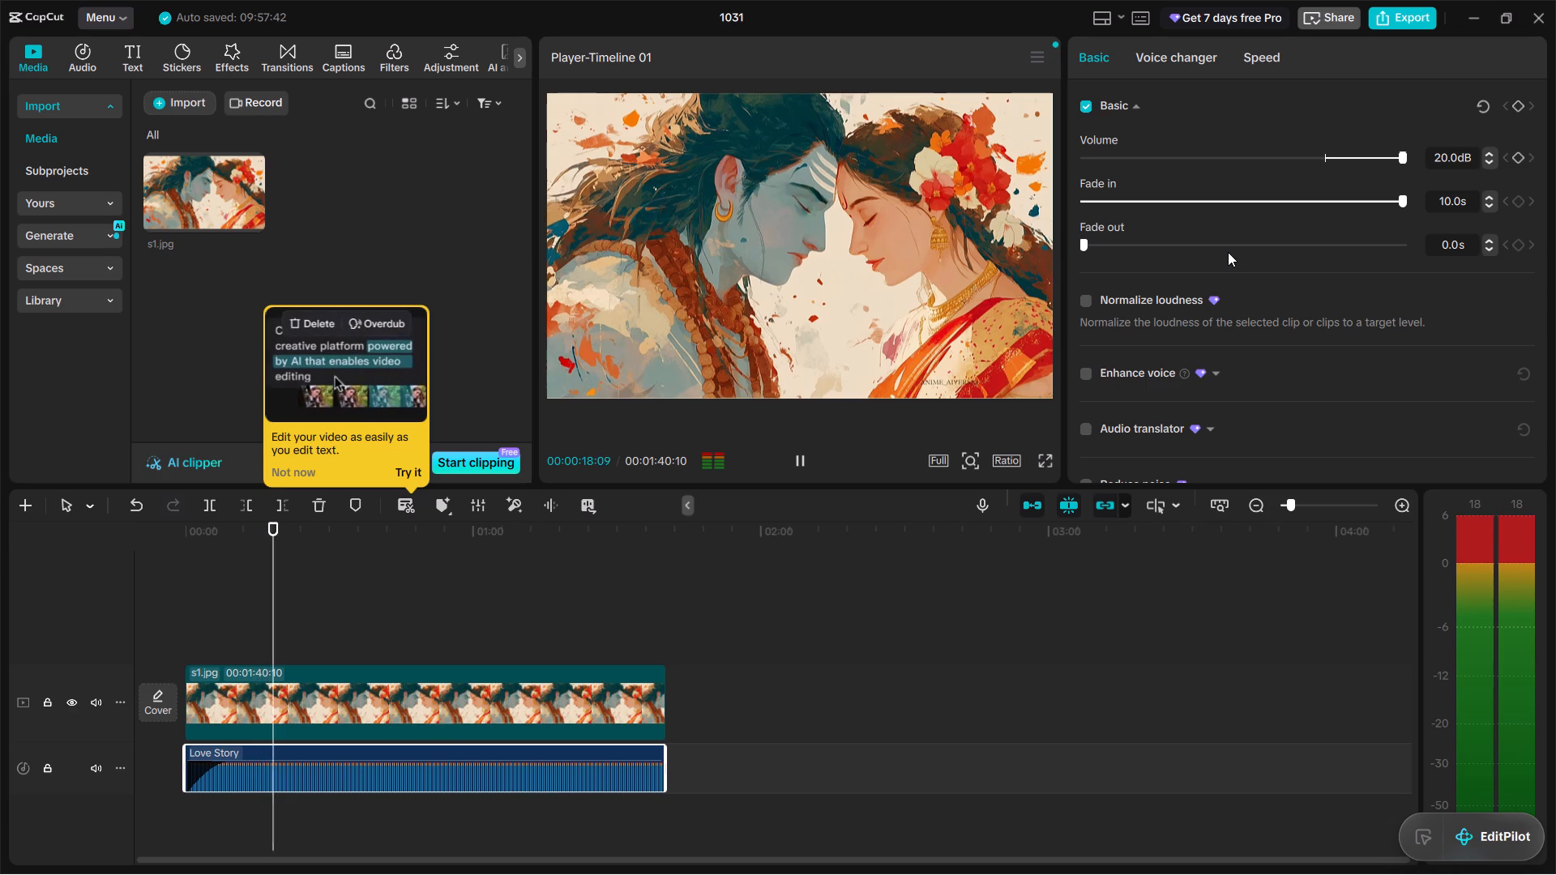
left_click(798, 453)
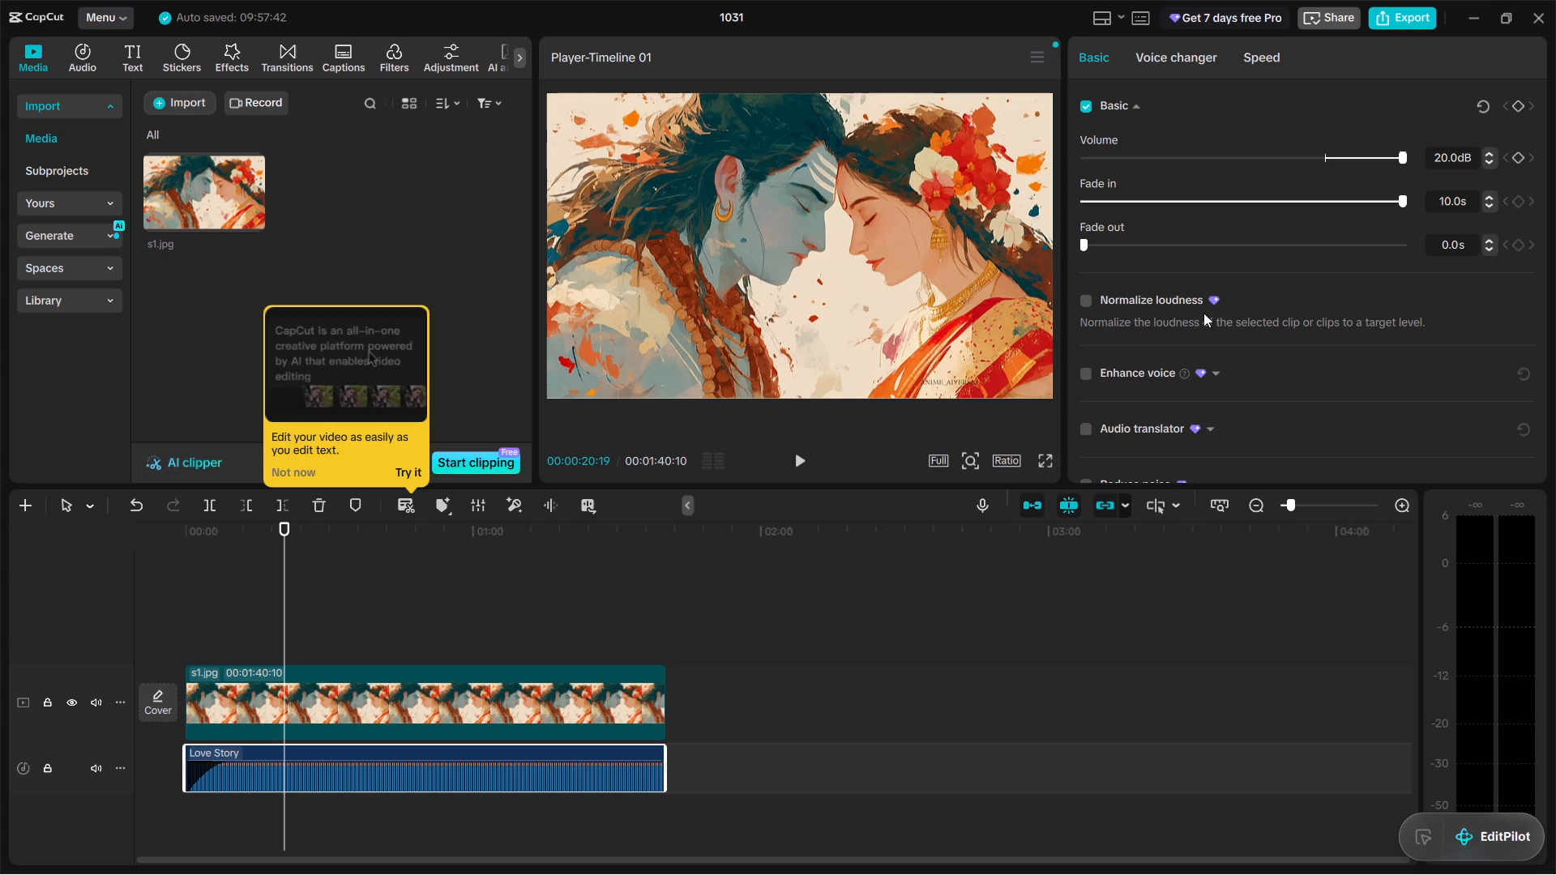
Review the remaining basic audio options for the Love Story clip and display the voice changer's voice filters.
scroll(1263, 284, "down", 2)
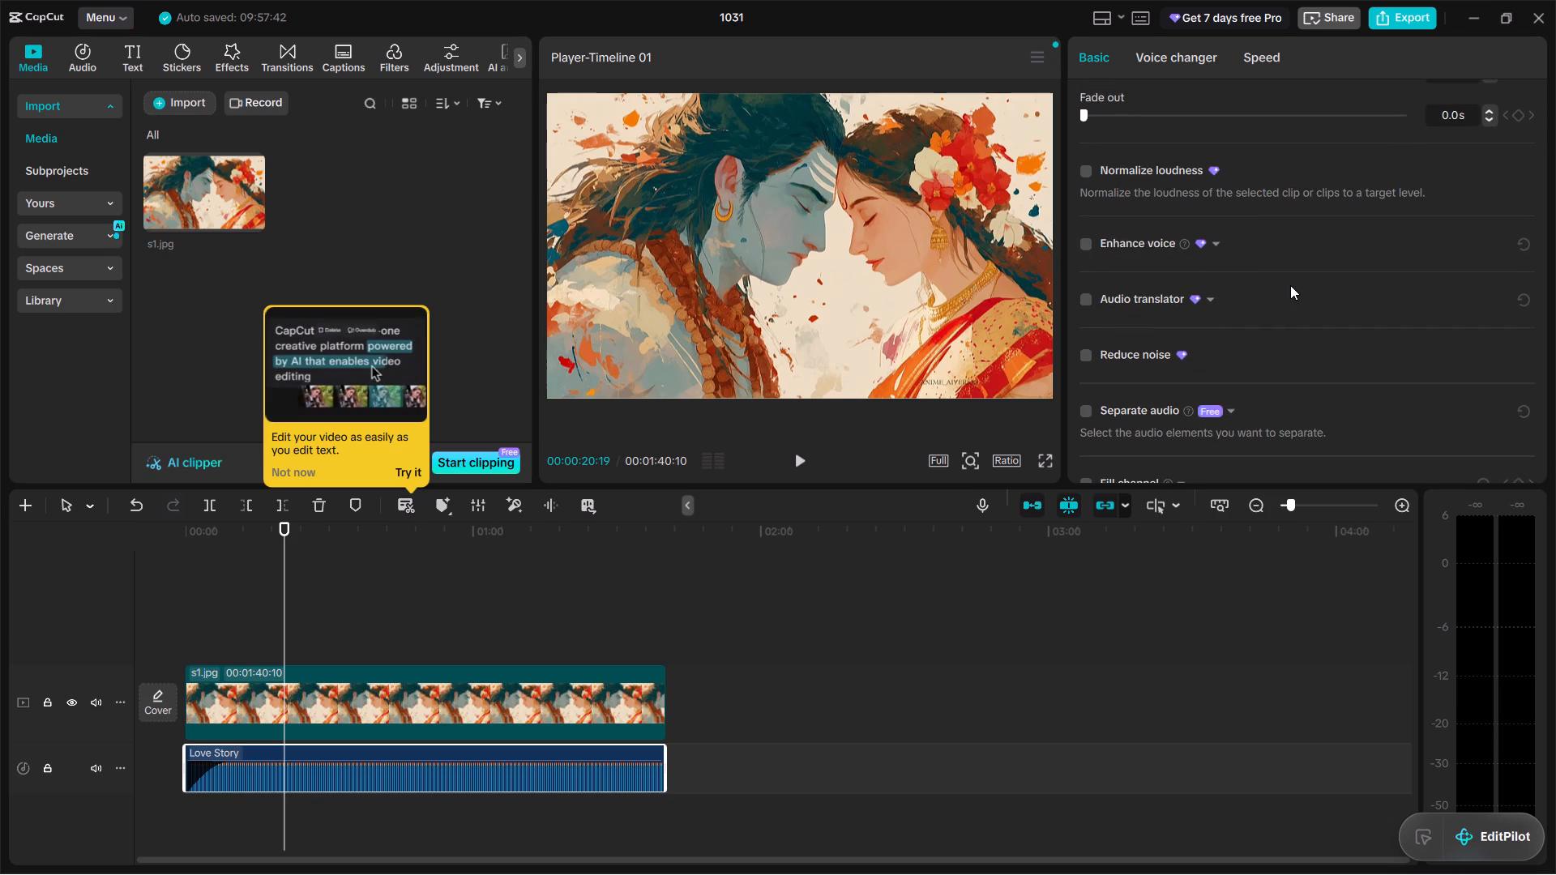
scroll(1292, 285, "down", 4)
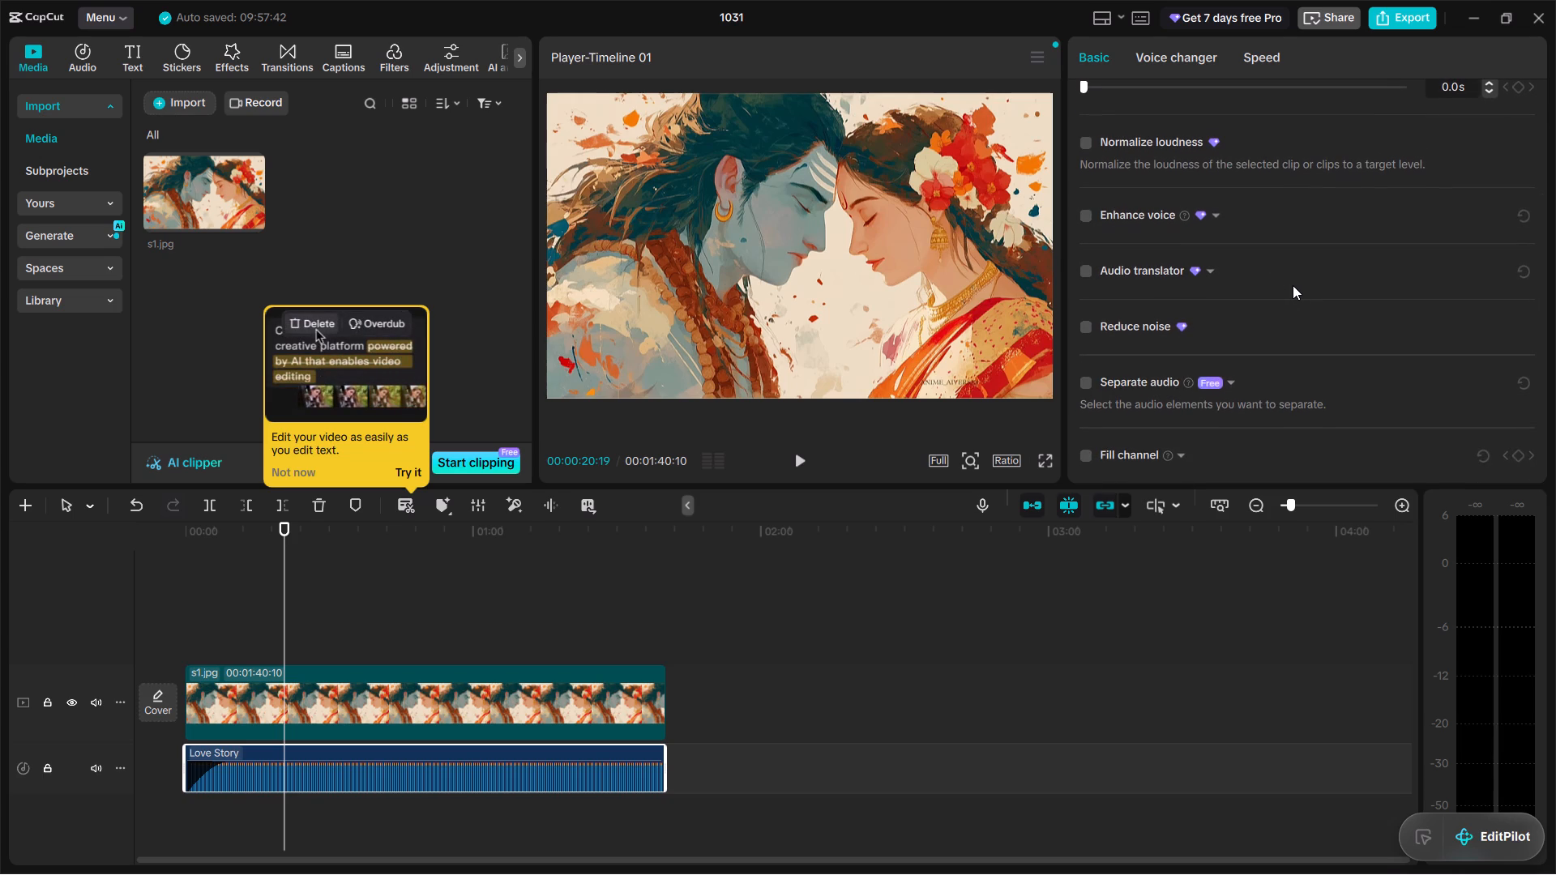
scroll(1293, 285, "down", 3)
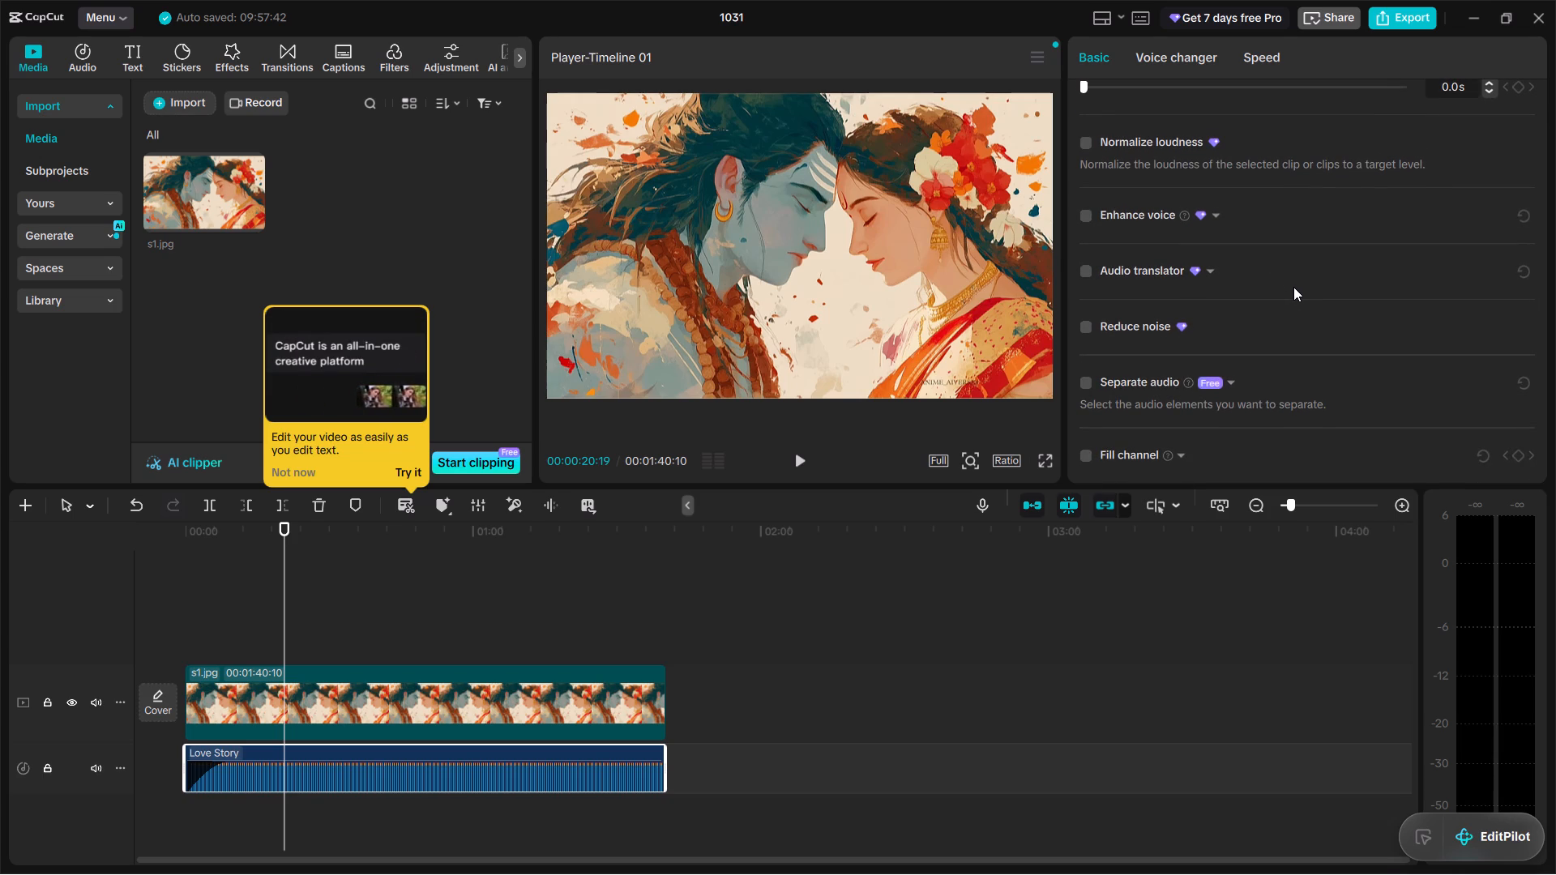
scroll(1299, 291, "down", 5)
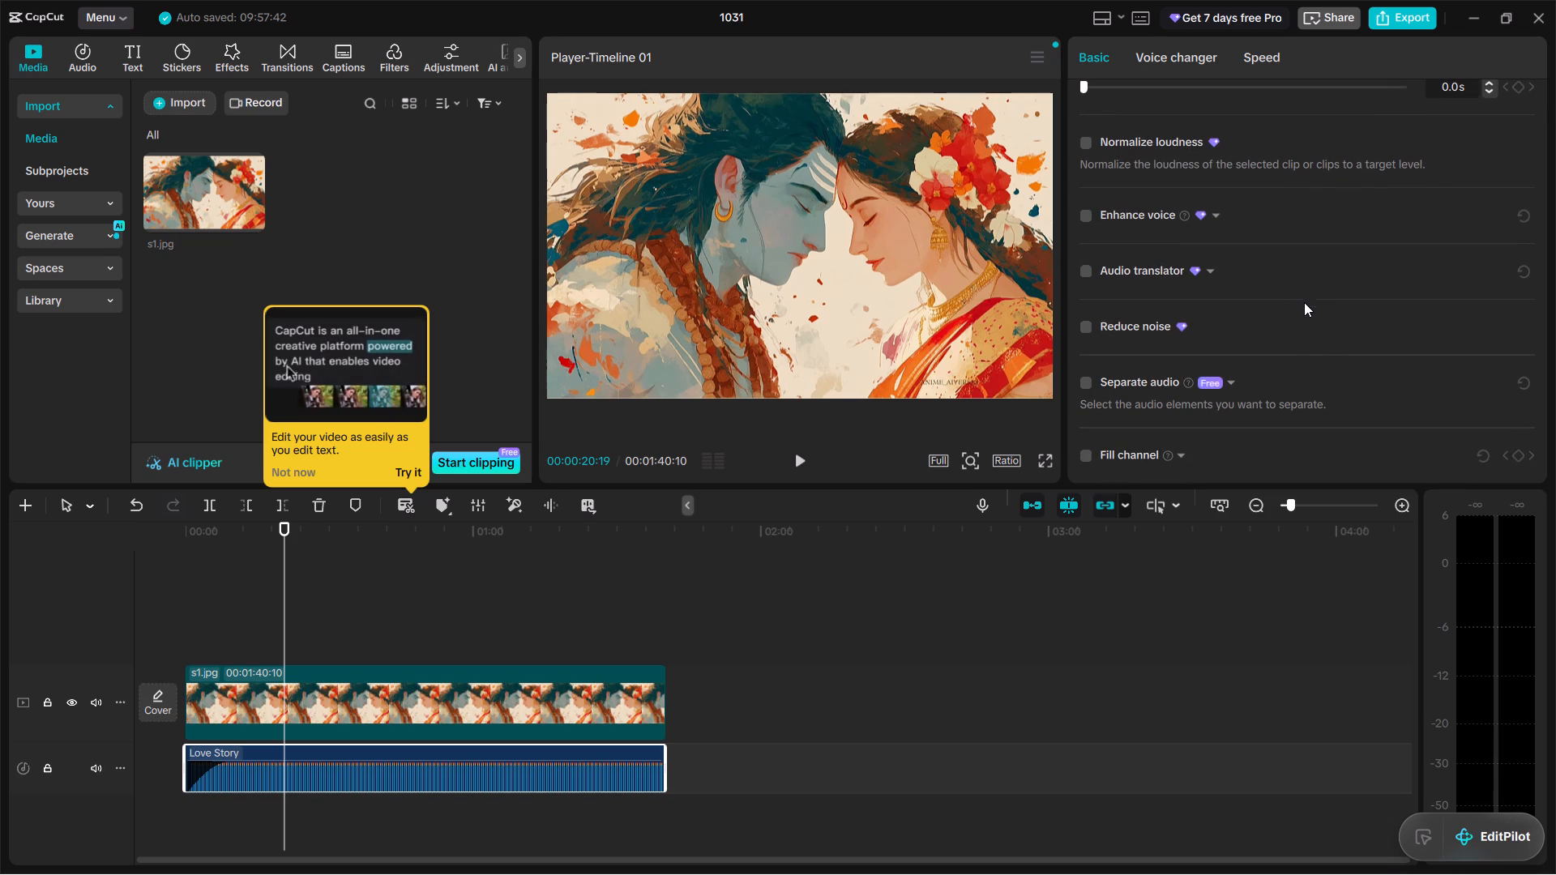
scroll(1328, 385, "up", 10)
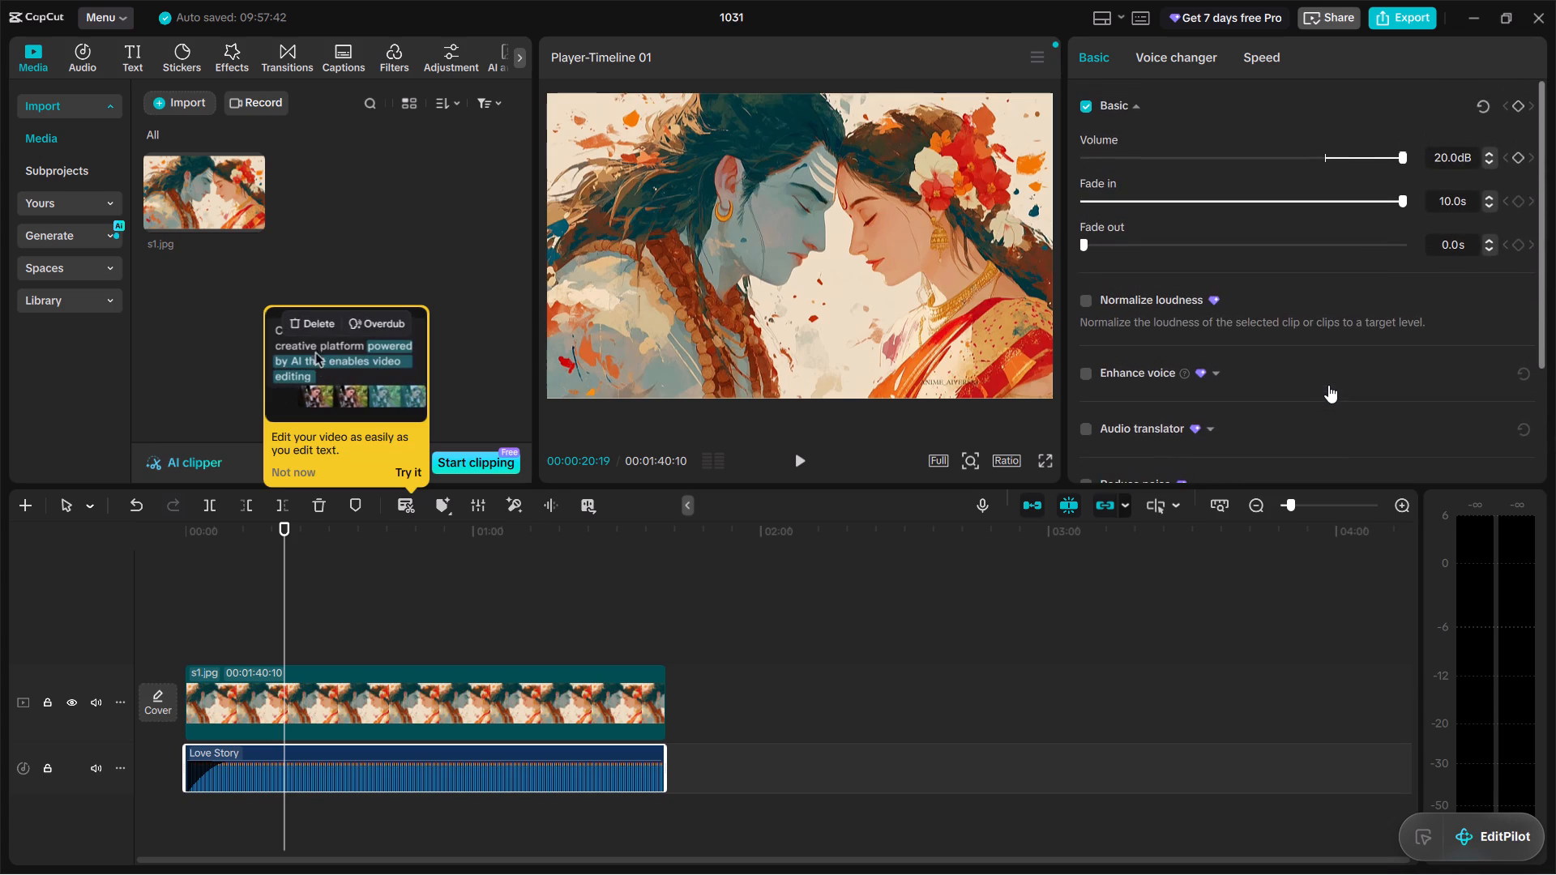
scroll(1328, 385, "up", 5)
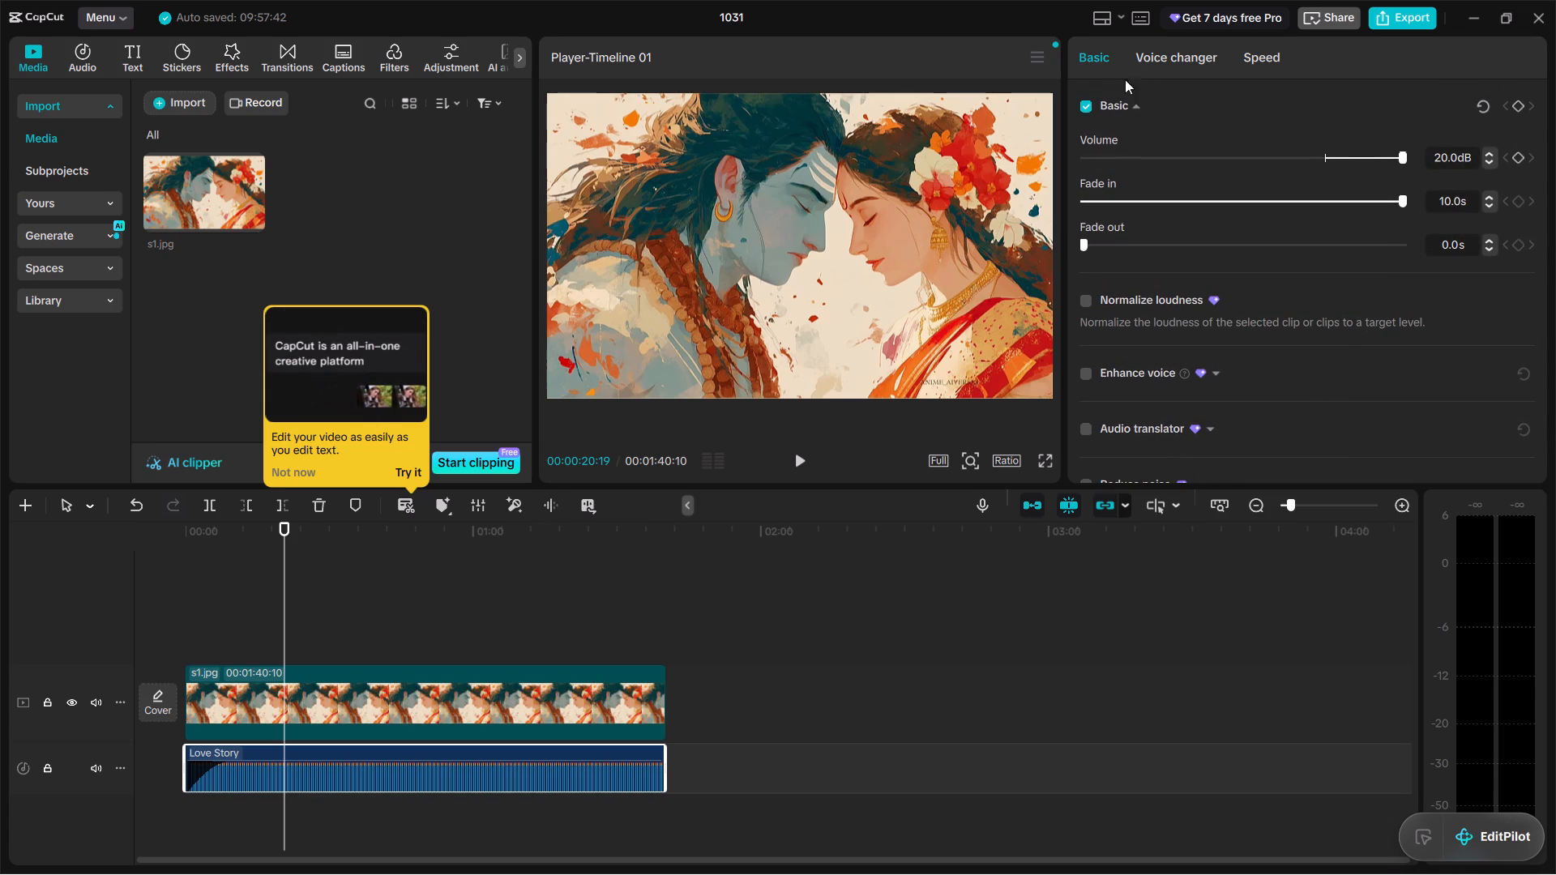
left_click(1169, 41)
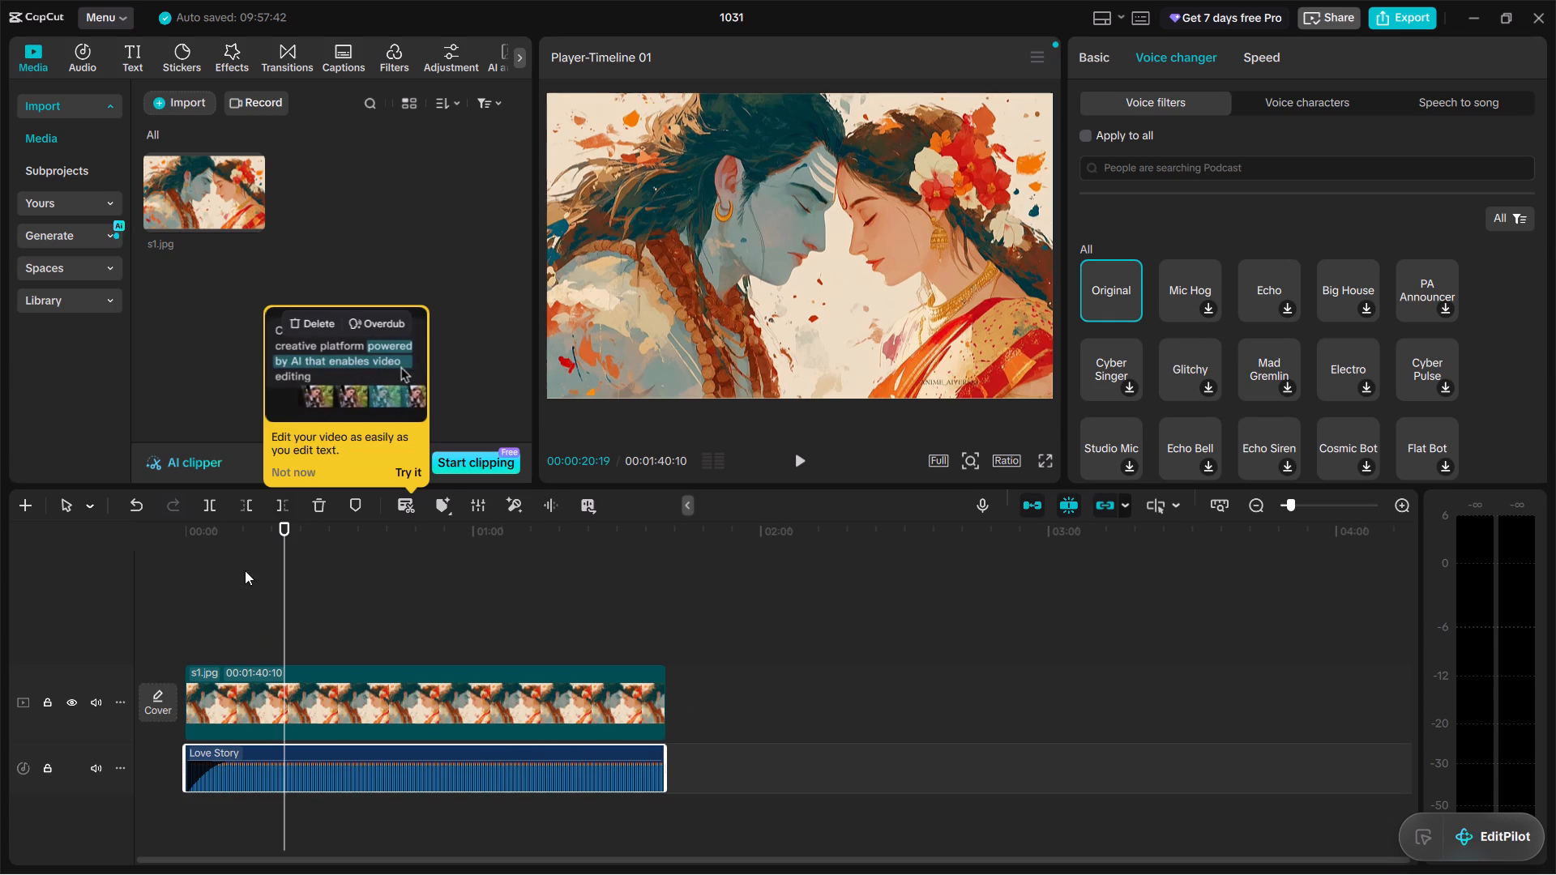
Split the Love Story audio clip at 00:00:07:23, playing briefly around that point to find the cut position.
left_click_drag(285, 630, 255, 646)
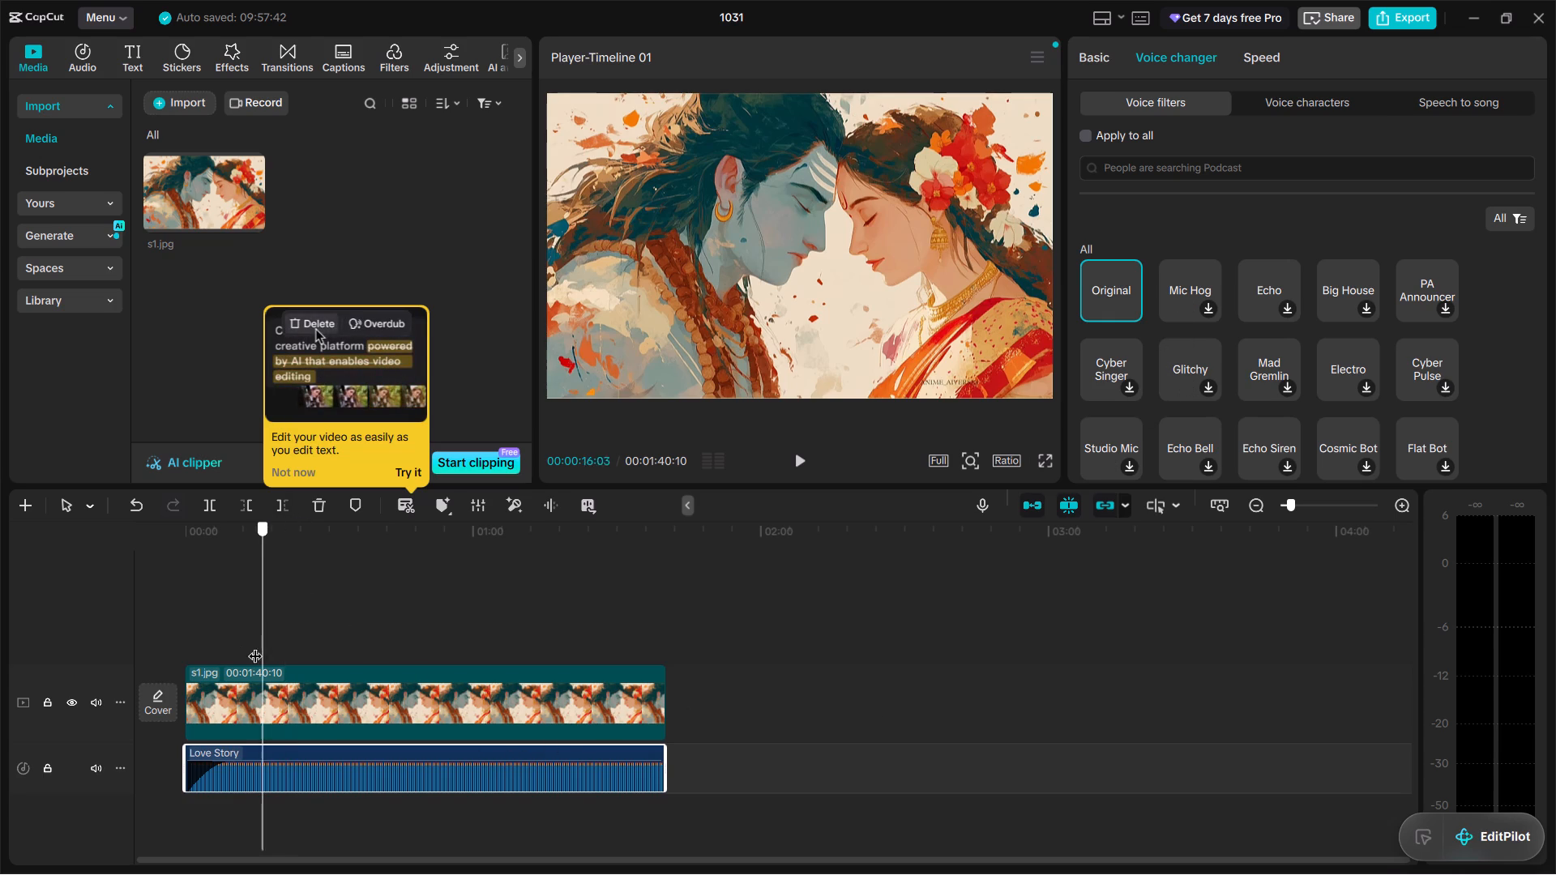
left_click_drag(255, 646, 217, 658)
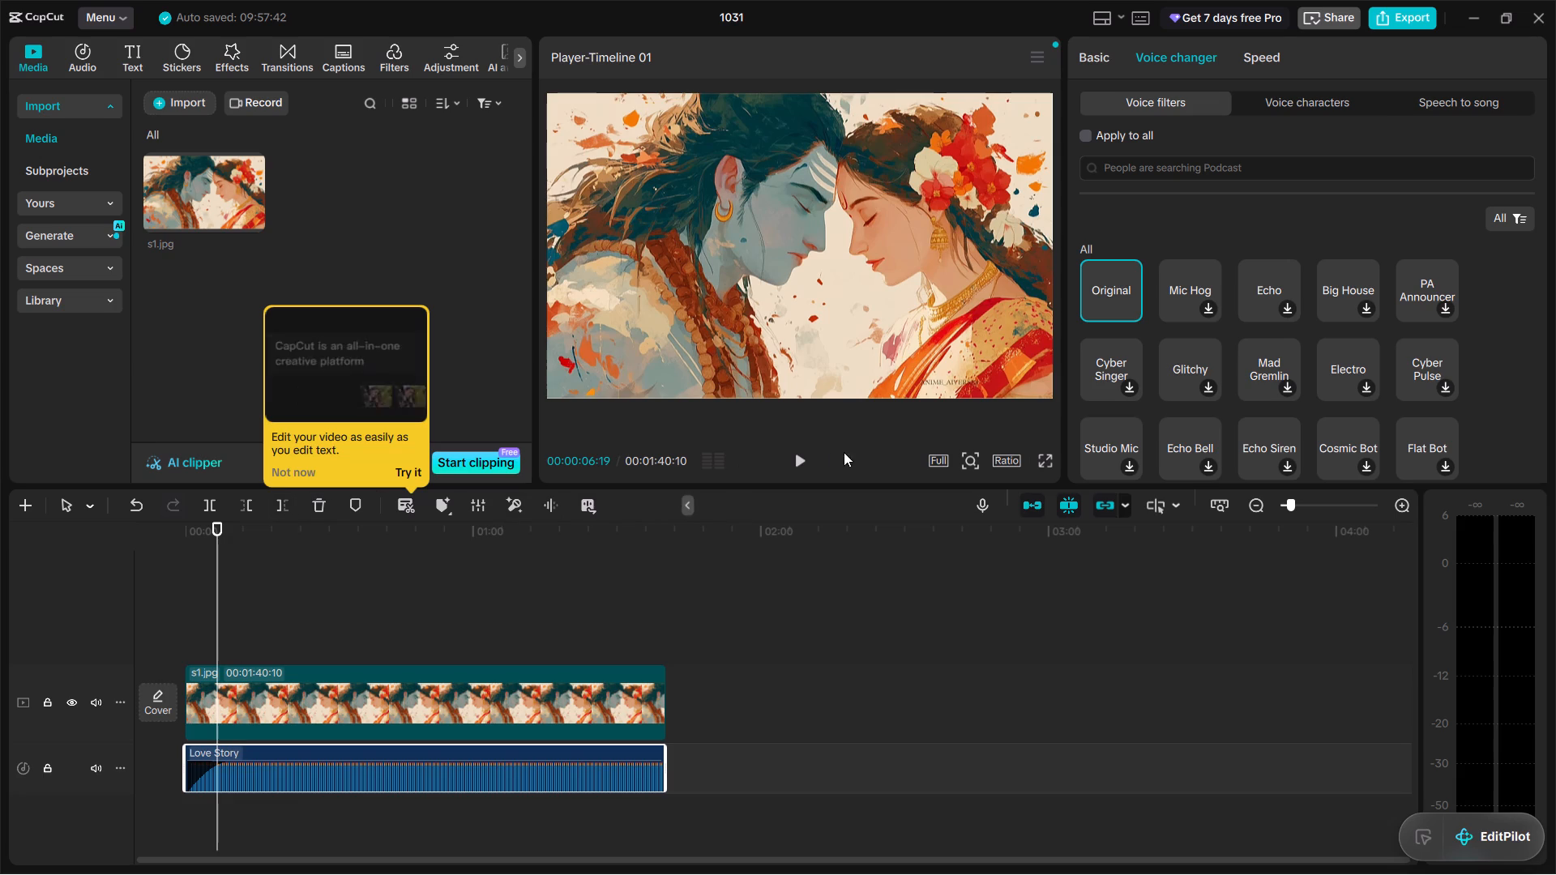
left_click(797, 469)
left_click(796, 462)
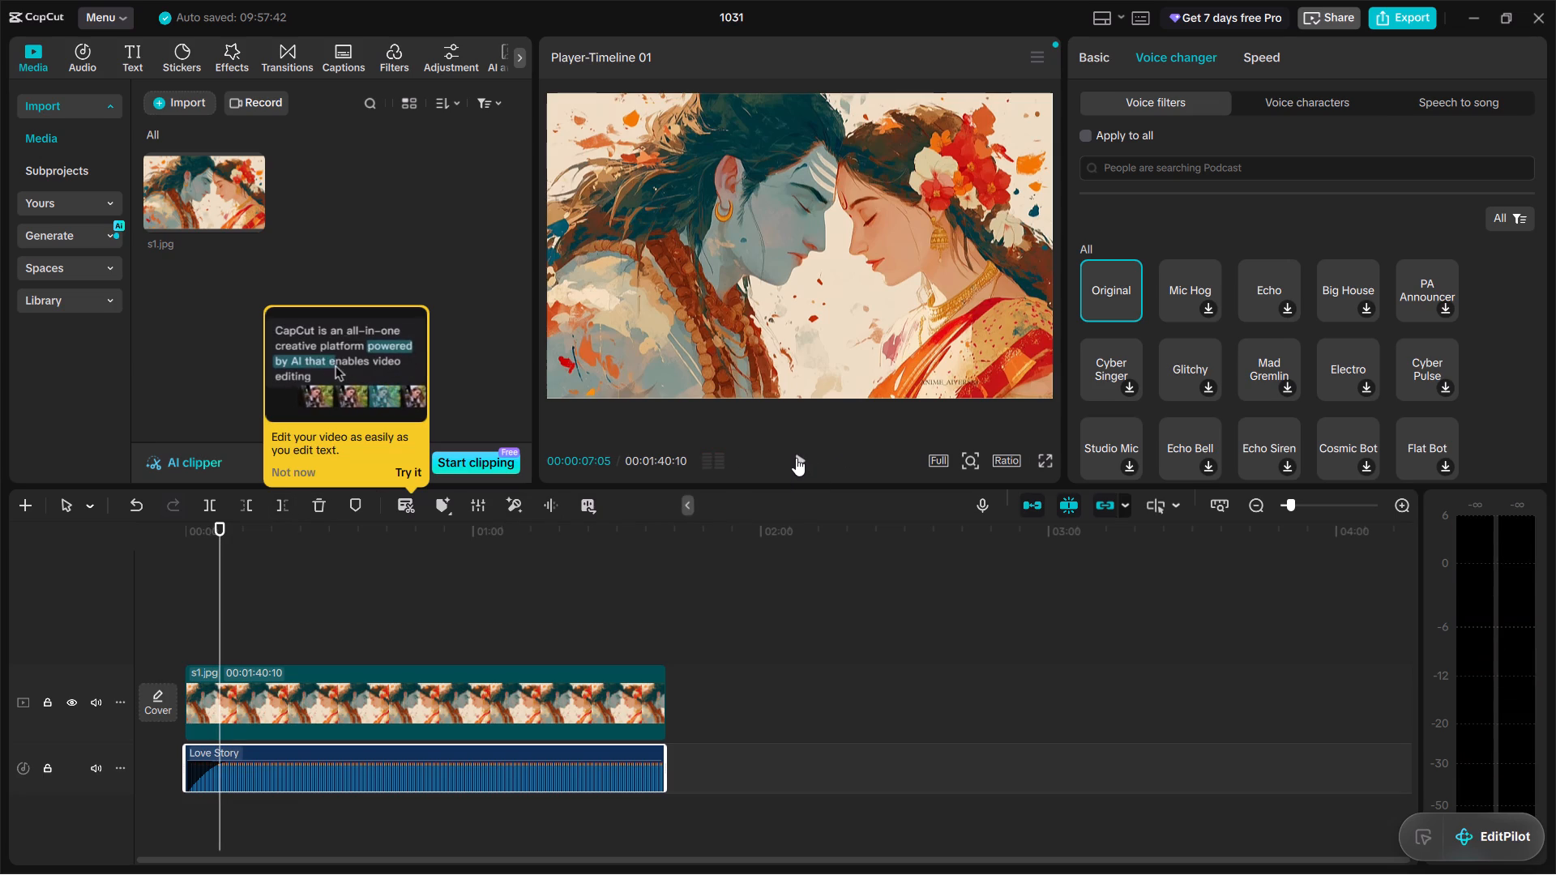
double_click(796, 458)
double_click(796, 458)
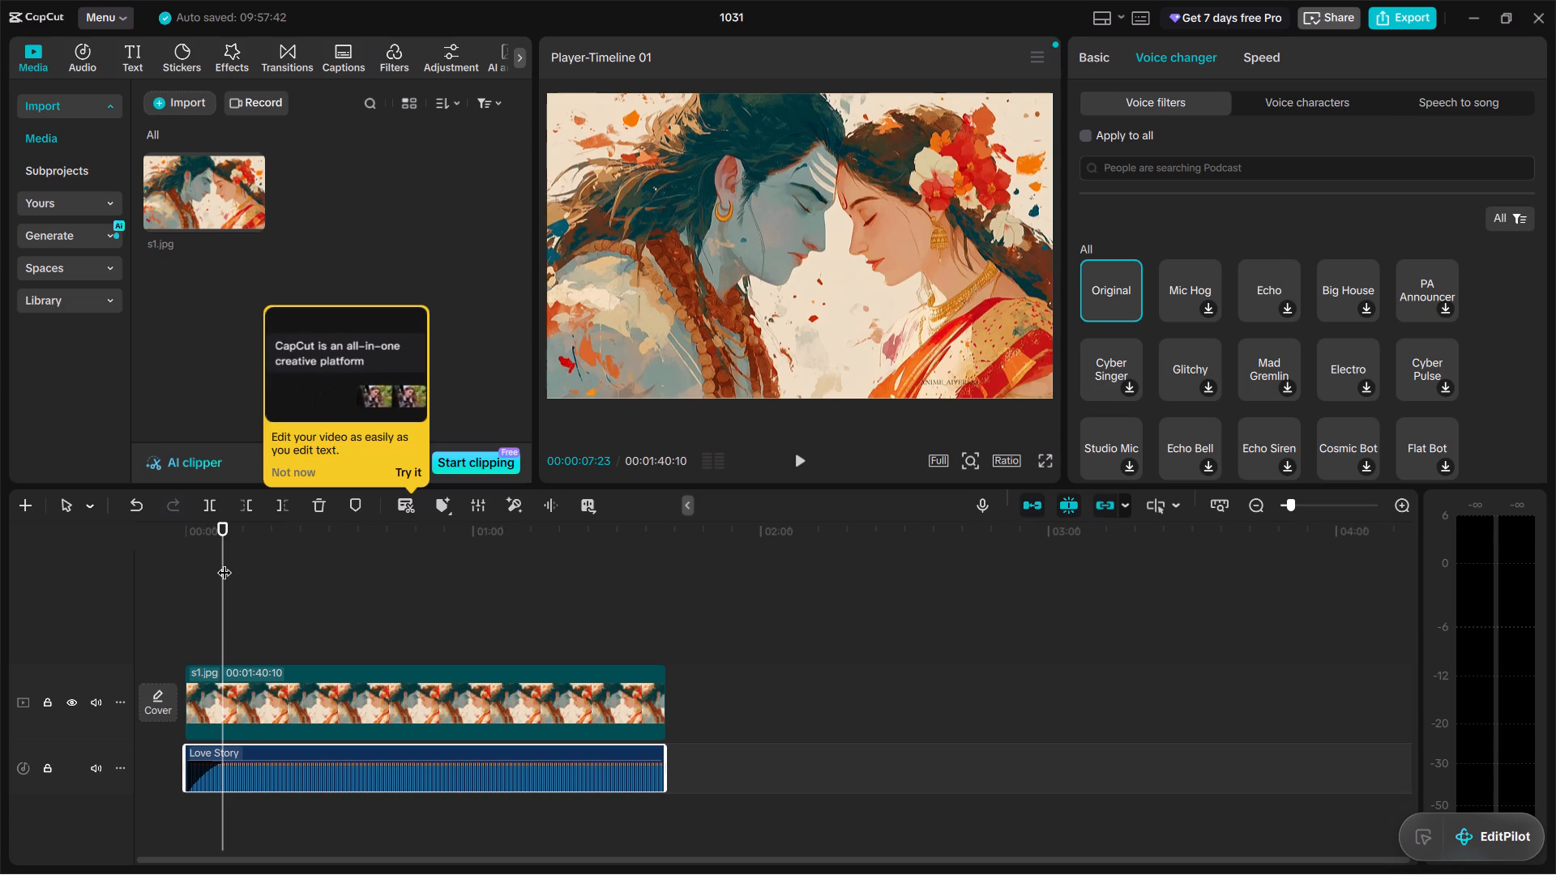
left_click(206, 502)
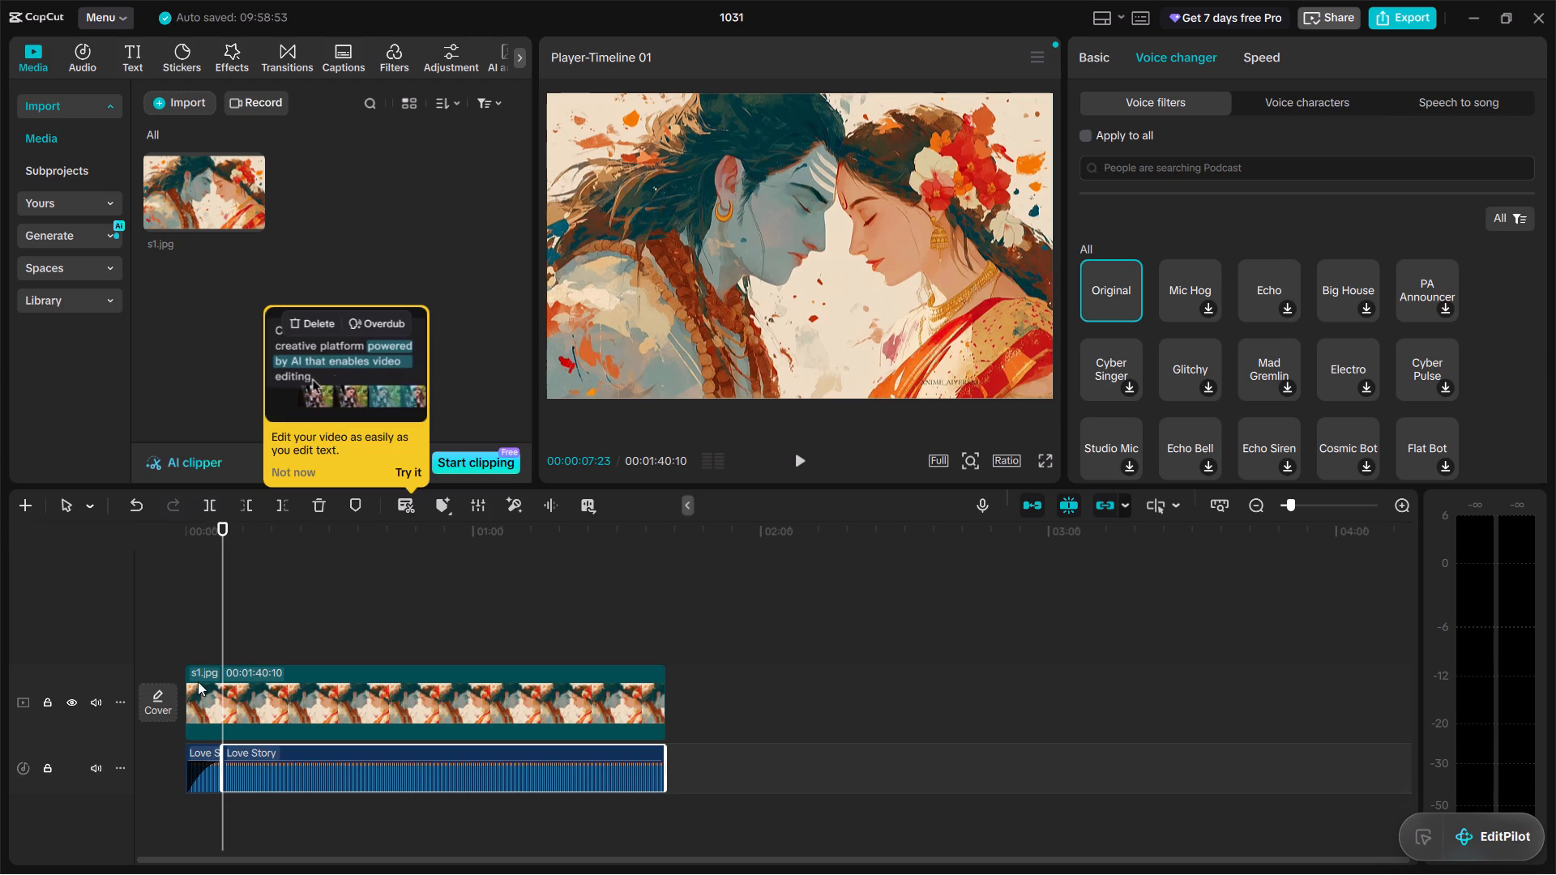
Apply the Echo voice filter to the short first segment of the Love Story audio.
left_click(209, 750)
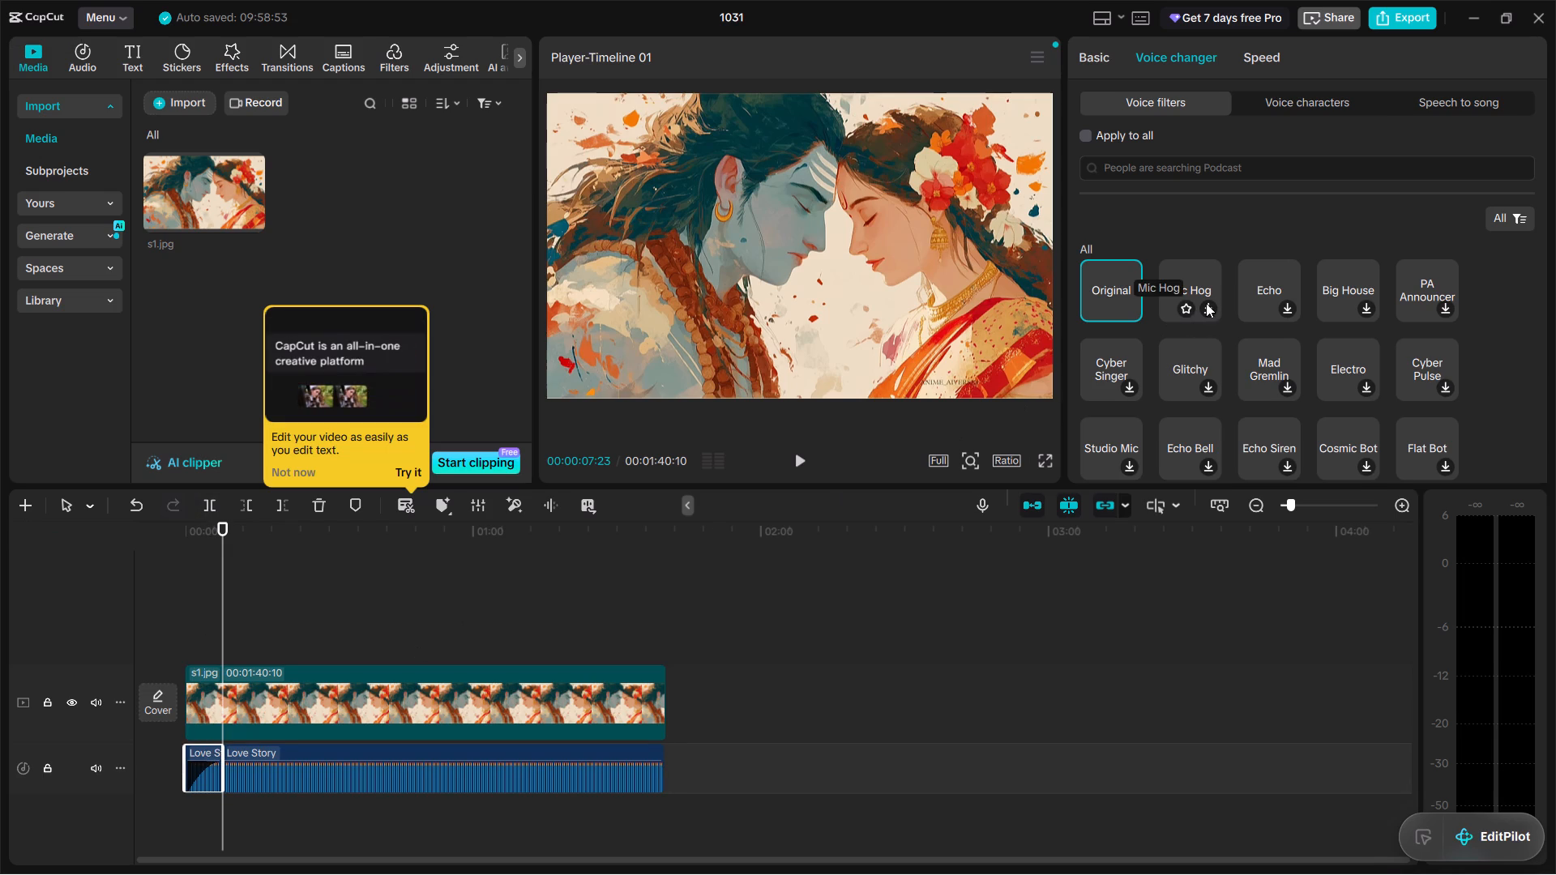
left_click(1257, 297)
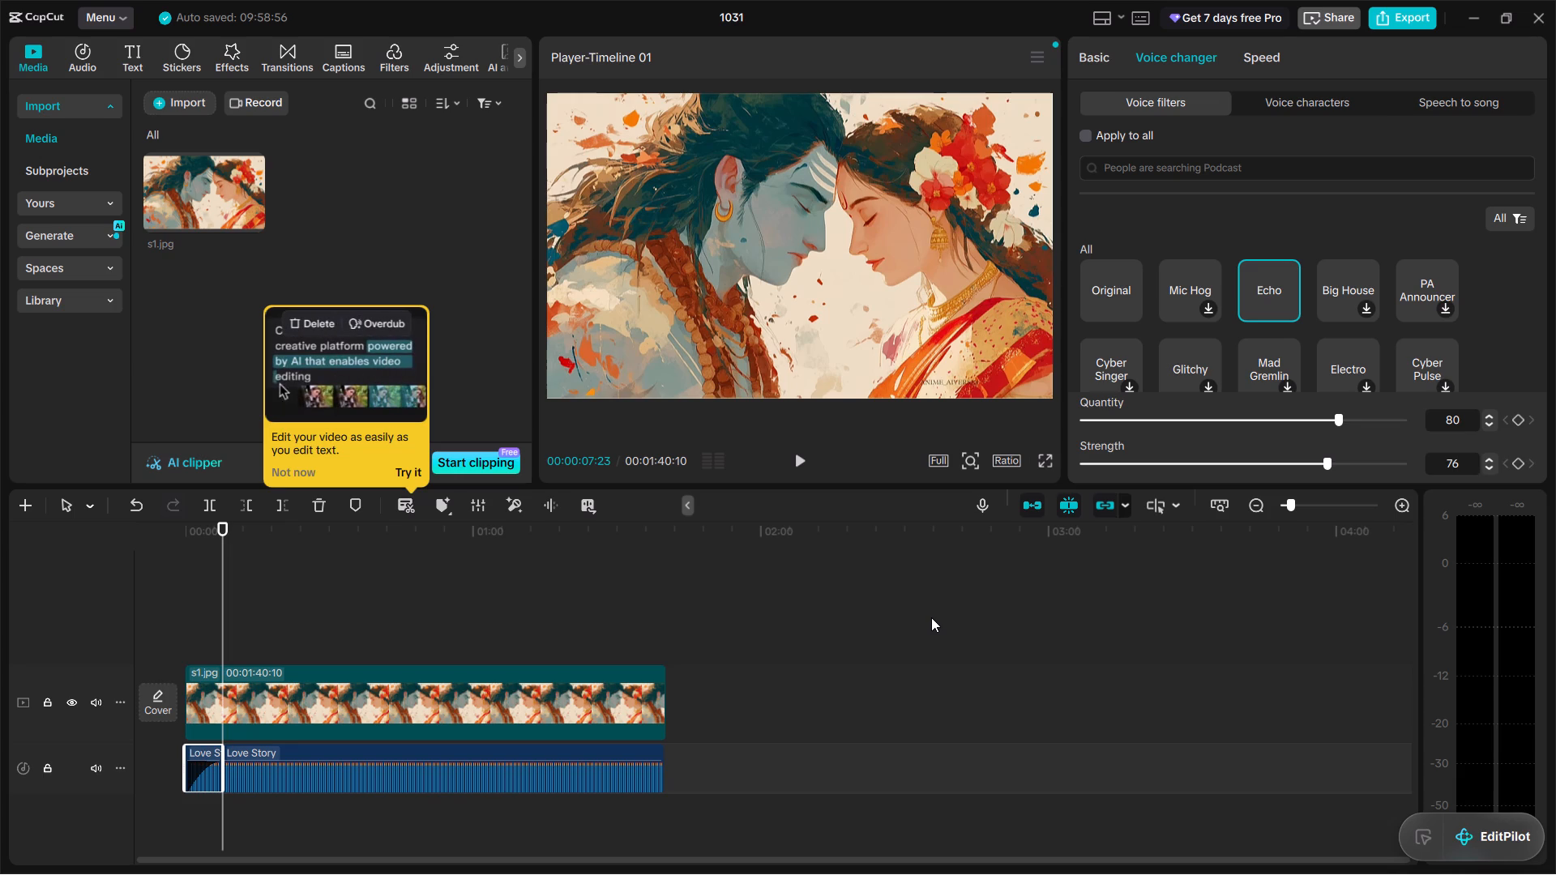
Play the timeline from the start to hear the Echo filter while browsing the other available voice filters.
left_click(800, 455)
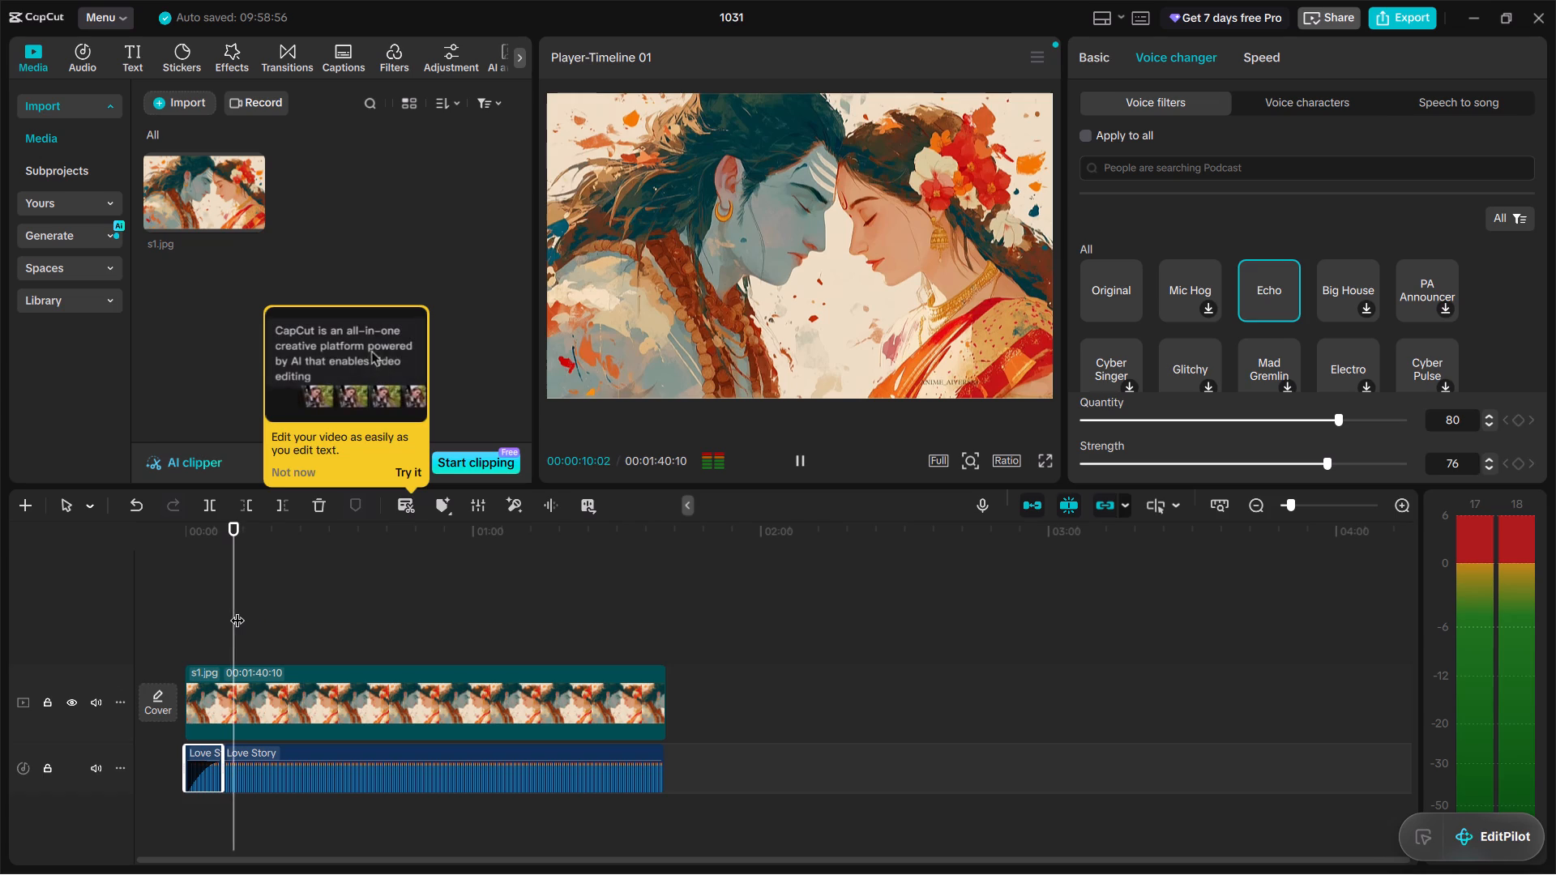
left_click_drag(237, 610, 157, 602)
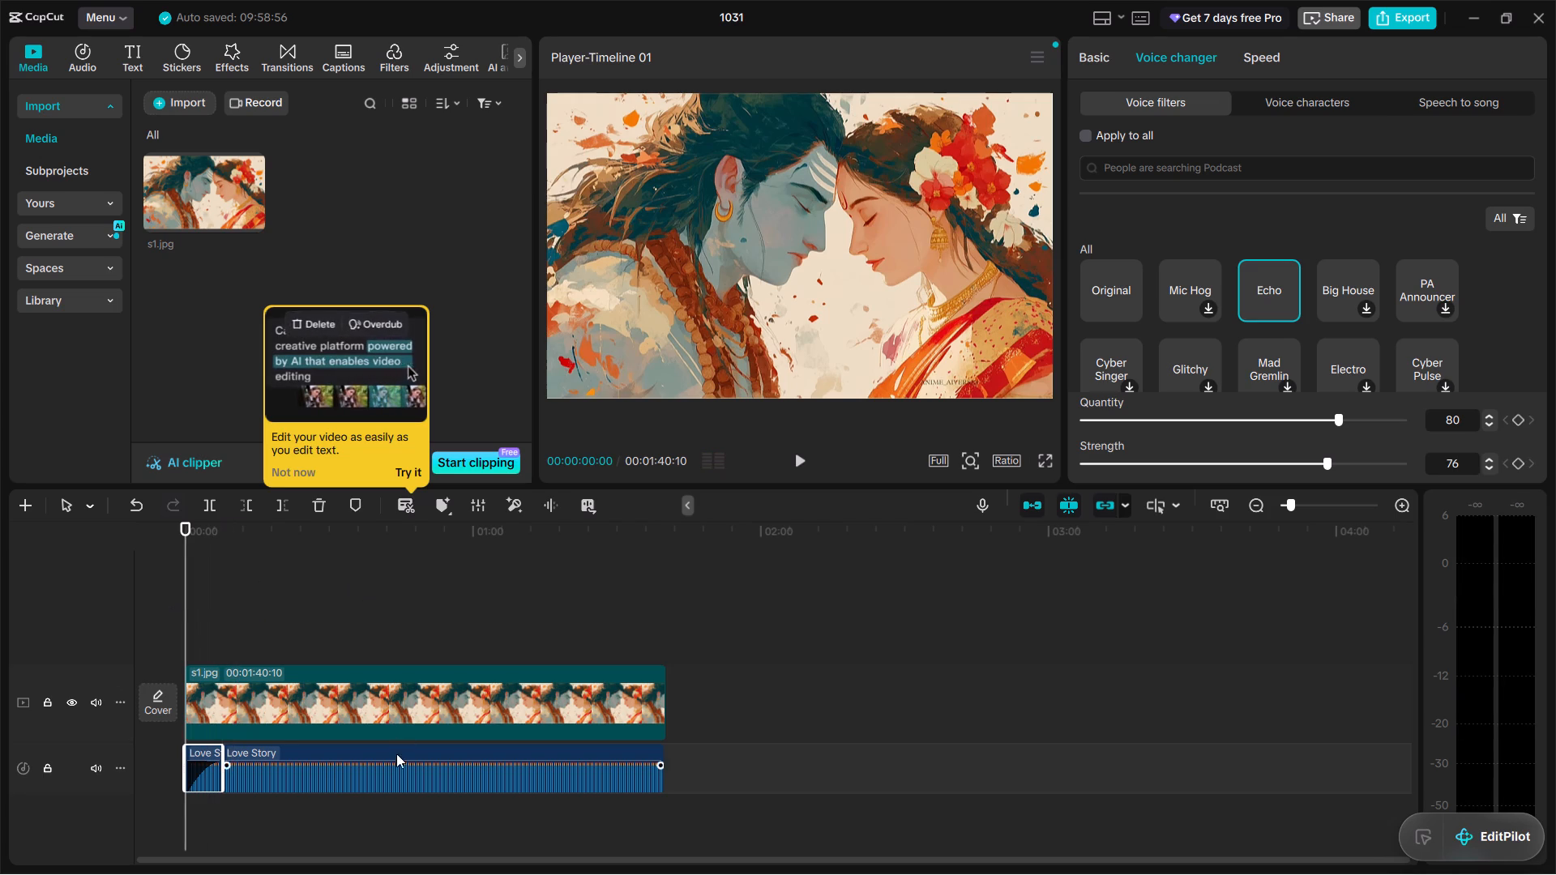
left_click(797, 459)
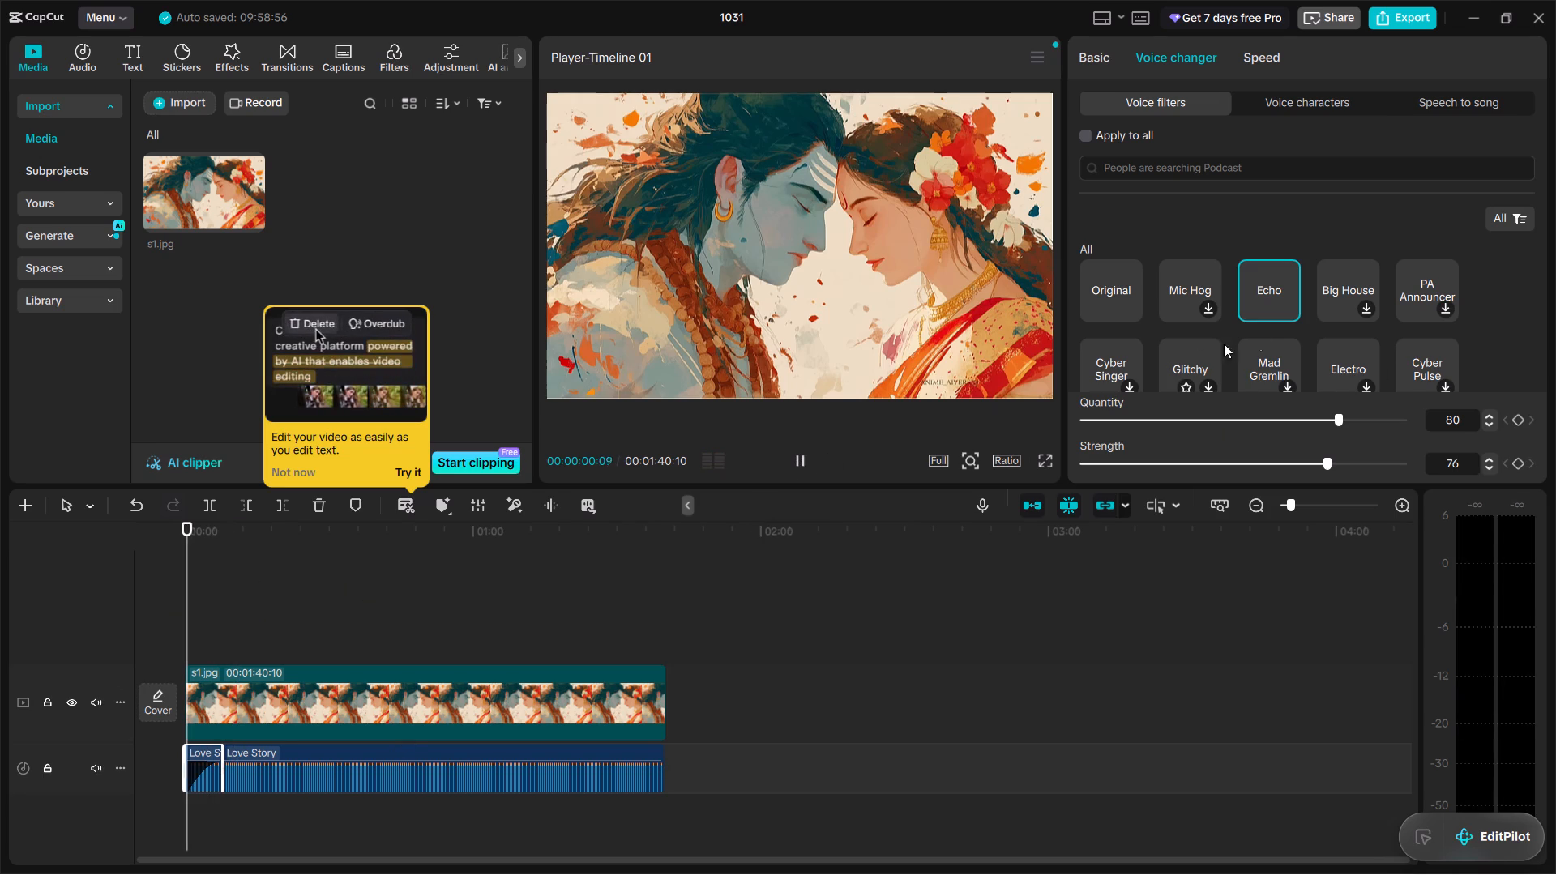
scroll(1285, 327, "down", 1)
scroll(1353, 309, "down", 1)
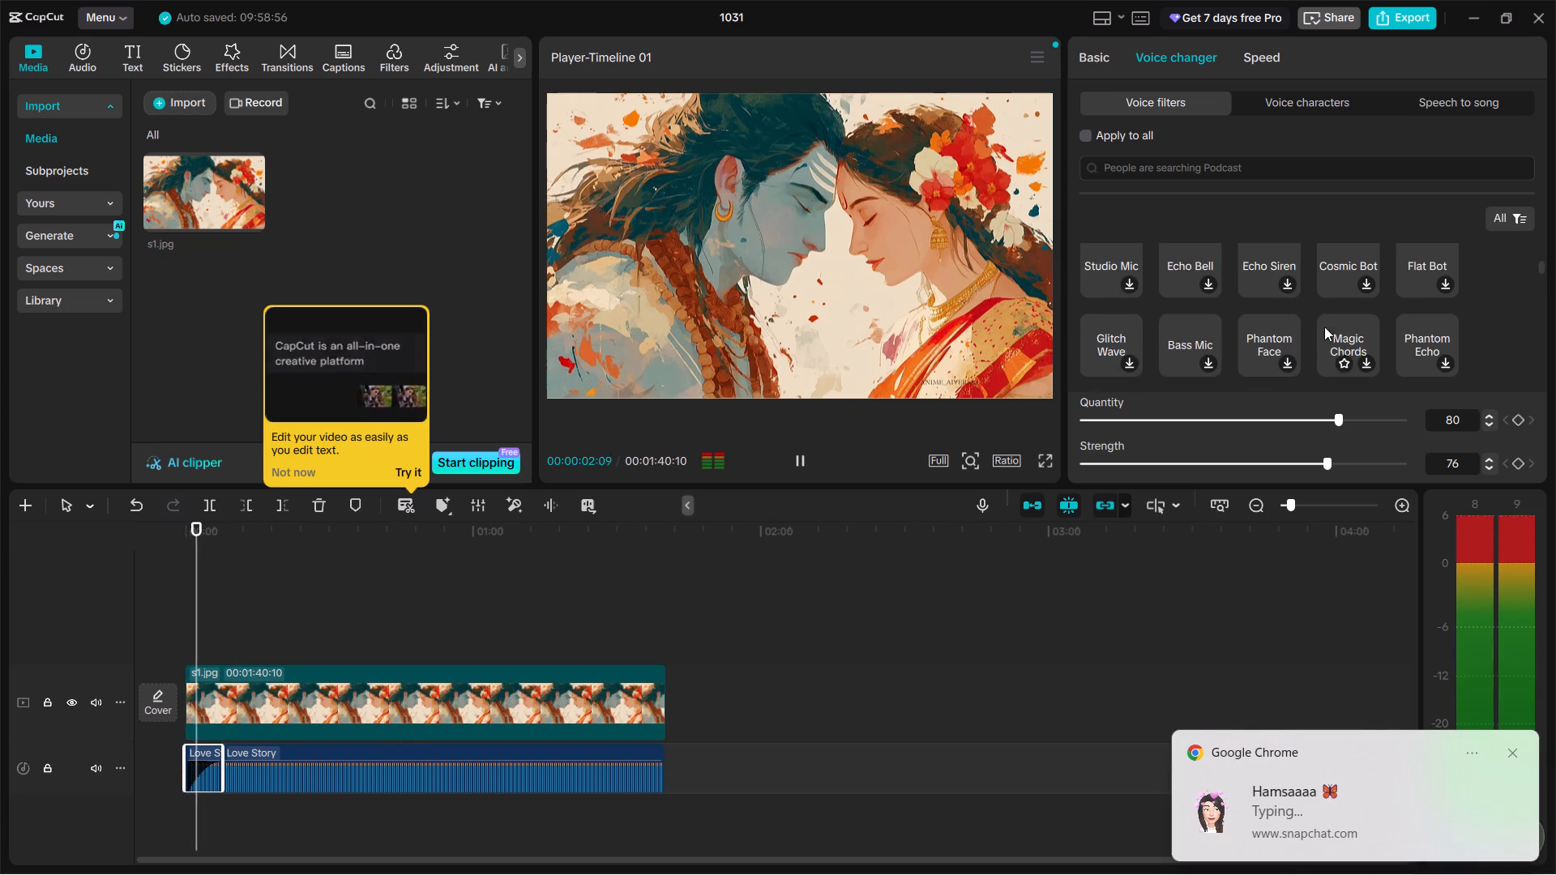
scroll(1278, 357, "down", 1)
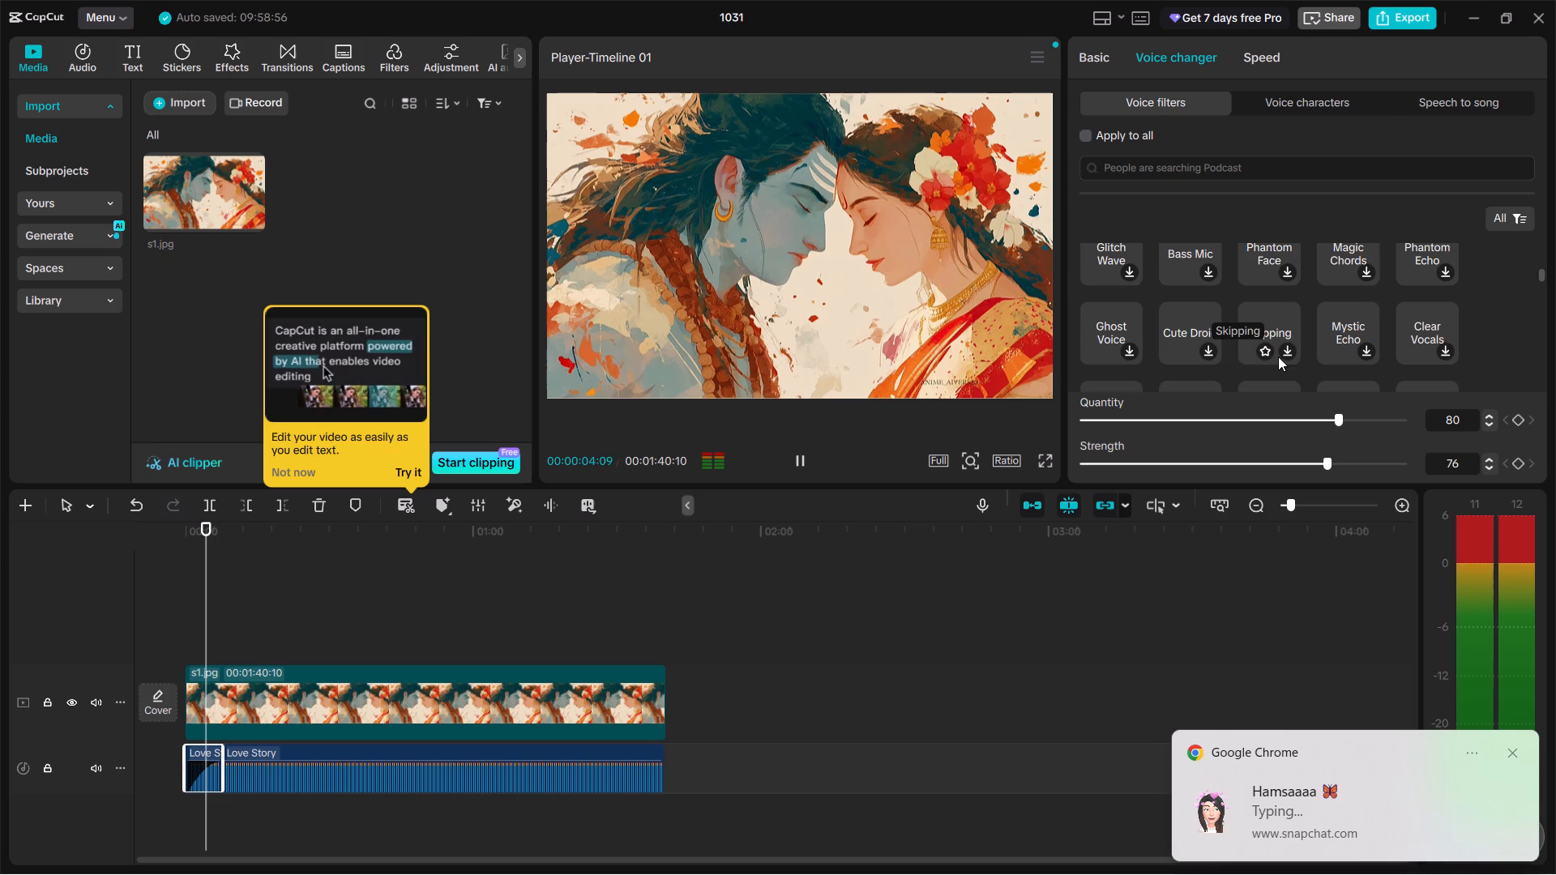
scroll(1278, 354, "down", 1)
scroll(1353, 310, "up", 1)
left_click_drag(1371, 262, 1375, 255)
scroll(1375, 273, "up", 1)
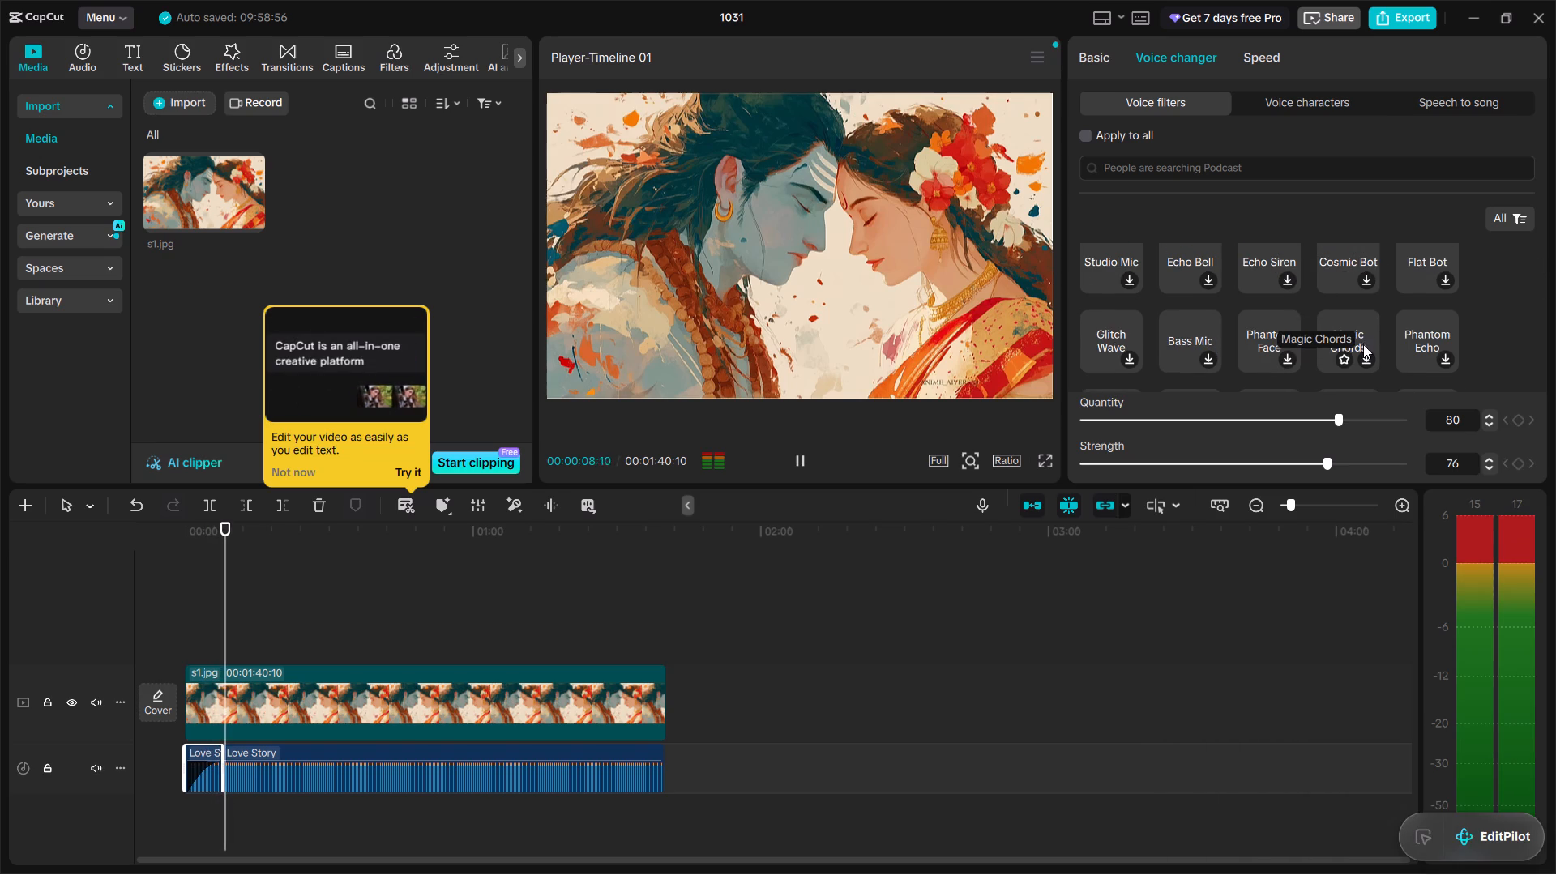
scroll(1361, 346, "up", 1)
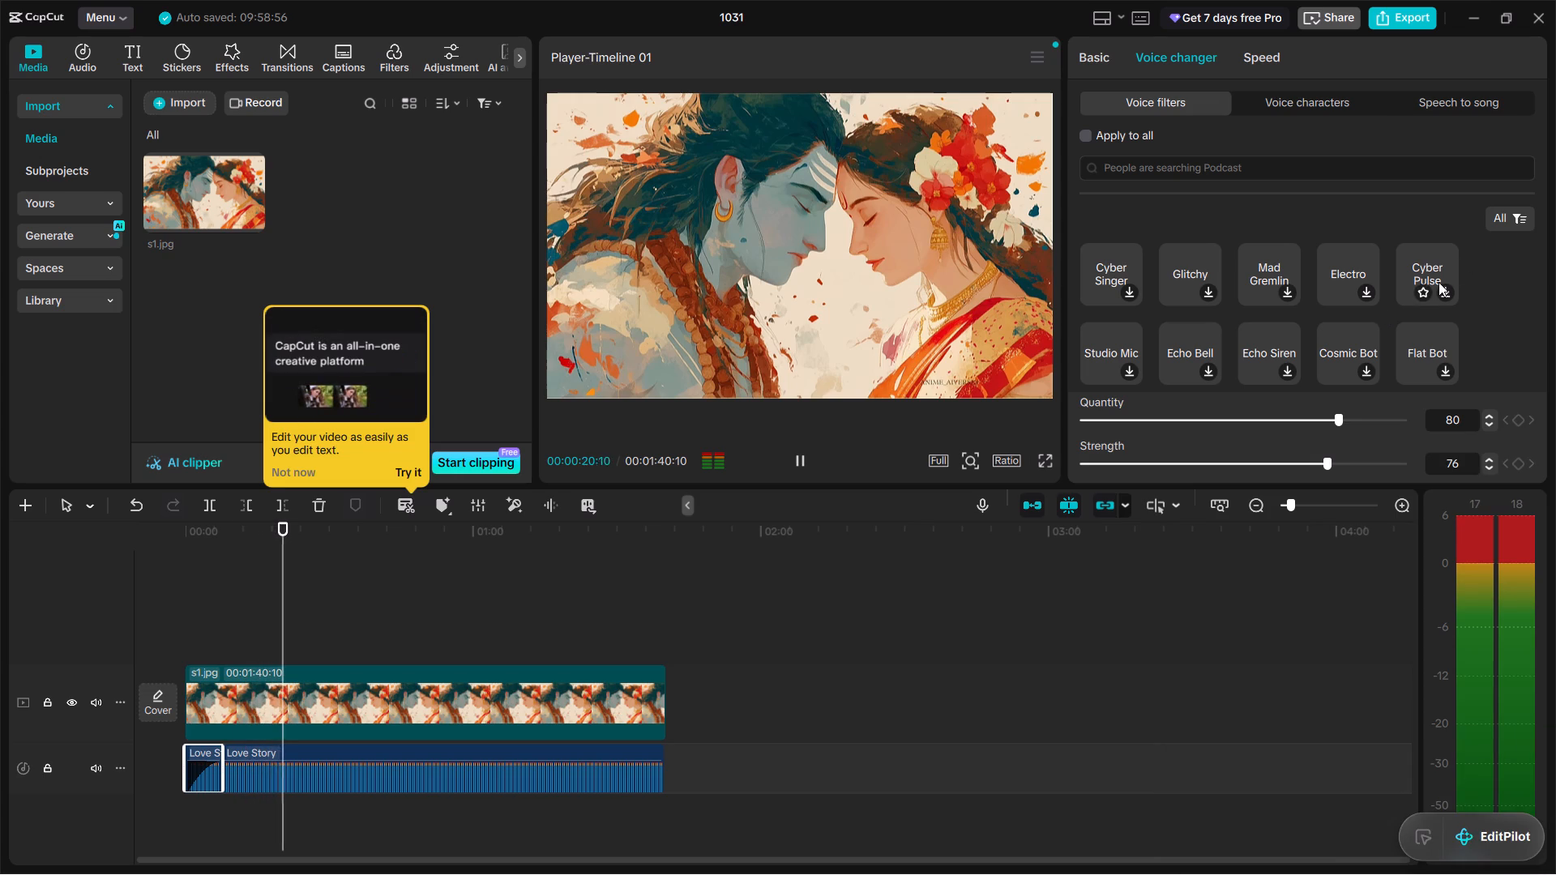
scroll(1311, 313, "up", 2)
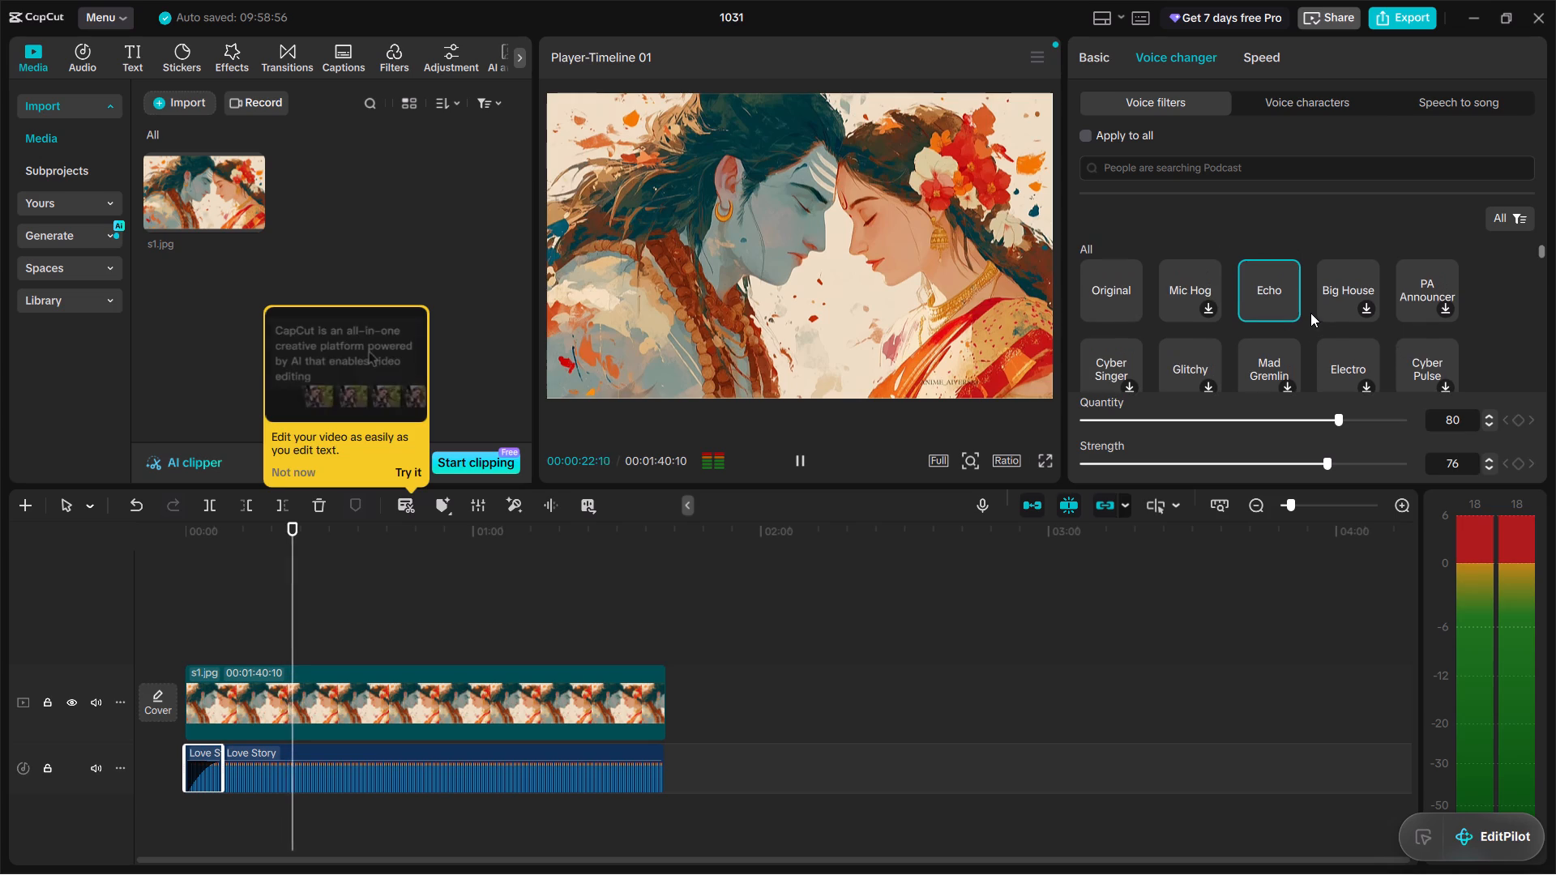
scroll(1310, 313, "down", 2)
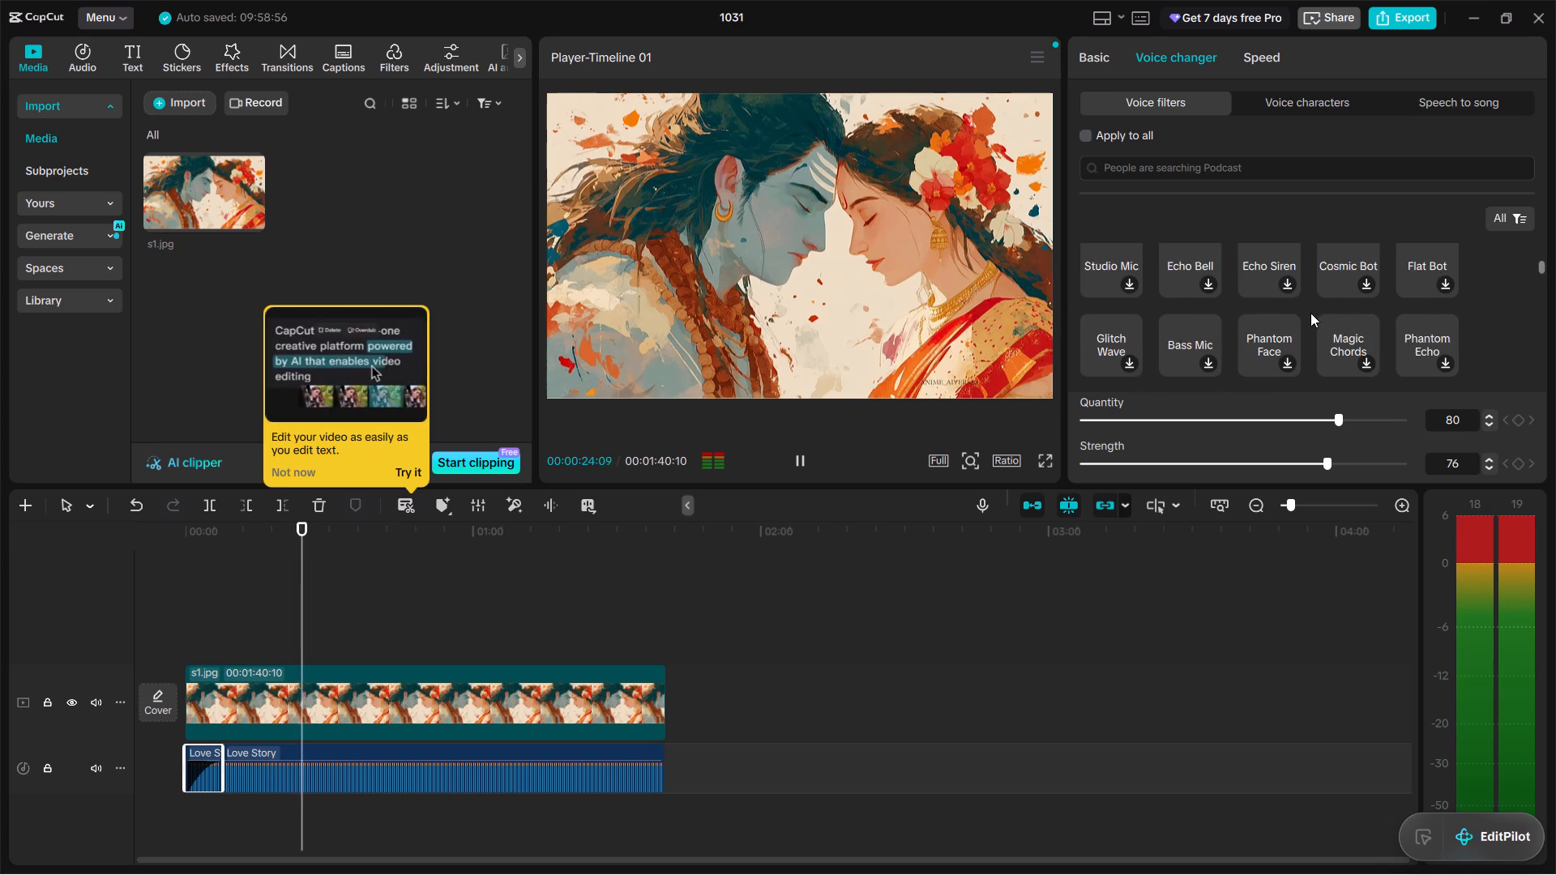
scroll(1310, 313, "down", 4)
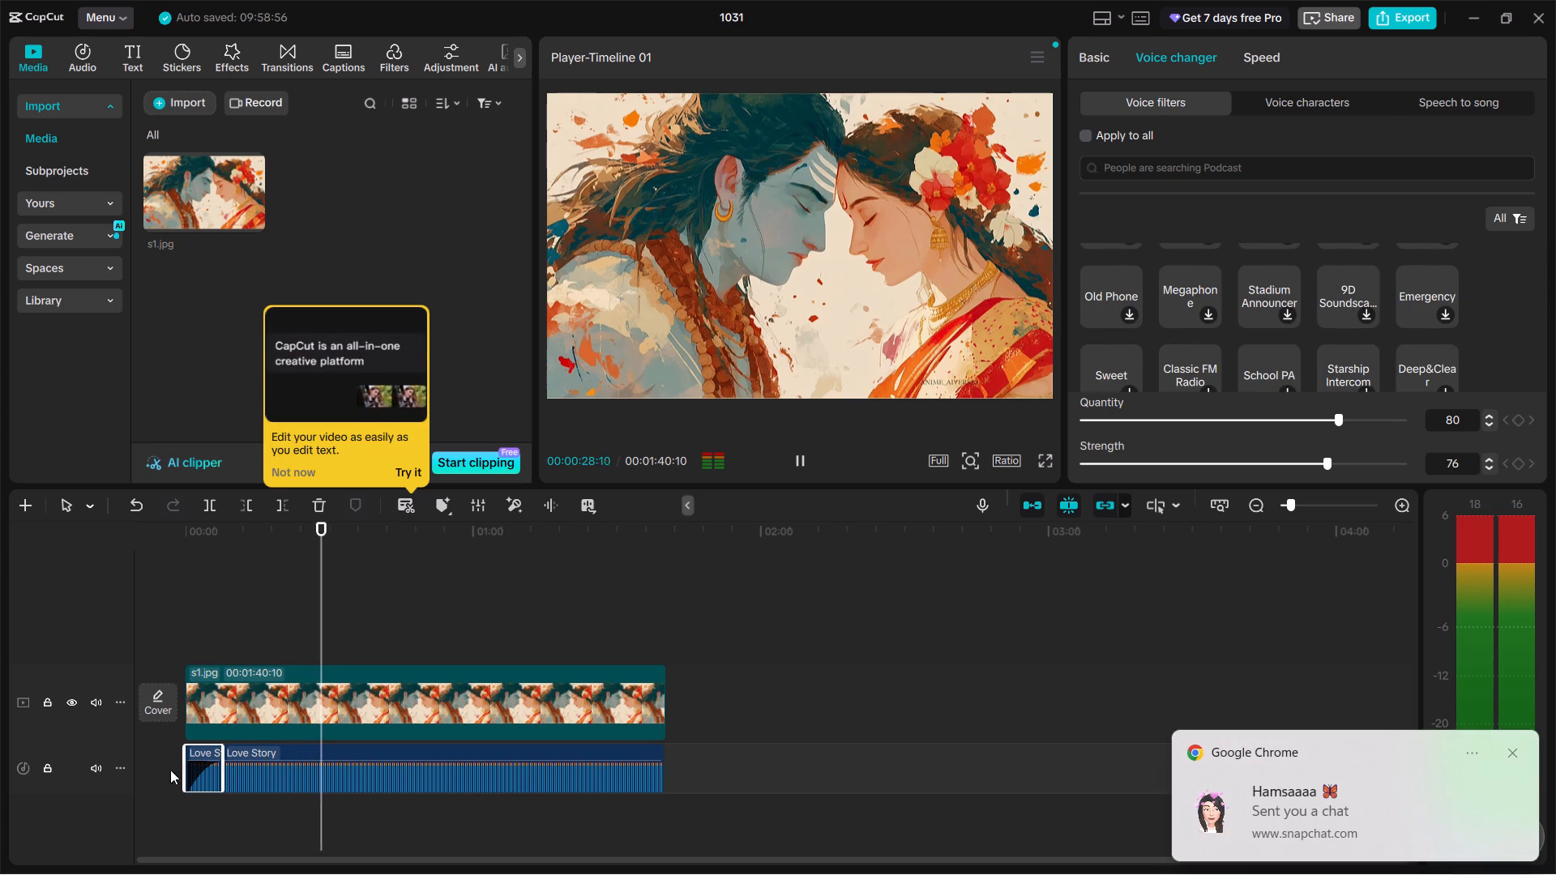
Apply the 9D Soundscape voice filter to the short first Love Story segment and play briefly past the cut.
left_click(218, 769)
left_click(200, 768)
left_click(205, 767)
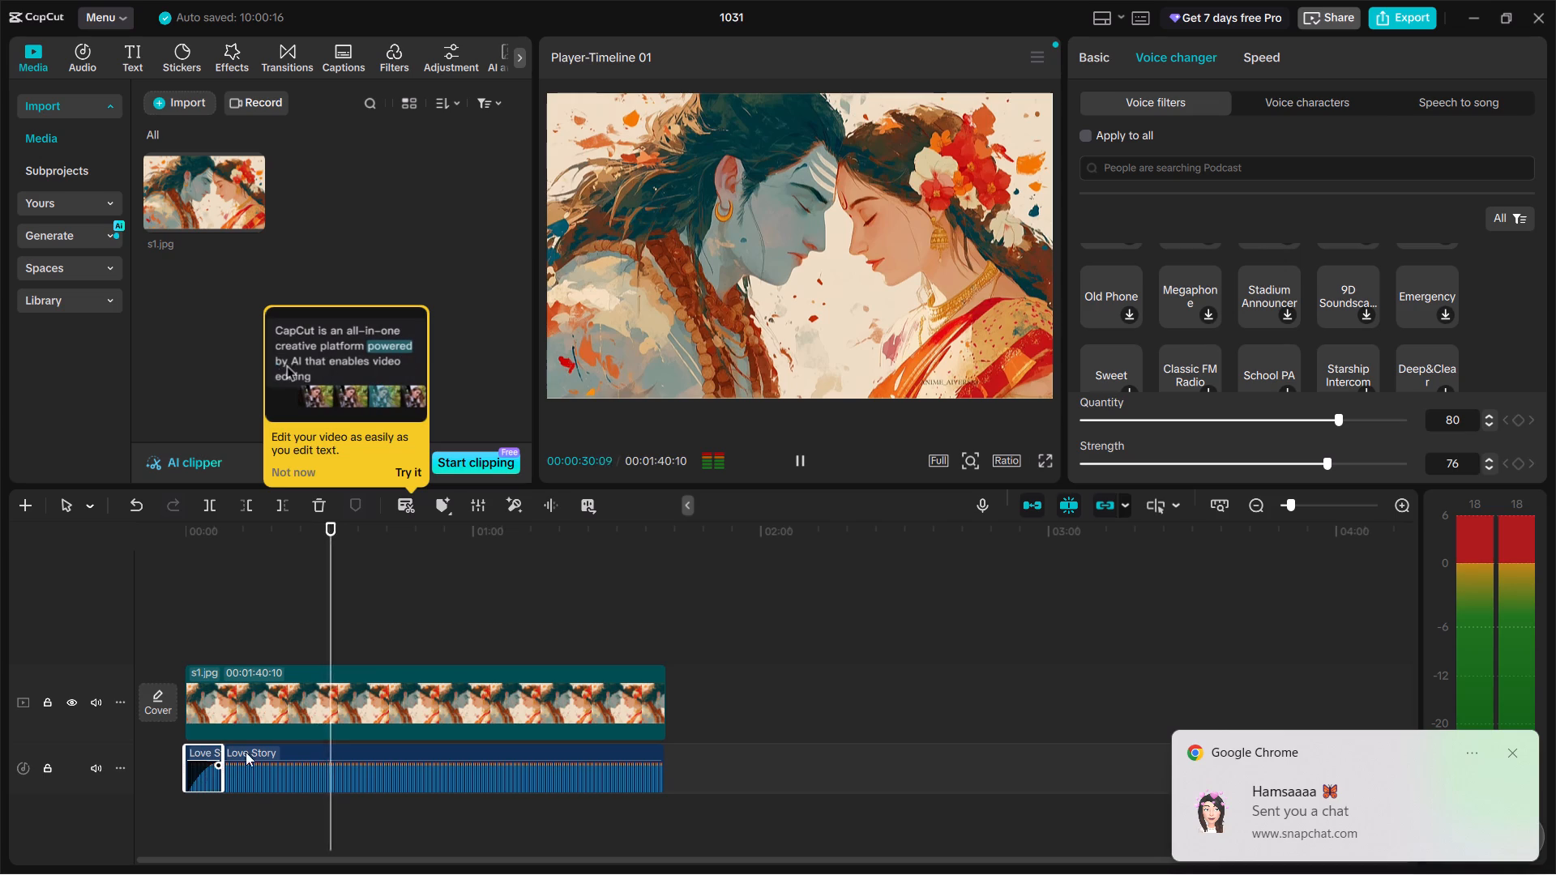
left_click_drag(337, 654, 205, 600)
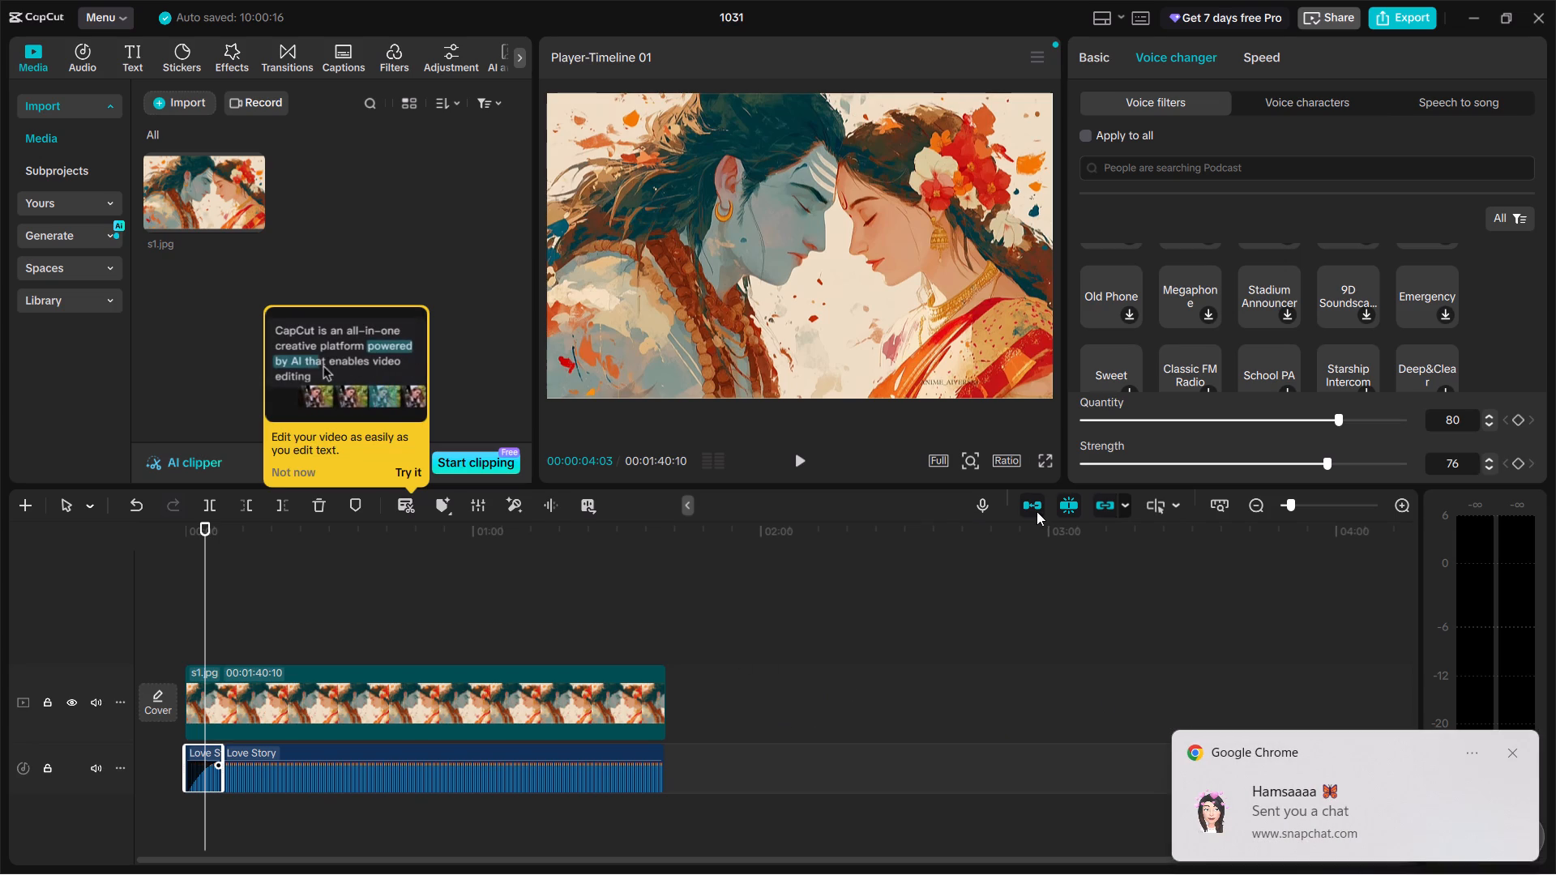
scroll(1360, 297, "down", 1)
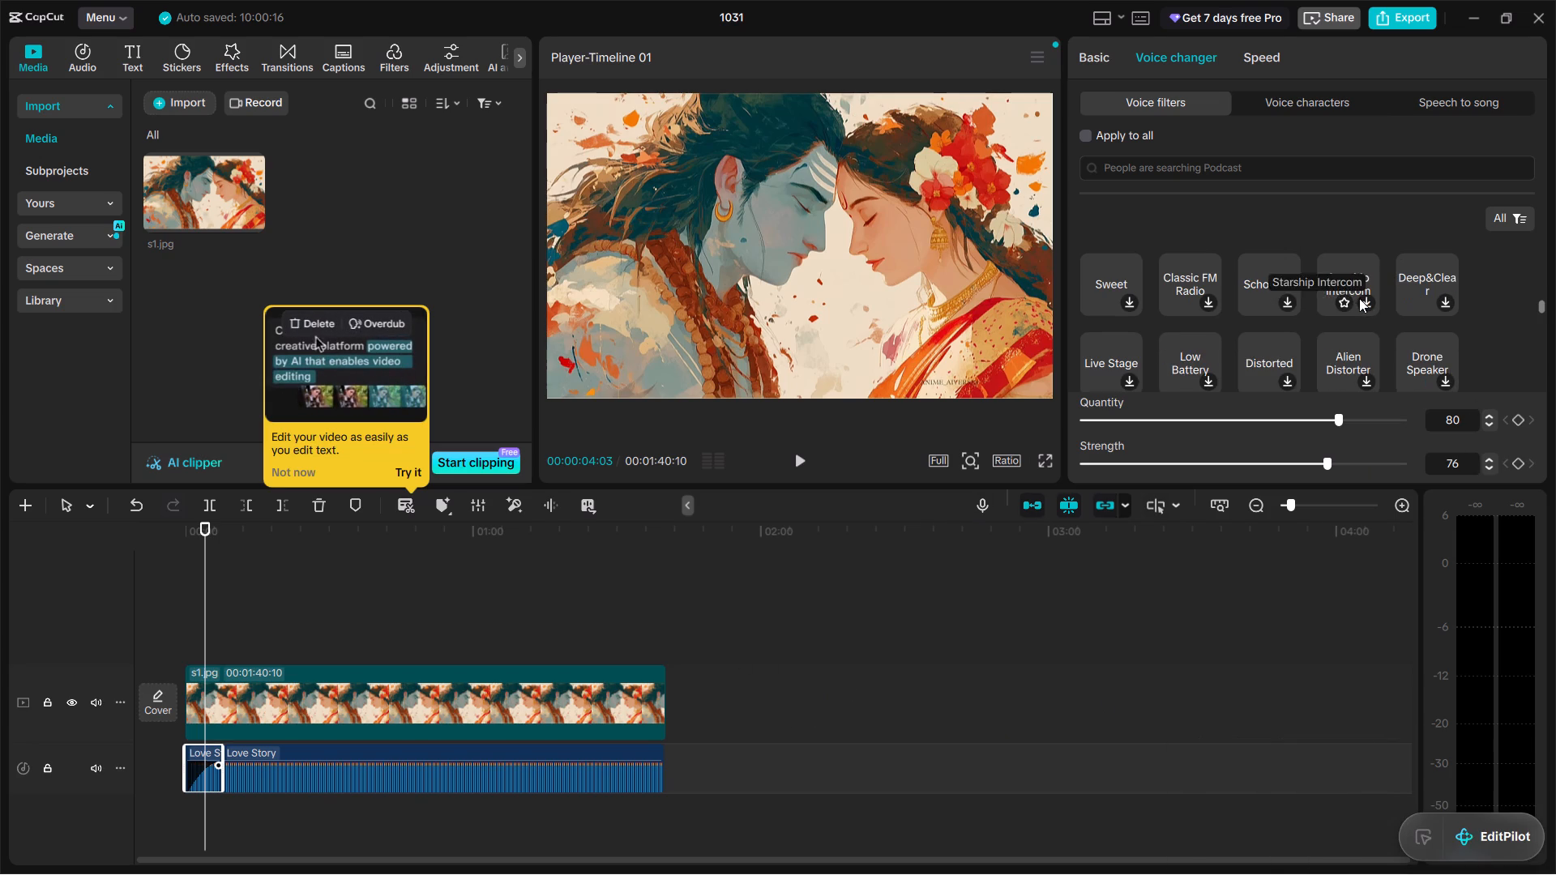
scroll(1359, 298, "up", 1)
left_click(1359, 298)
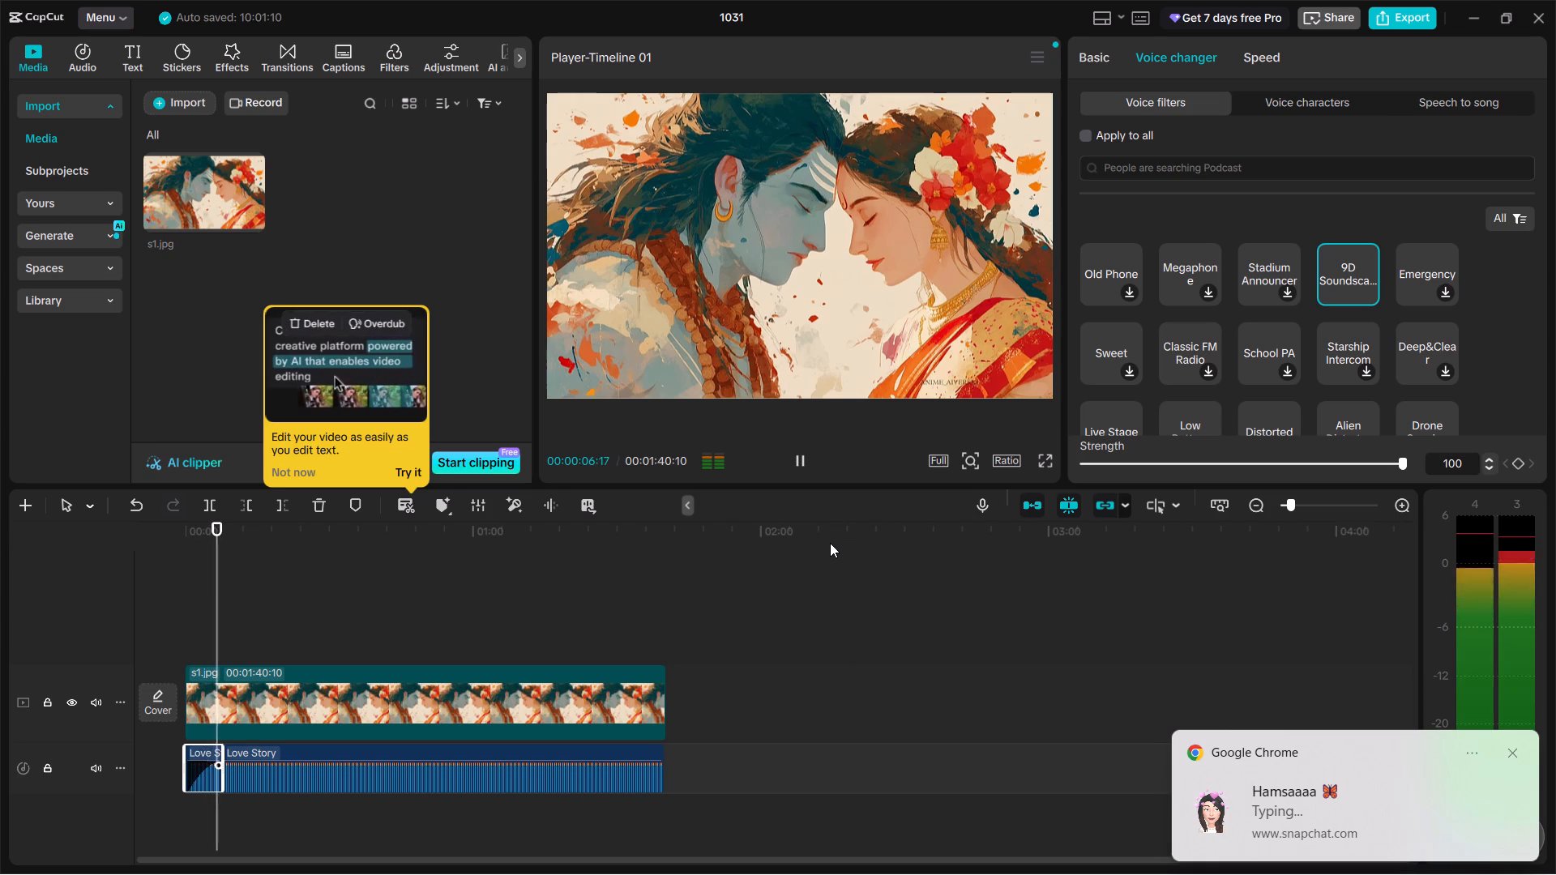
left_click(805, 460)
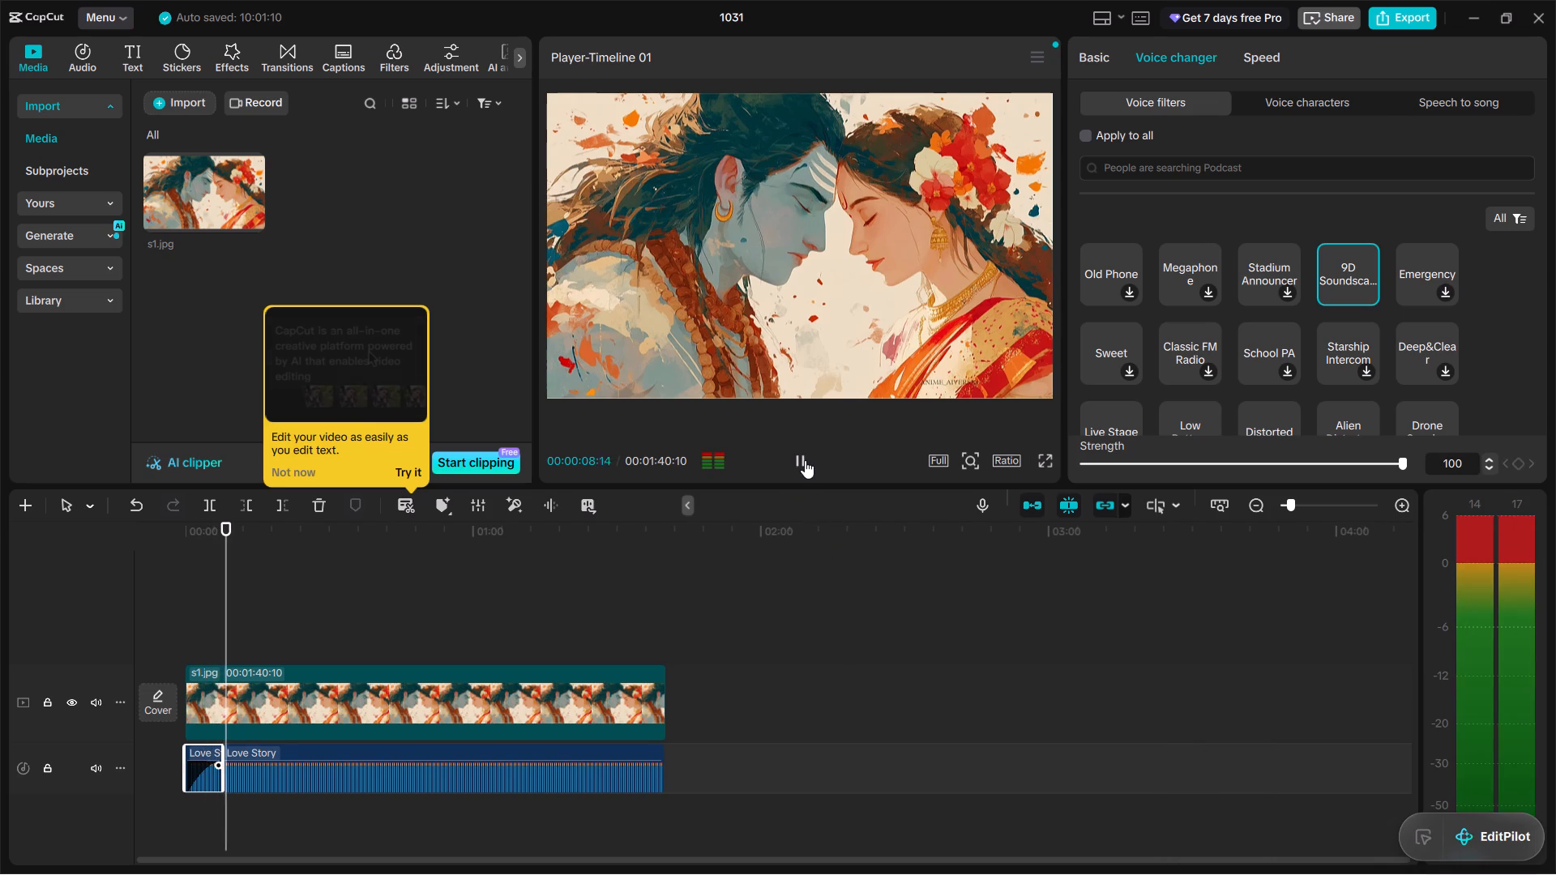
left_click(805, 456)
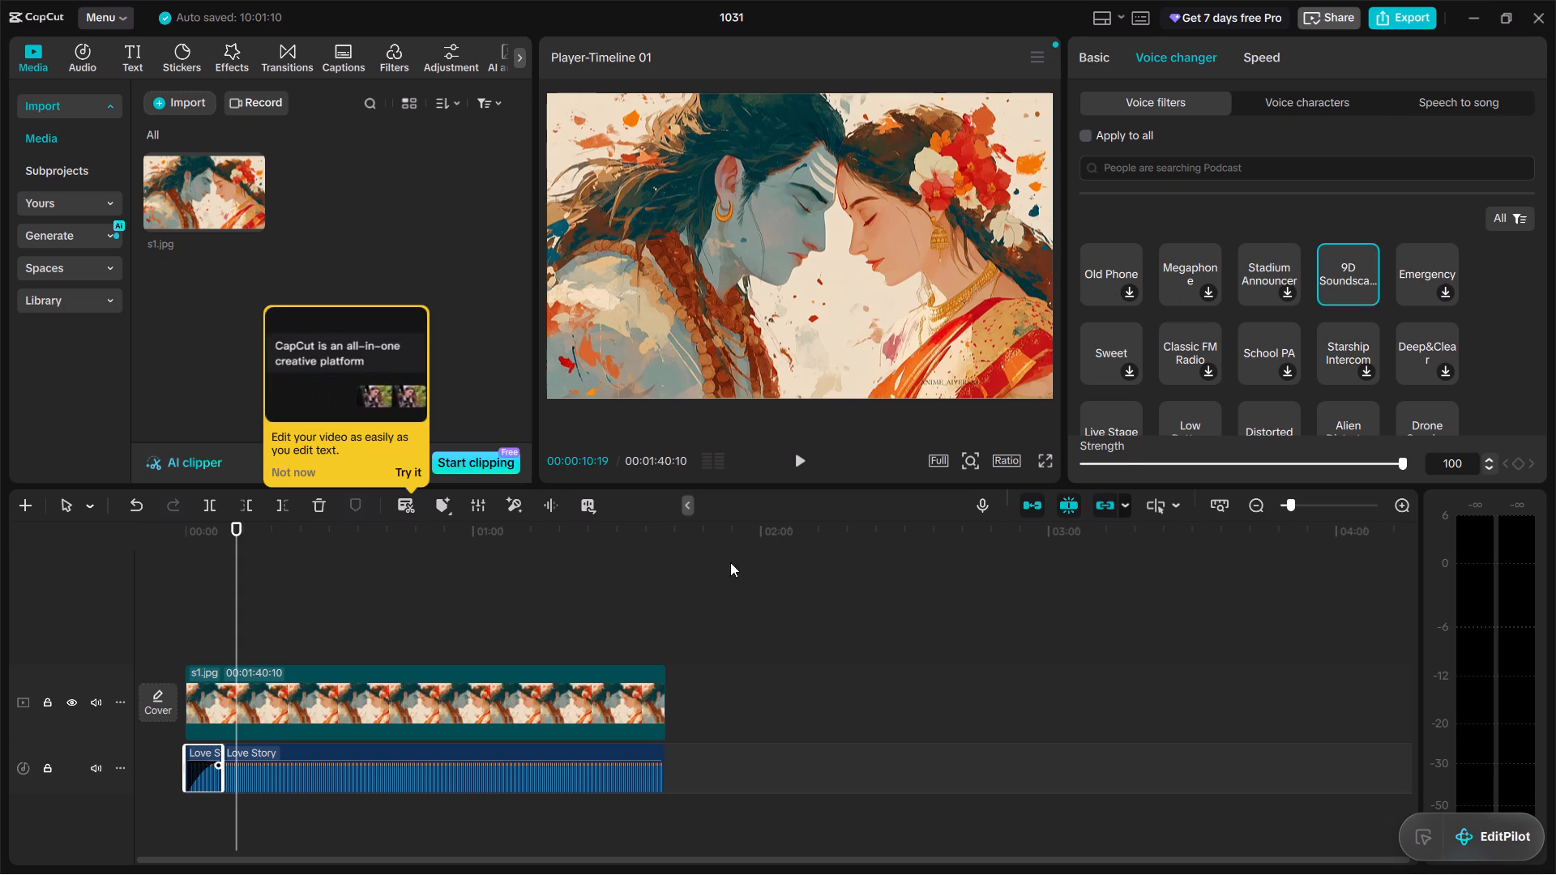
Examine the voice filters for the longer second Love Story segment, then check the filter on the first segment.
left_click(402, 767)
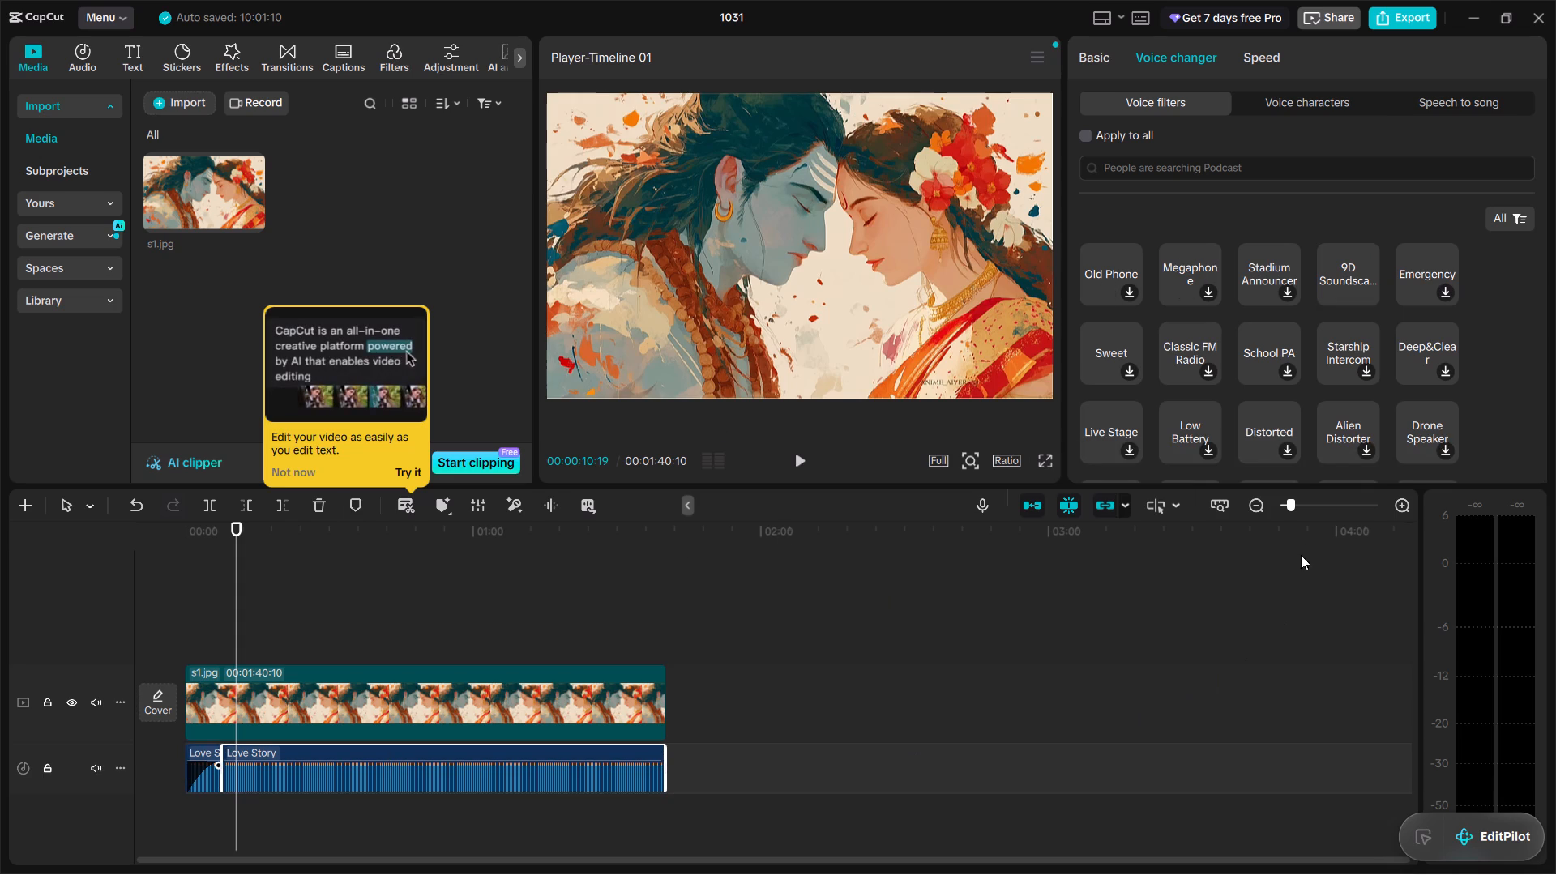
scroll(1438, 345, "up", 1)
scroll(1436, 349, "down", 3)
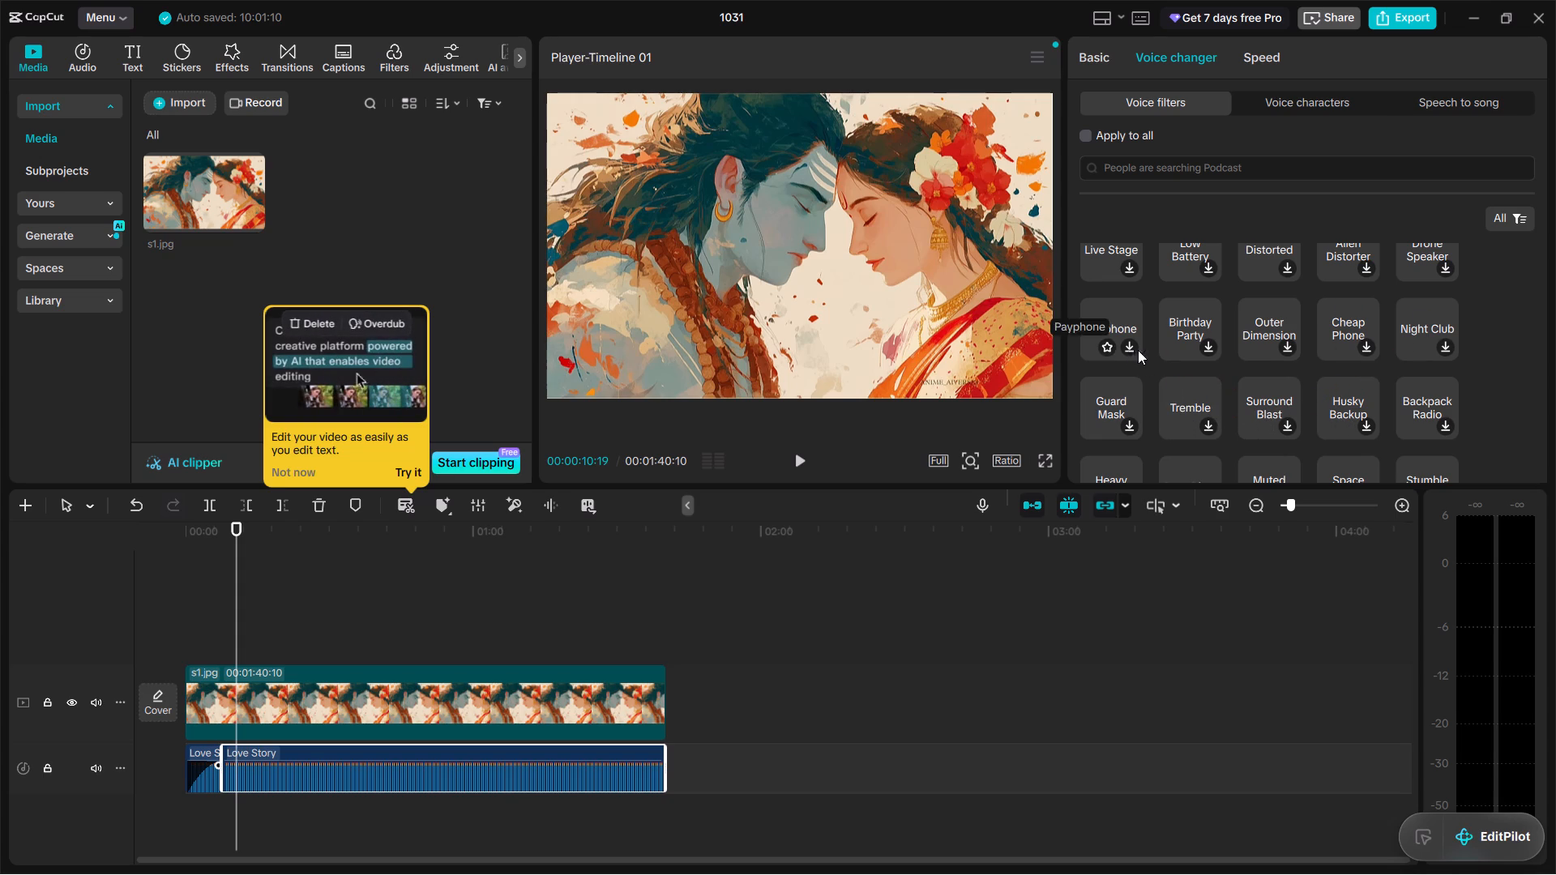
scroll(648, 754, "up", 1)
left_click(200, 761)
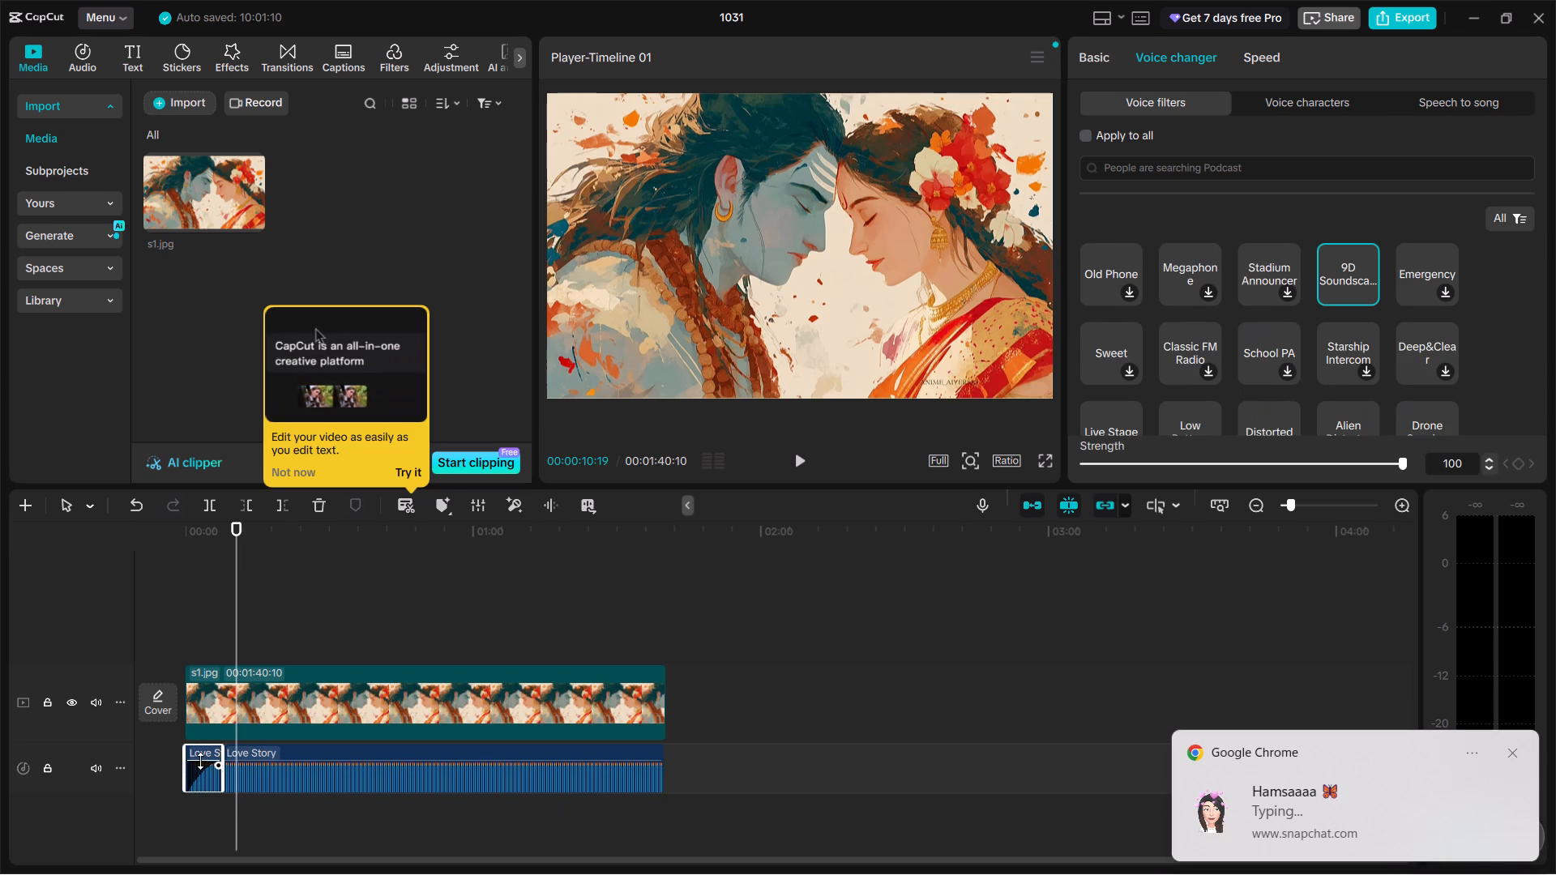
Split the s1.jpg clip at 00:00:07:23, in line with the audio cut, scrubbing and playing briefly to find the position.
left_click_drag(236, 590, 154, 583)
left_click(268, 675)
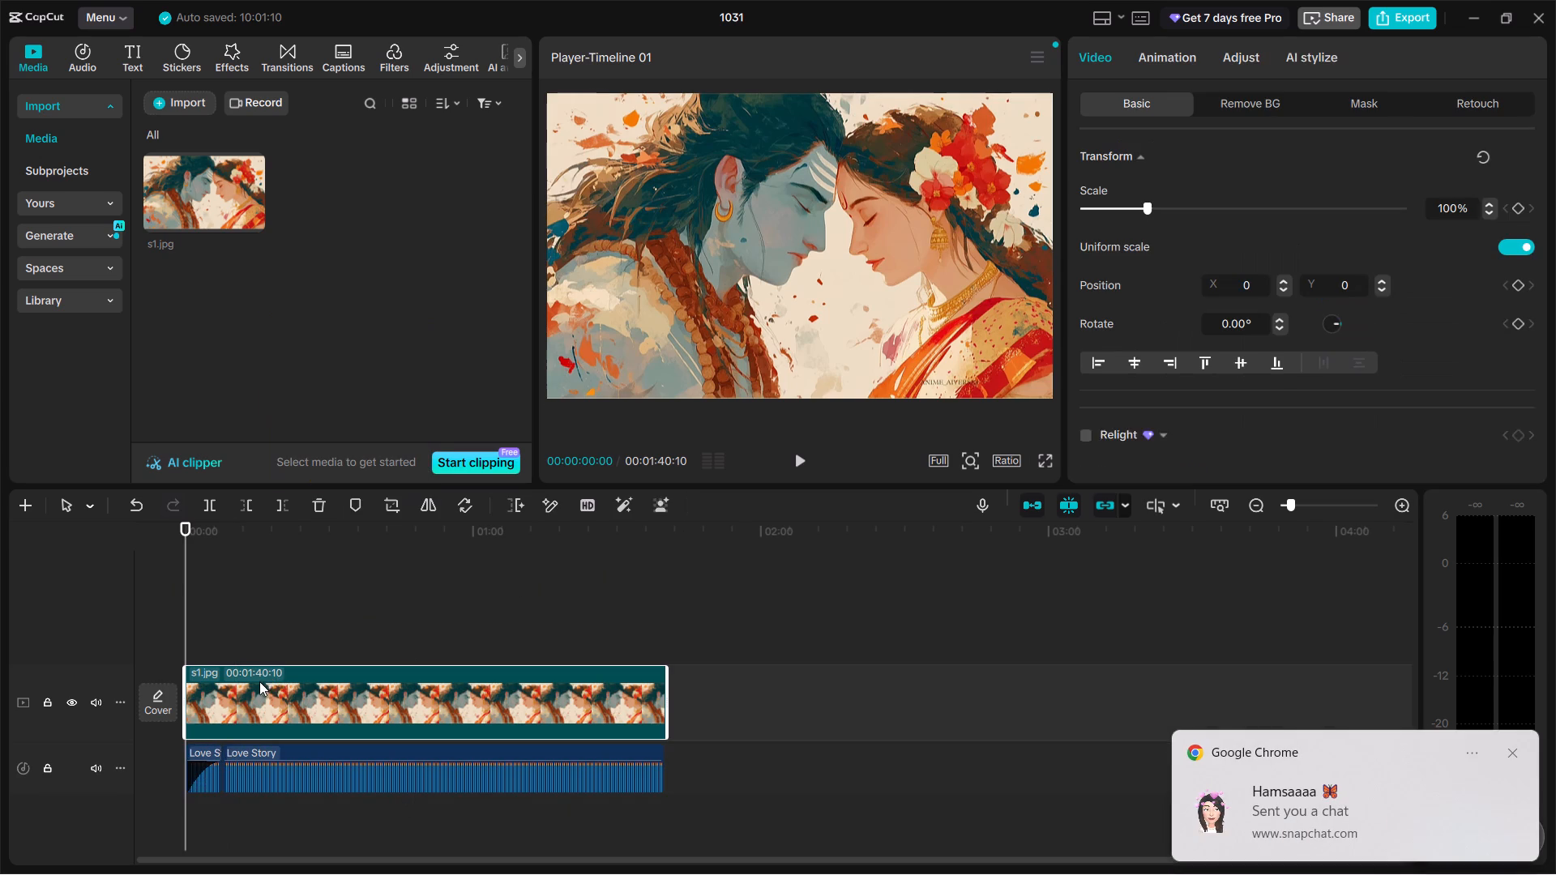
left_click_drag(176, 587, 186, 587)
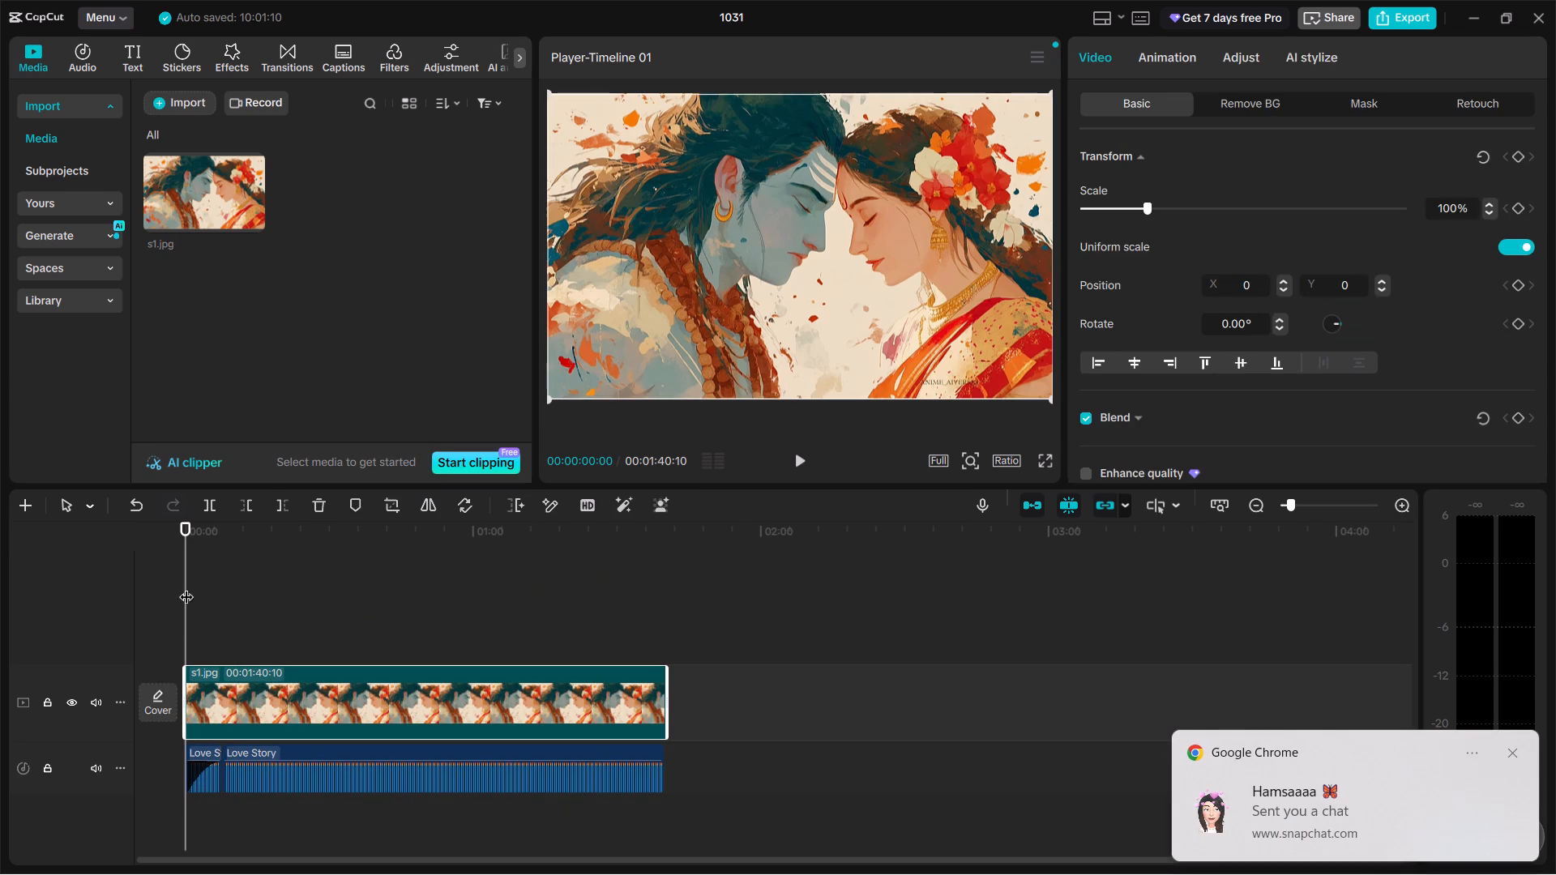
left_click_drag(186, 587, 207, 591)
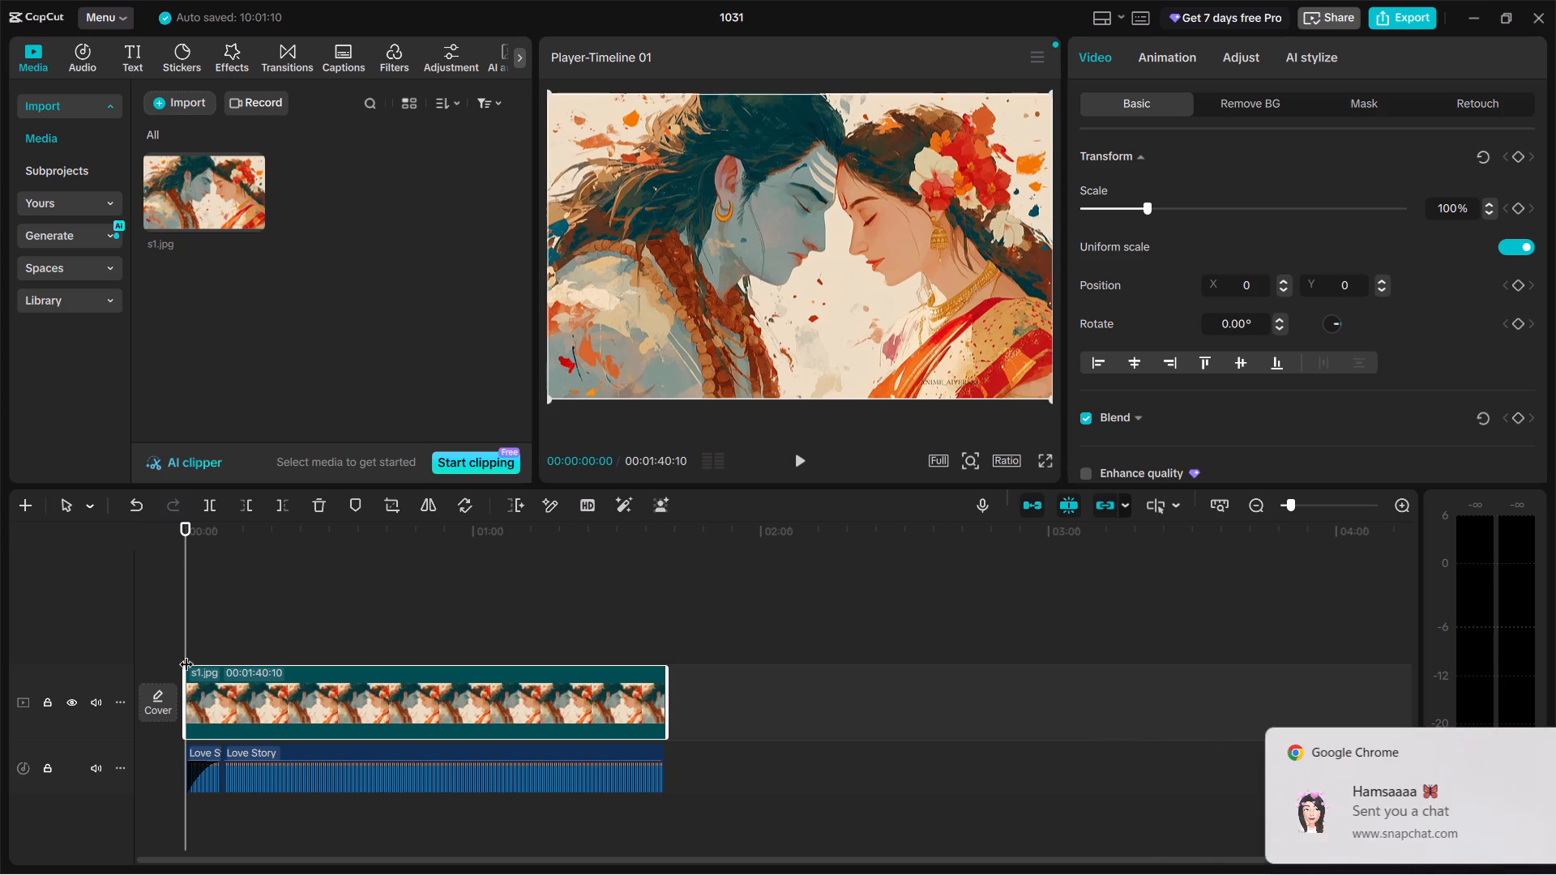
left_click_drag(181, 624, 232, 629)
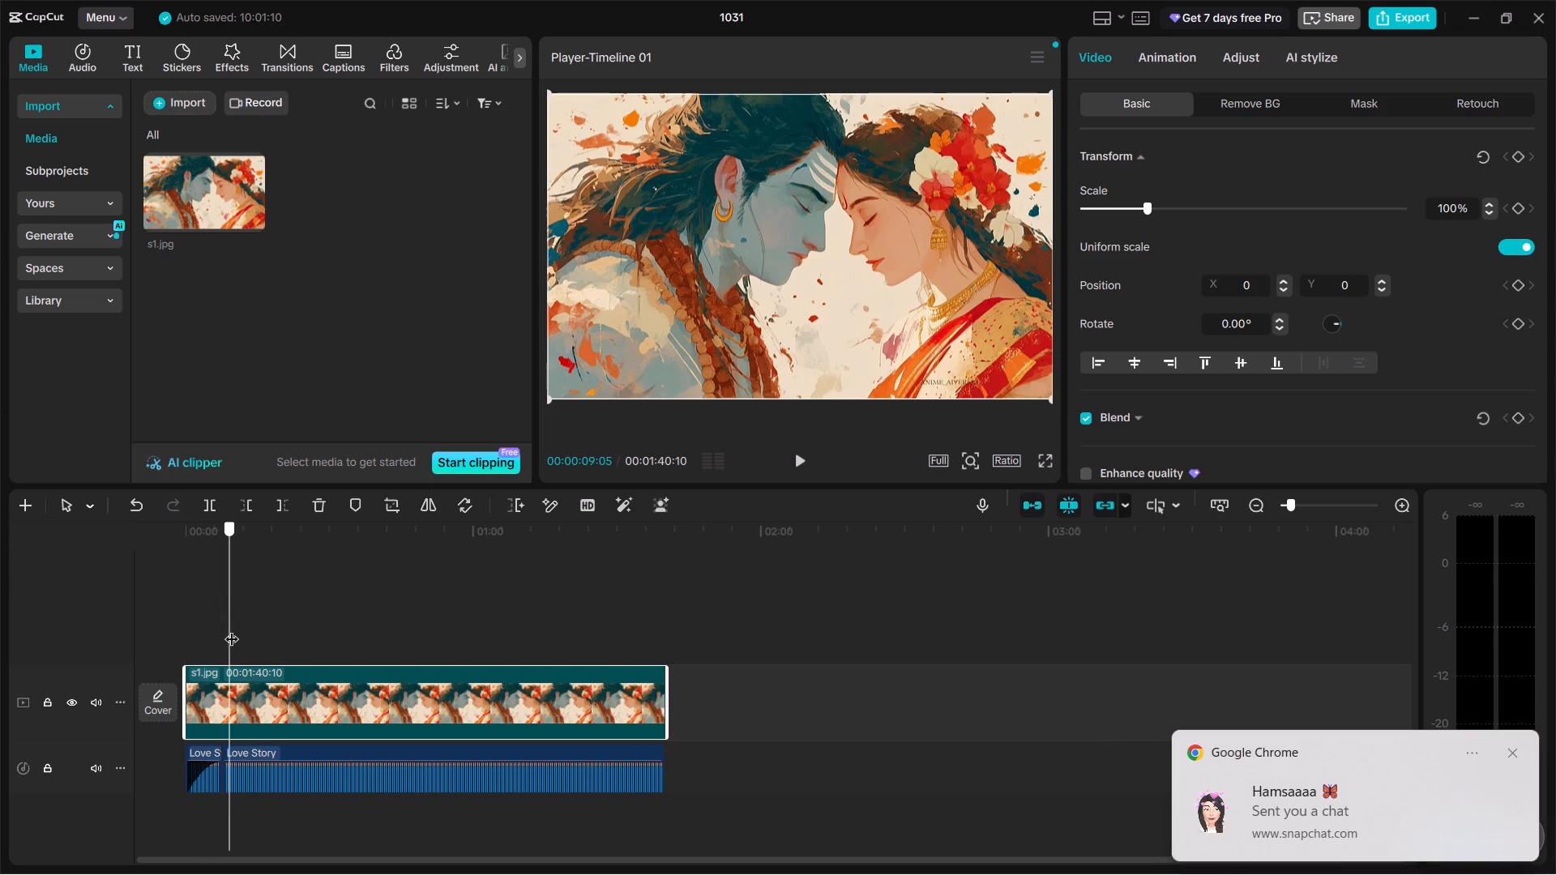
left_click_drag(232, 629, 250, 635)
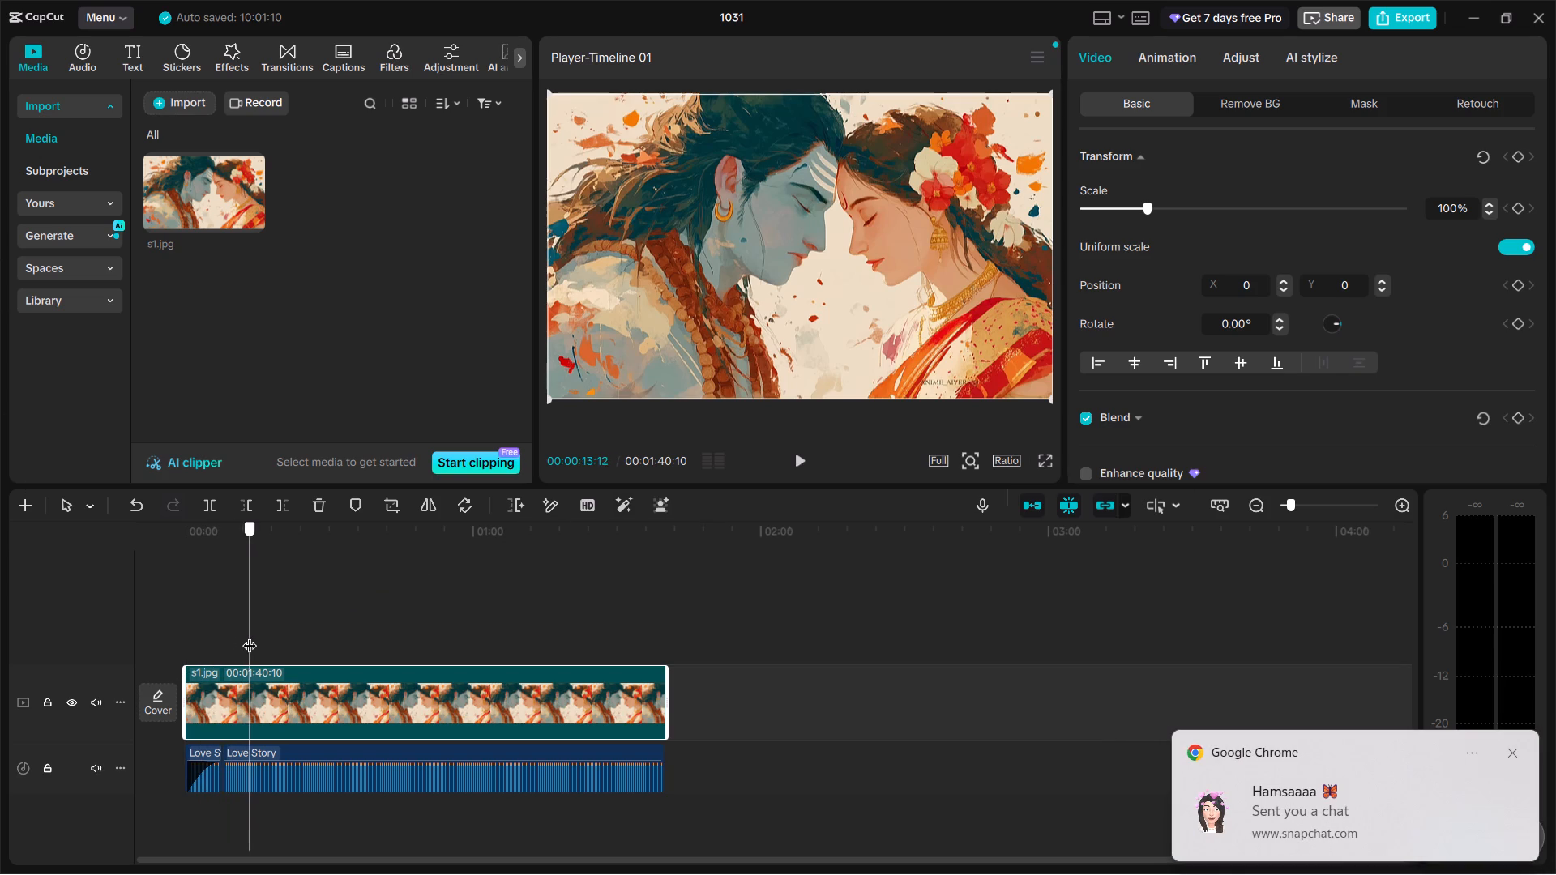
left_click_drag(250, 635, 203, 640)
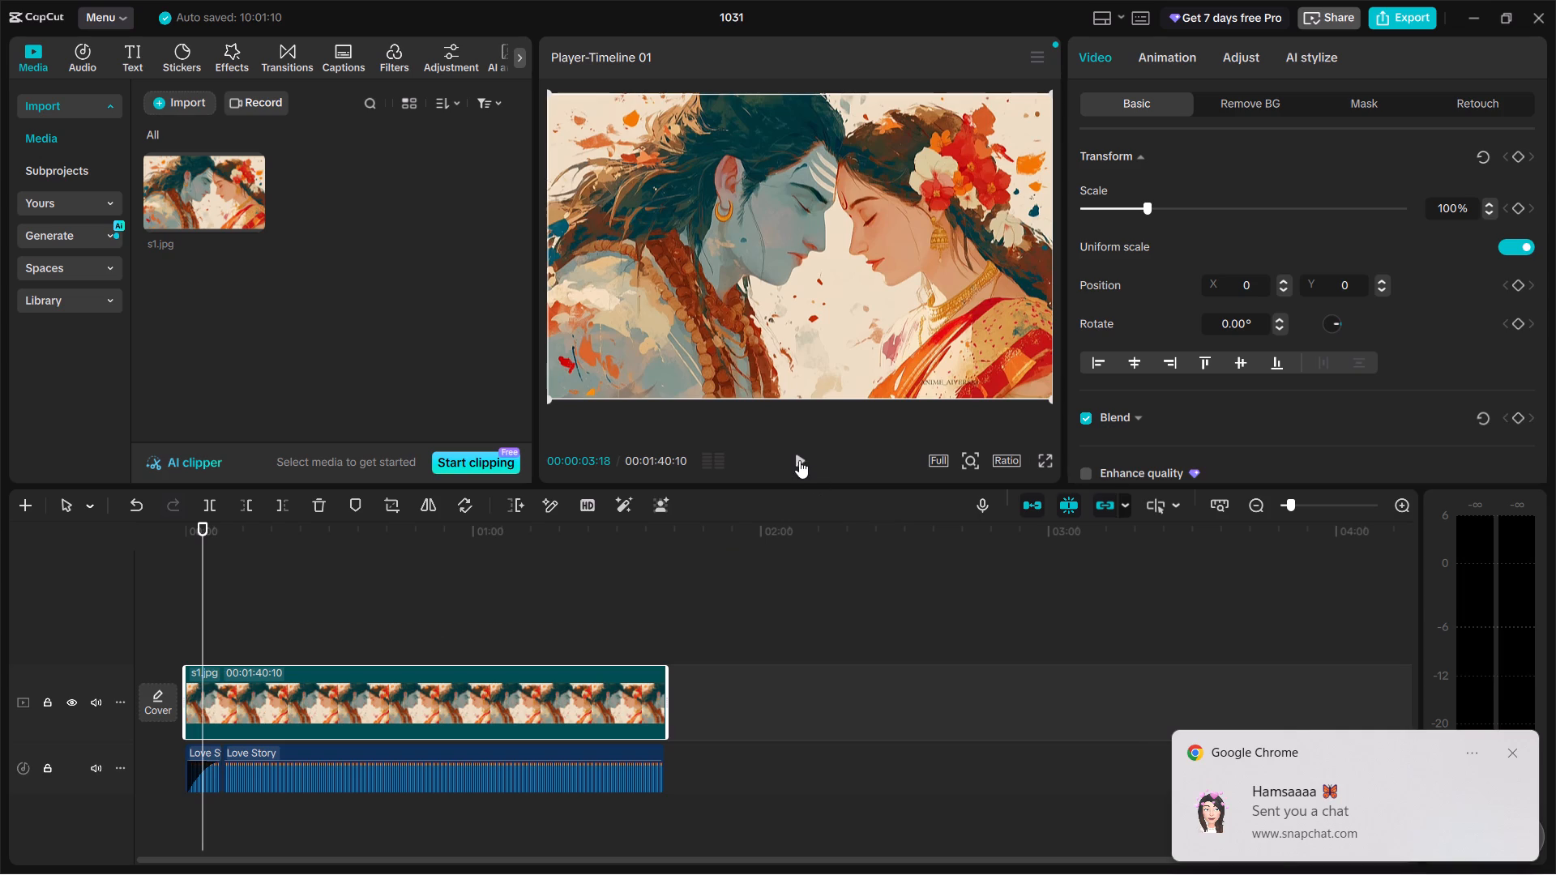
left_click(801, 459)
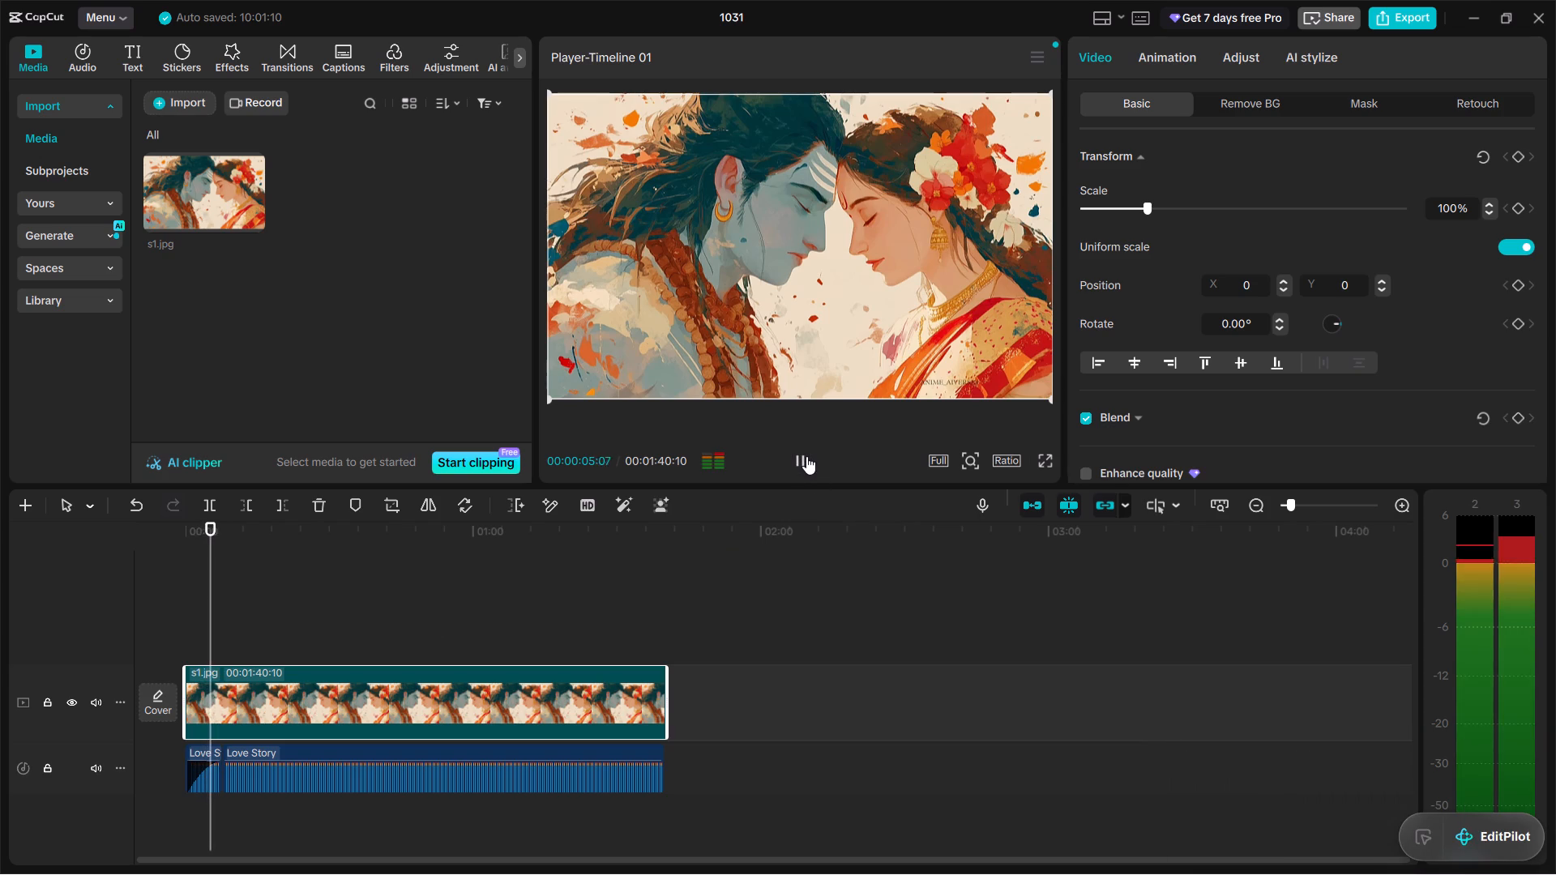
left_click(806, 456)
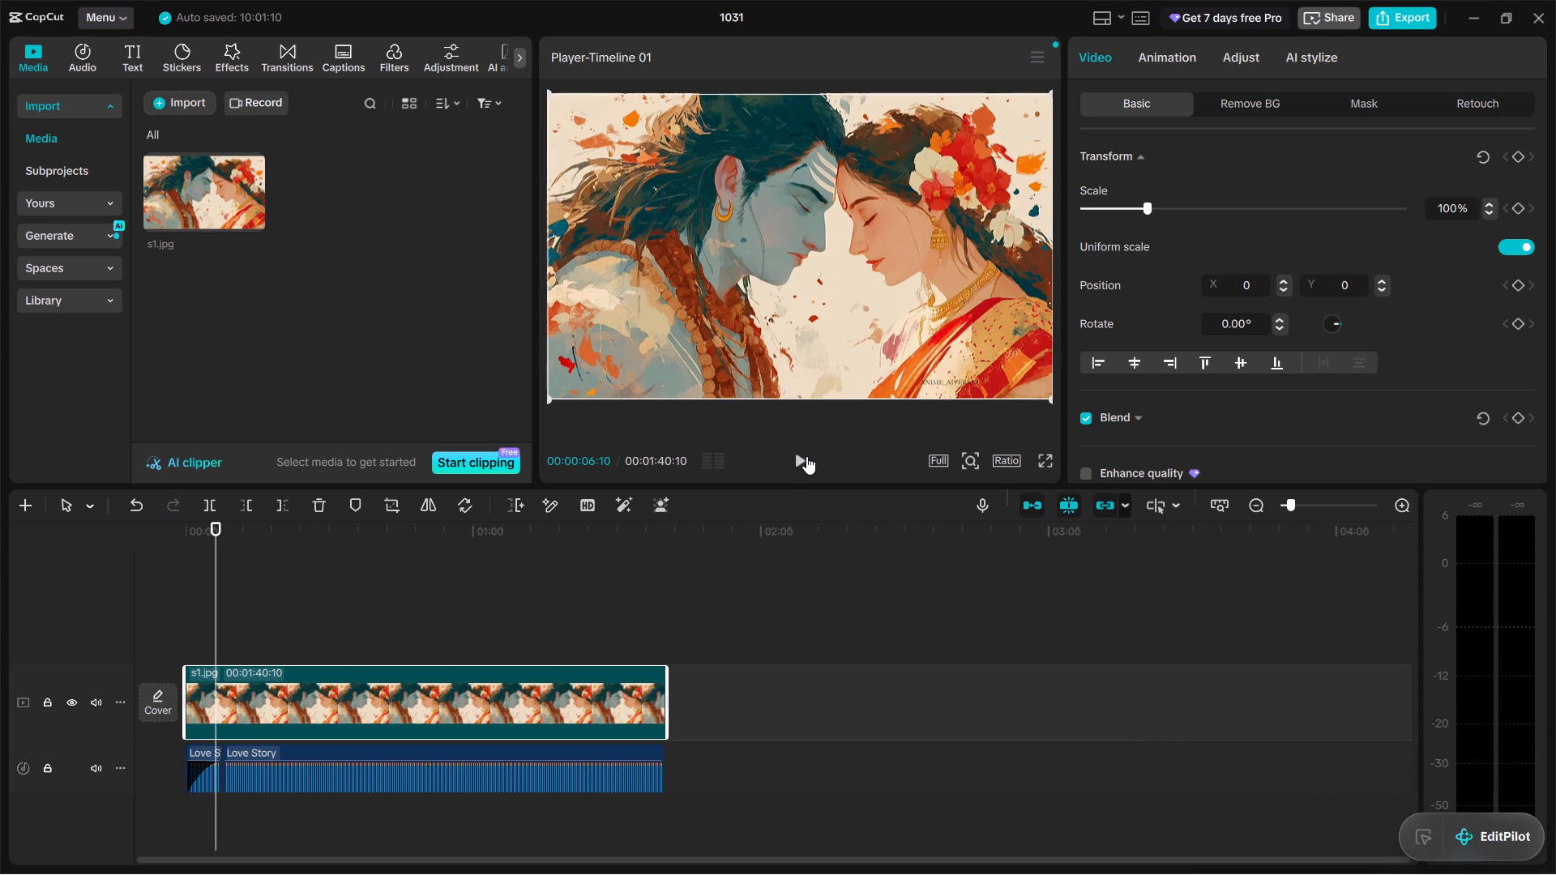
left_click(806, 456)
left_click(806, 456)
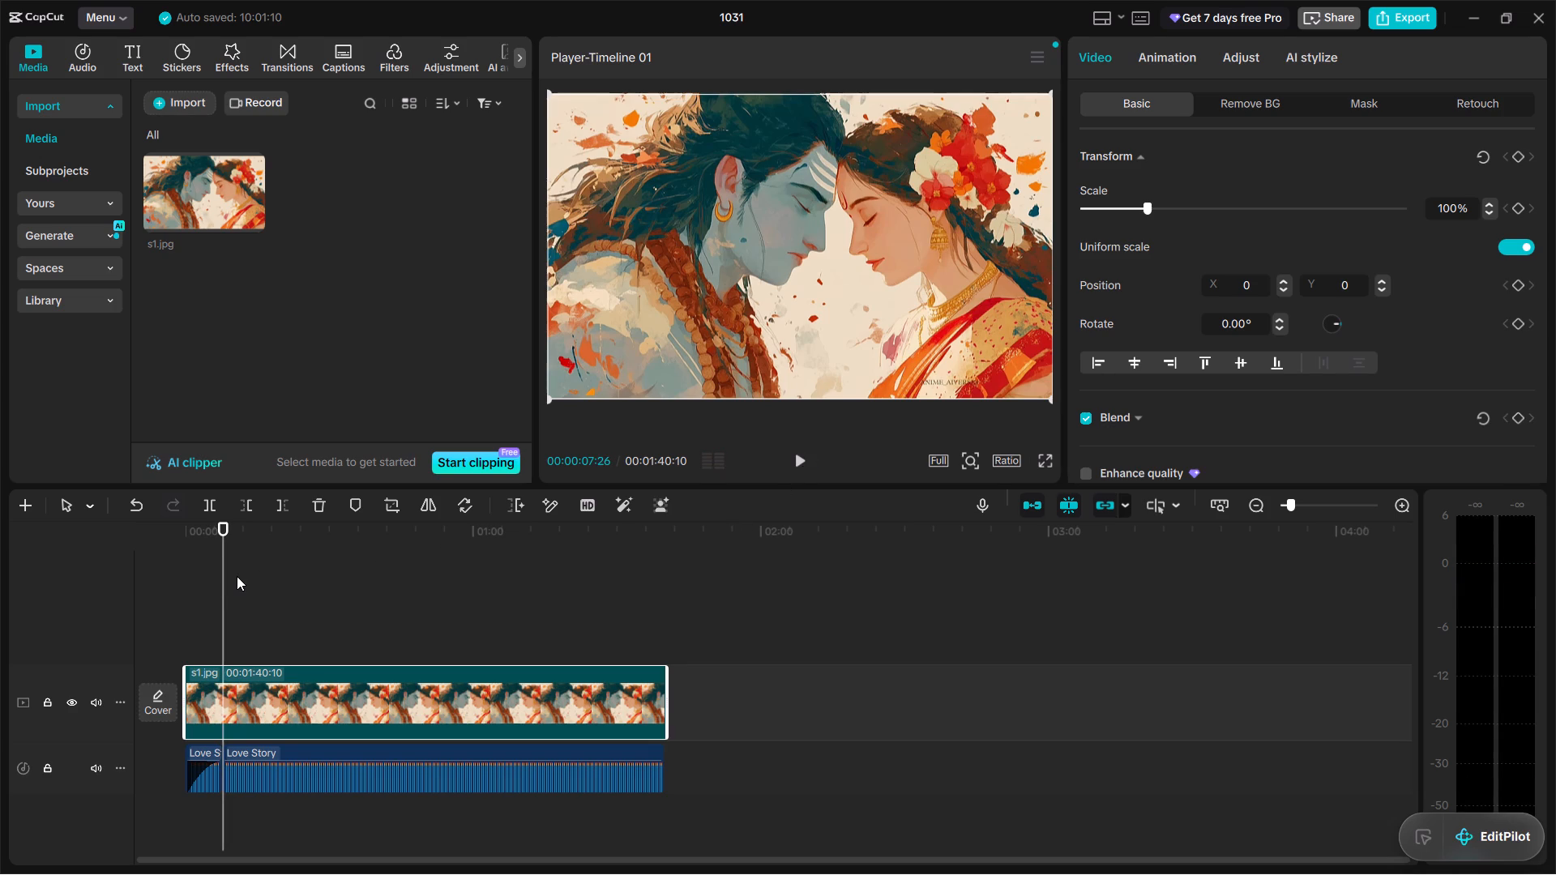
left_click_drag(227, 584, 223, 585)
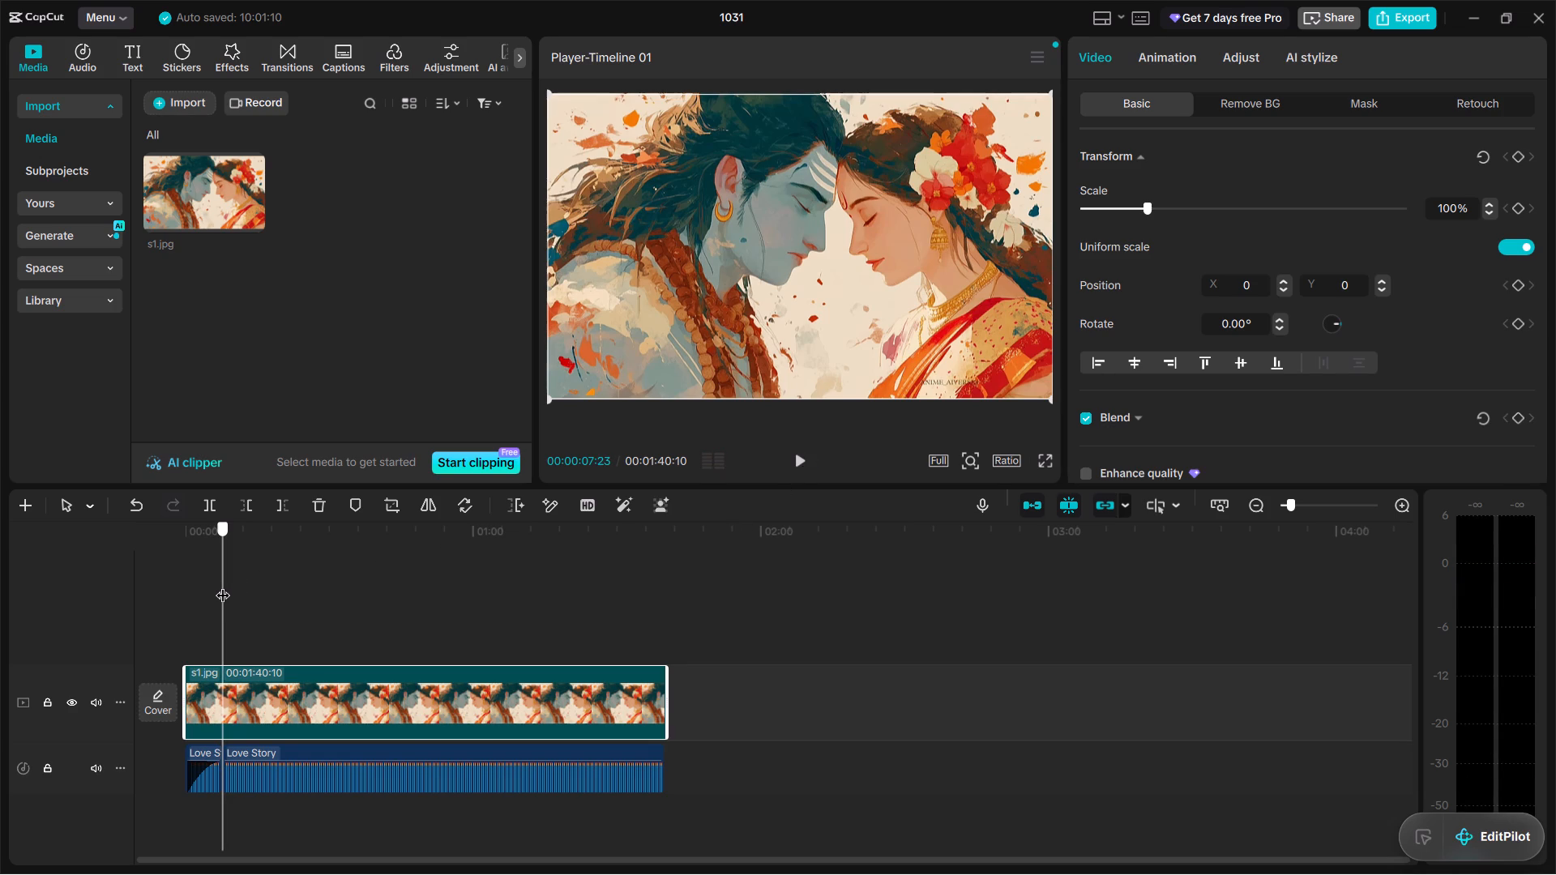
left_click_drag(223, 585, 226, 587)
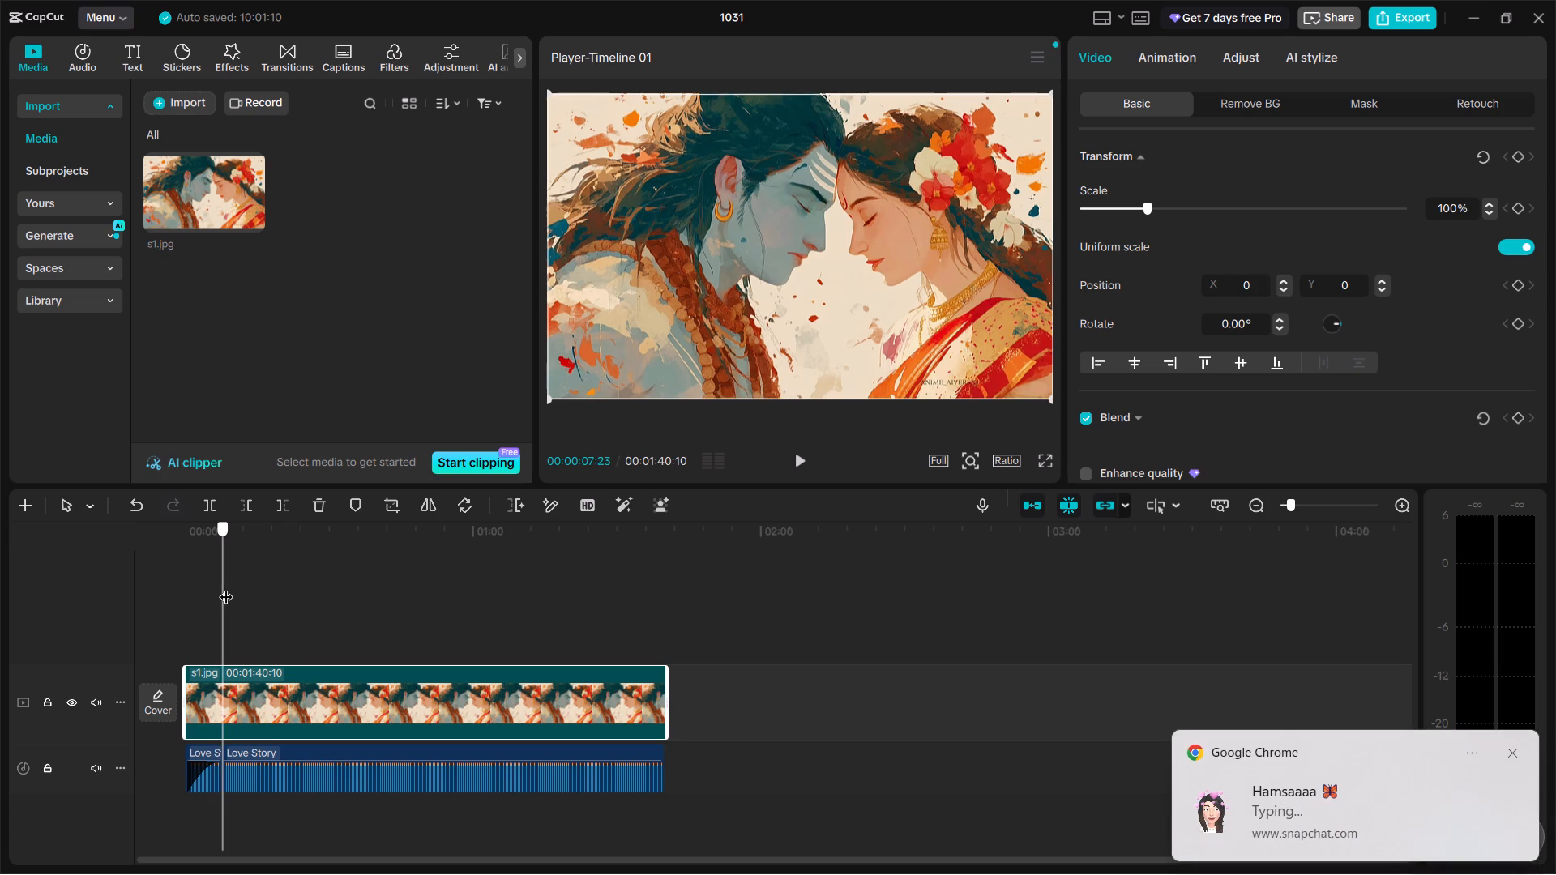
left_click_drag(226, 587, 220, 593)
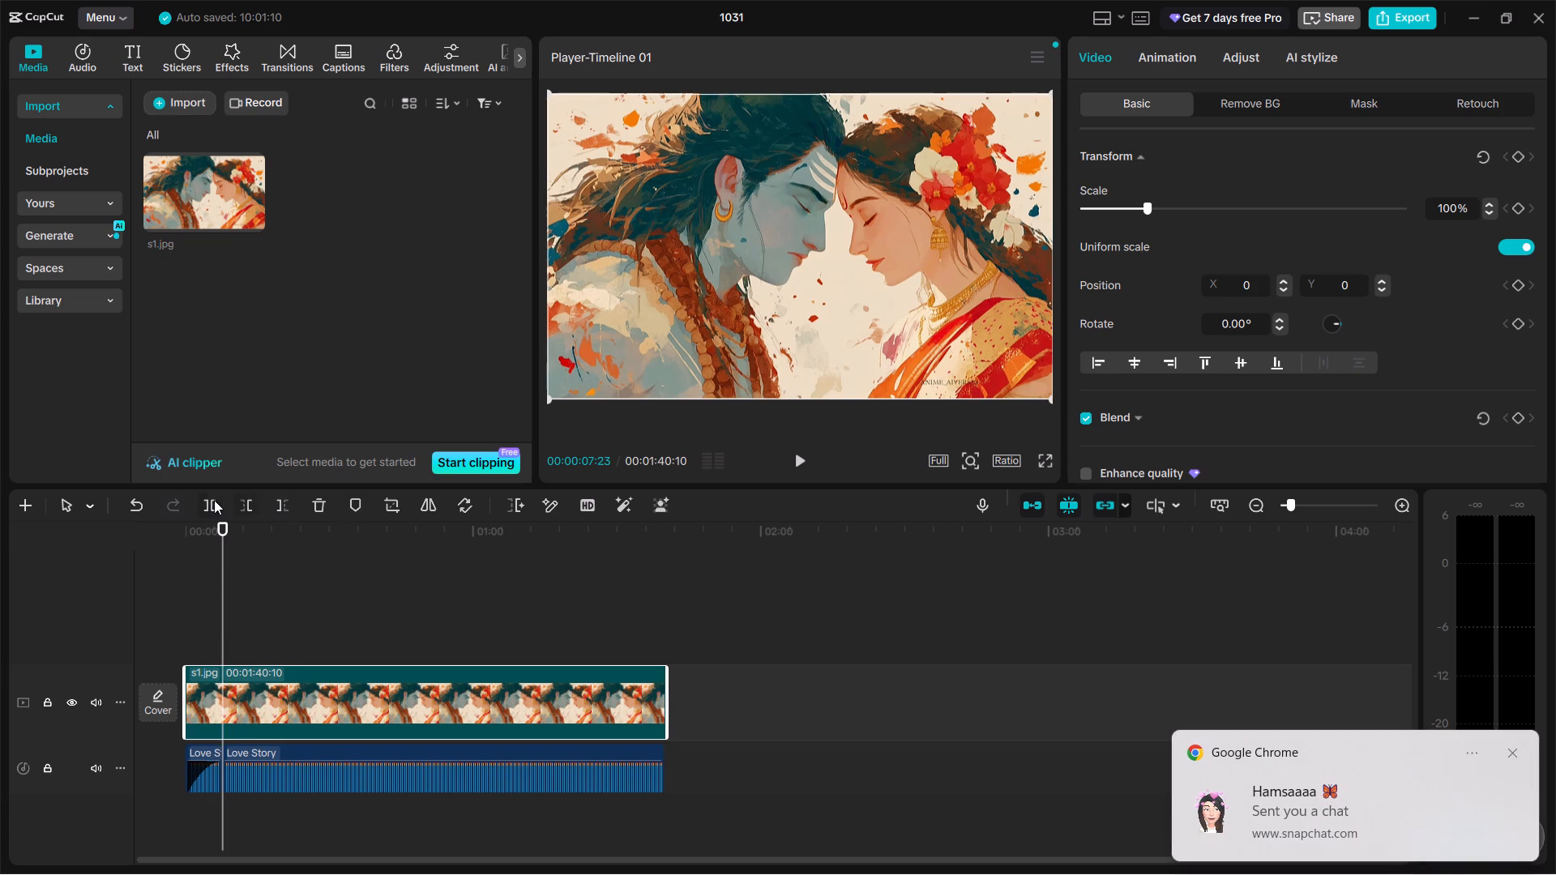
left_click(210, 502)
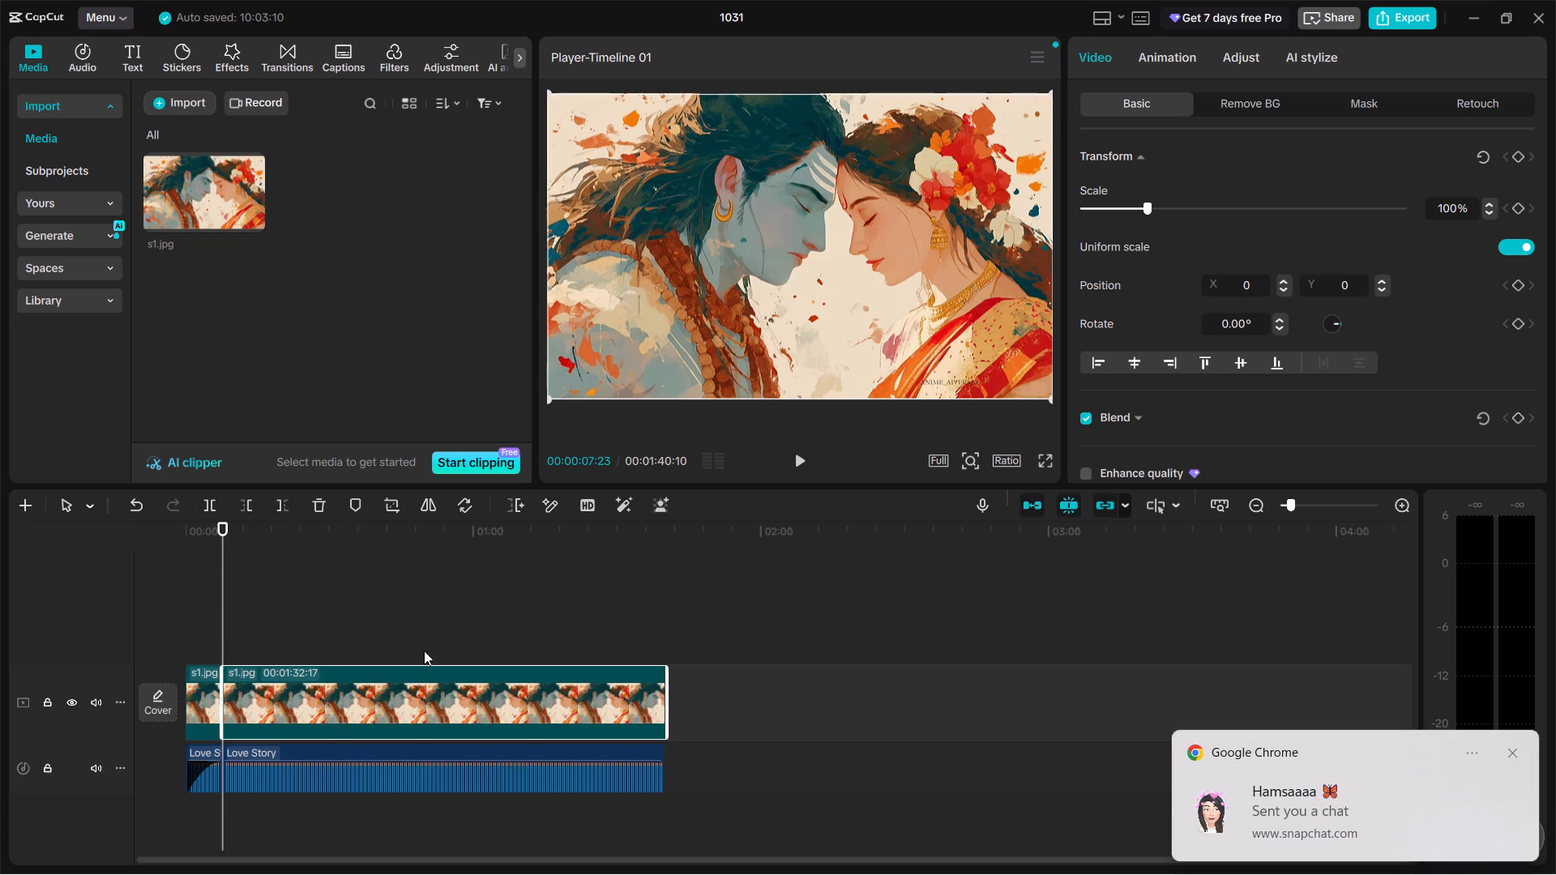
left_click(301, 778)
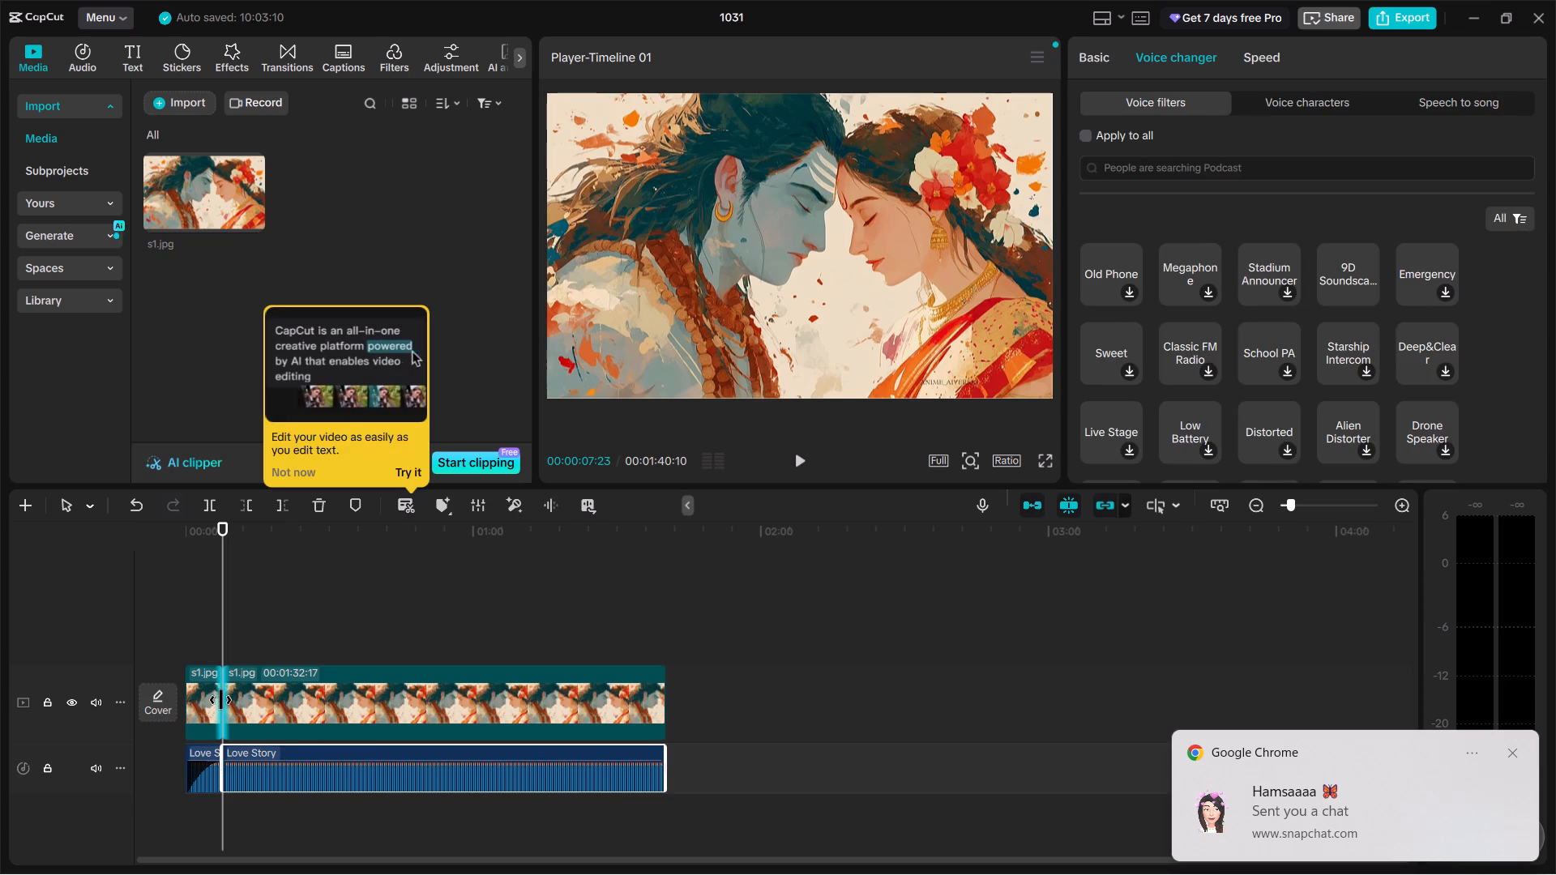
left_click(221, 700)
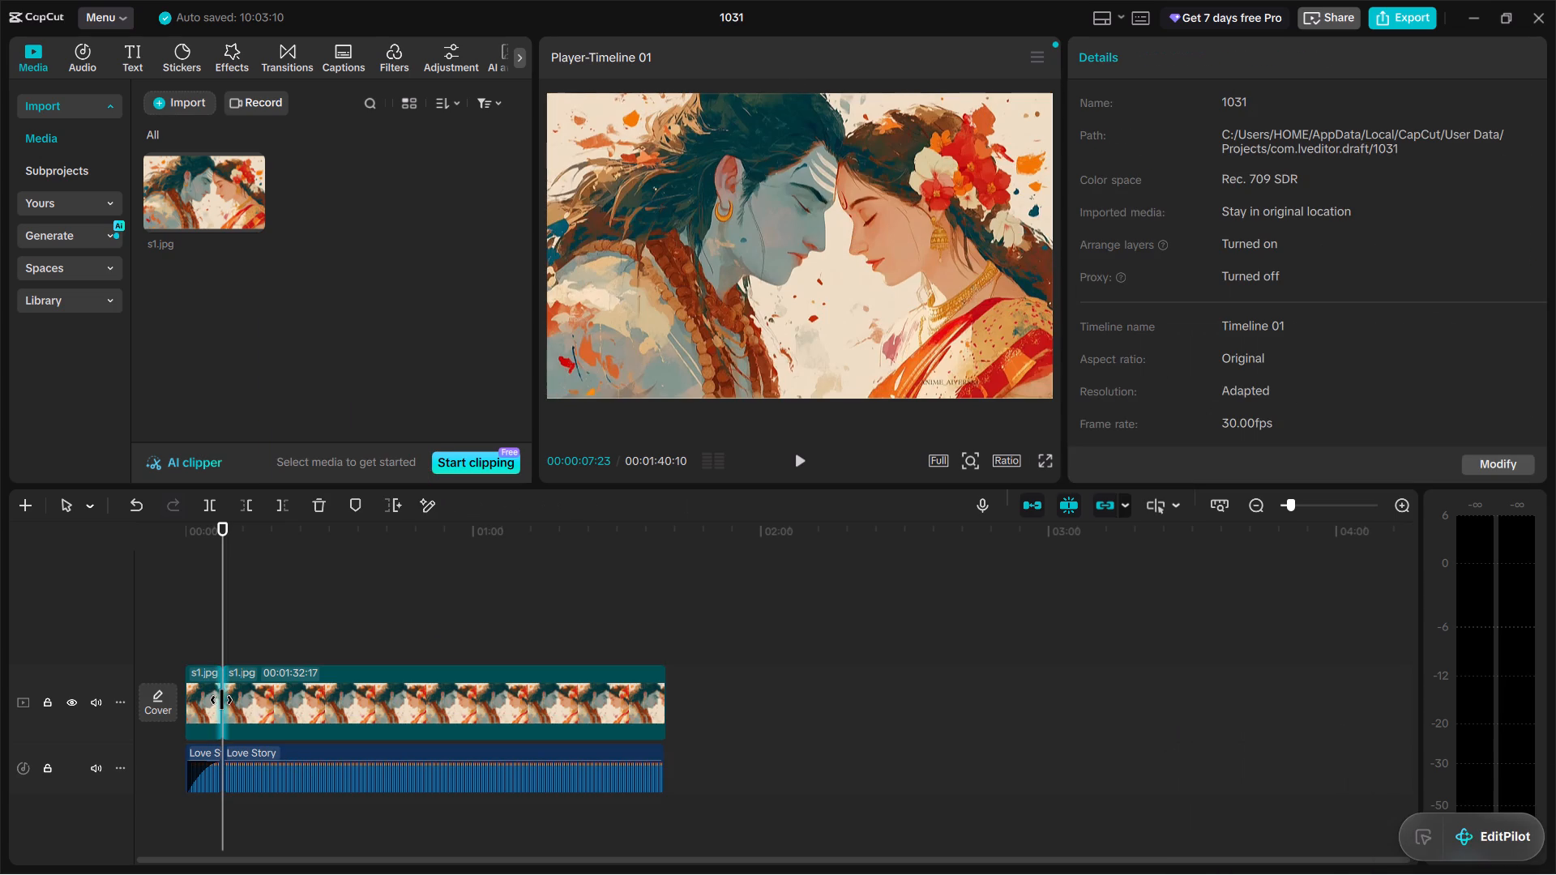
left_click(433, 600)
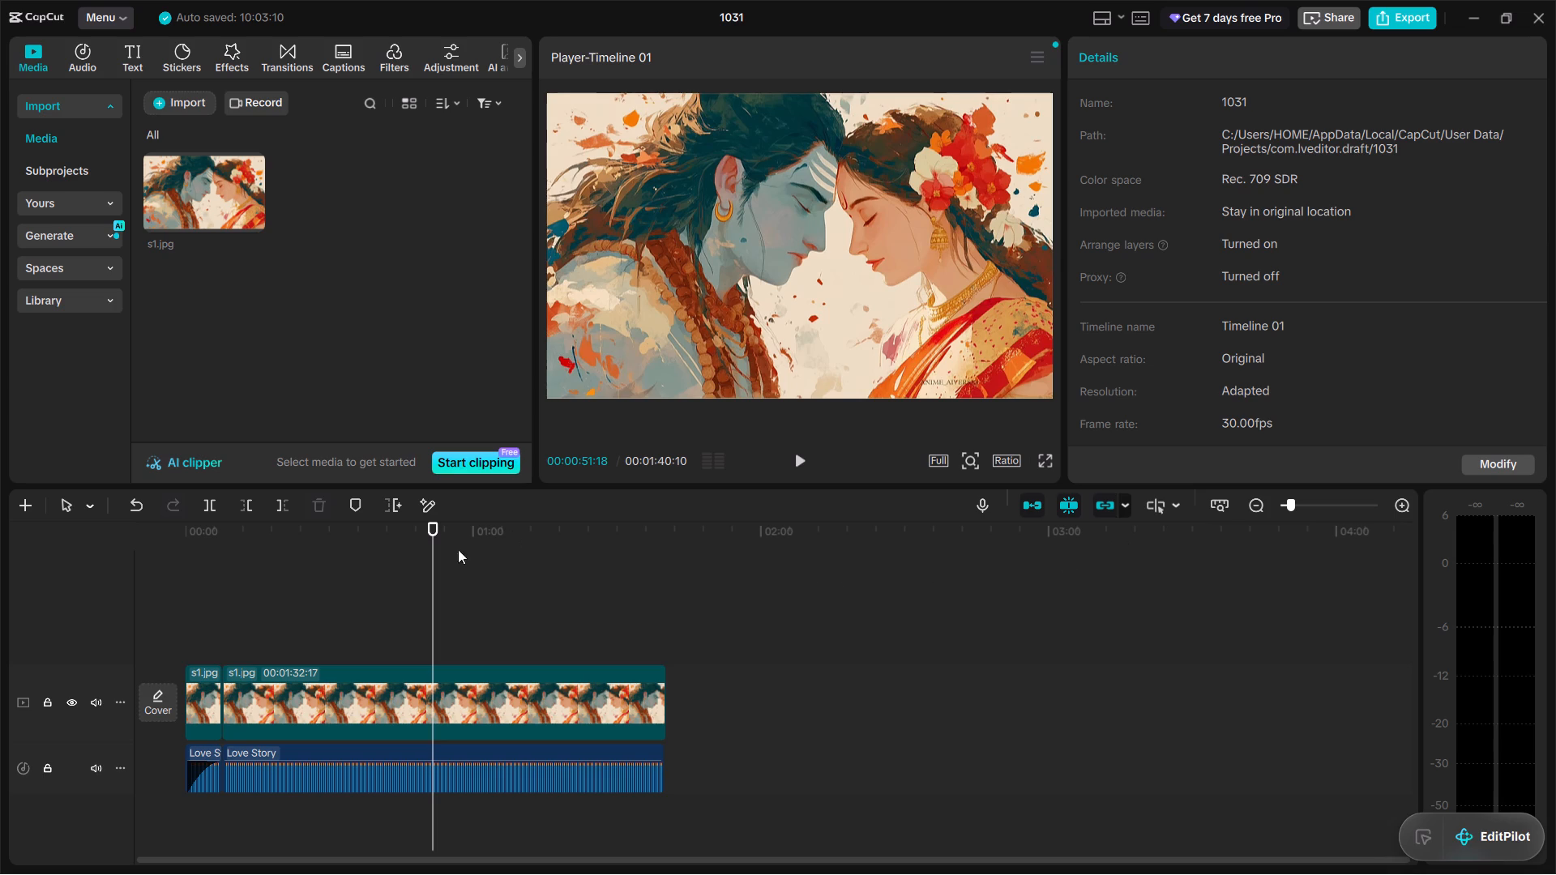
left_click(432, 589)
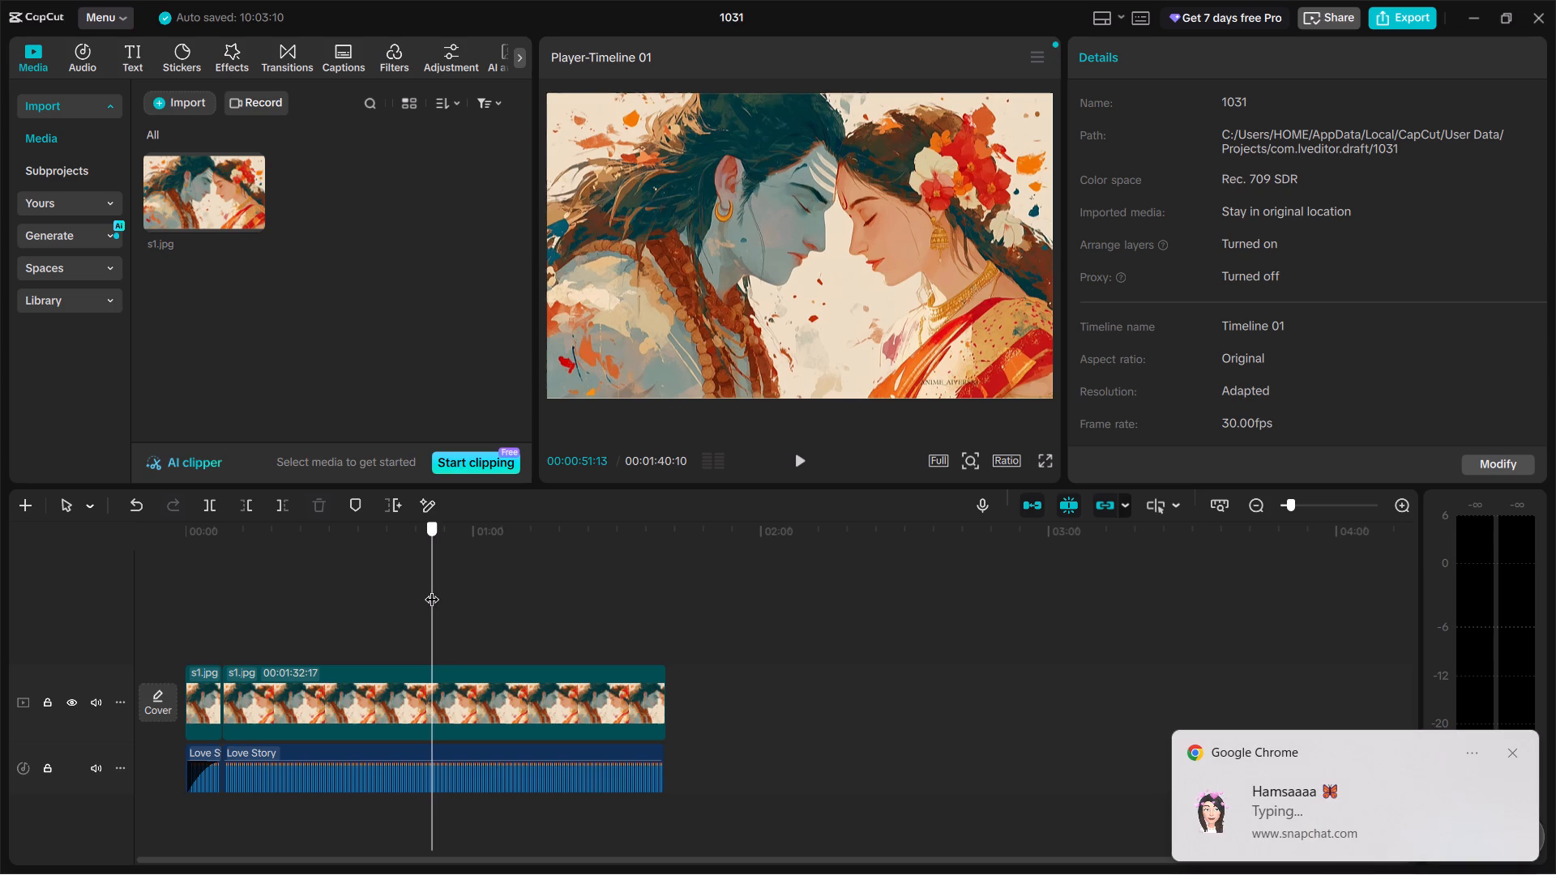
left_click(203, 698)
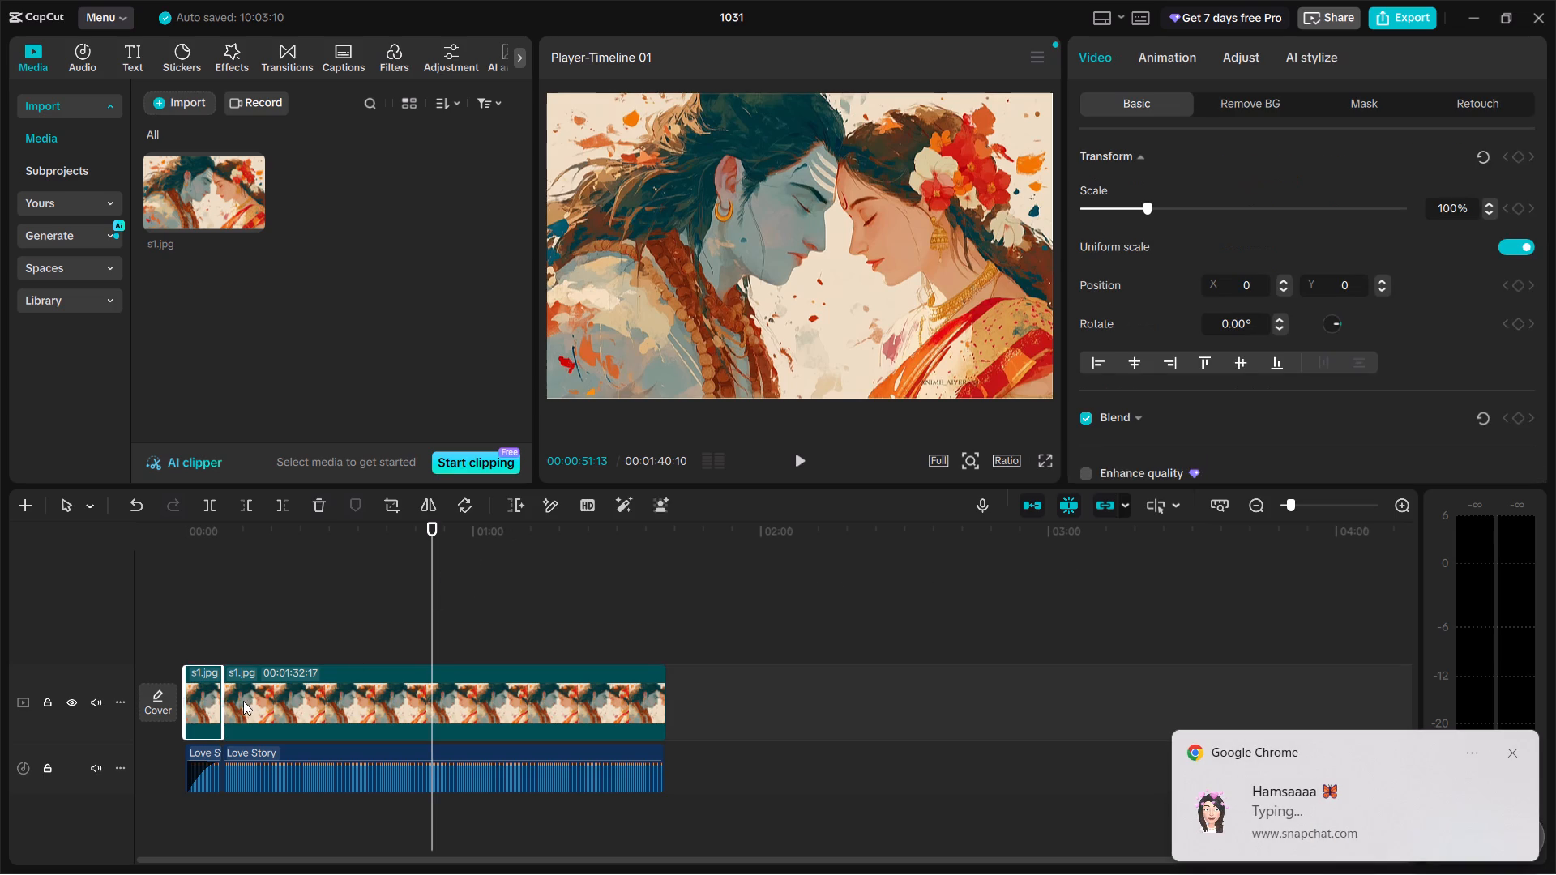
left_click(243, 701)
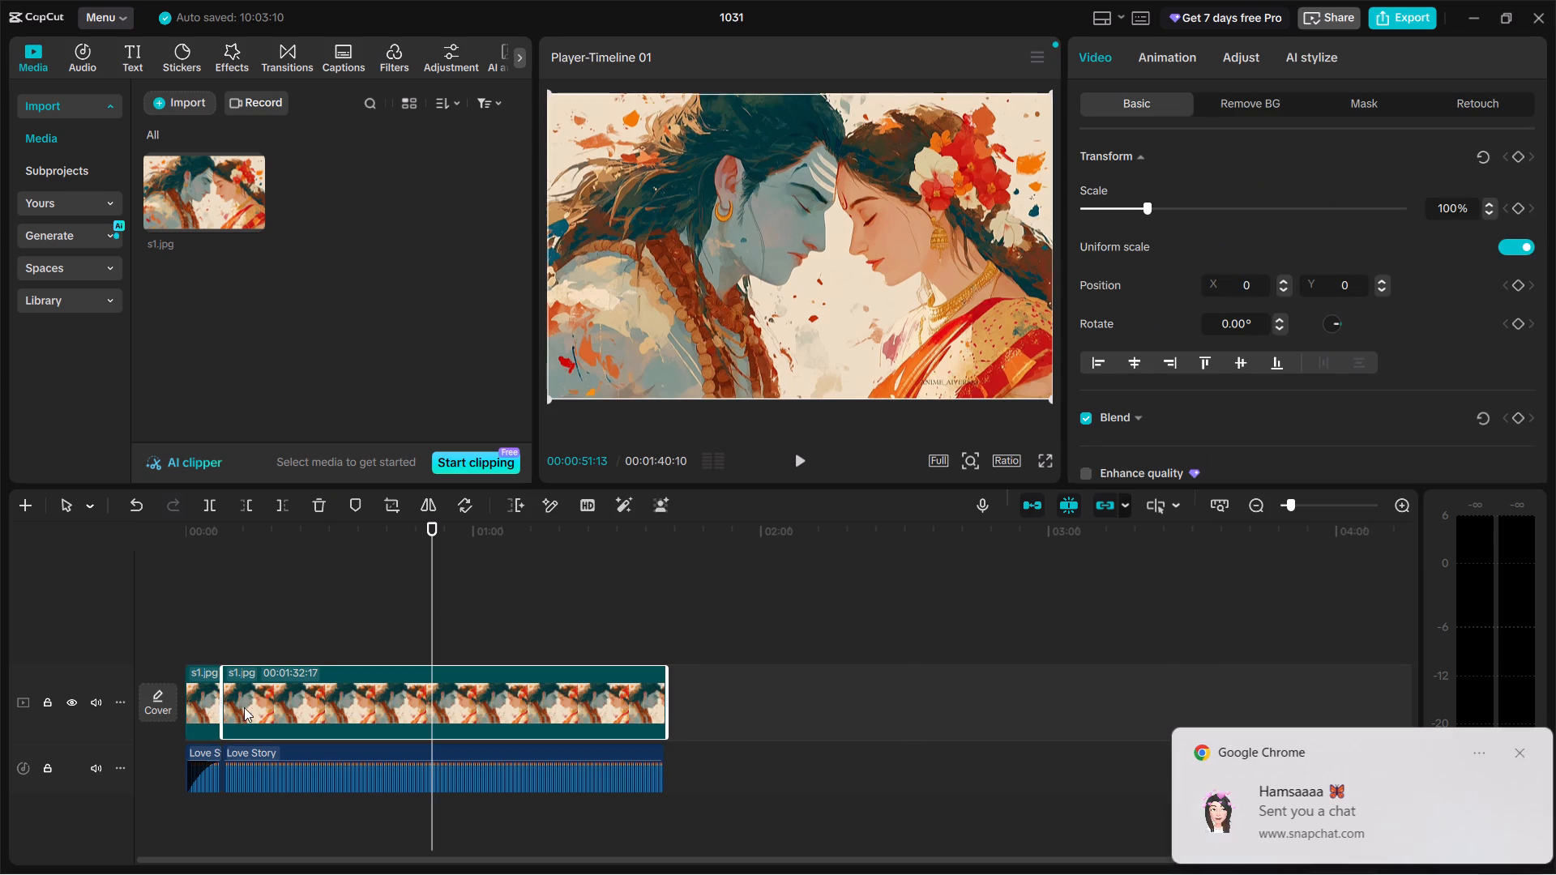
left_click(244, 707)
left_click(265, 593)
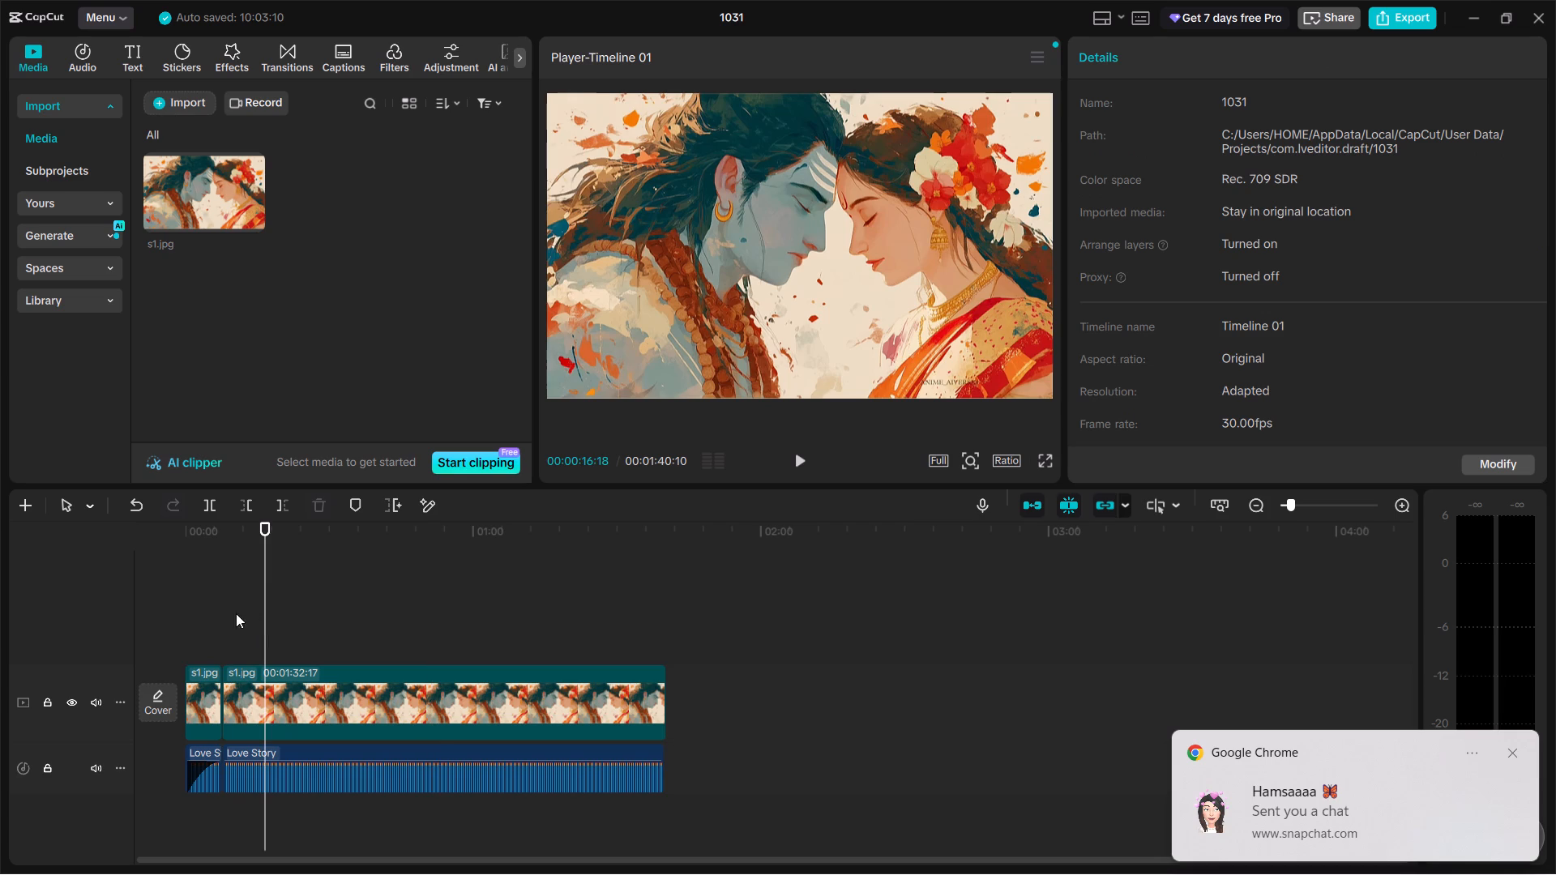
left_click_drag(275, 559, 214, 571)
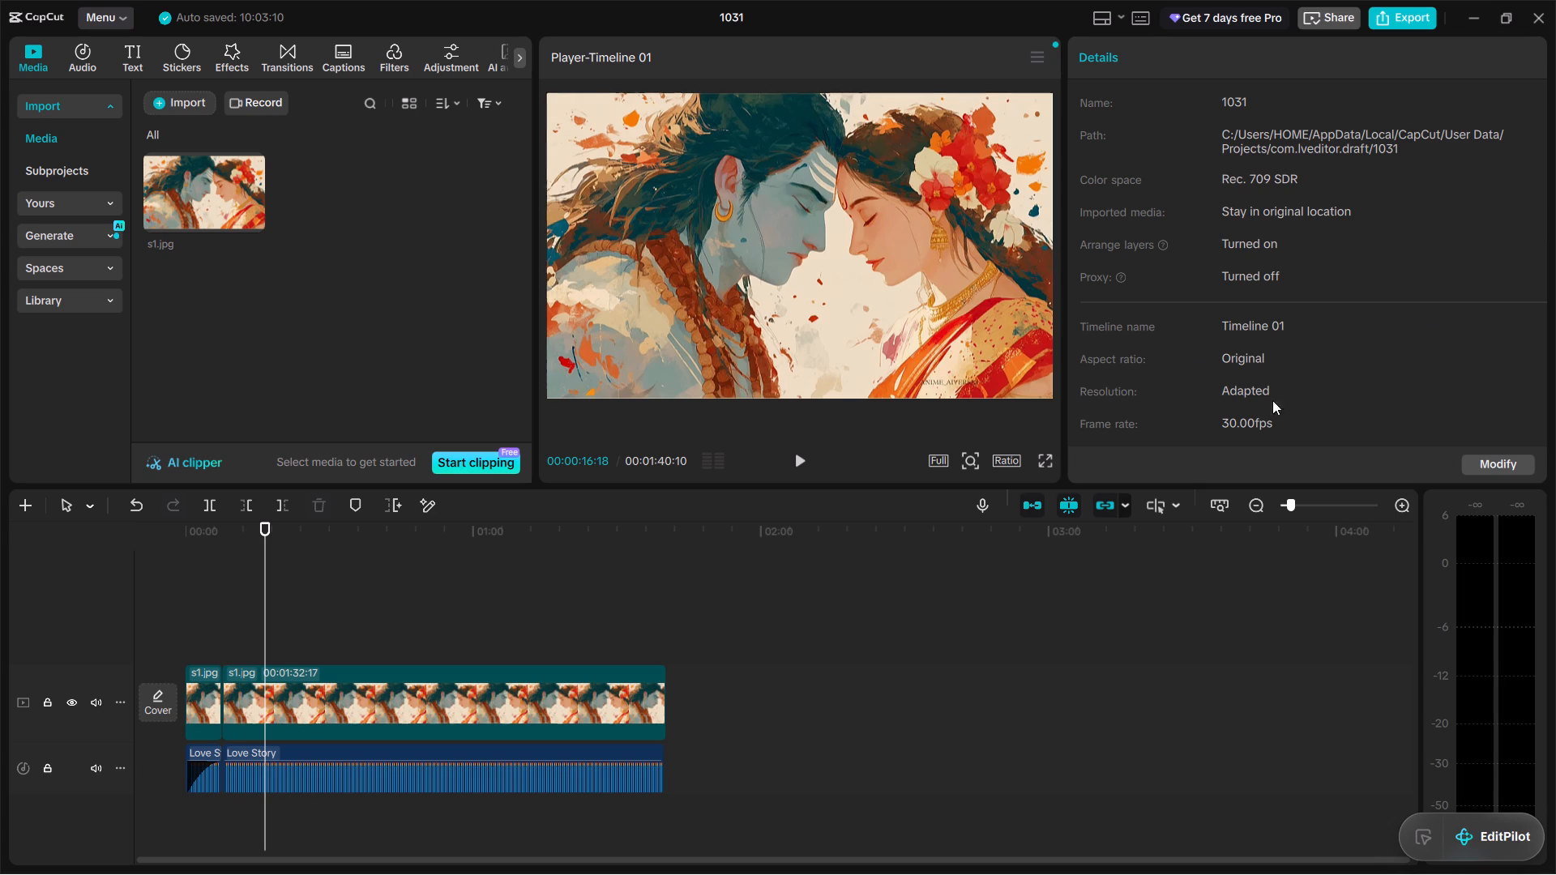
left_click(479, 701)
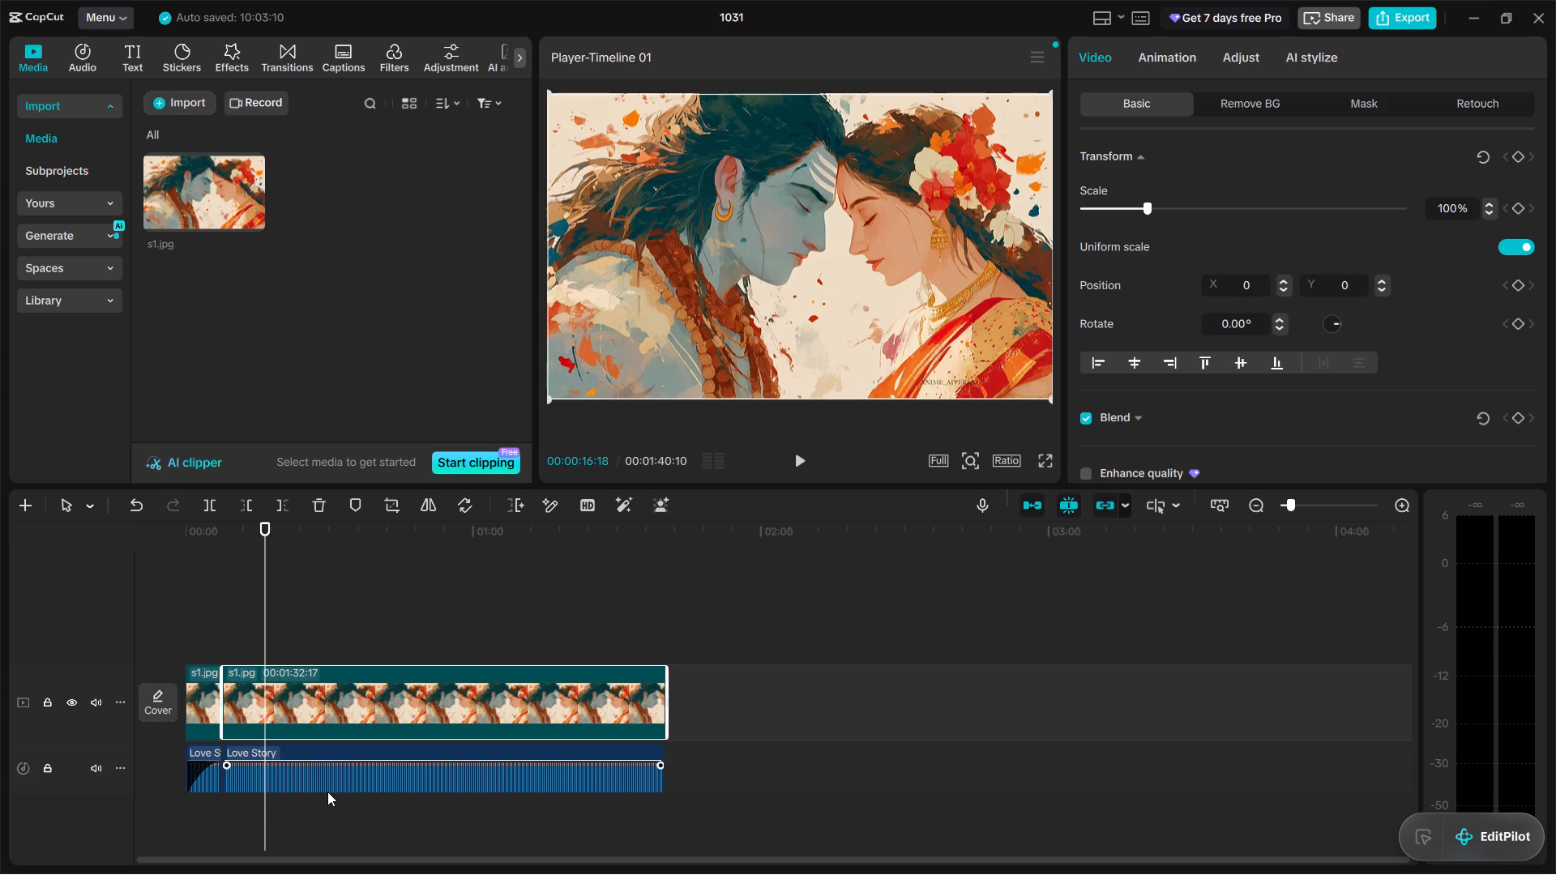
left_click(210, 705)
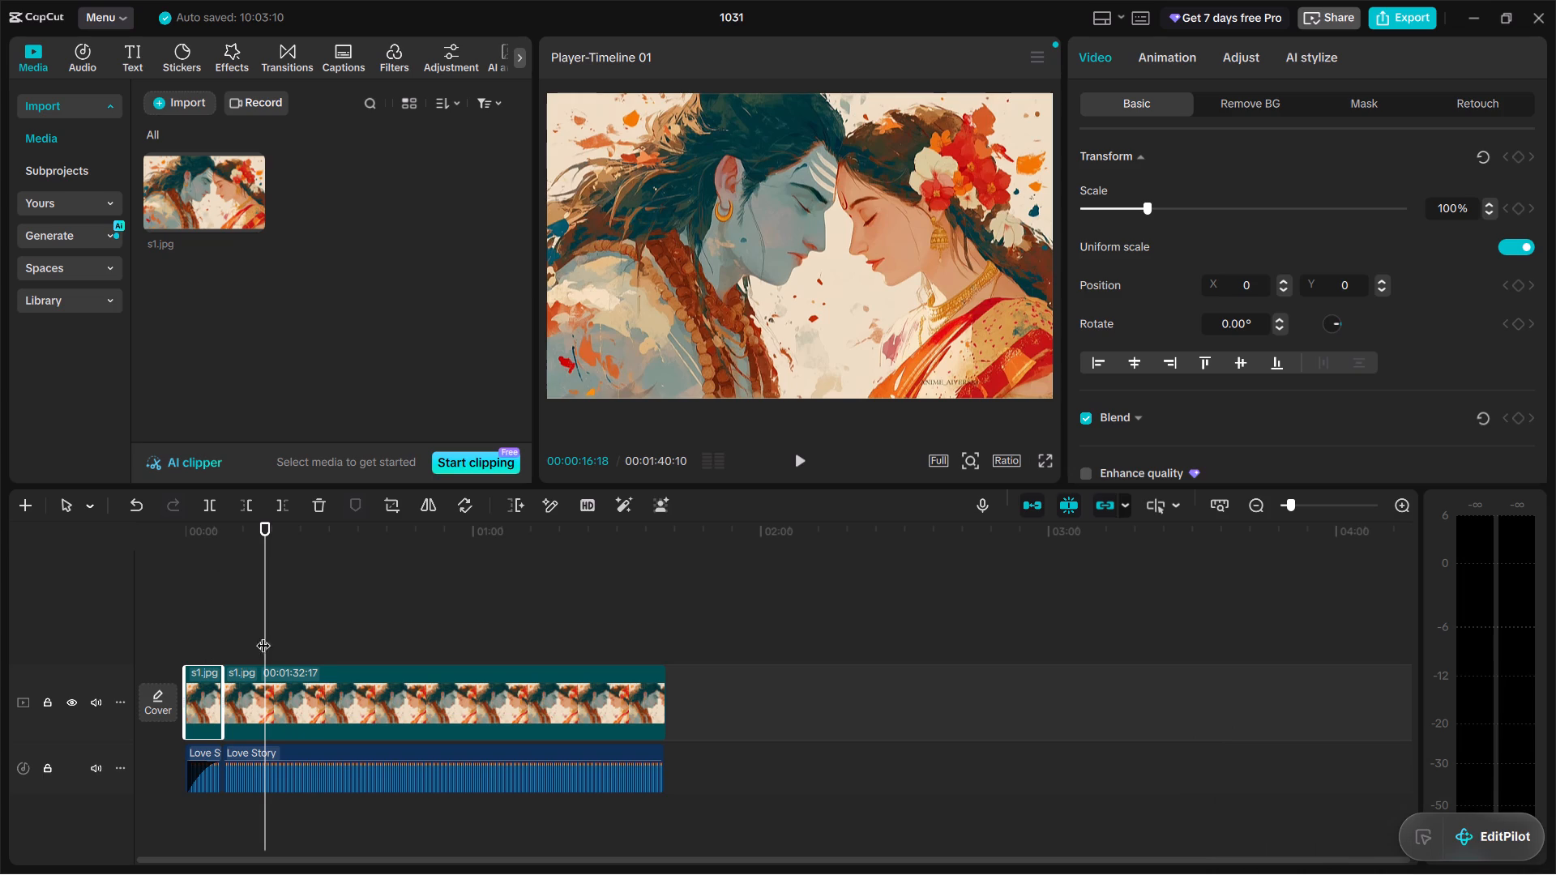
Play the timeline from the start across the image and audio cuts, and return the playhead to 00:00:00:00.
left_click_drag(266, 625, 143, 638)
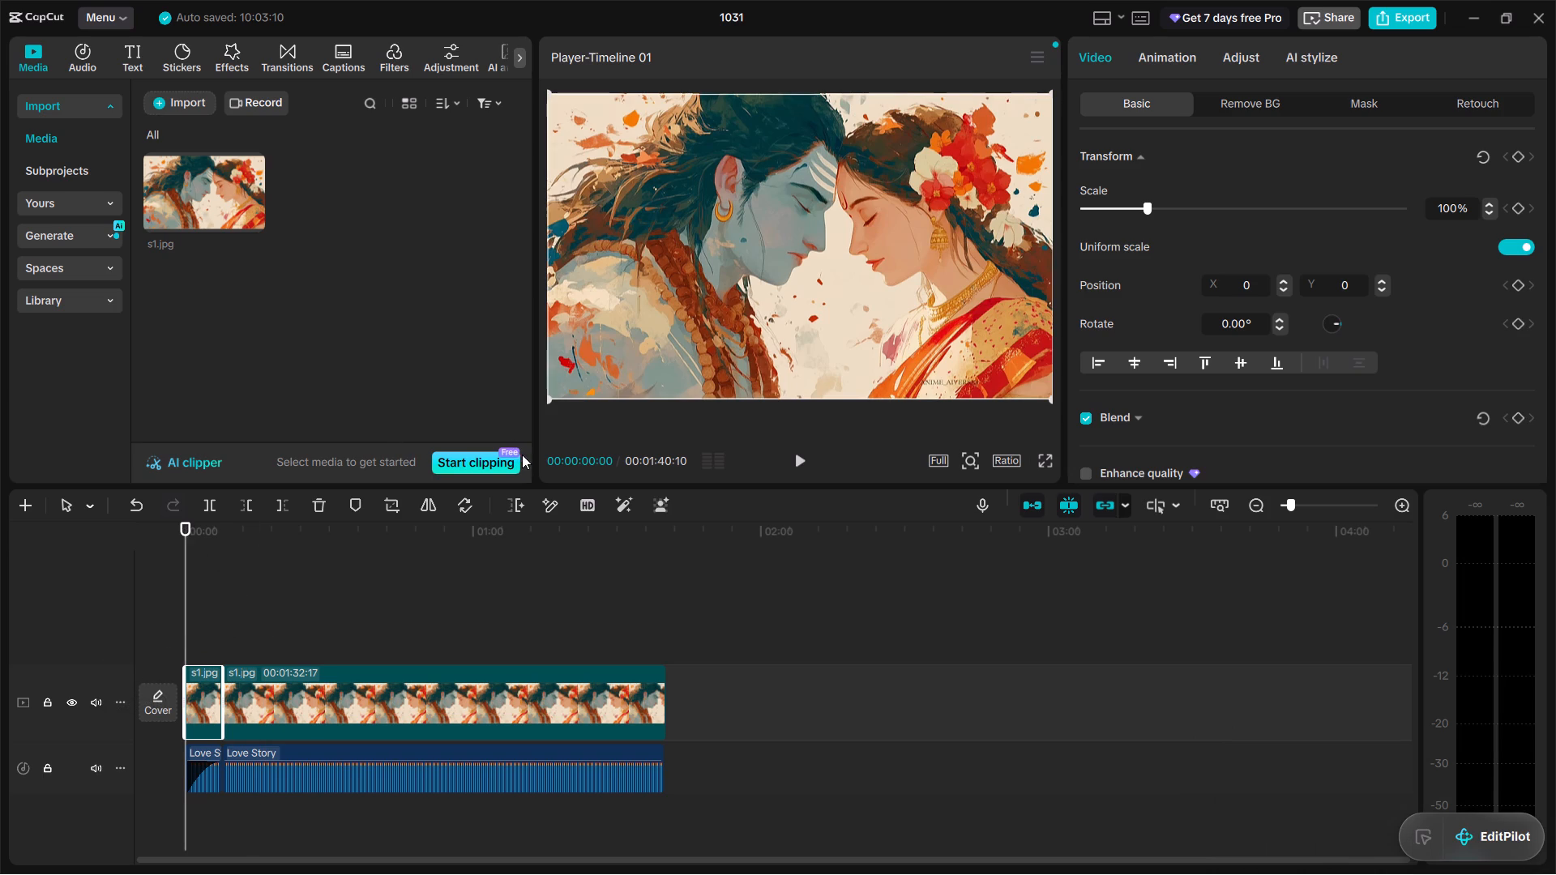
left_click(798, 459)
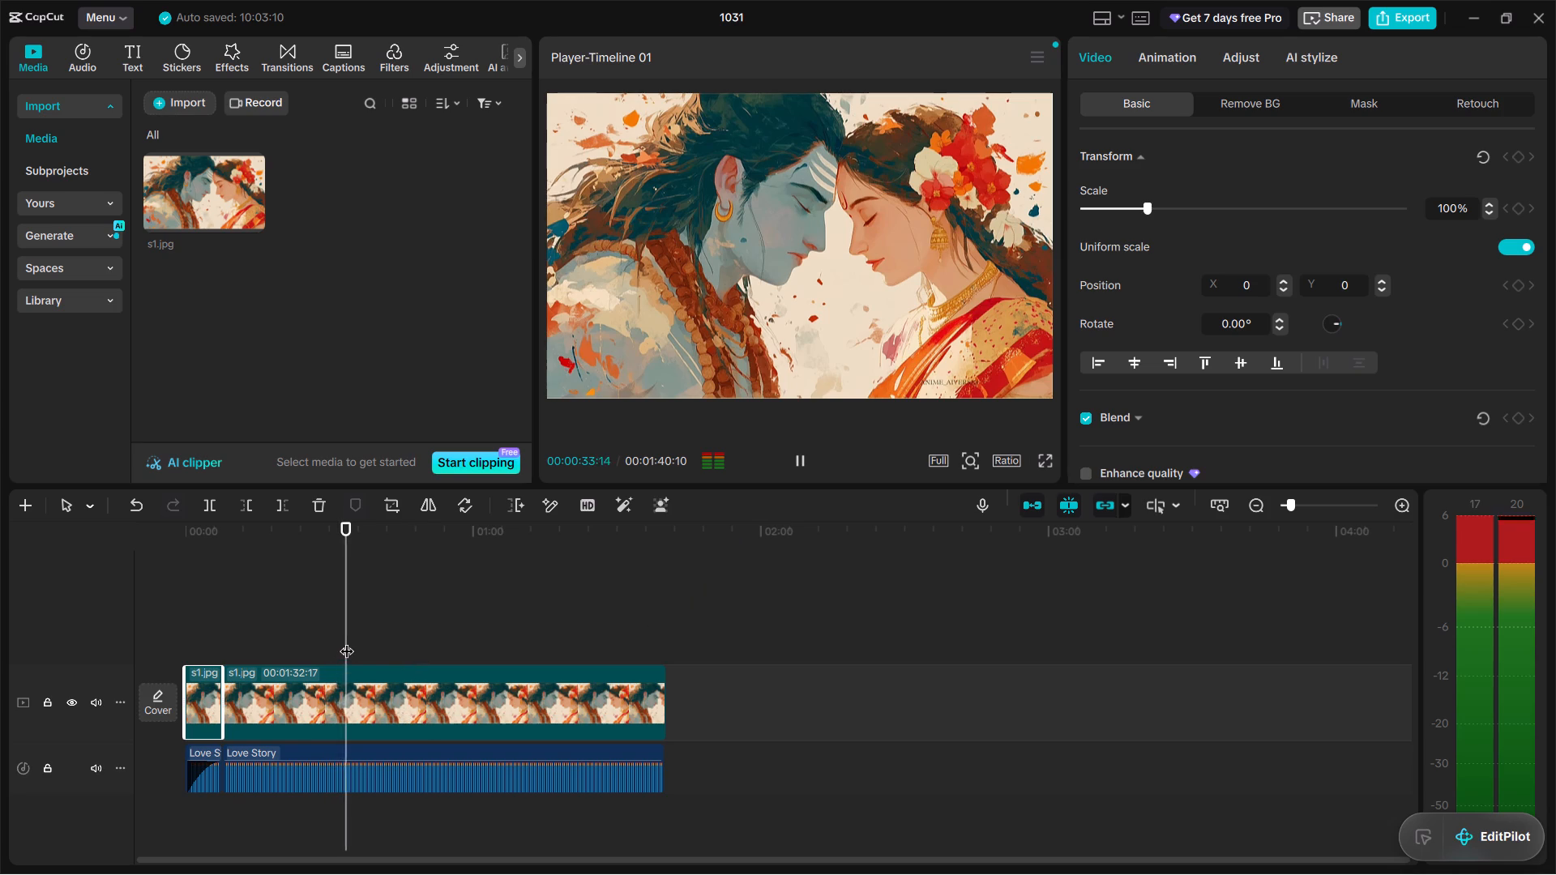
left_click_drag(352, 634, 68, 637)
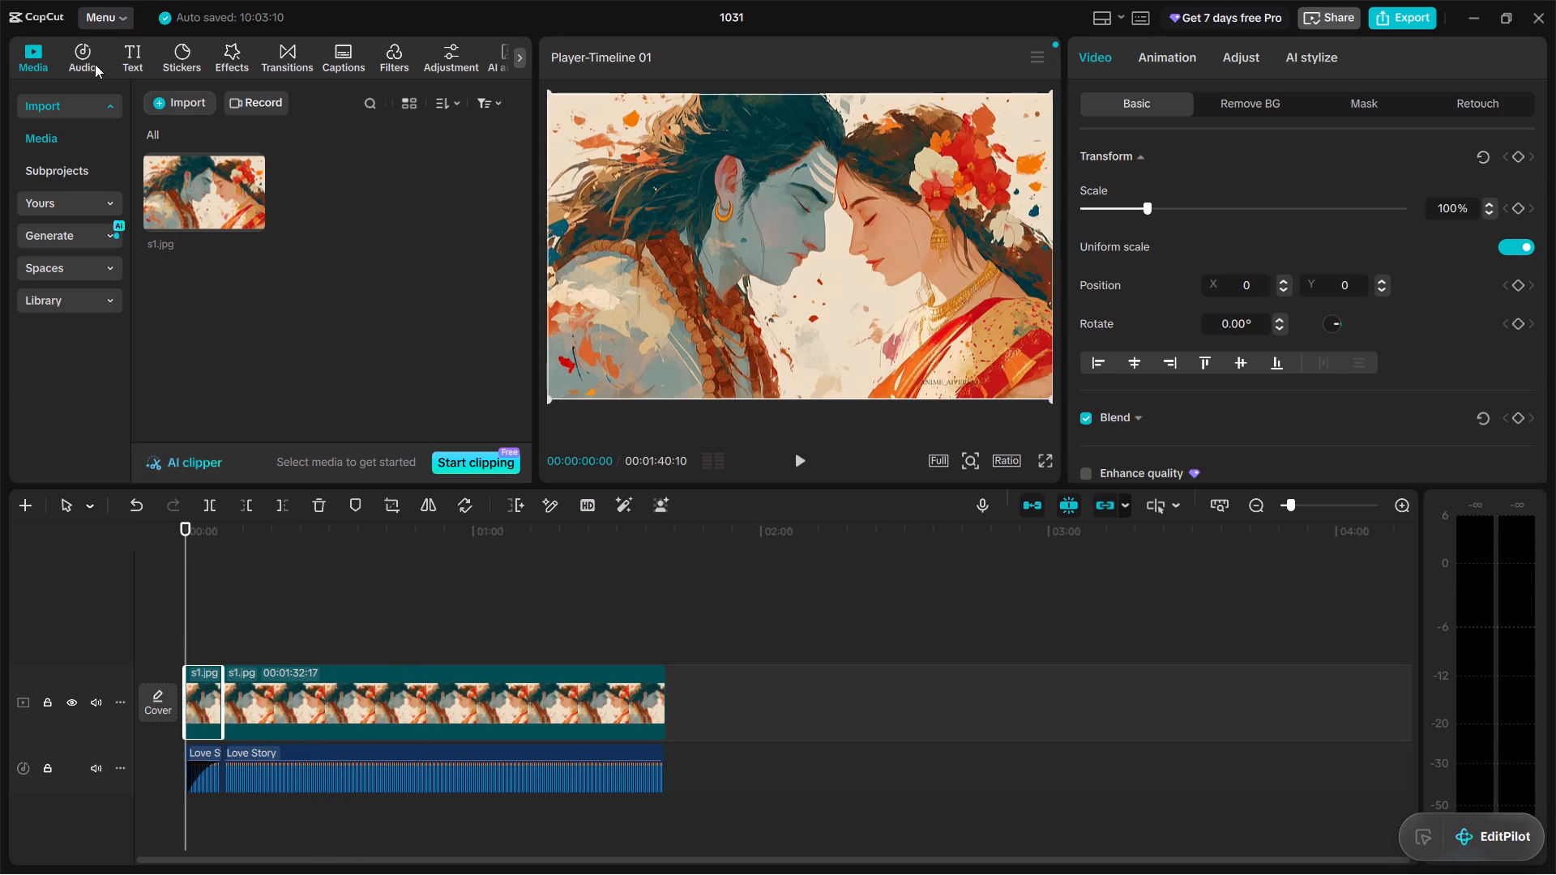
Browse the music results for "yes yes i love you" and audition tracks including I Love You Yes and Yes, I'm In Love.
left_click(79, 63)
left_click(330, 203)
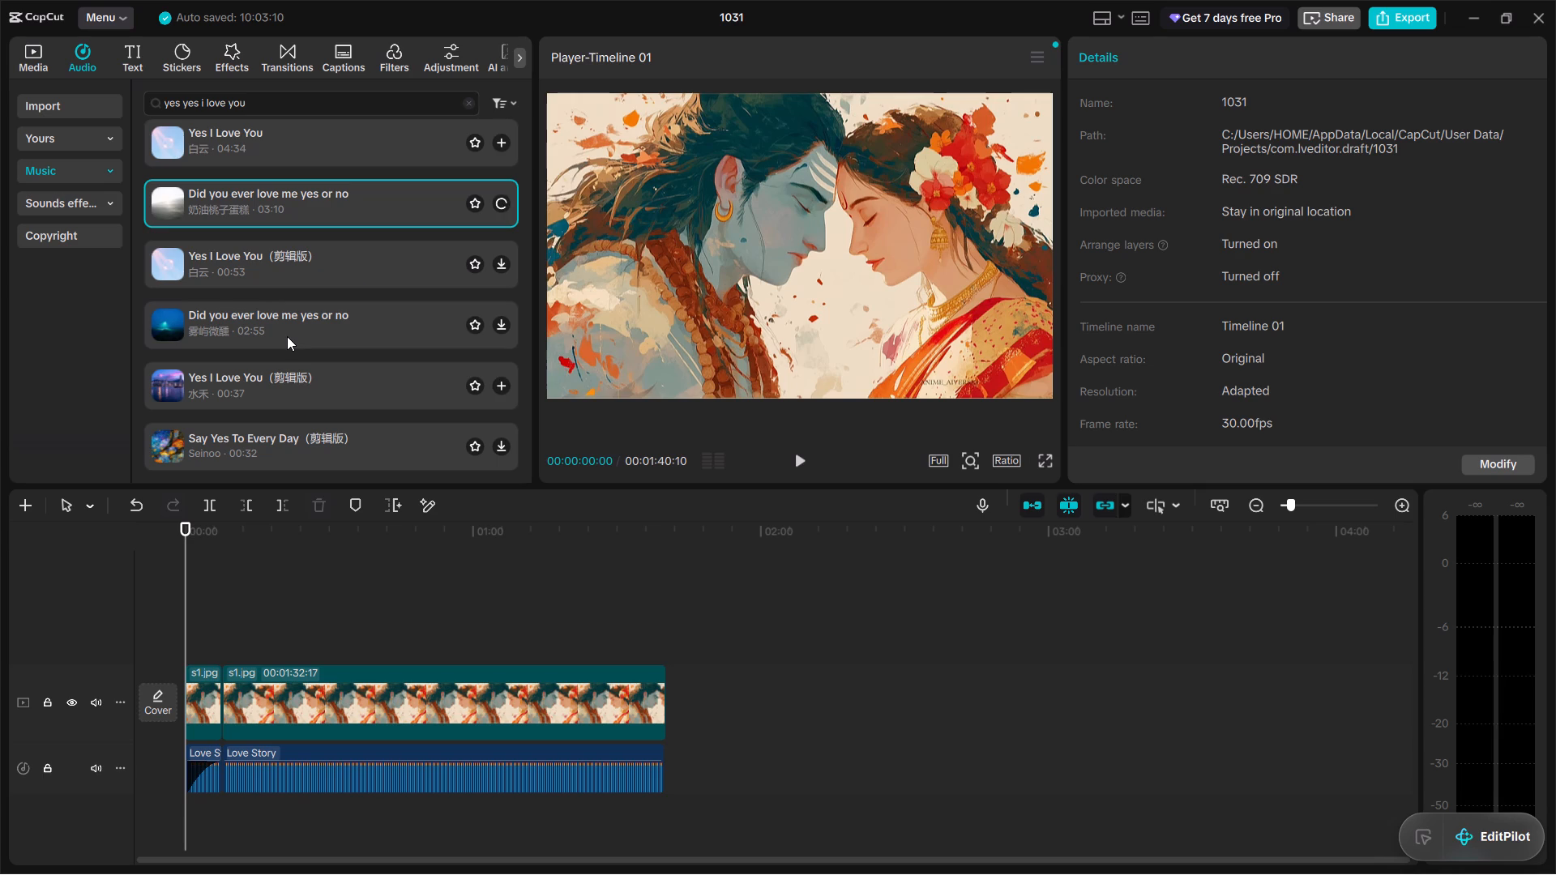
scroll(276, 364, "down", 3)
scroll(278, 337, "up", 1)
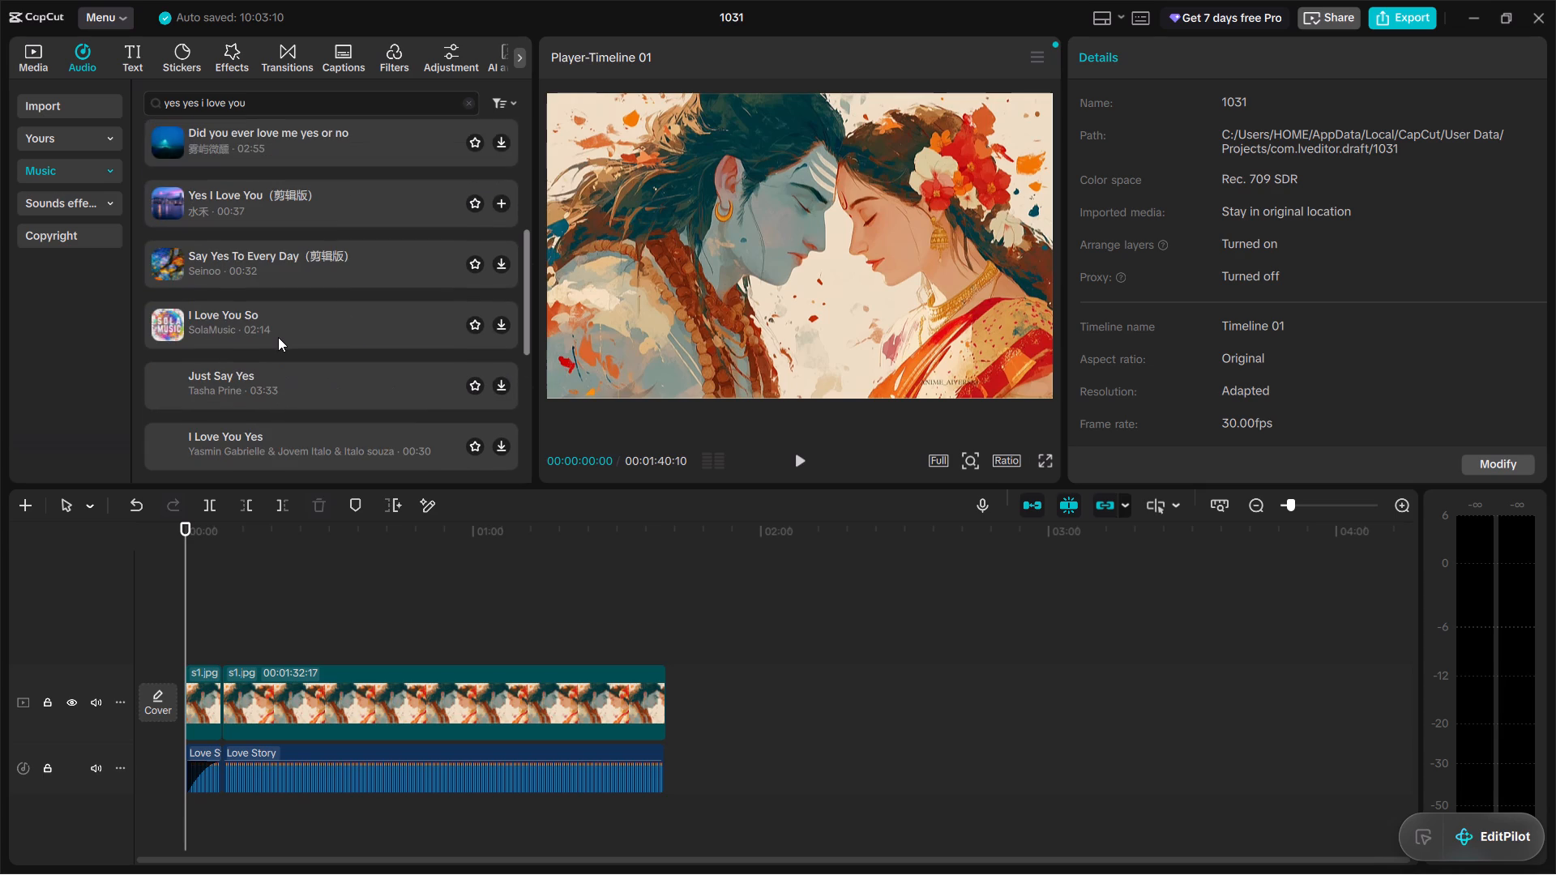
left_click(269, 436)
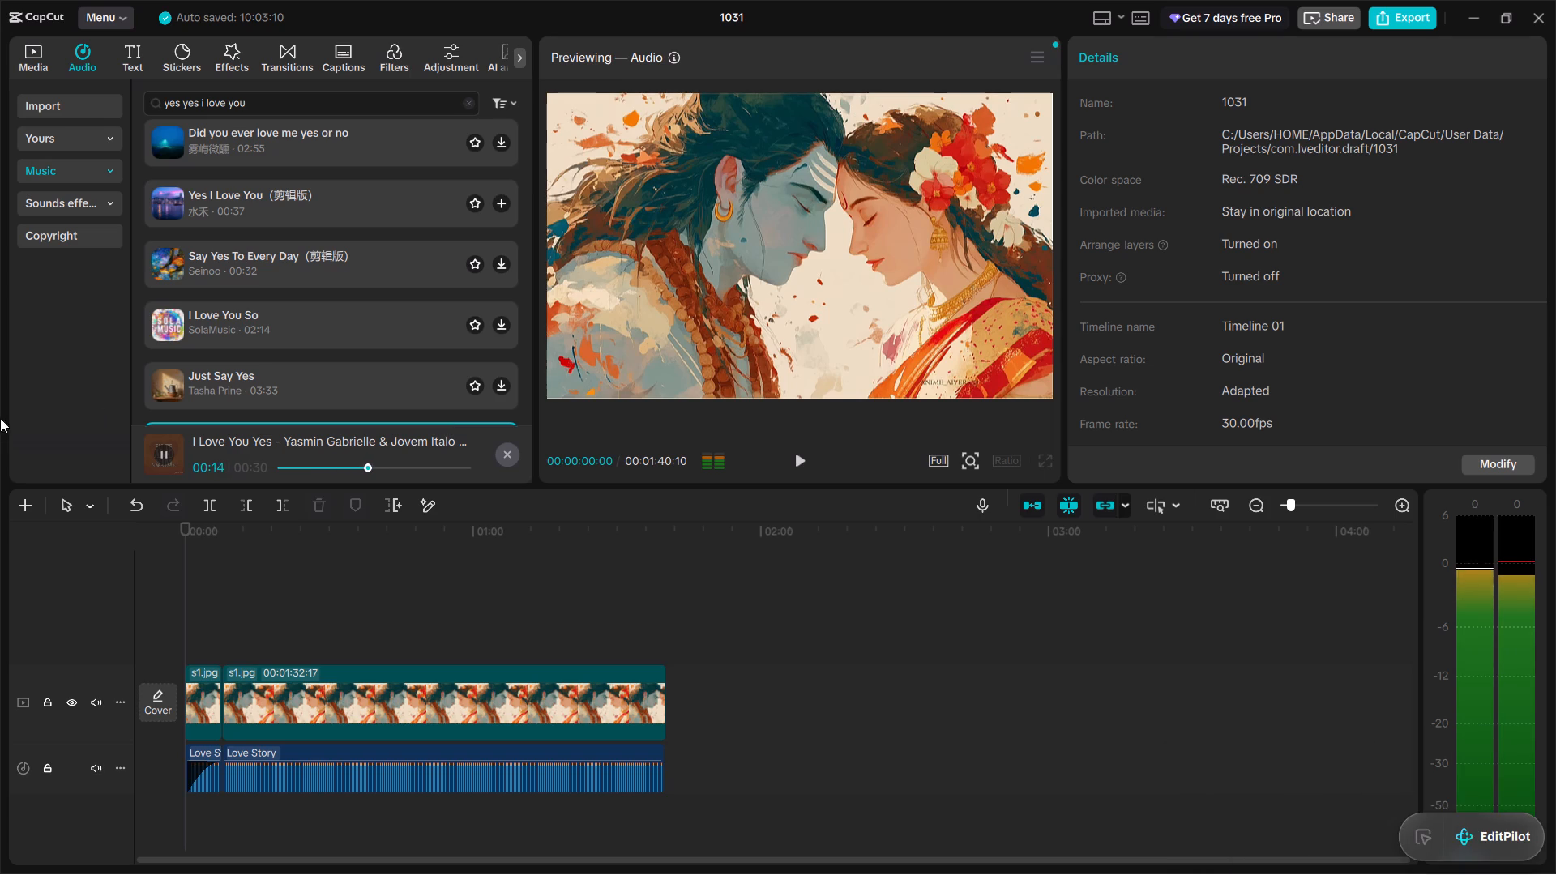
left_click(238, 315)
scroll(259, 302, "down", 2)
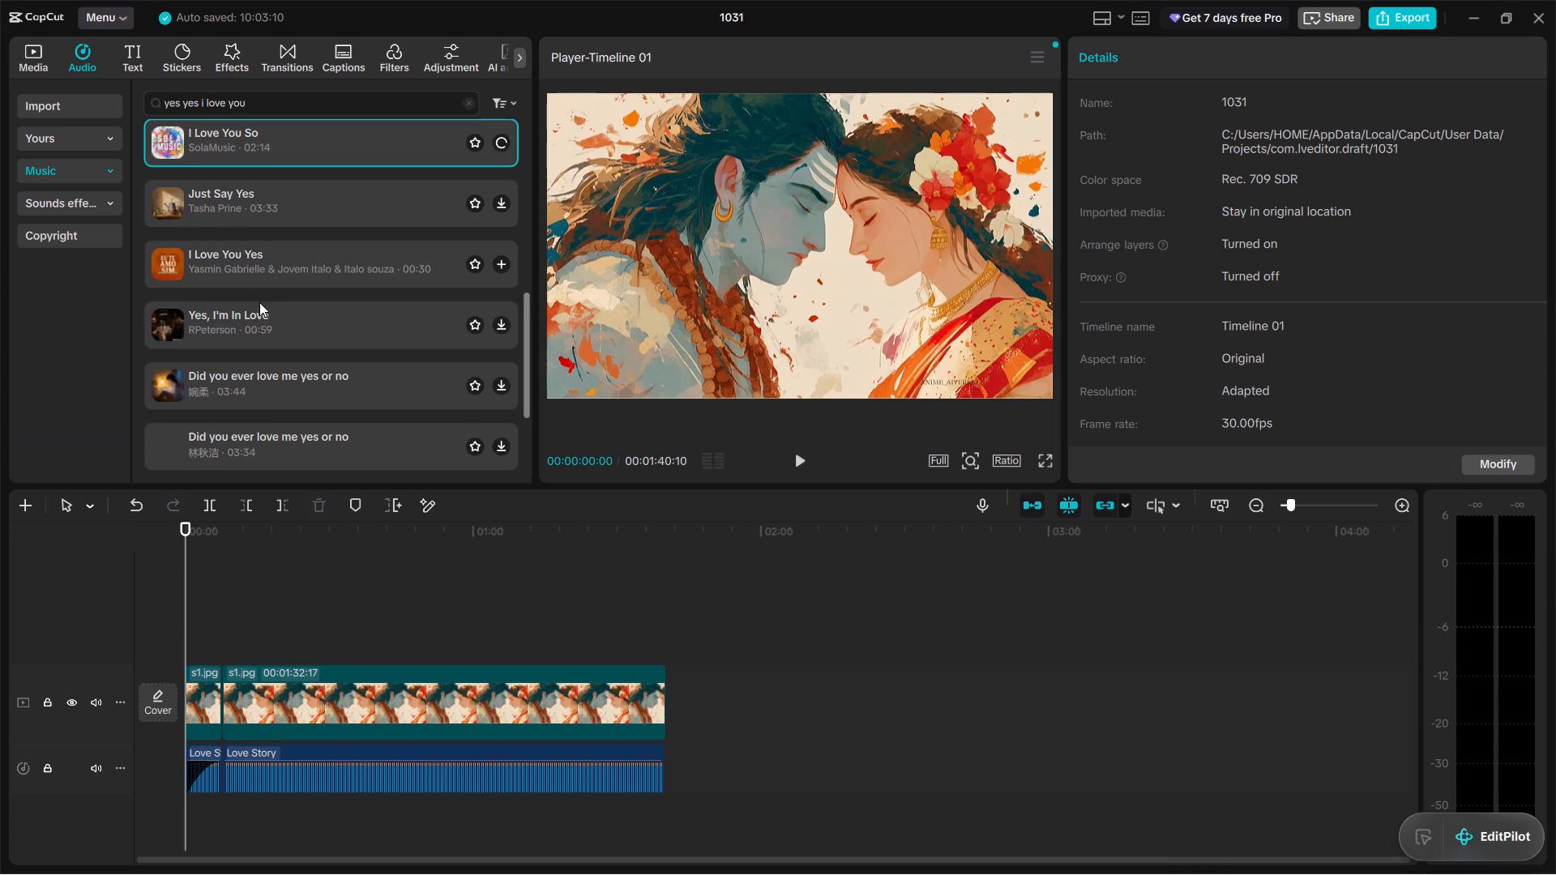
left_click(255, 321)
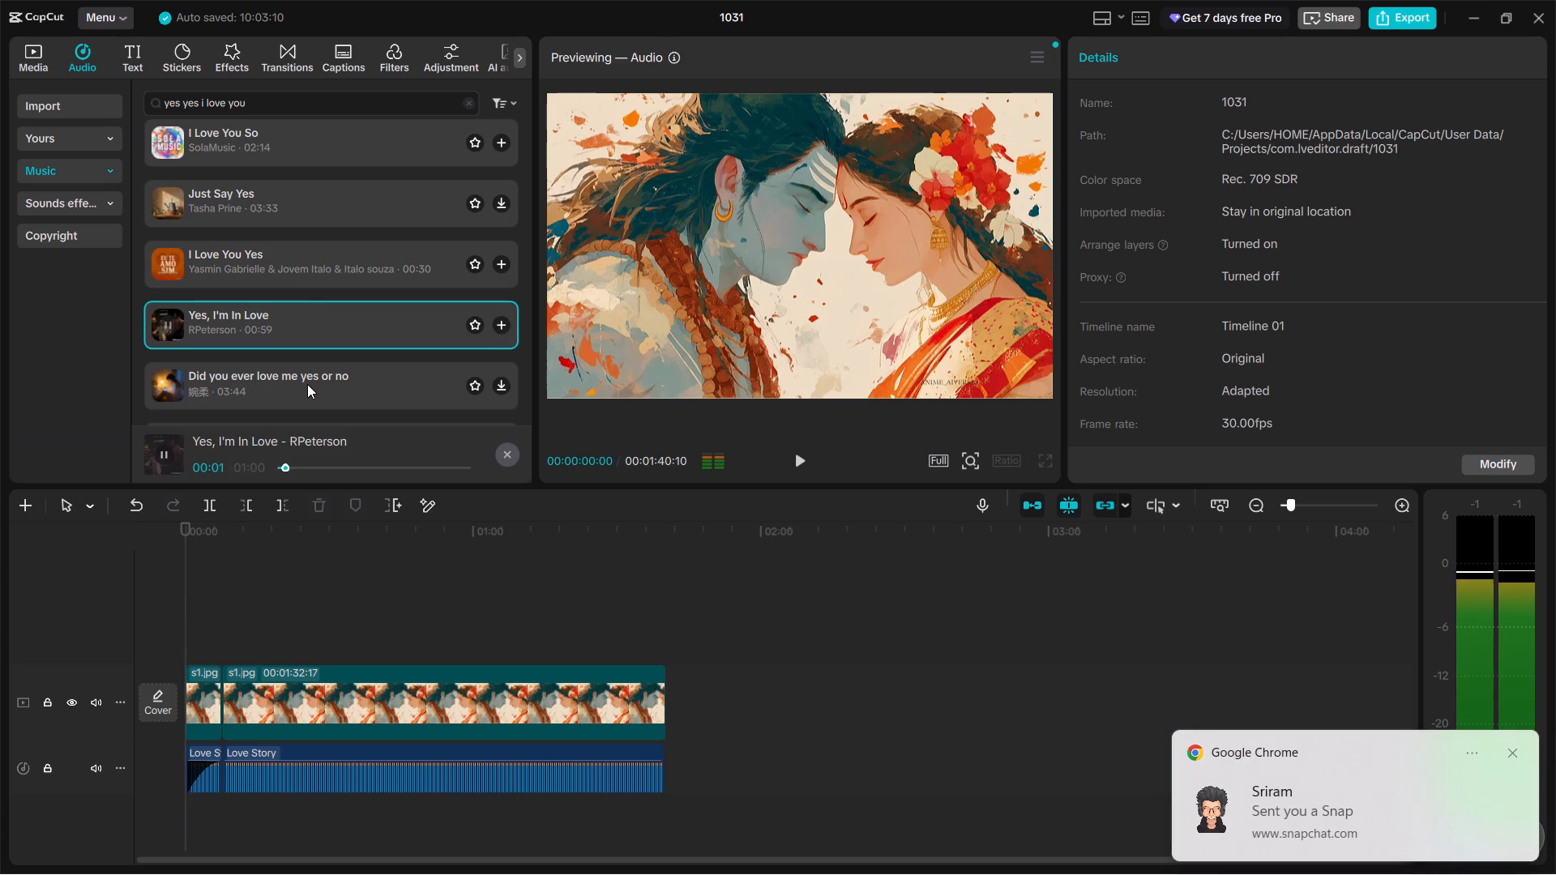
scroll(250, 226, "up", 2)
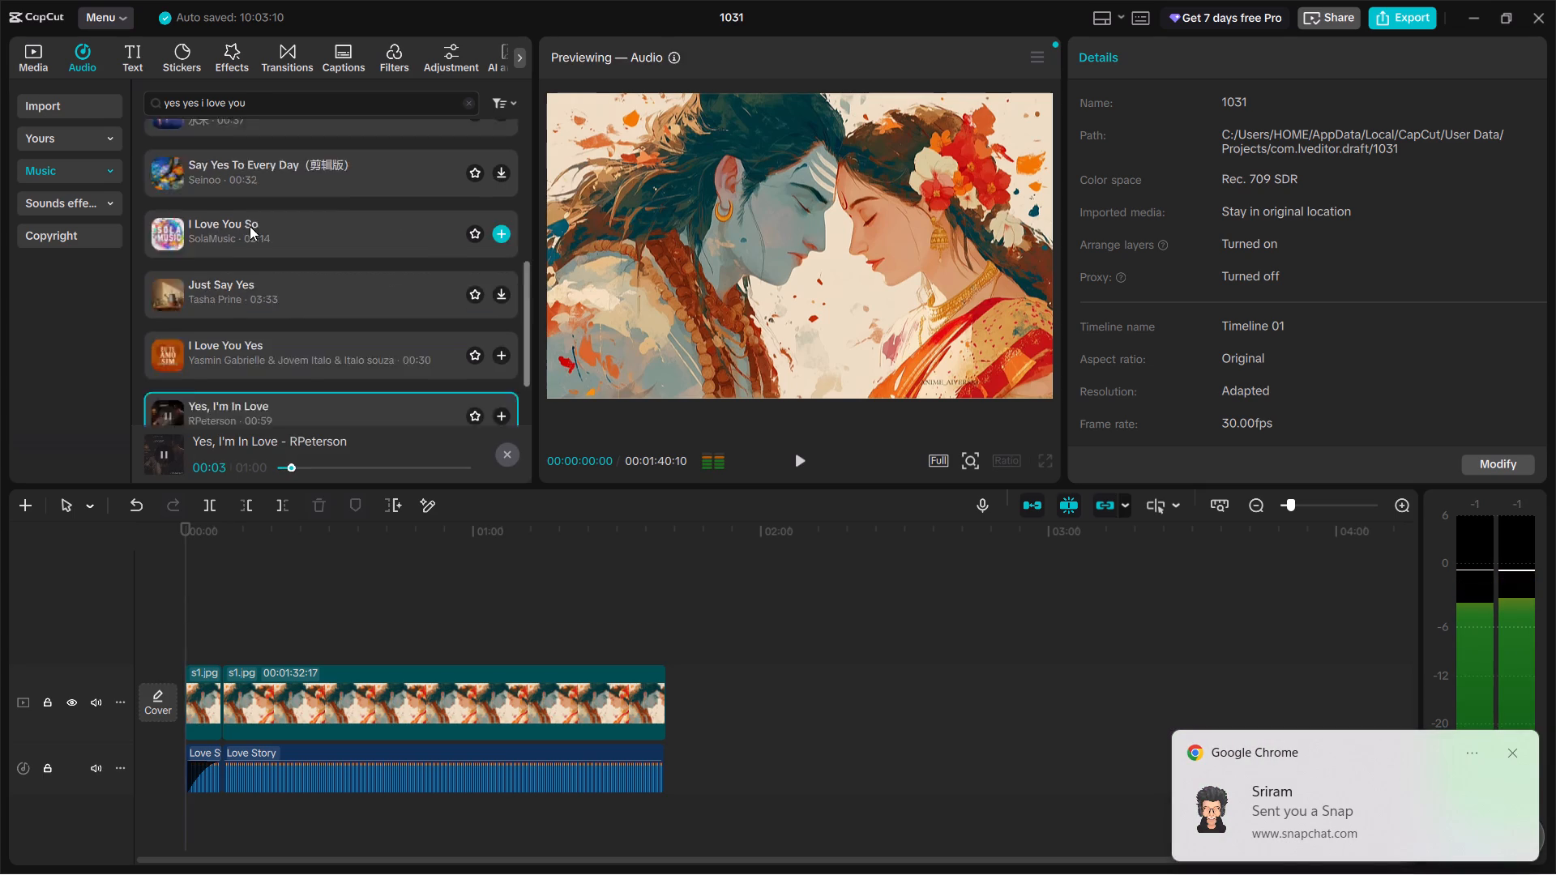
scroll(250, 226, "up", 2)
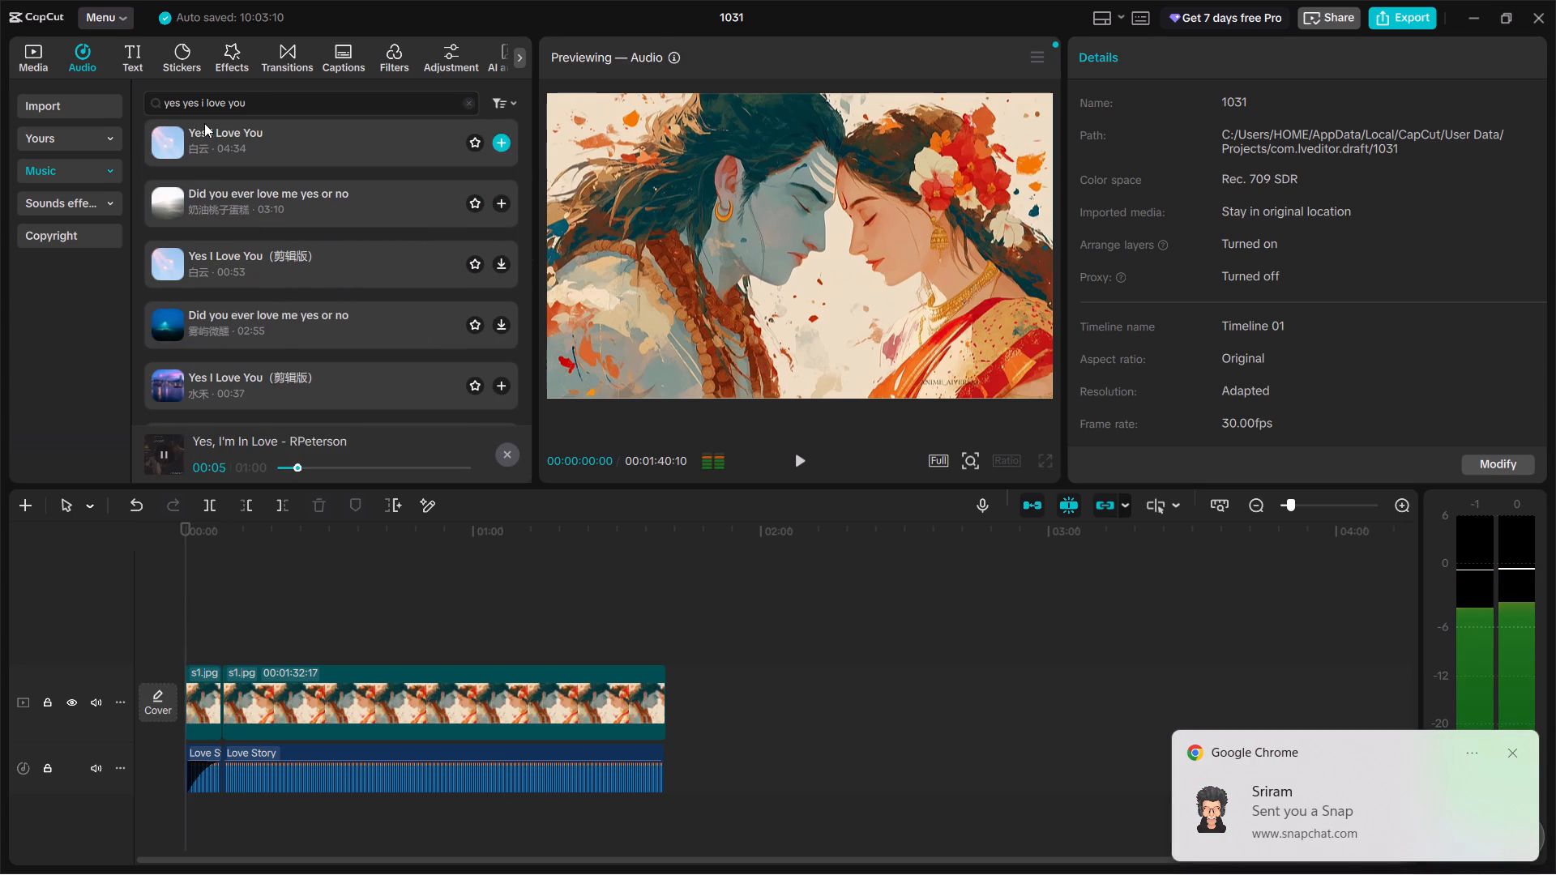
Preview the Shake & Flash transition among the trending transitions.
left_click(308, 52)
left_click(294, 60)
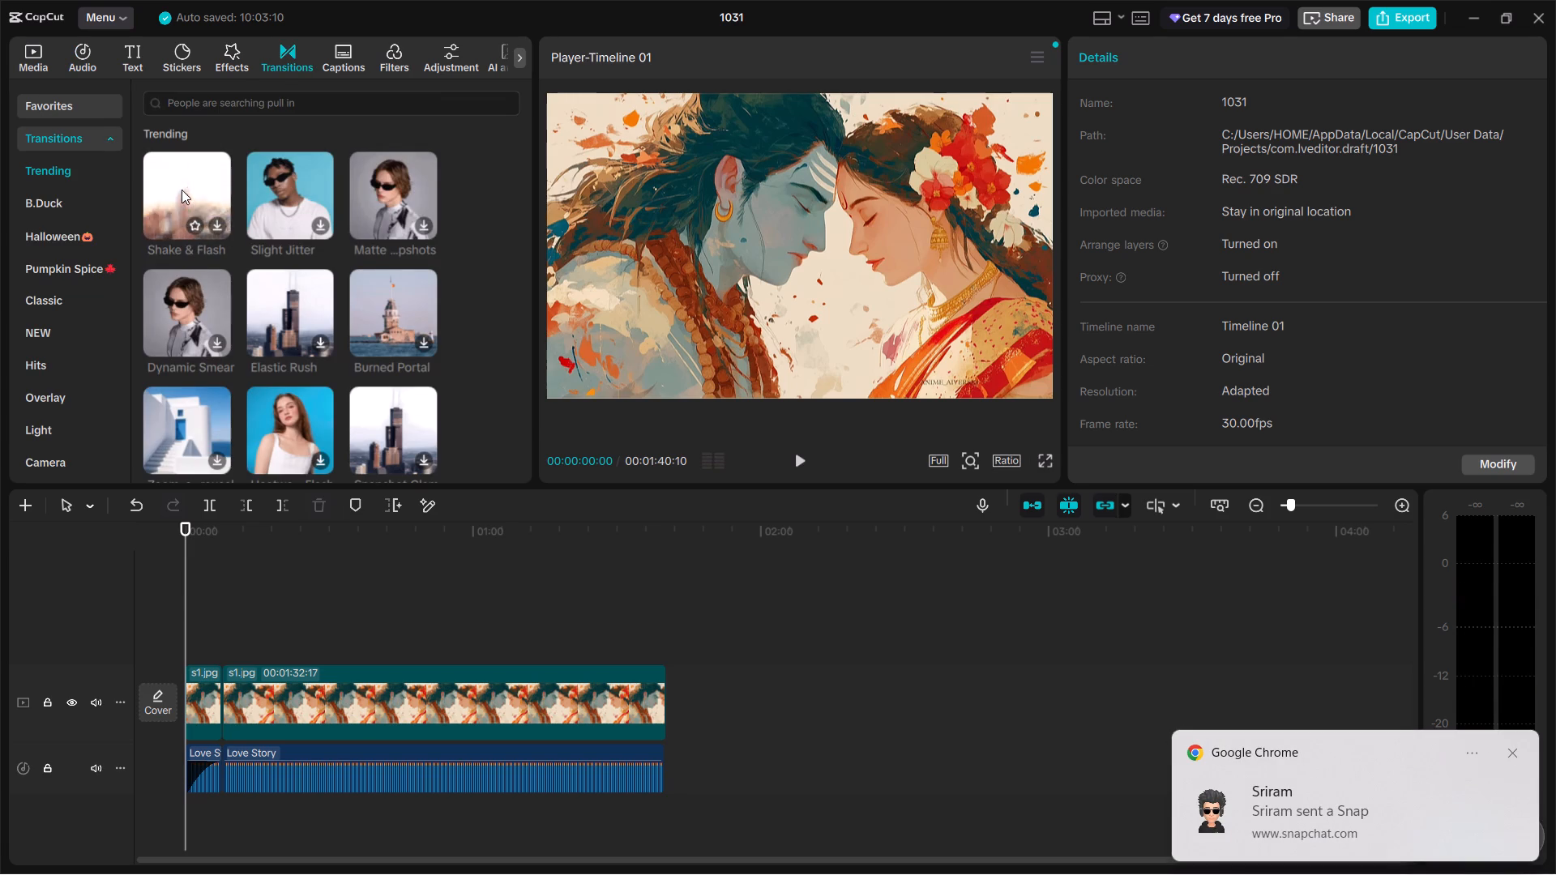
left_click(182, 190)
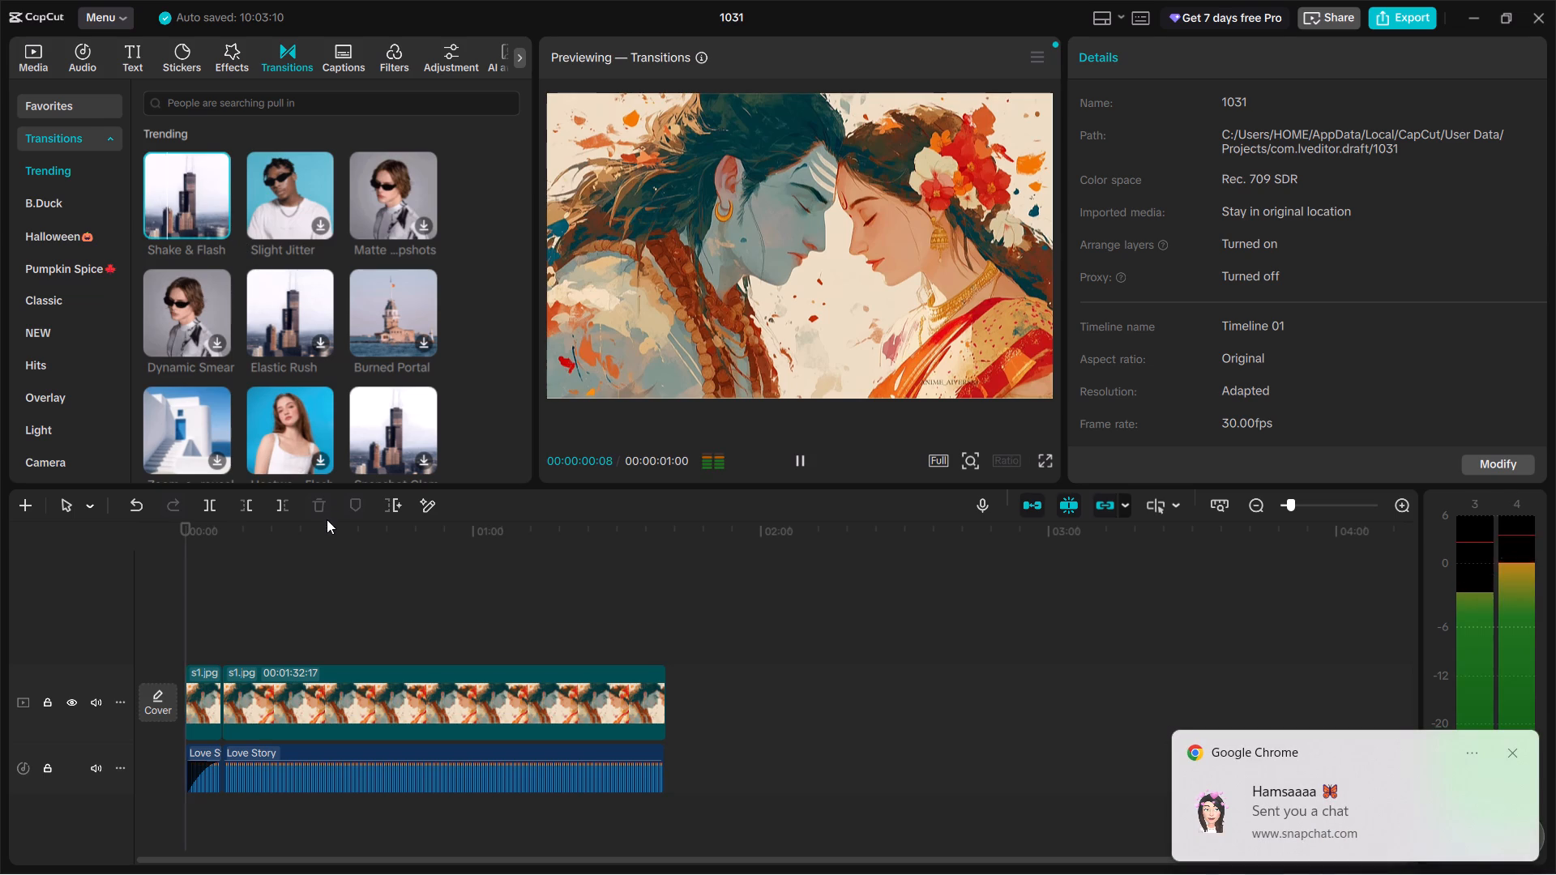
left_click(797, 463)
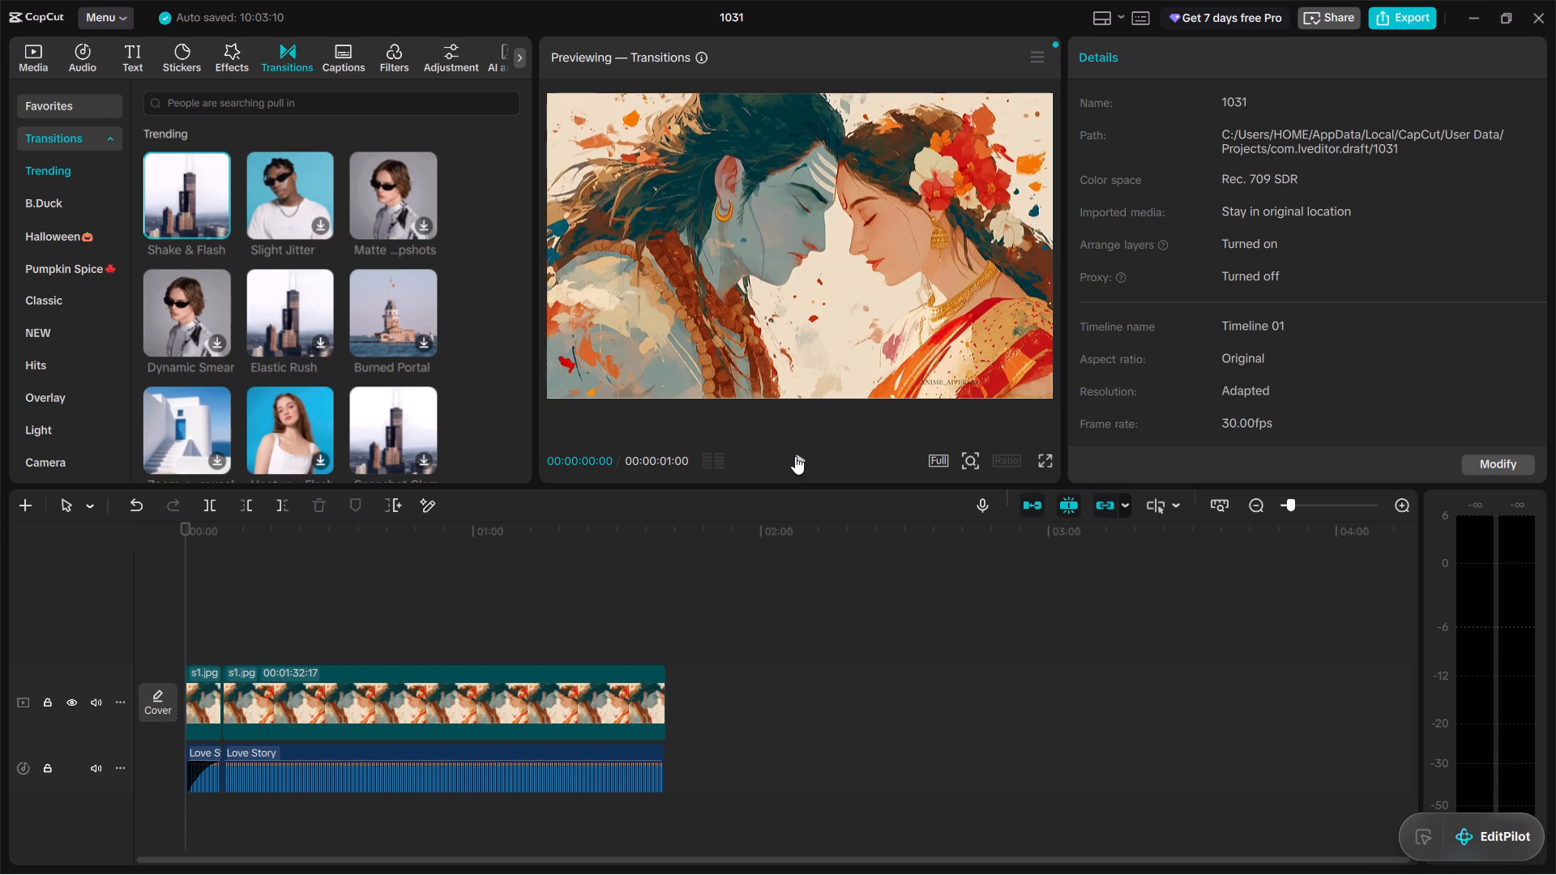
left_click(795, 456)
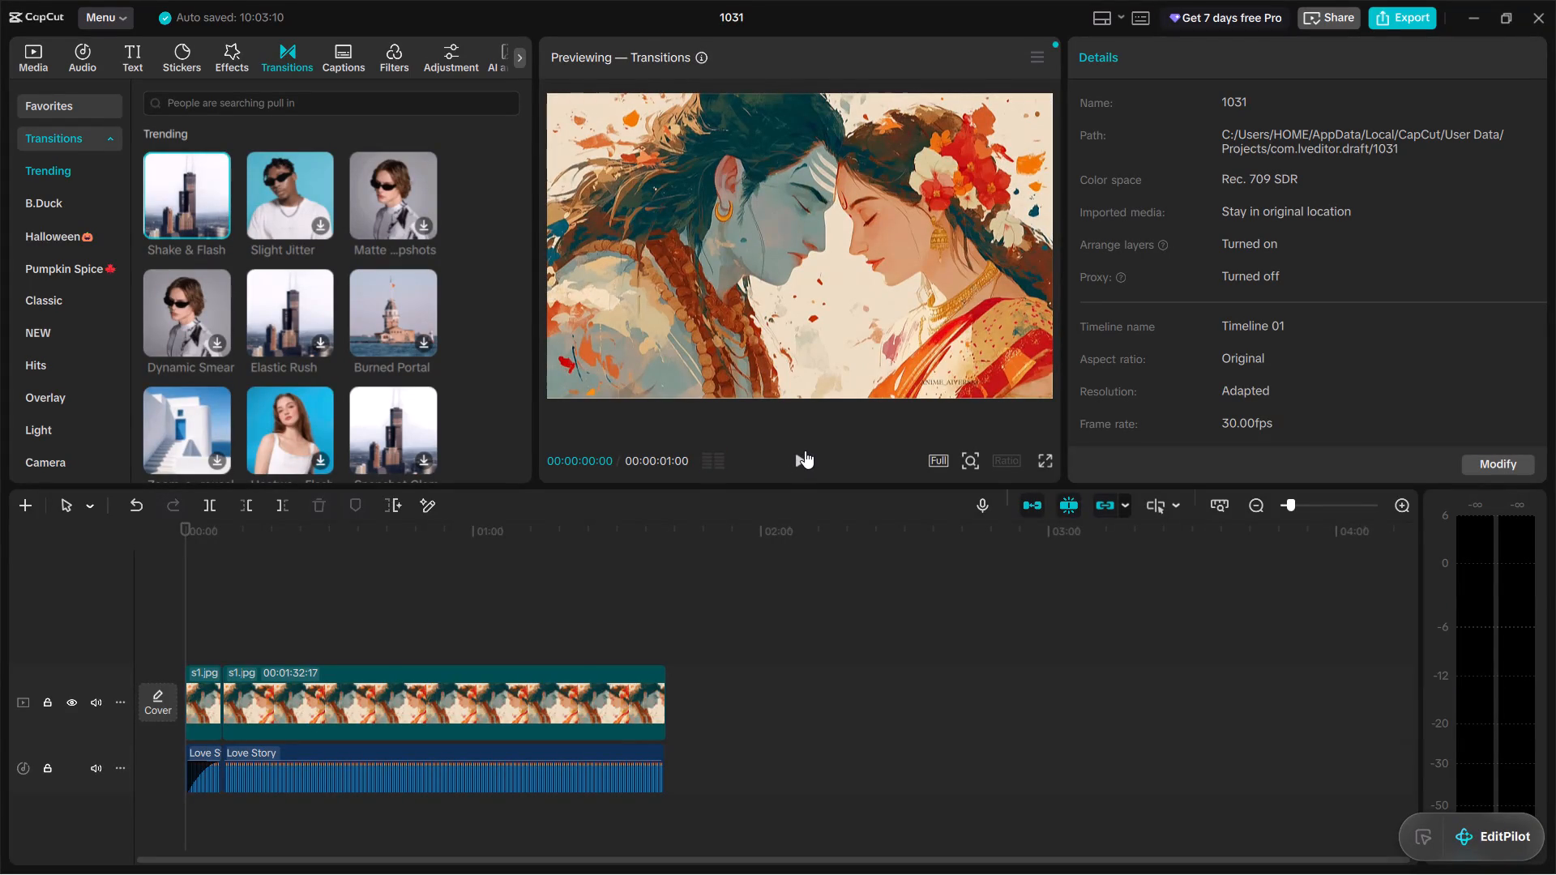
left_click(805, 450)
Play the timeline from the start past the cut between the two s1.jpg segments, and repeat the playback from the start.
left_click(333, 700)
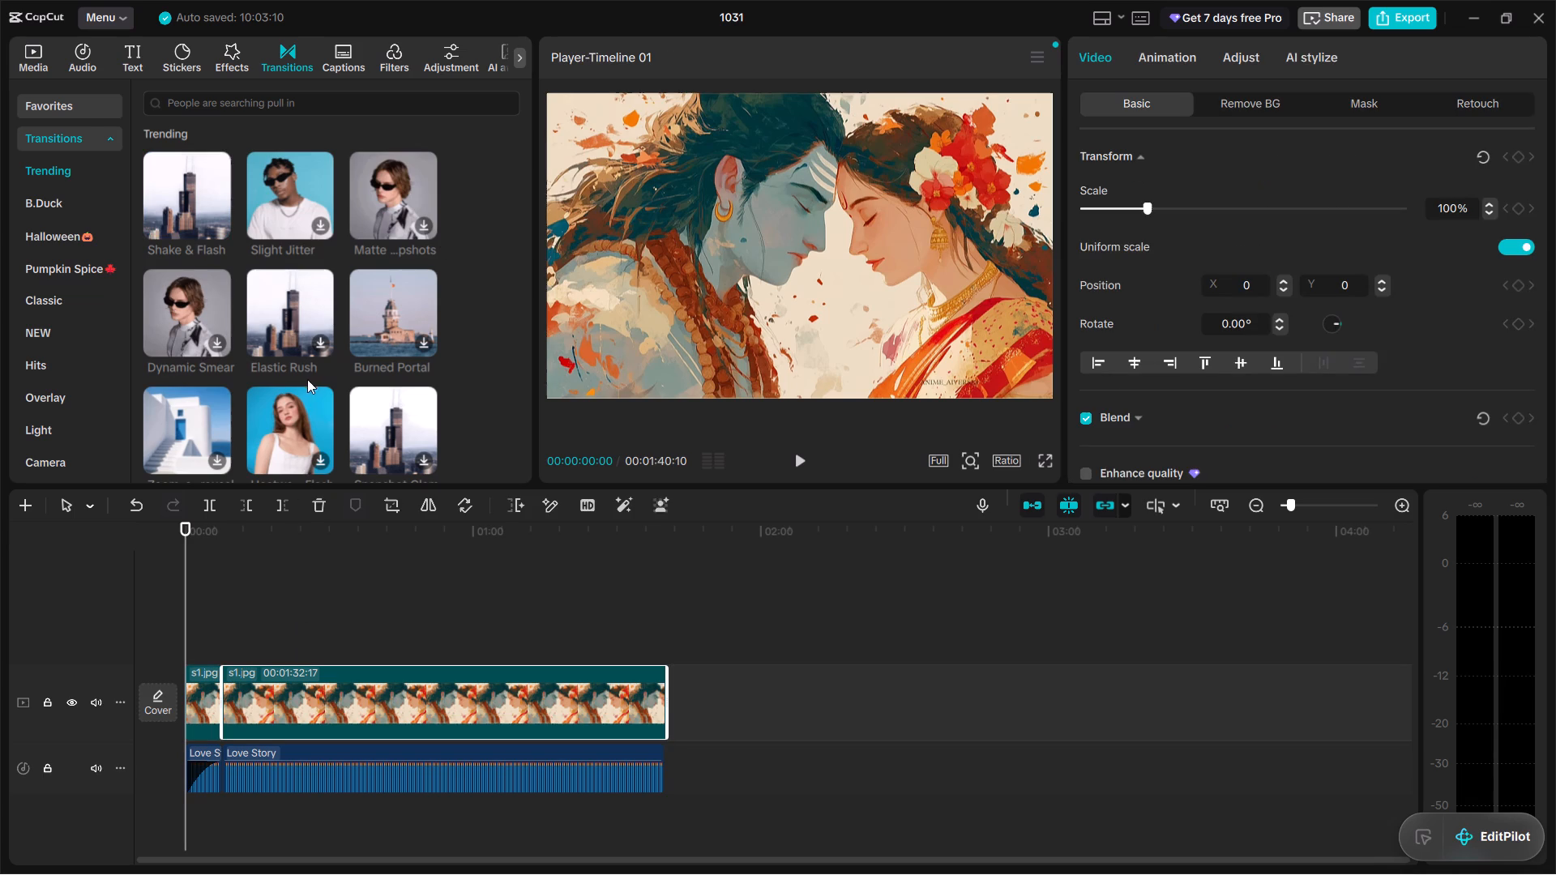
left_click(802, 450)
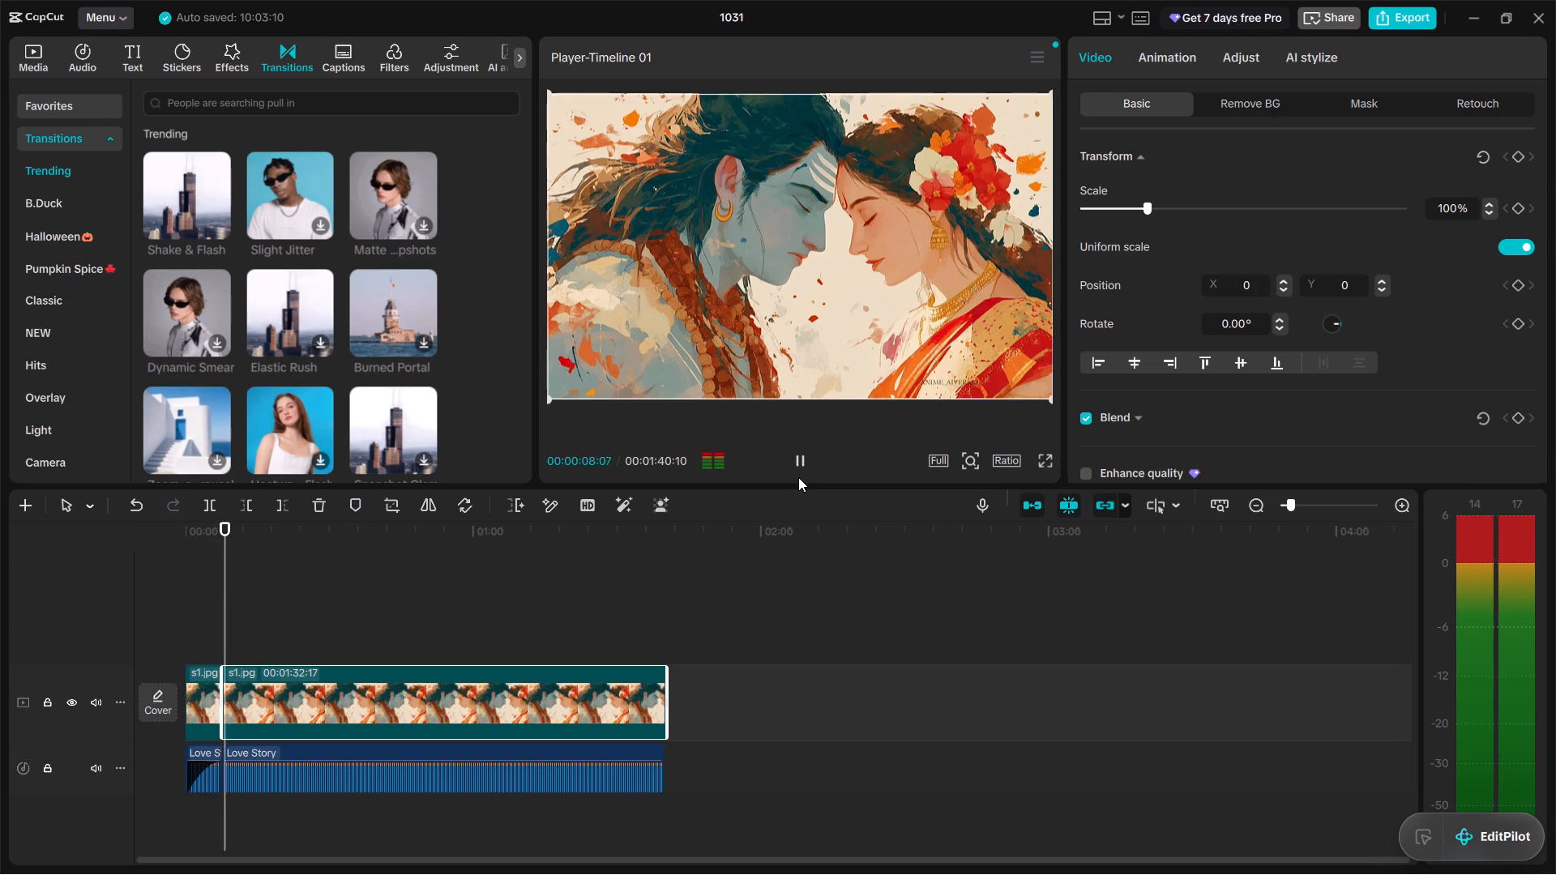
left_click(801, 460)
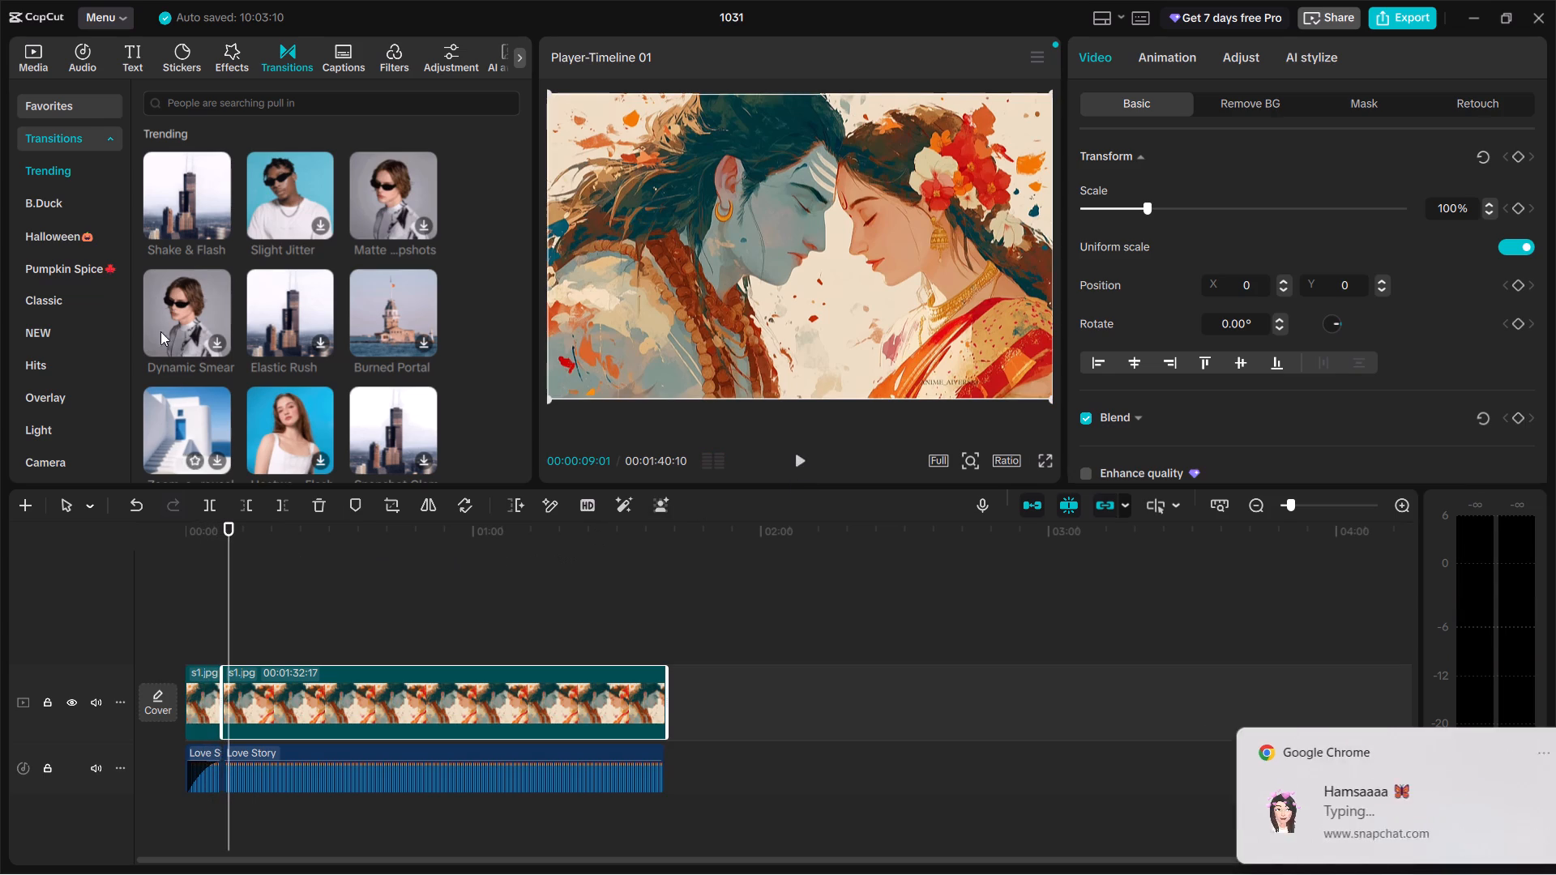
left_click(206, 686)
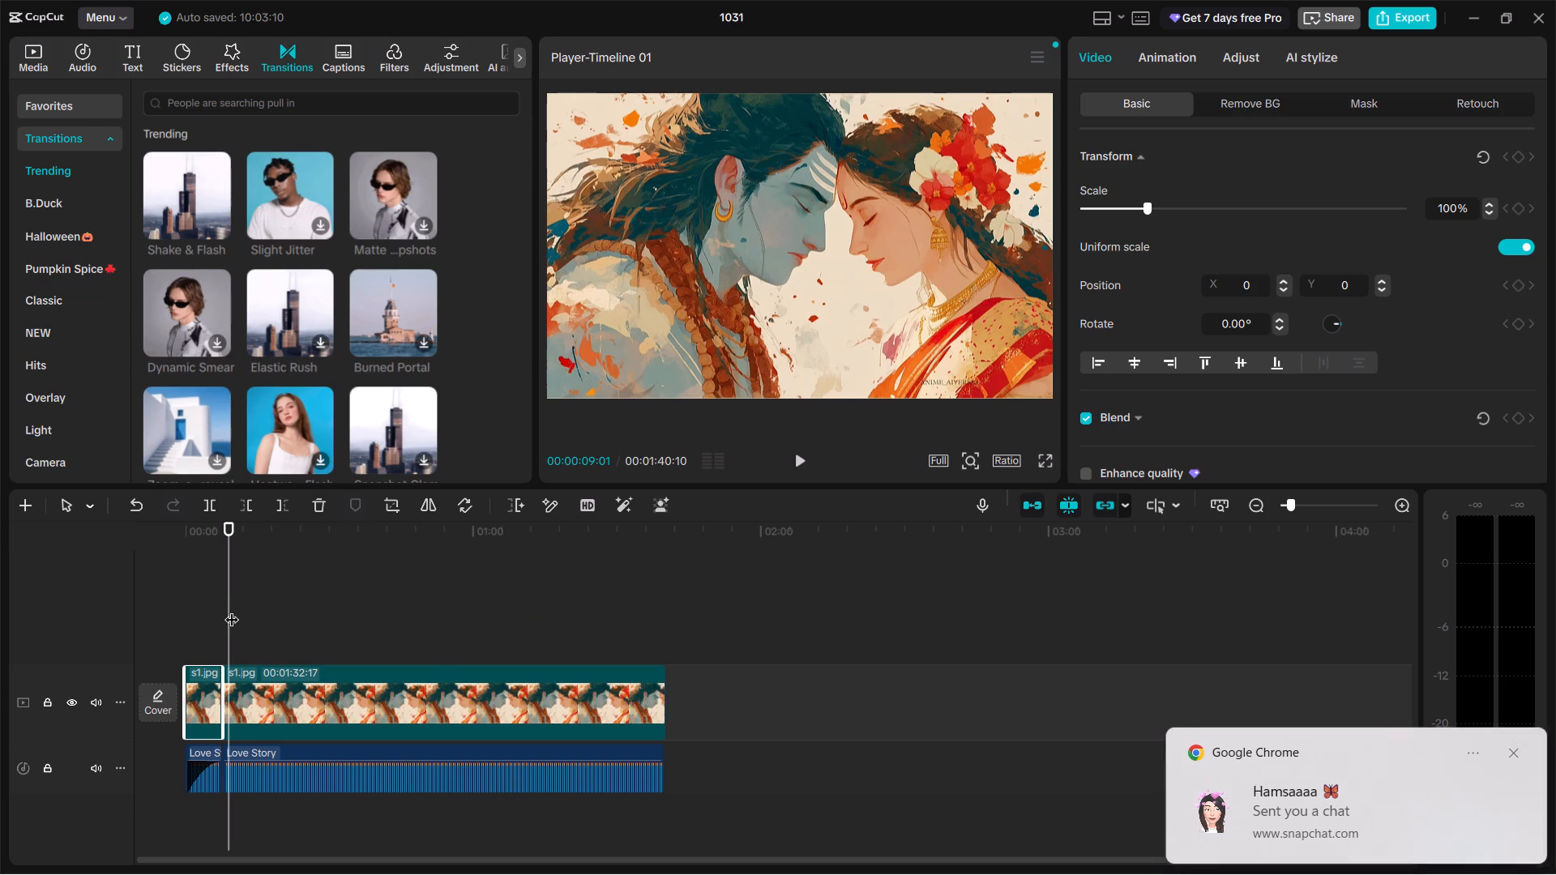
left_click_drag(232, 609, 149, 618)
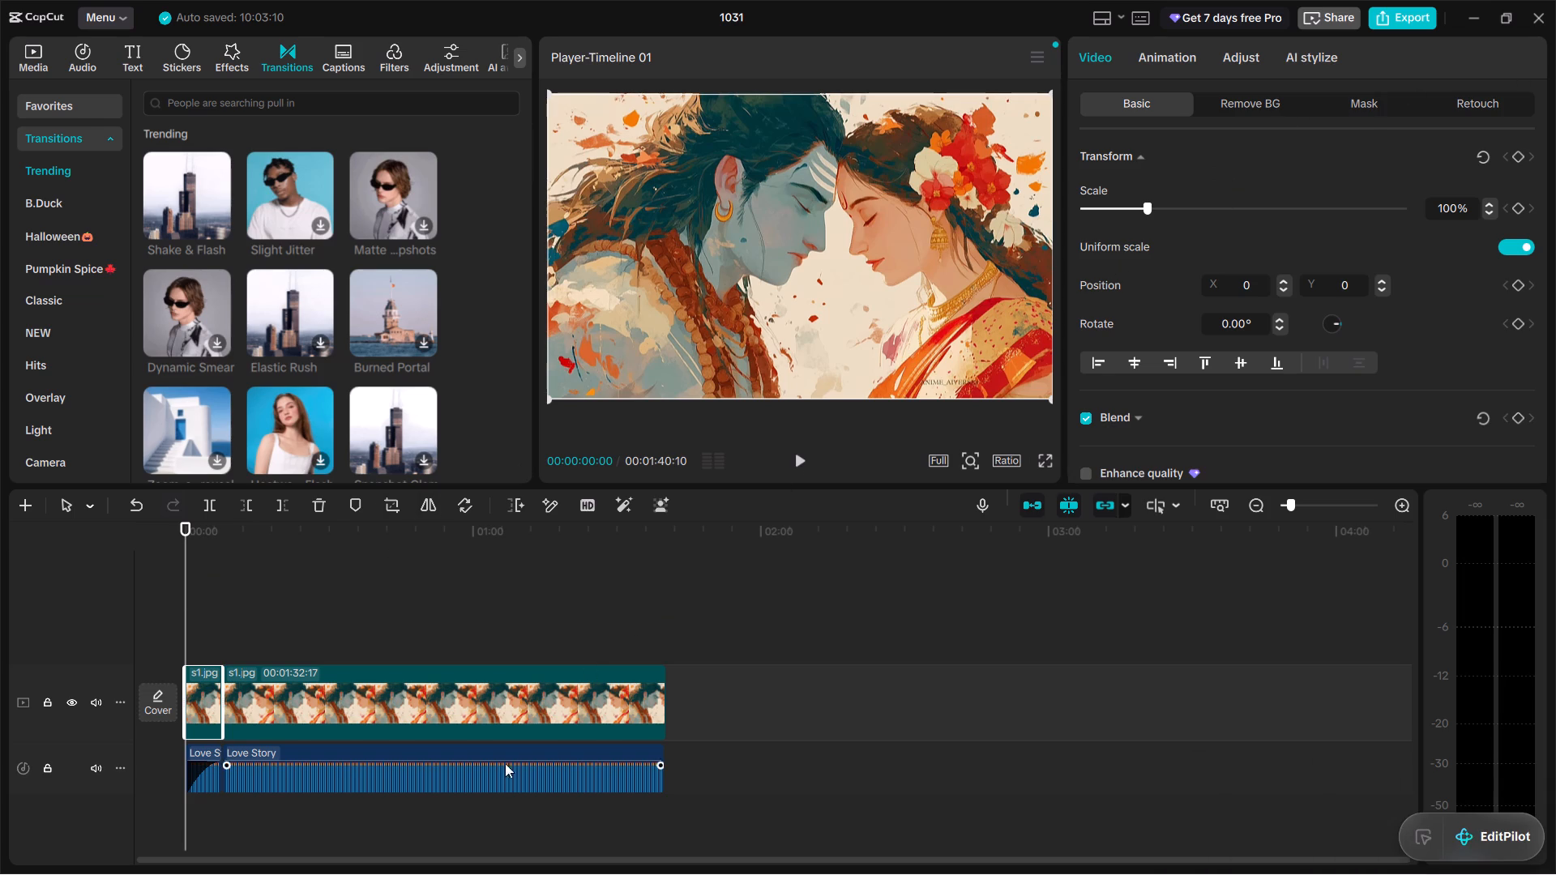
left_click(800, 458)
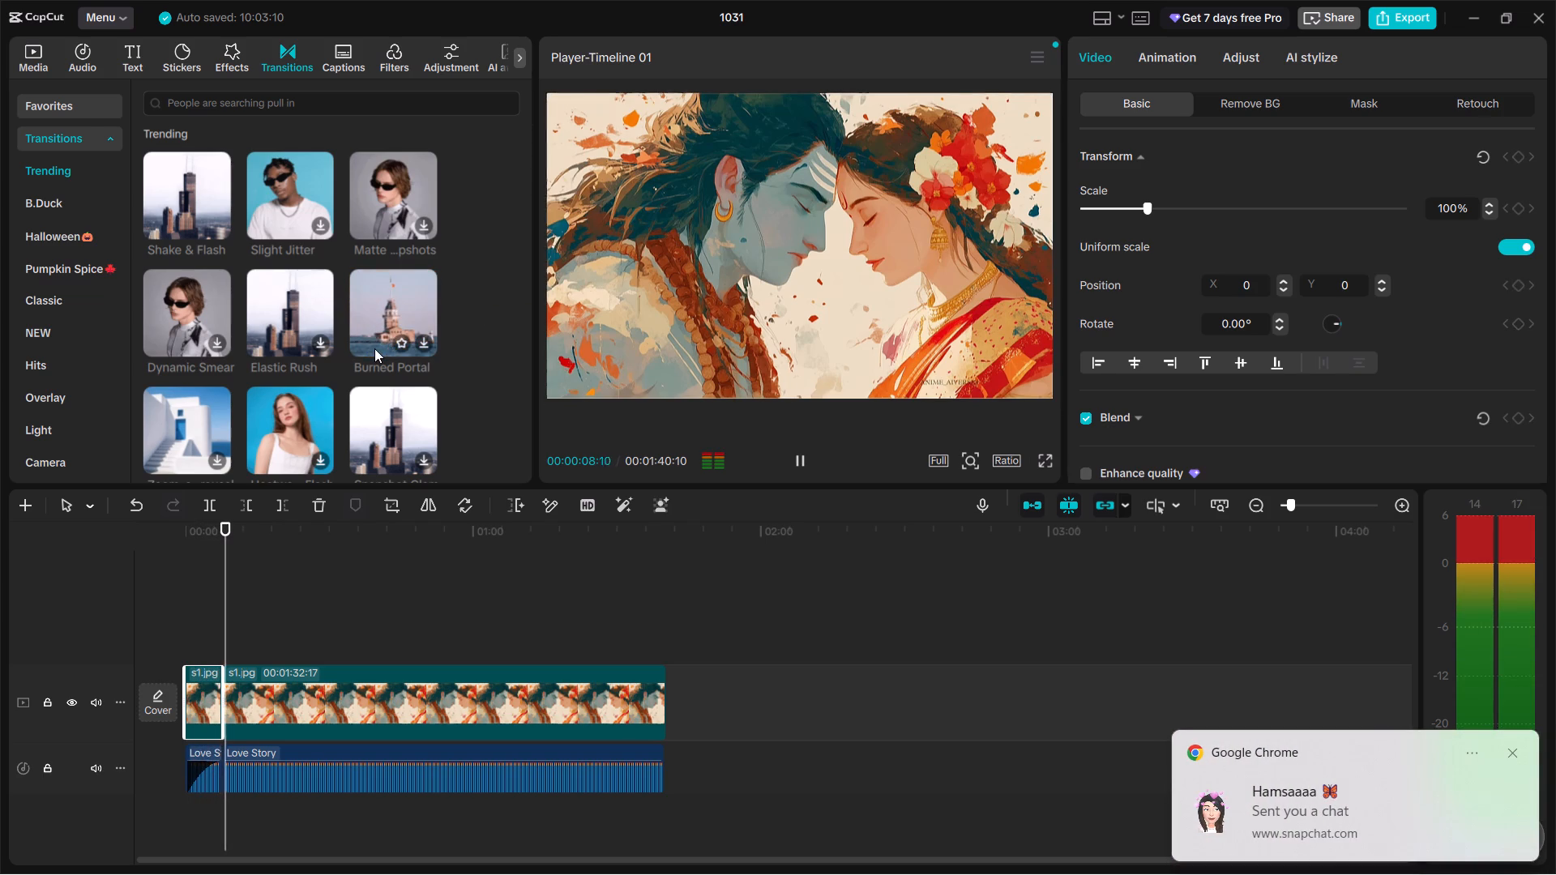
left_click(394, 706)
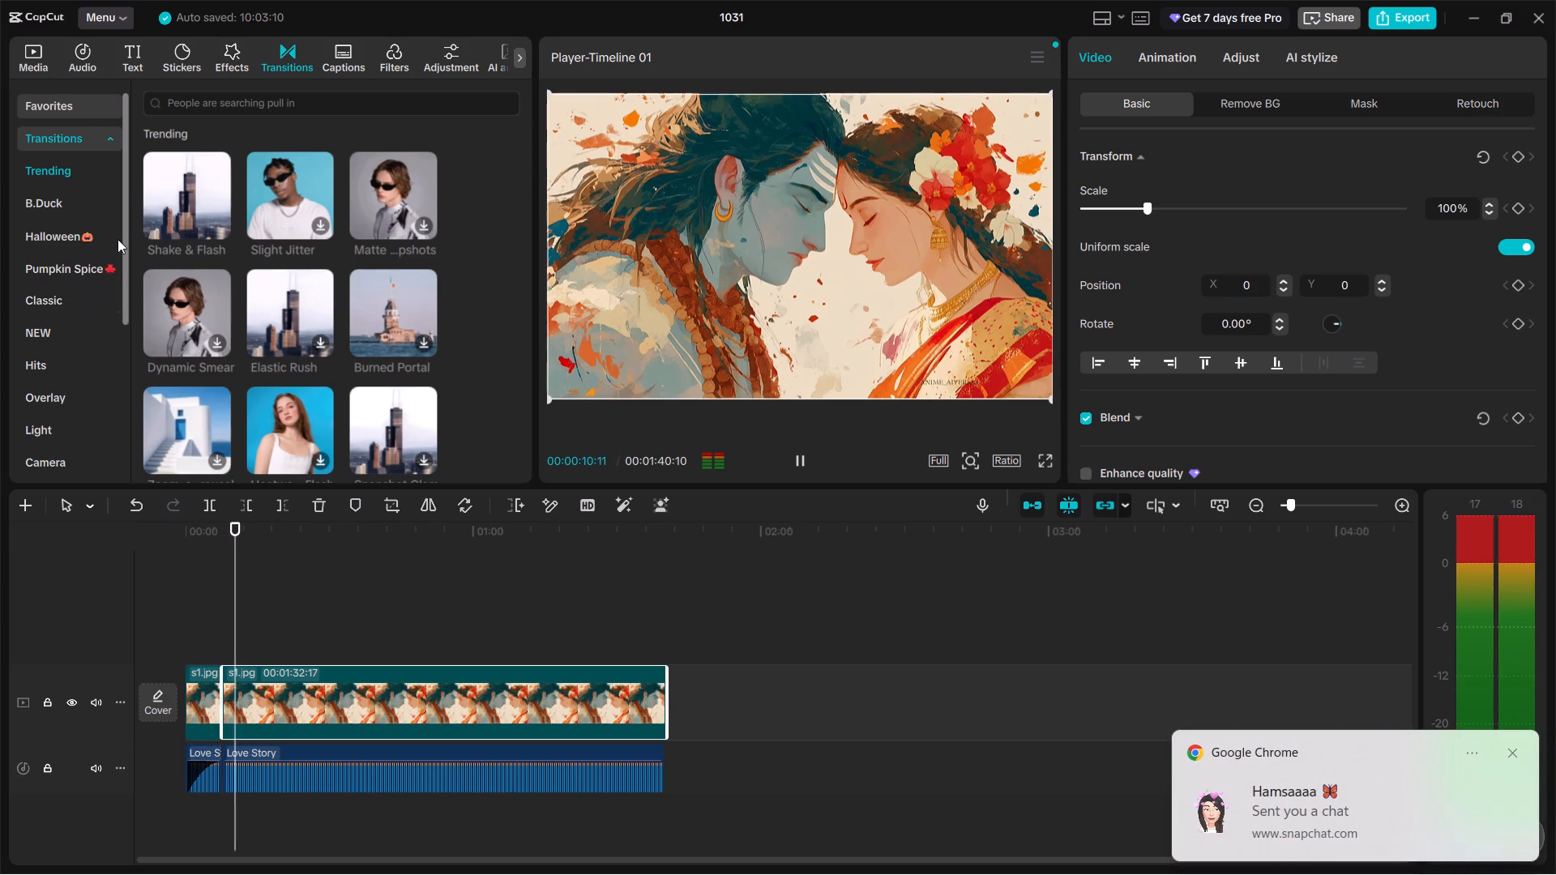
Preview the trending Shake & Flash transition again.
left_click(181, 207)
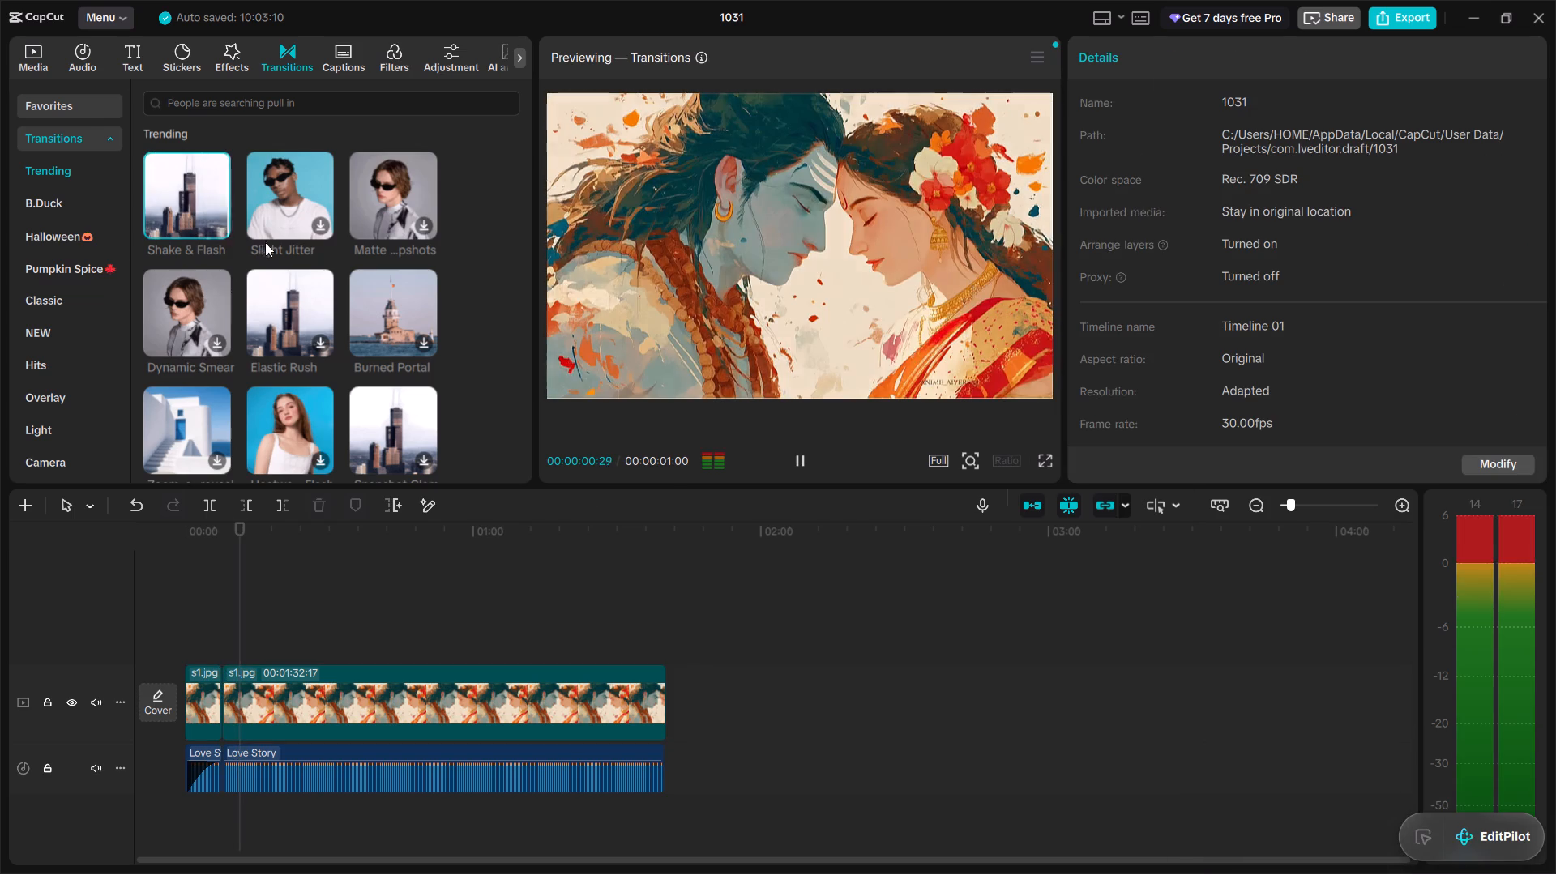
double_click(798, 459)
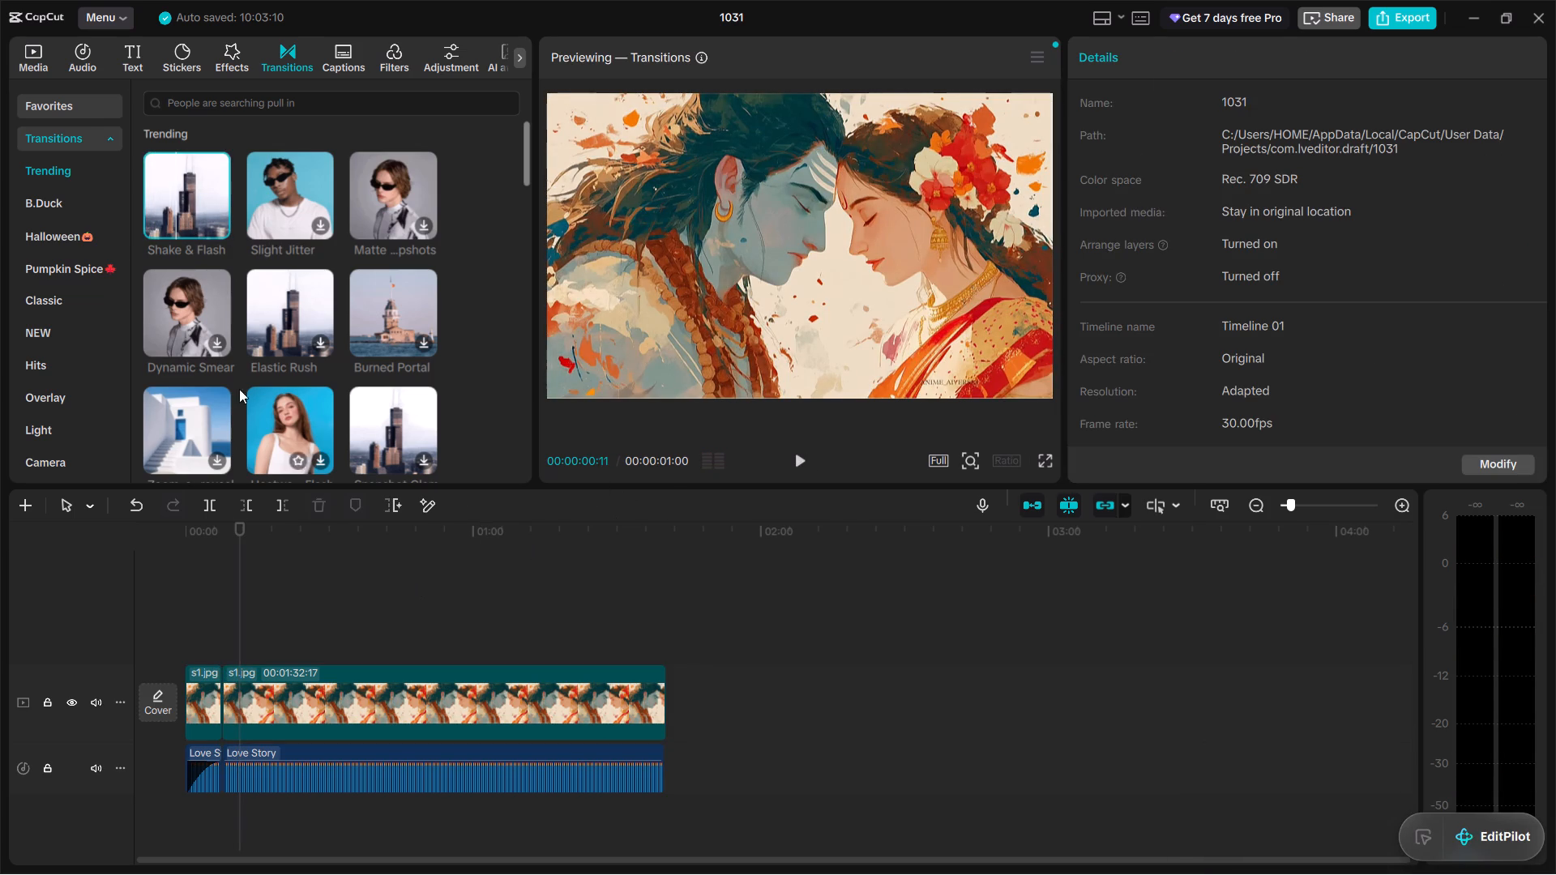
left_click(190, 186)
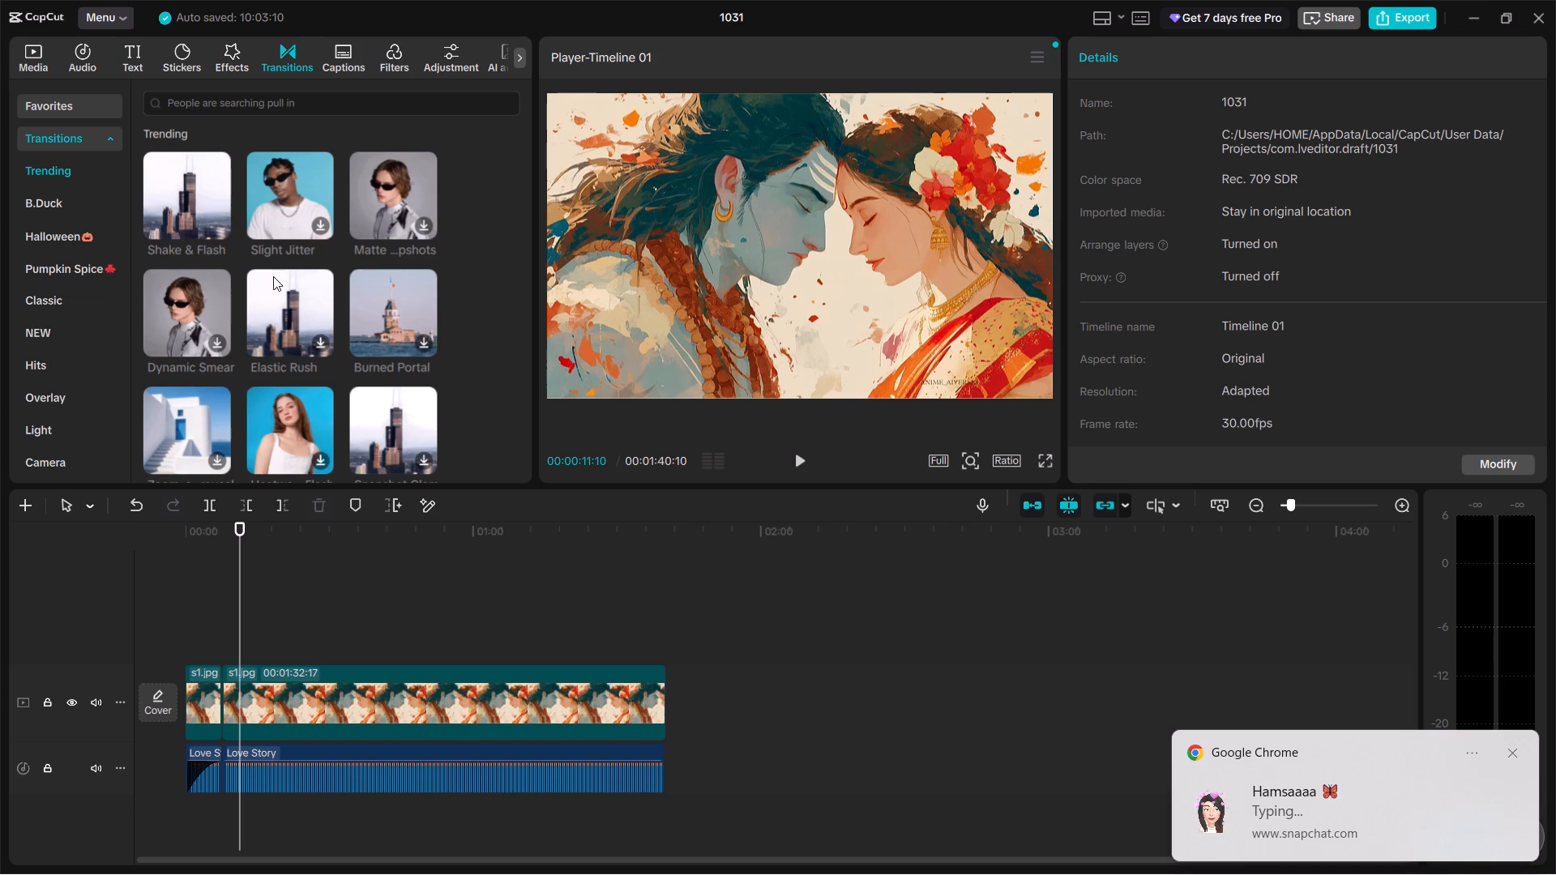
Play a short stretch of the second s1.jpg segment and move the playhead back to the cut at 00:00:07:23.
left_click_drag(793, 456, 801, 457)
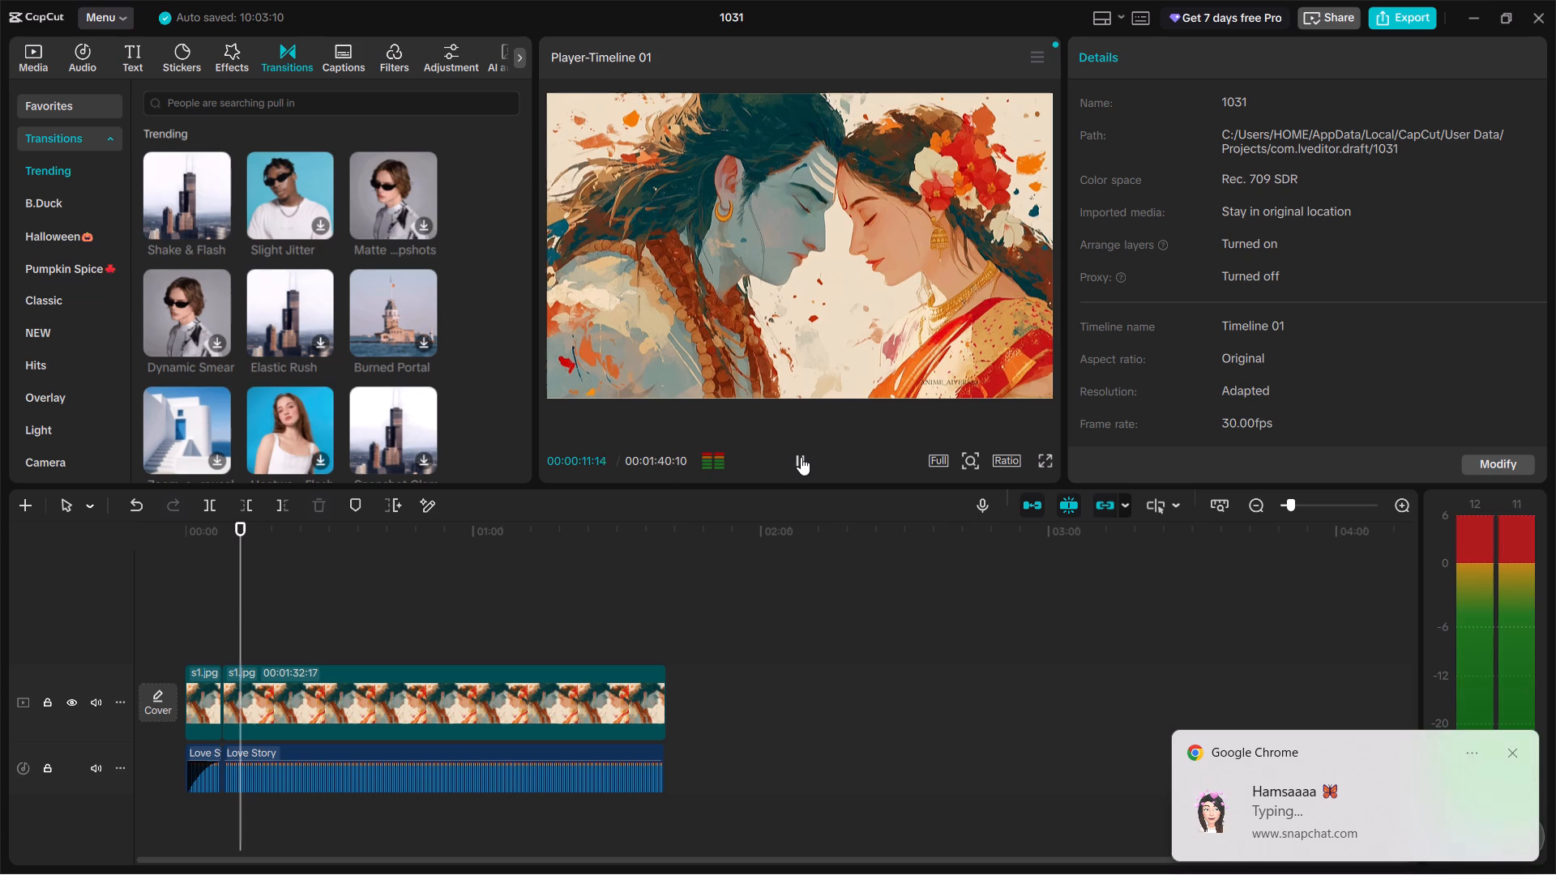
left_click(801, 457)
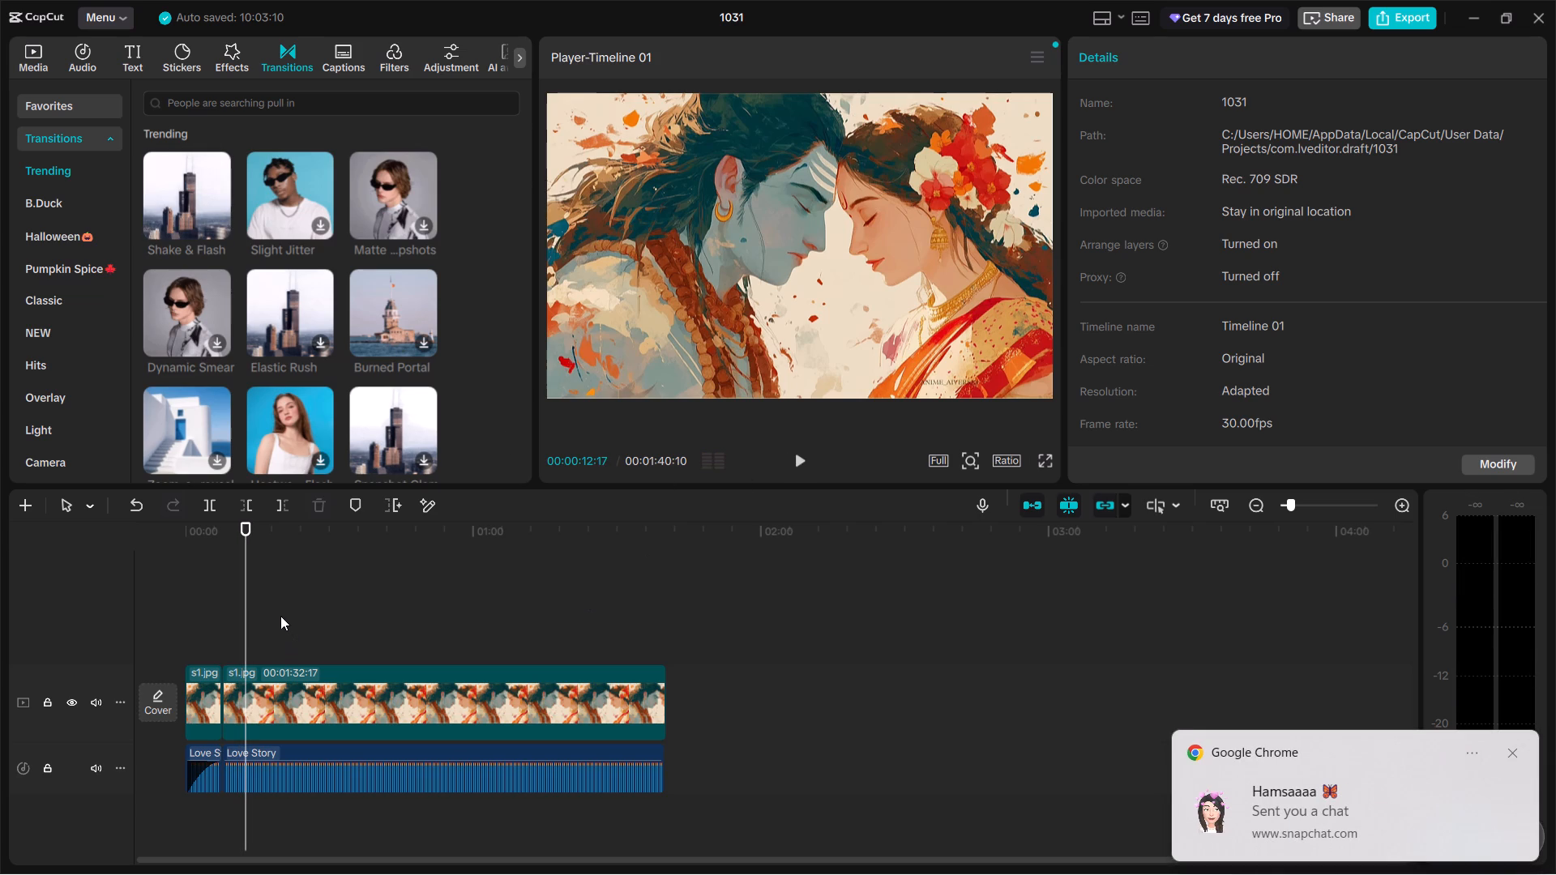
left_click_drag(250, 629, 223, 634)
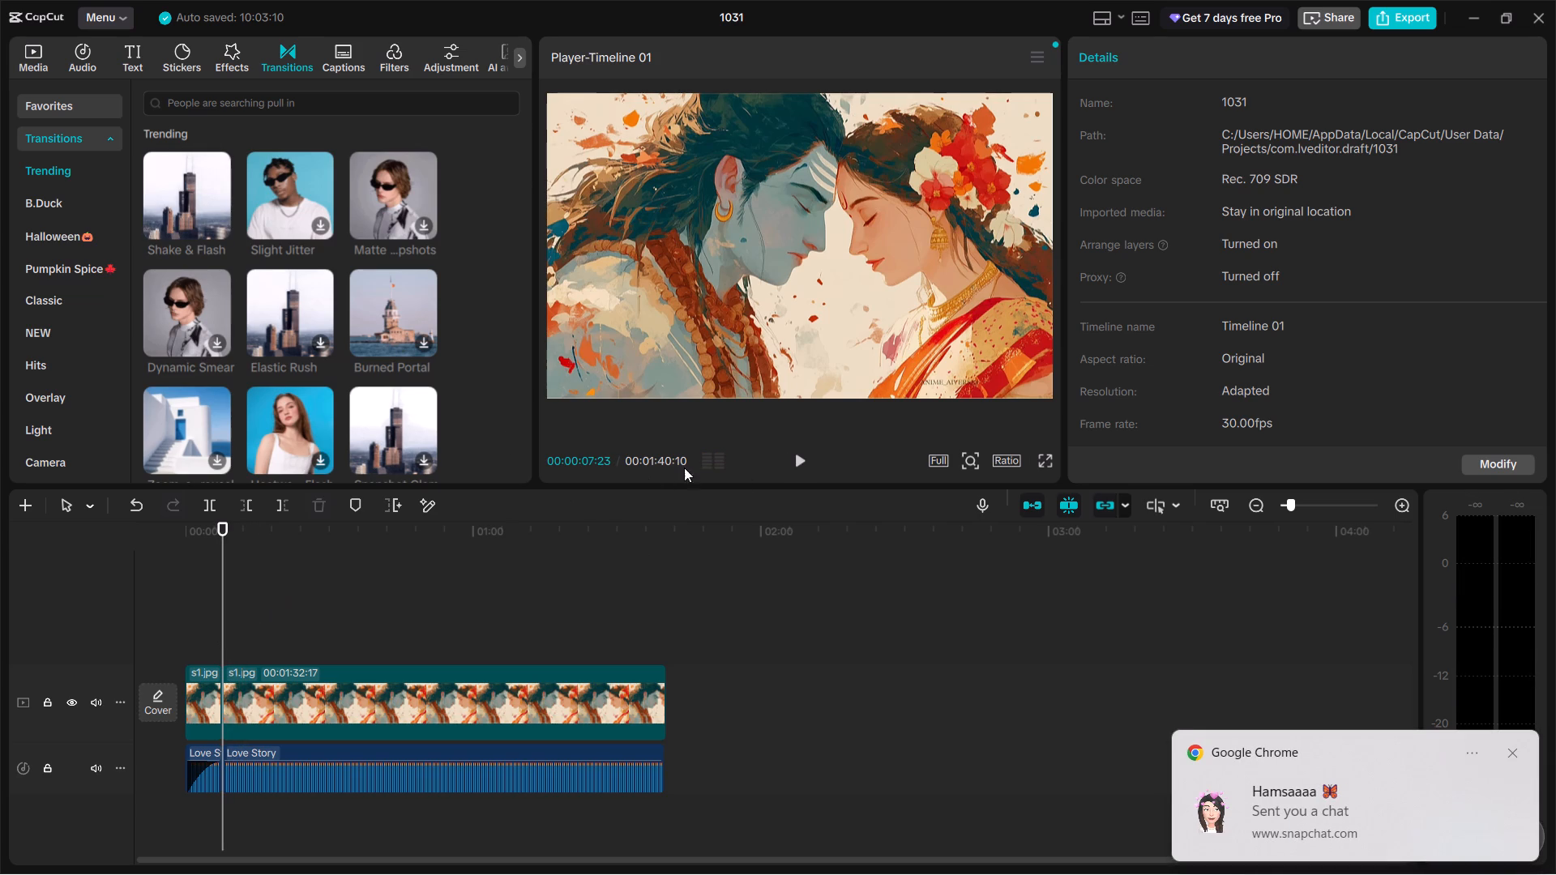
Preview the trending Shake & Flash transition and apply it at the cut between the two s1.jpg segments, accepting duplicate frames.
left_click(806, 458)
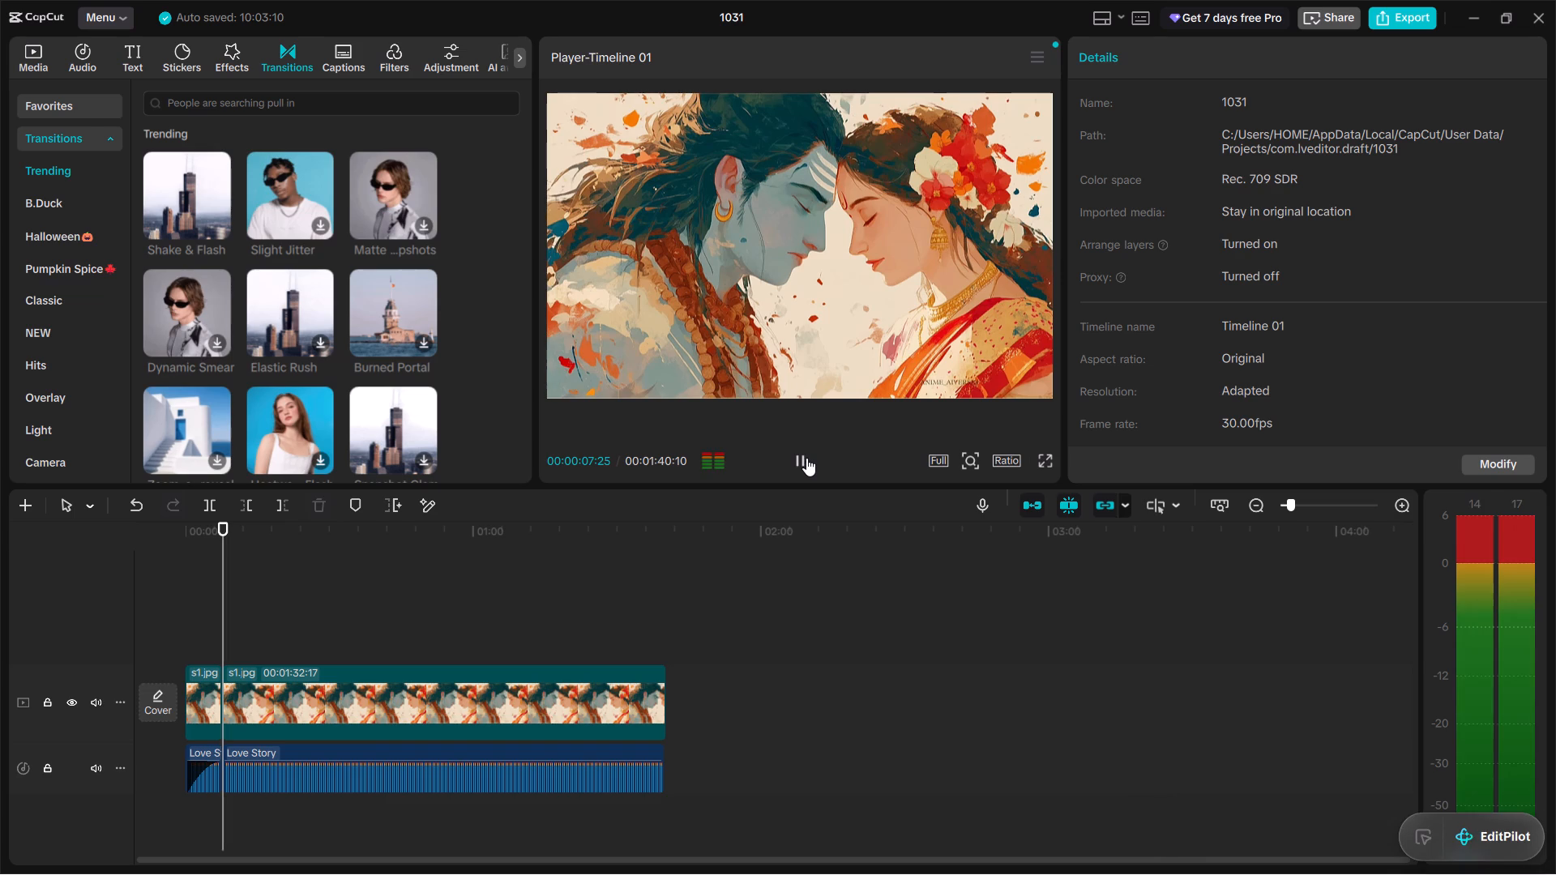
left_click(172, 201)
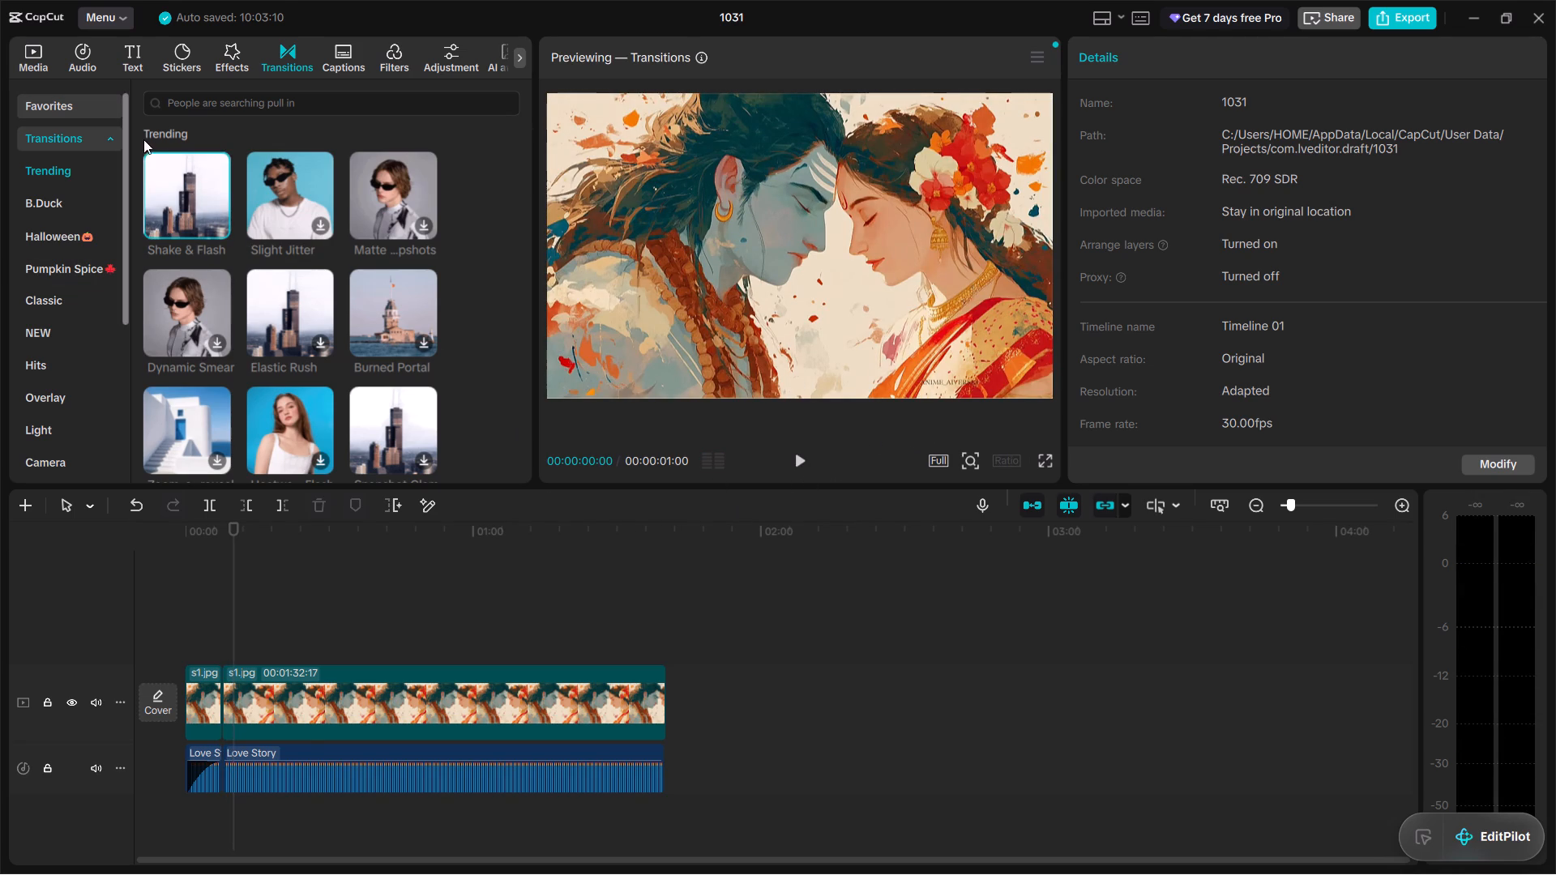
left_click(221, 224)
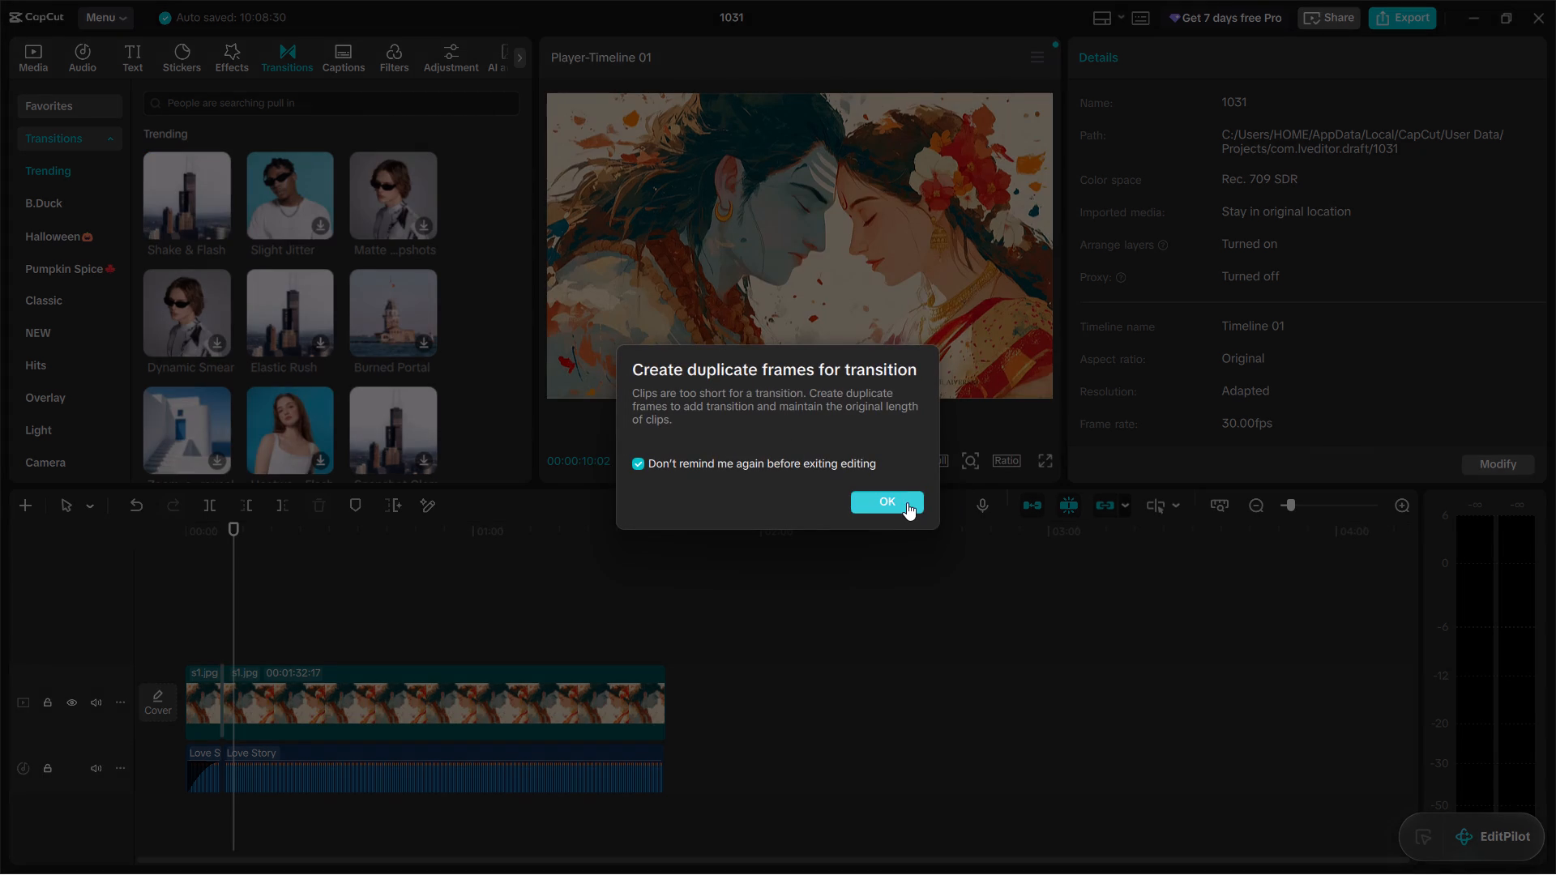
left_click(885, 502)
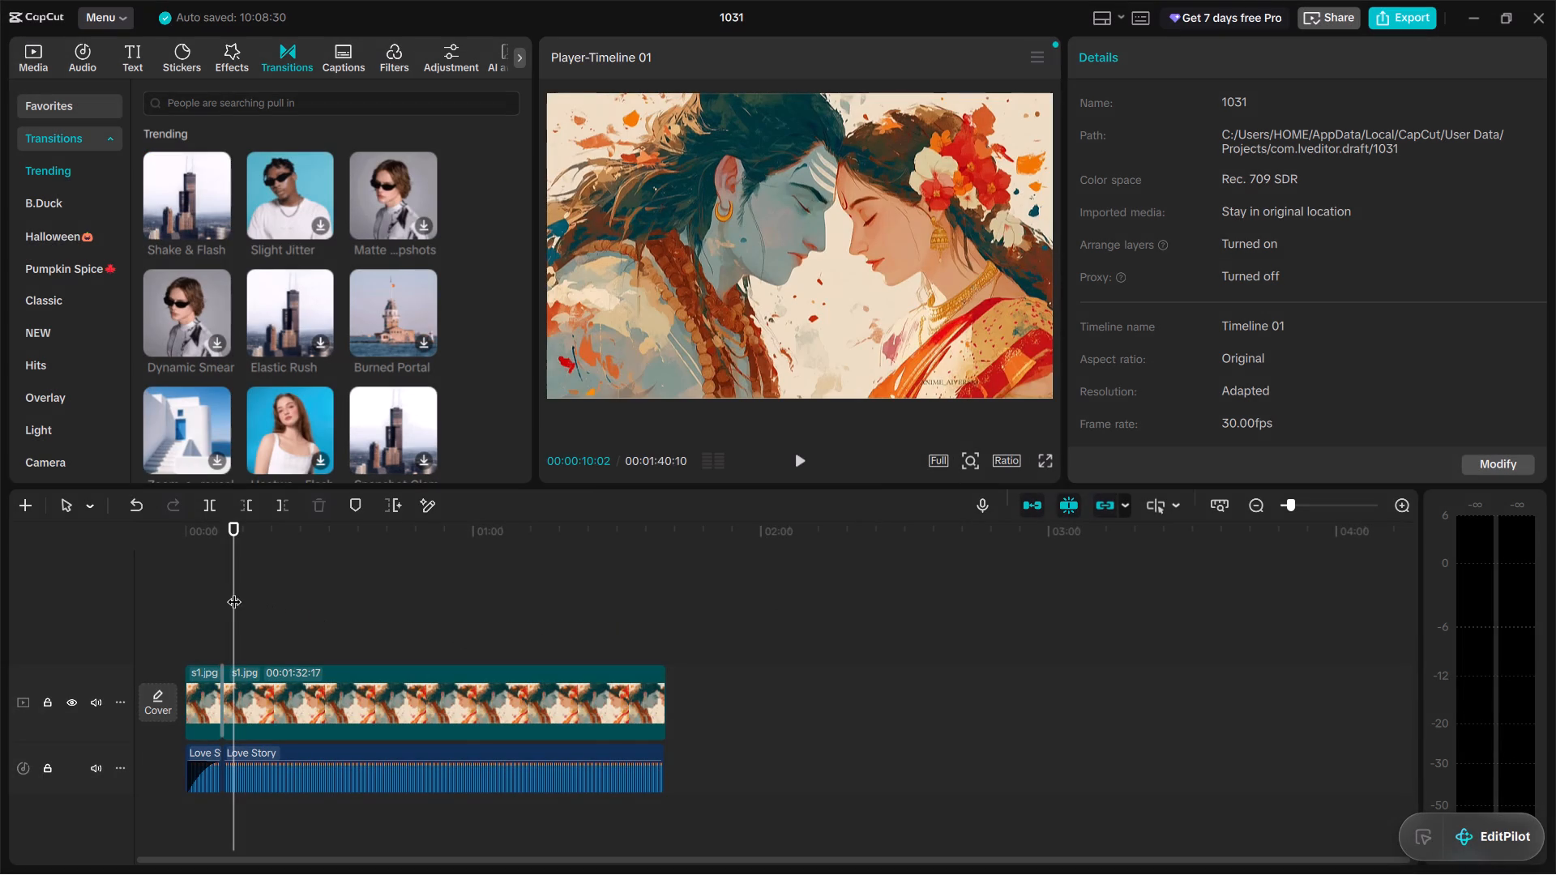
Move the playhead back to the cut at 00:00:07:23 and play through the applied transition.
left_click_drag(237, 594, 223, 613)
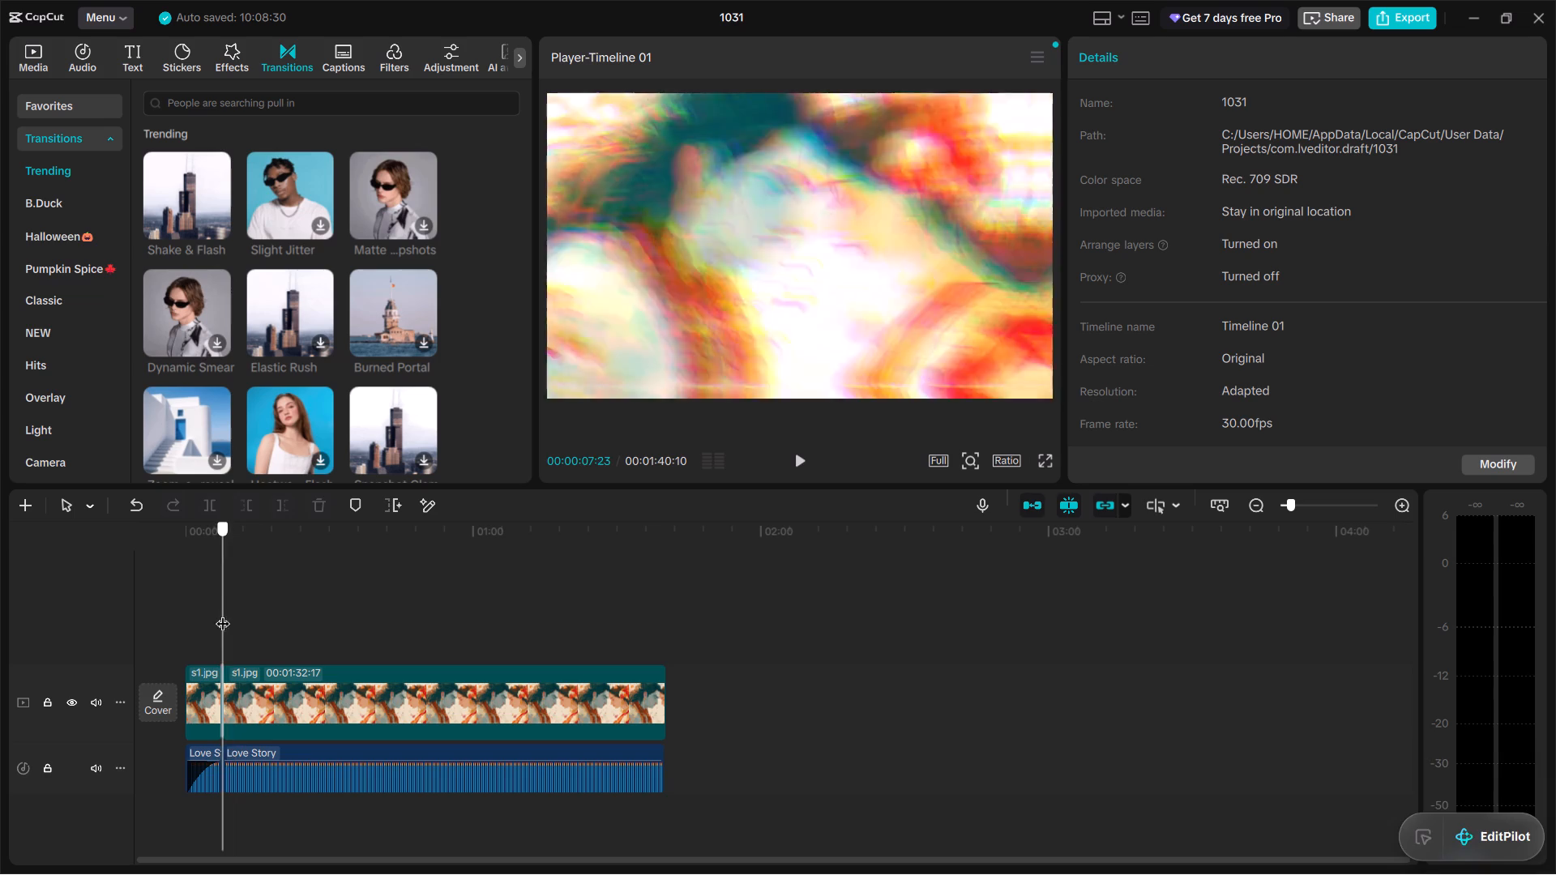
left_click_drag(223, 613, 216, 616)
left_click(800, 457)
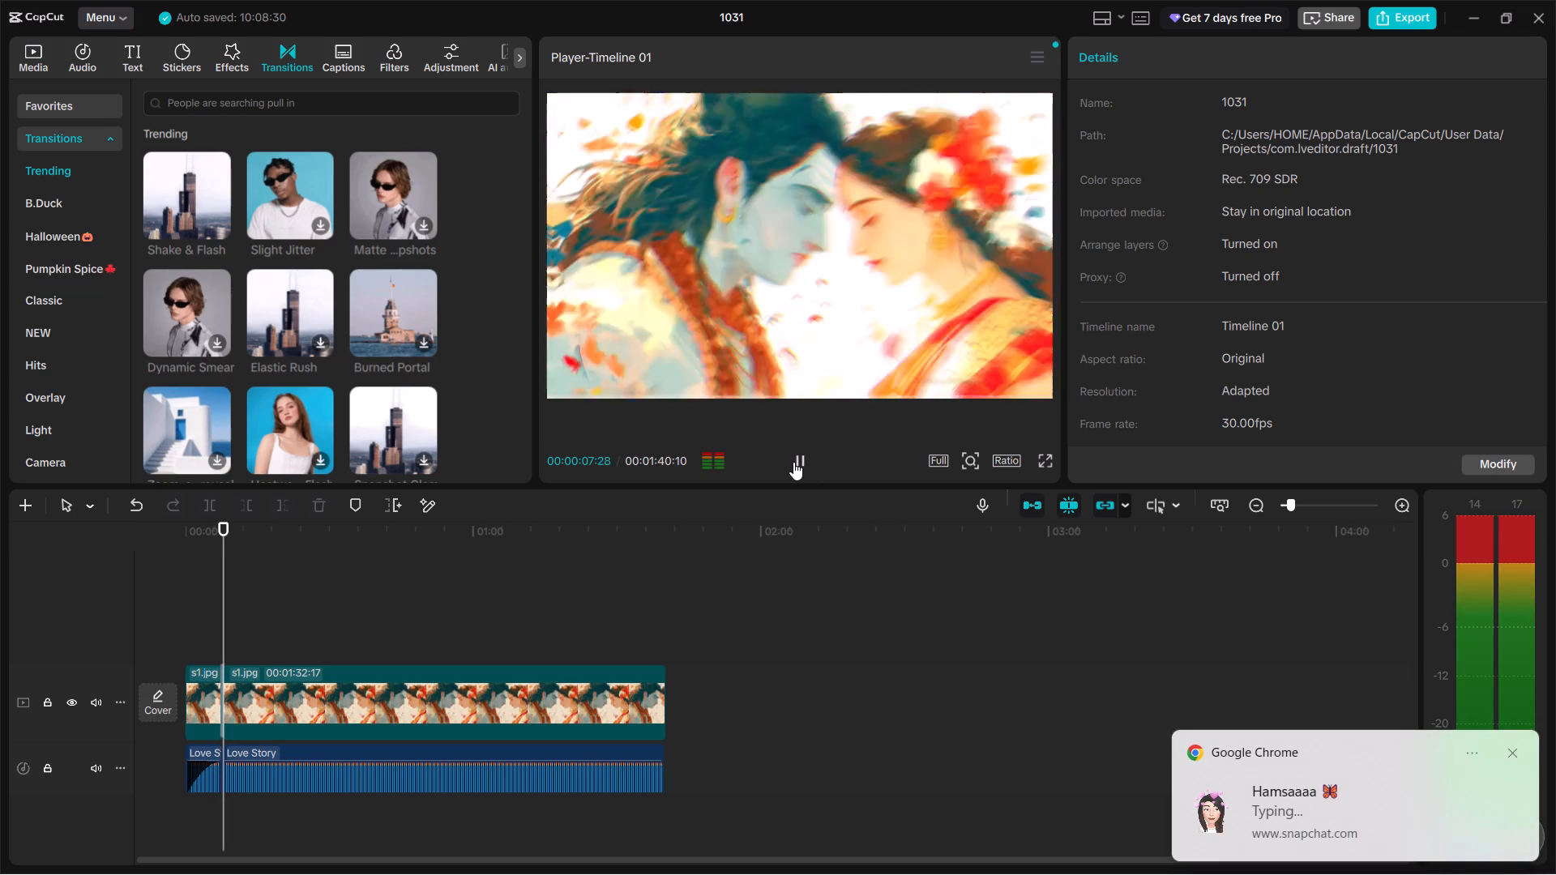
left_click(793, 462)
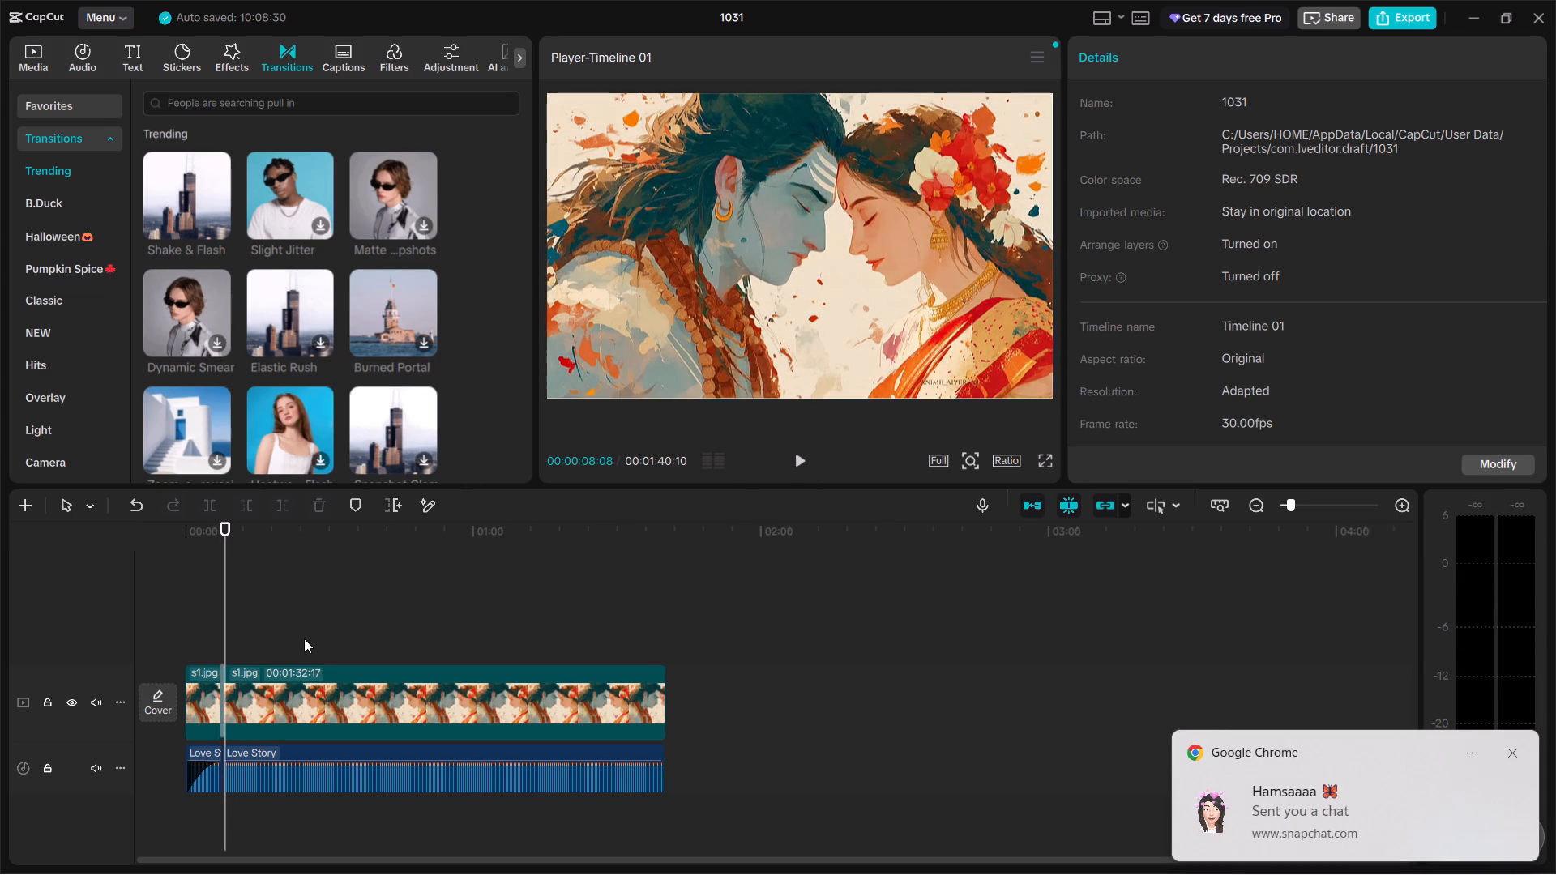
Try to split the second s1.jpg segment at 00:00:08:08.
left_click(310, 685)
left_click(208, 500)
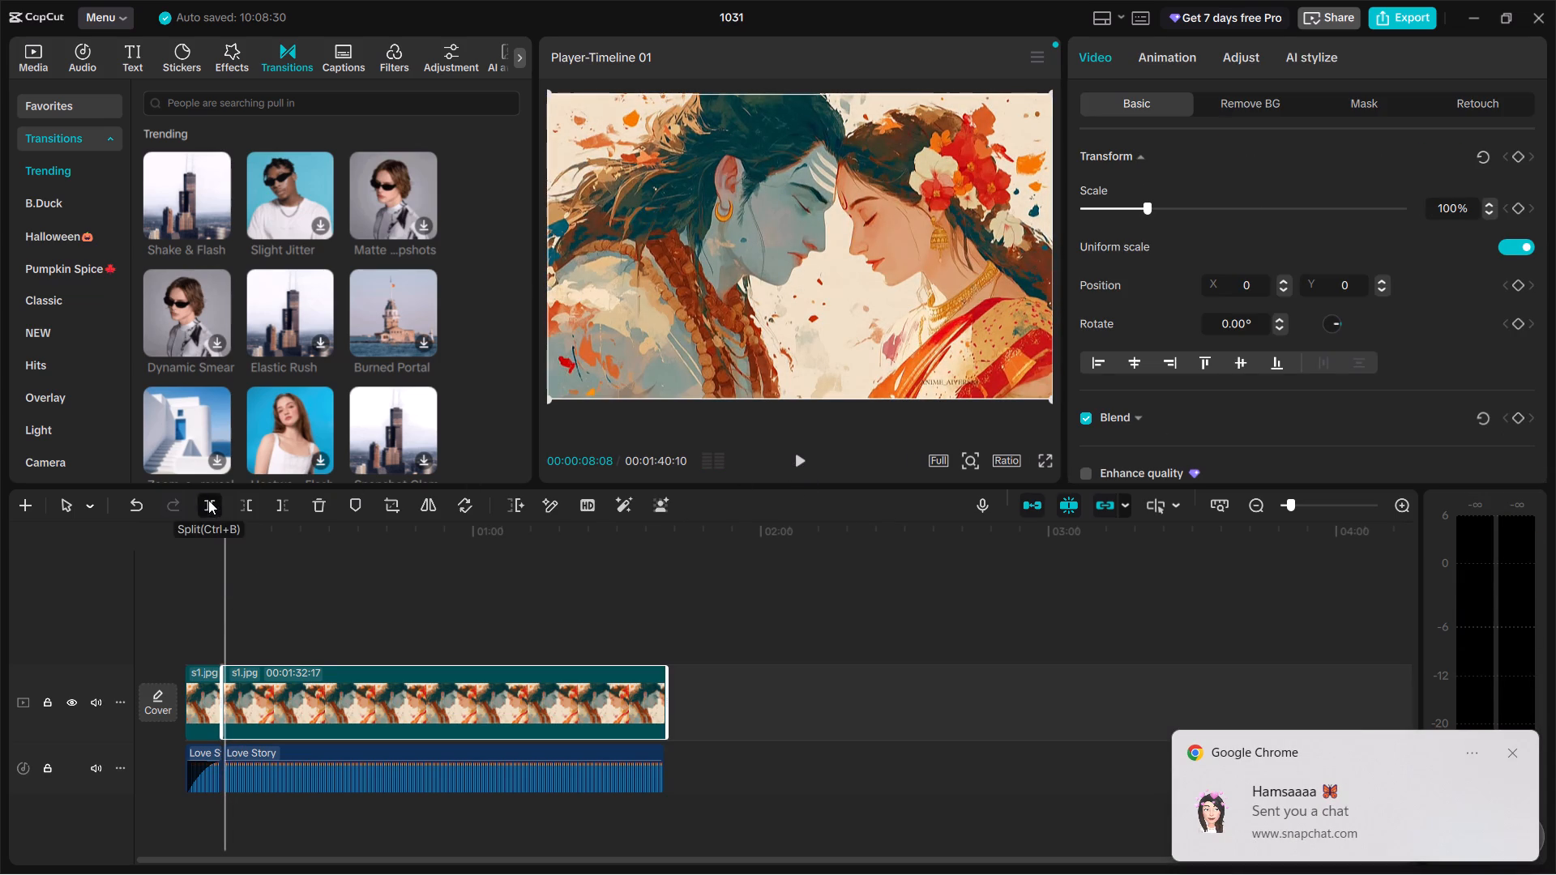
Apply the Shake & Flash transition again with the second s1.jpg segment selected, closing the sign-in window.
left_click(186, 194)
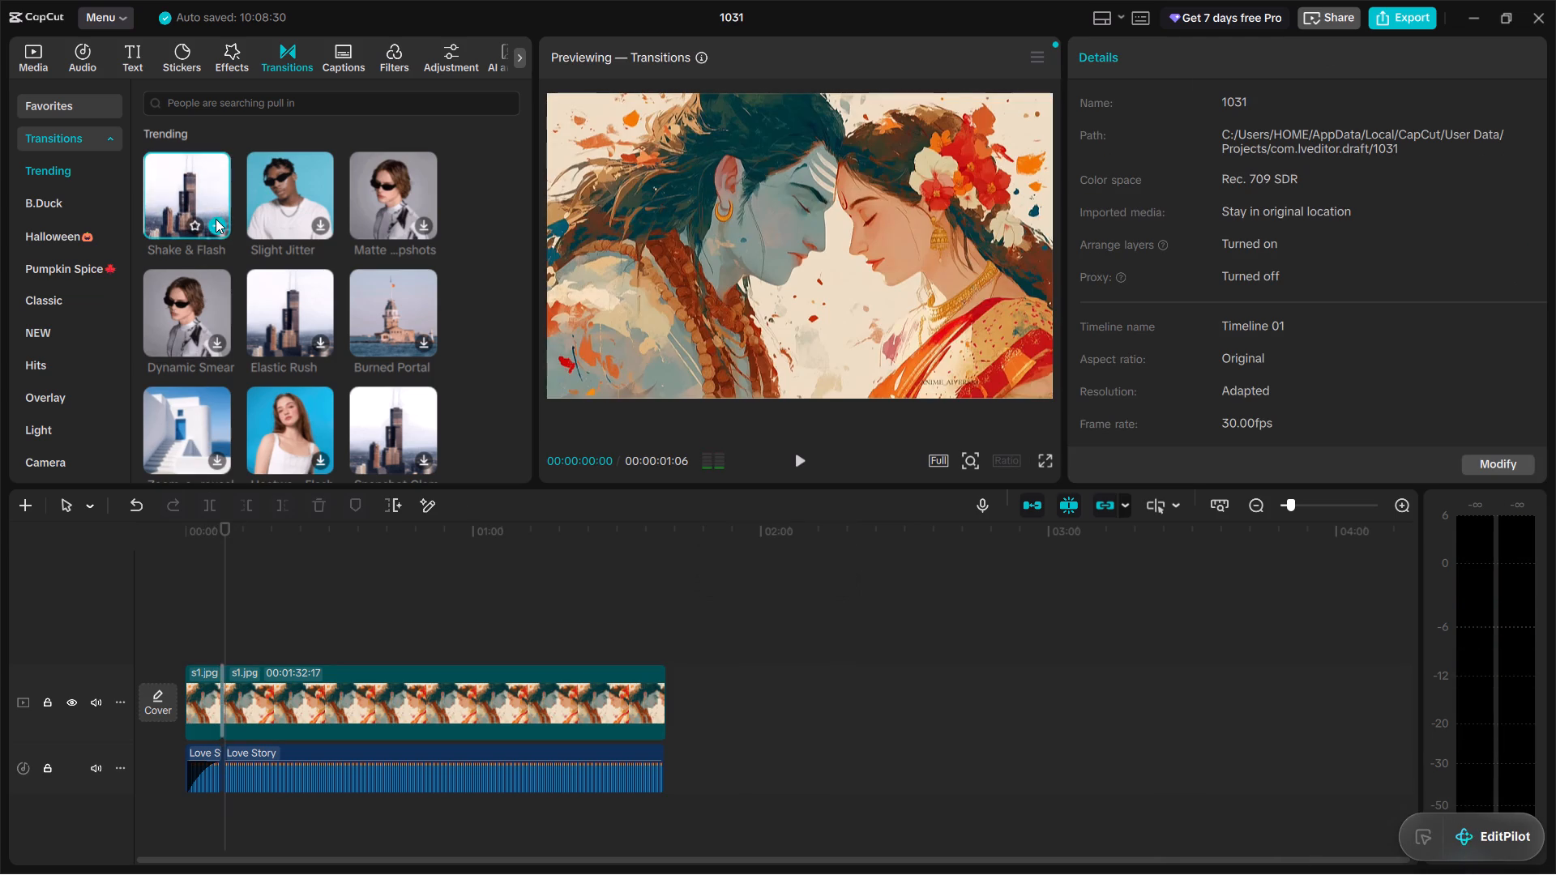
left_click(417, 678)
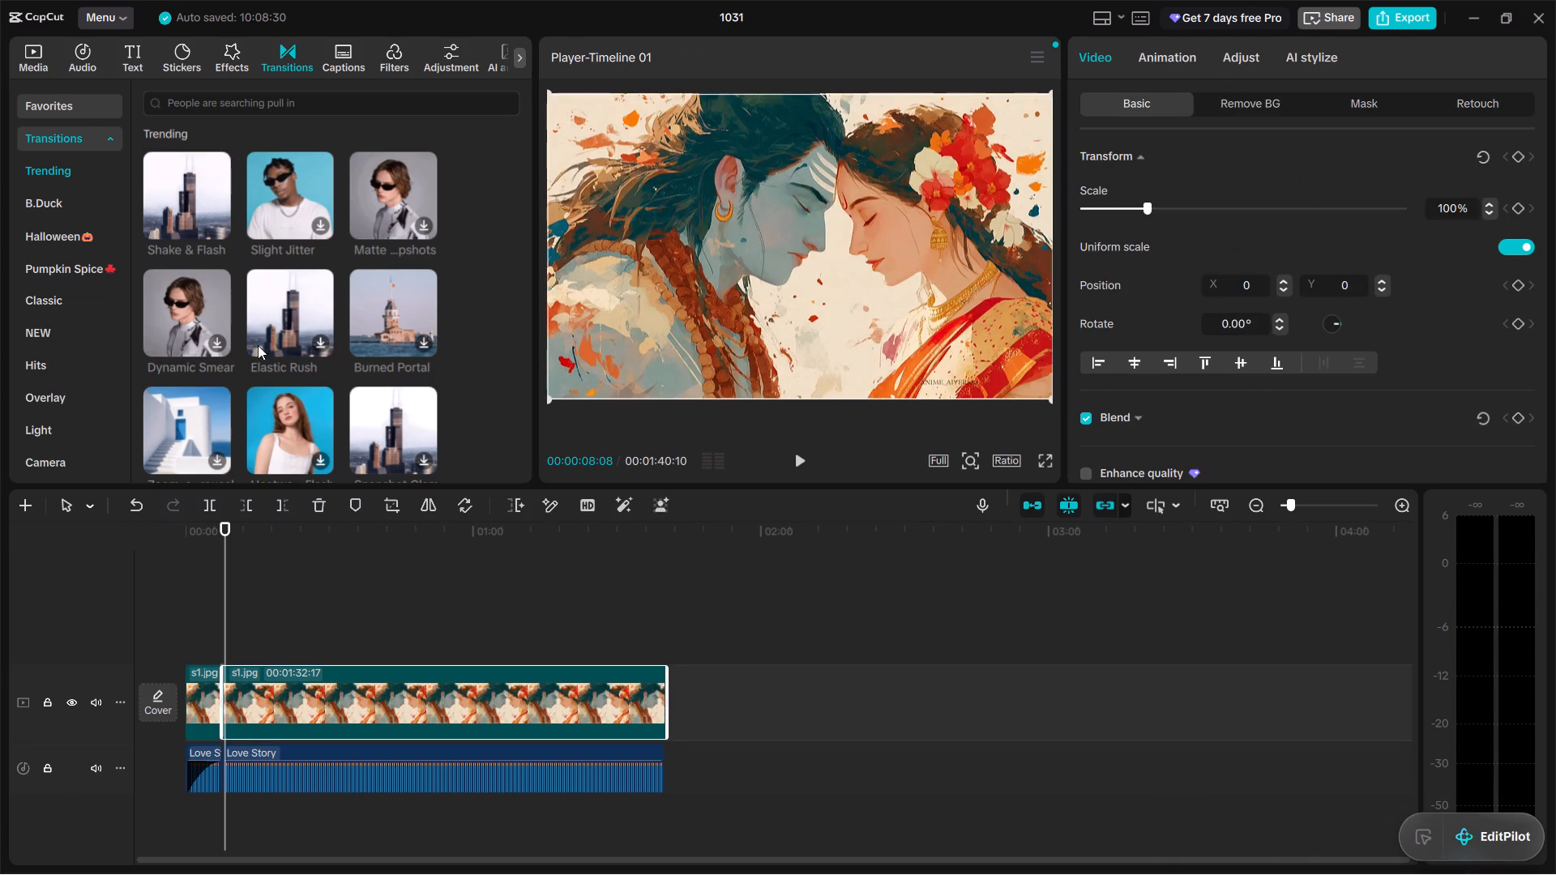
left_click(197, 229)
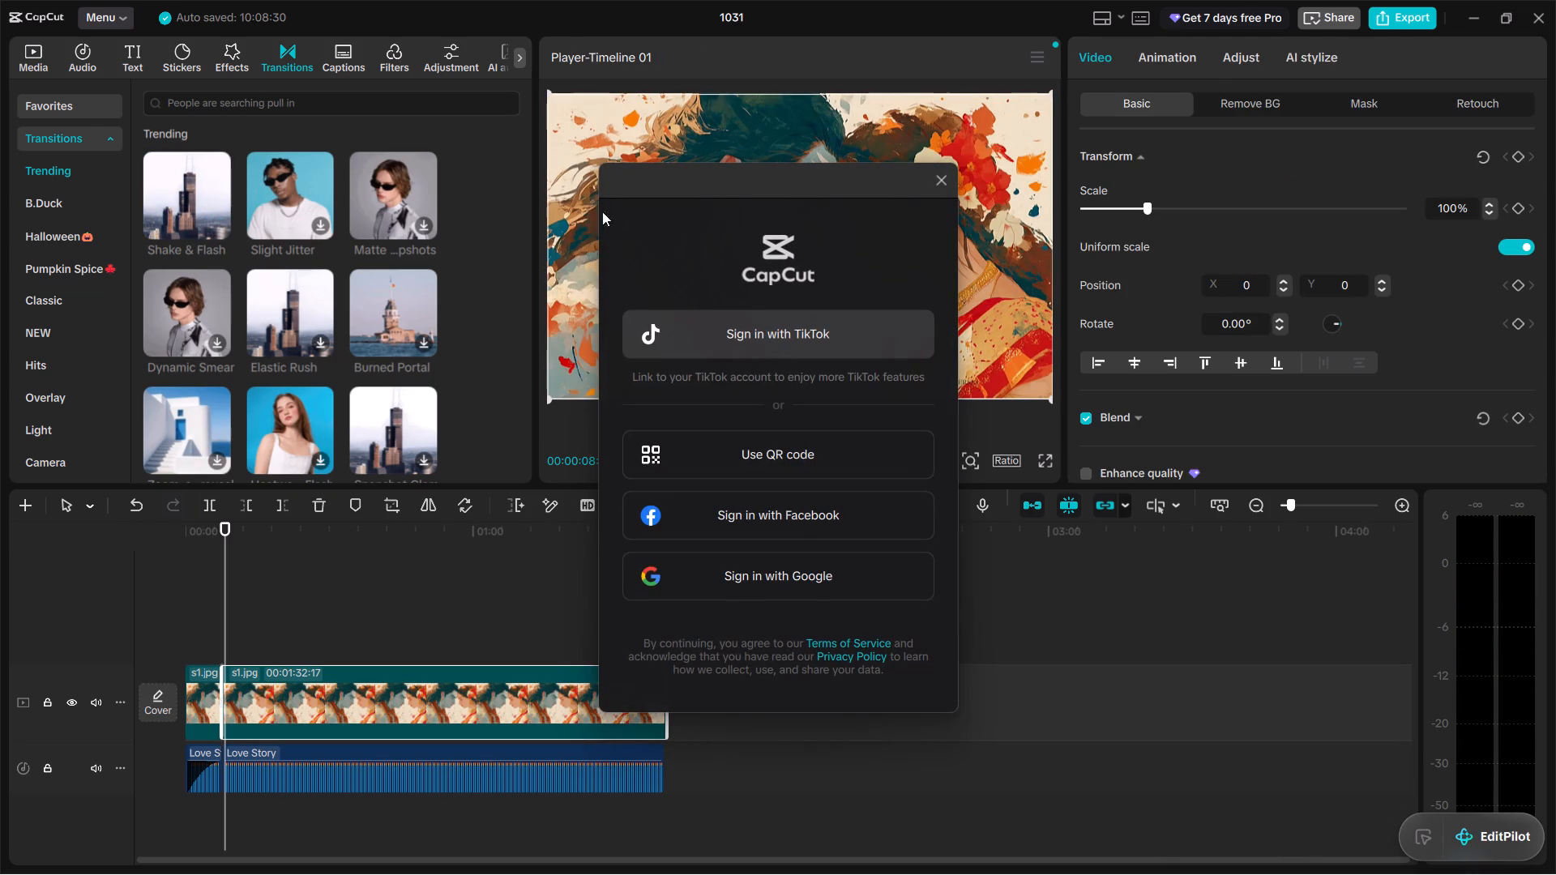
left_click(938, 178)
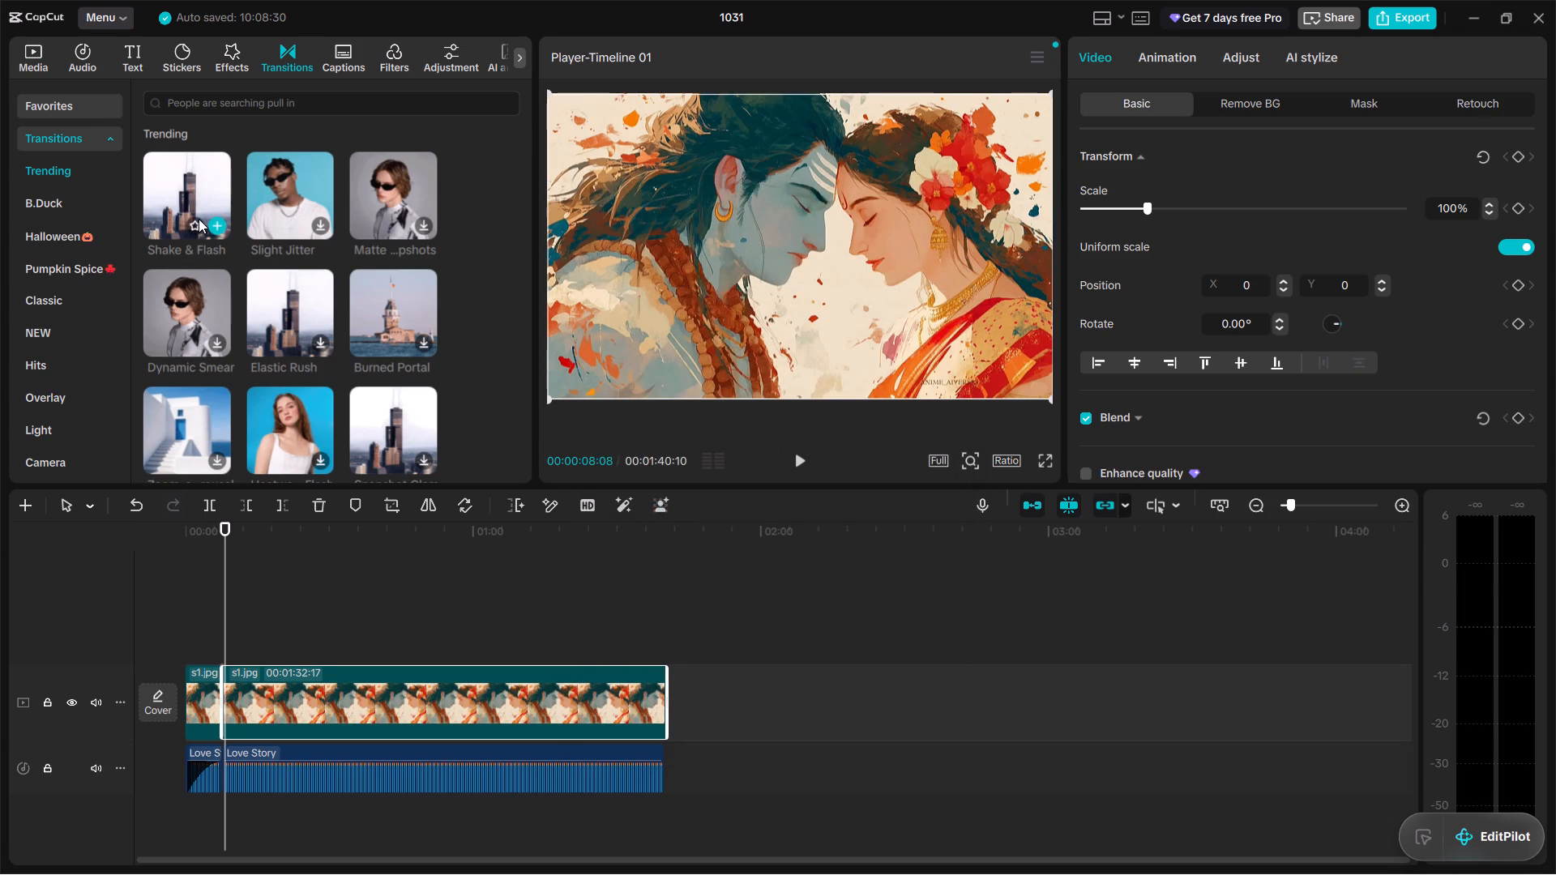
left_click(223, 226)
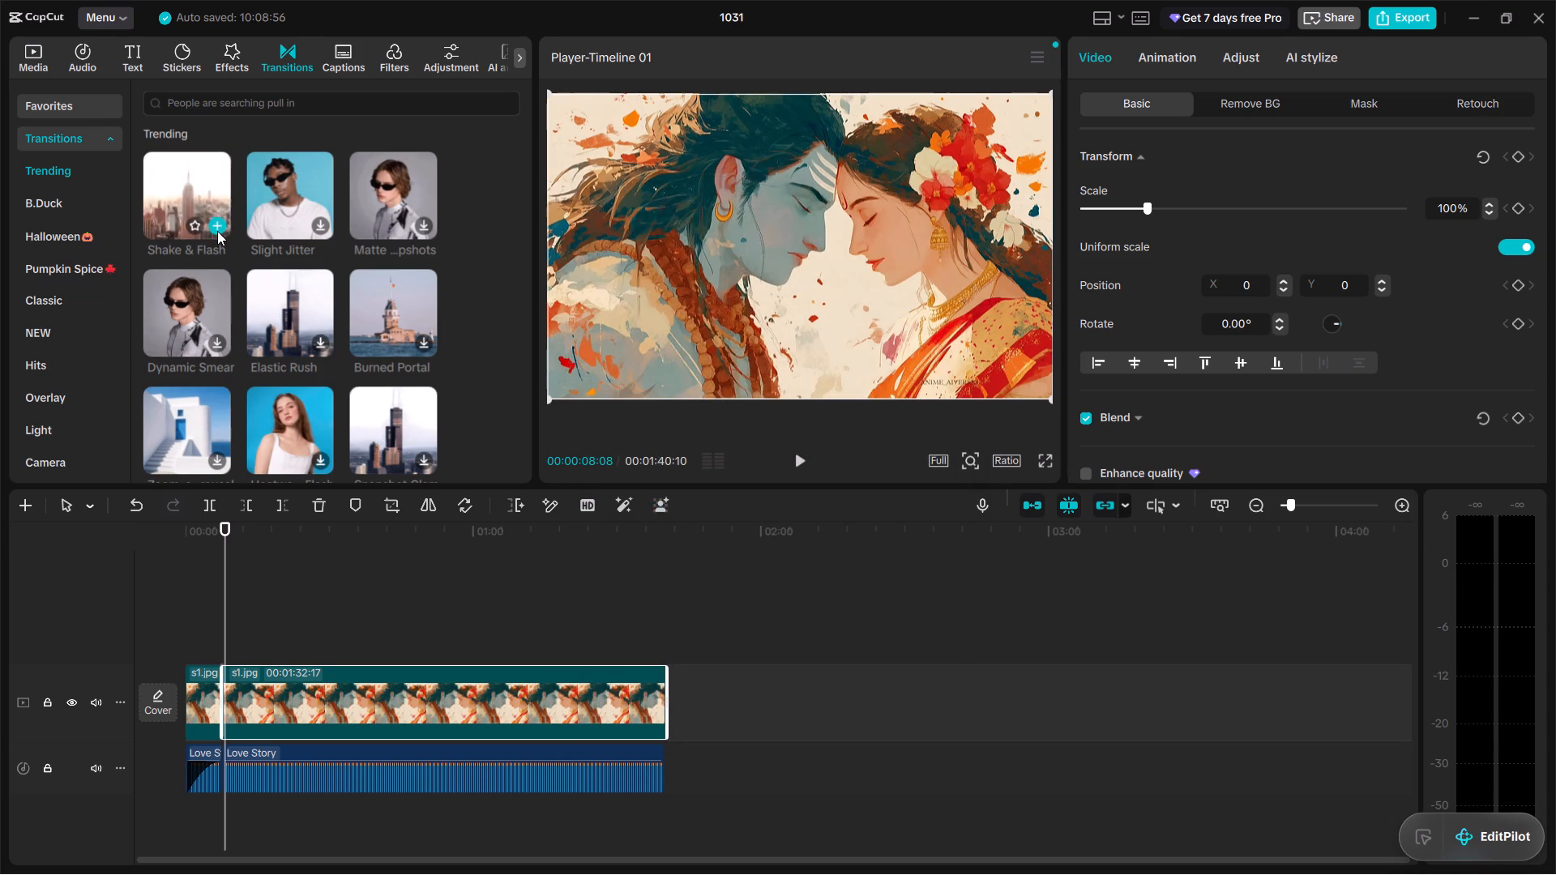
left_click(217, 221)
left_click(222, 228)
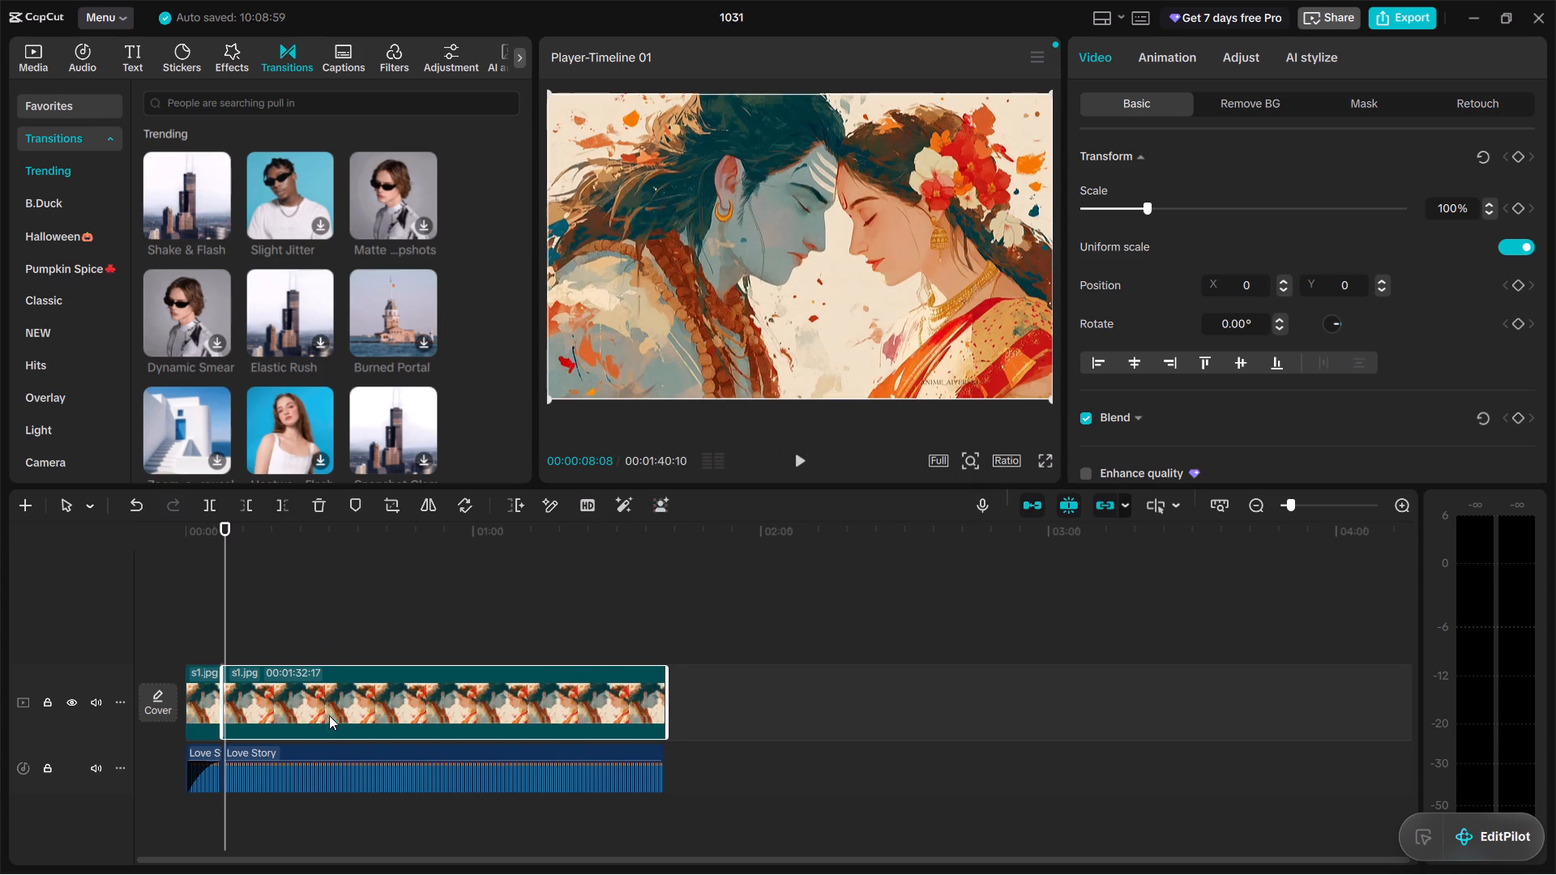
Play on through the second s1.jpg segment, and replay the timeline from the start past the transition.
left_click(795, 454)
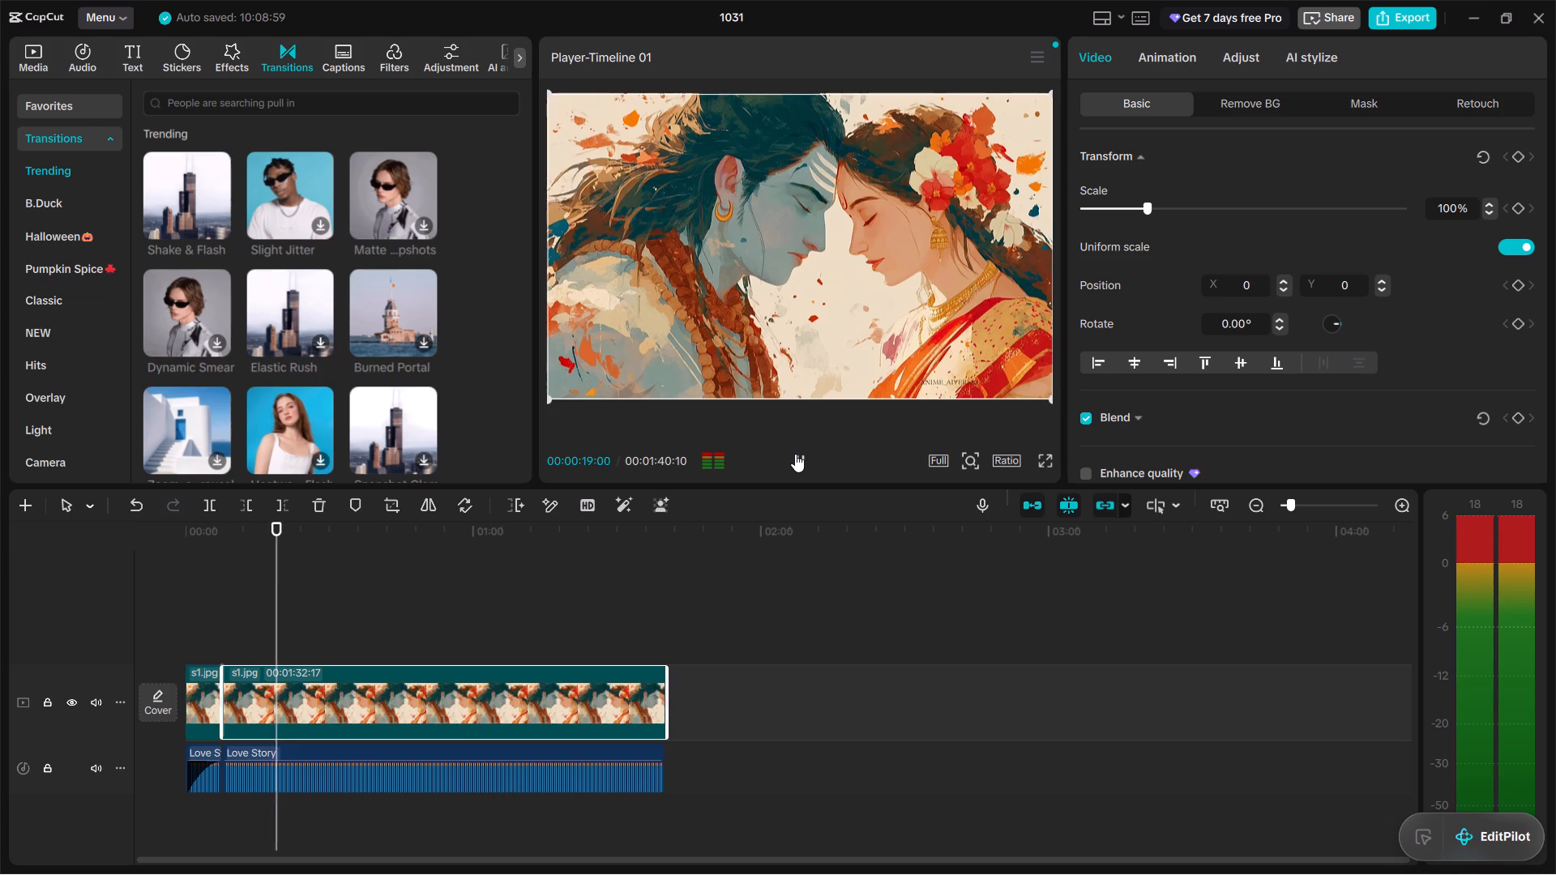
left_click(795, 454)
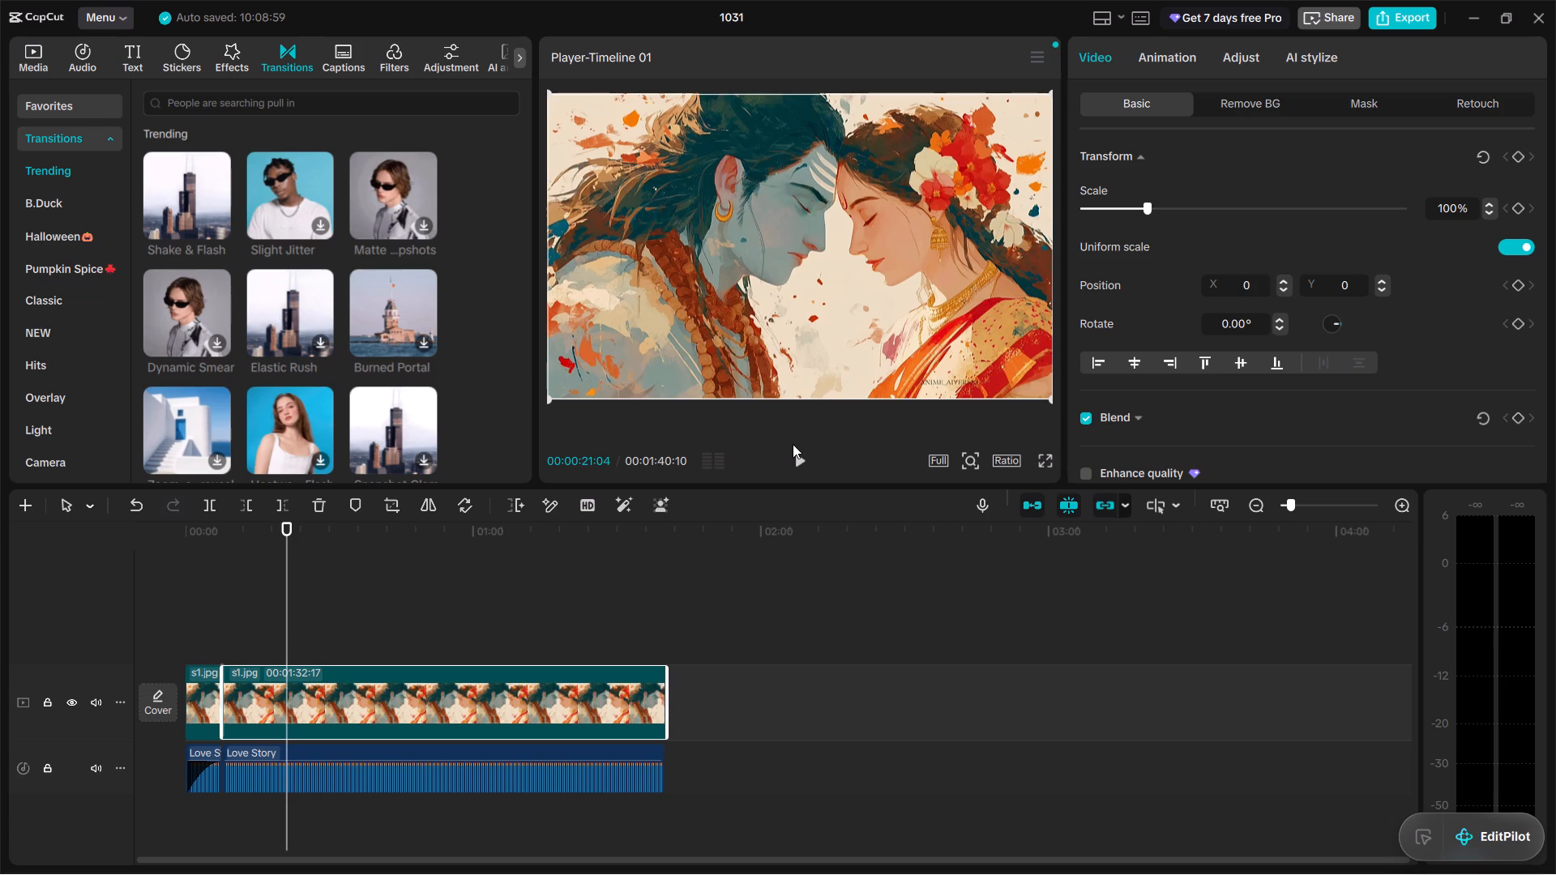
left_click_drag(284, 600, 44, 640)
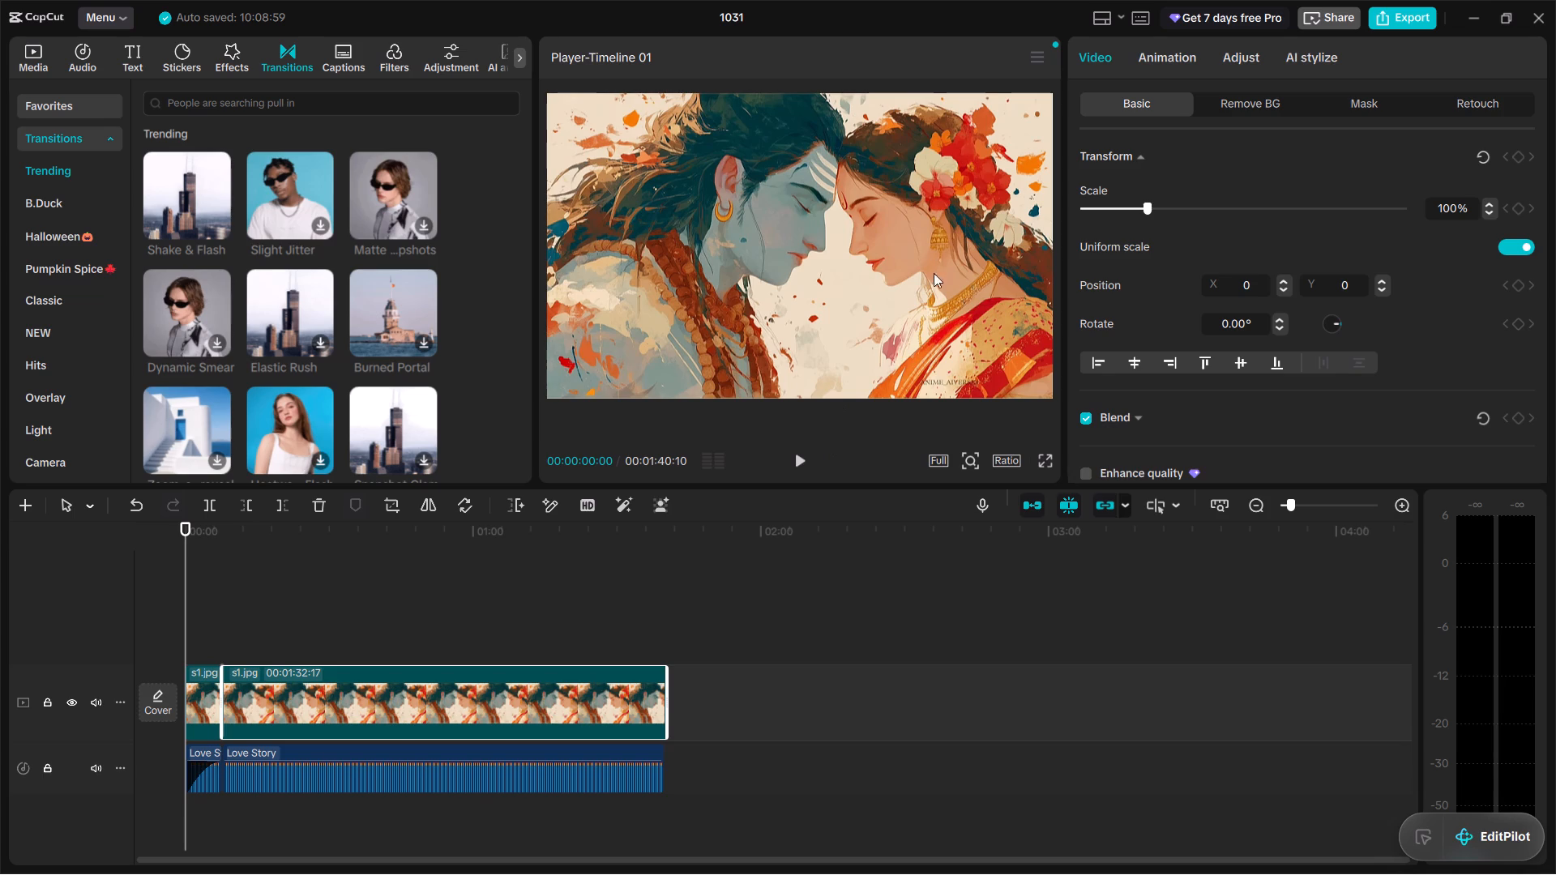
left_click(802, 461)
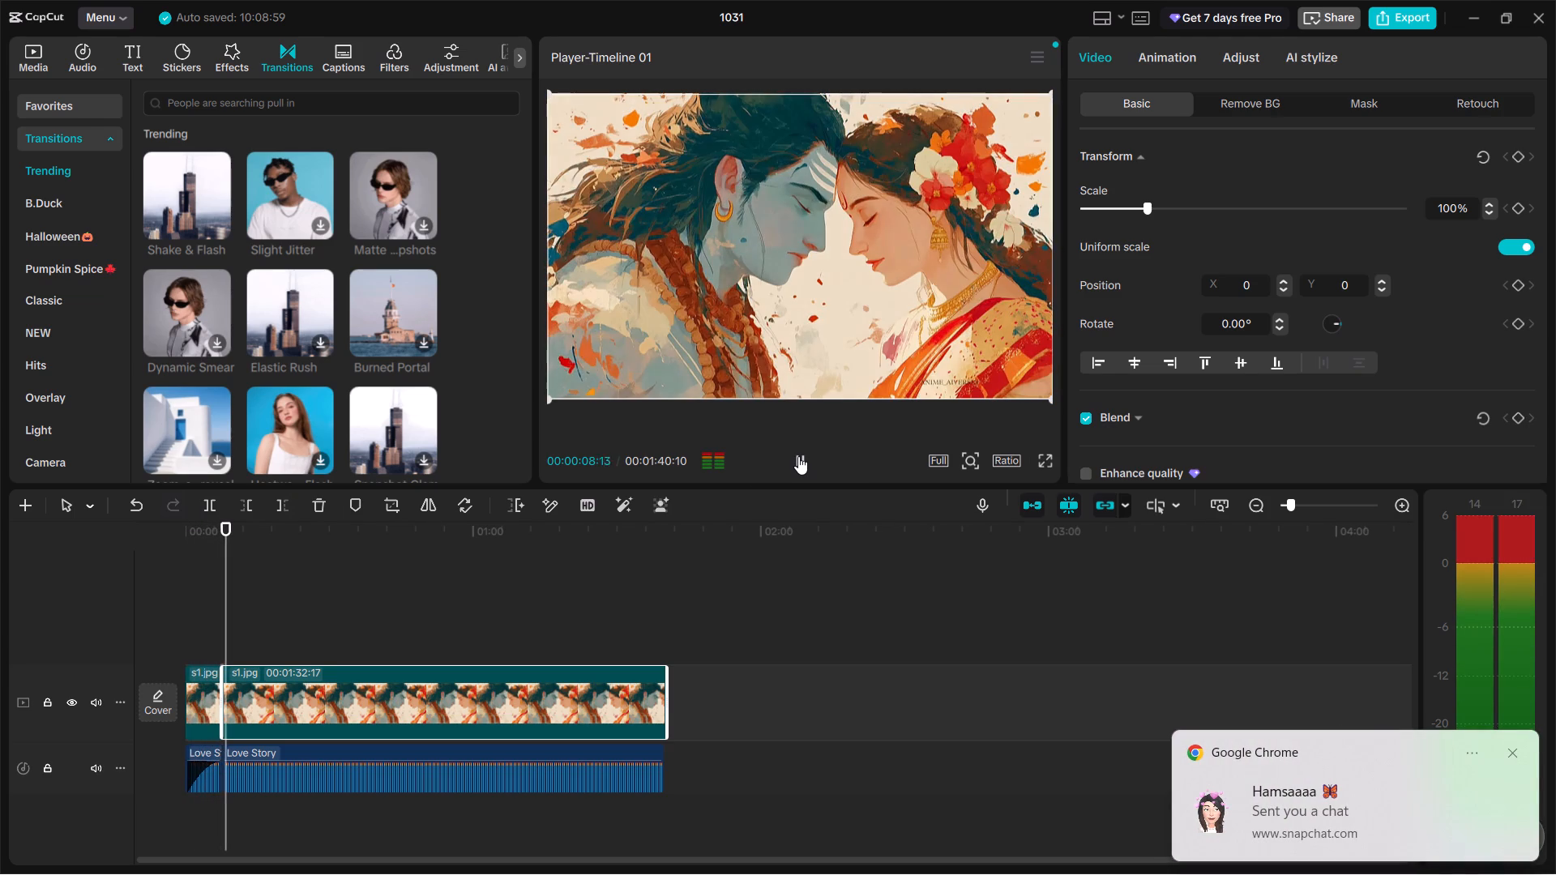
left_click(798, 456)
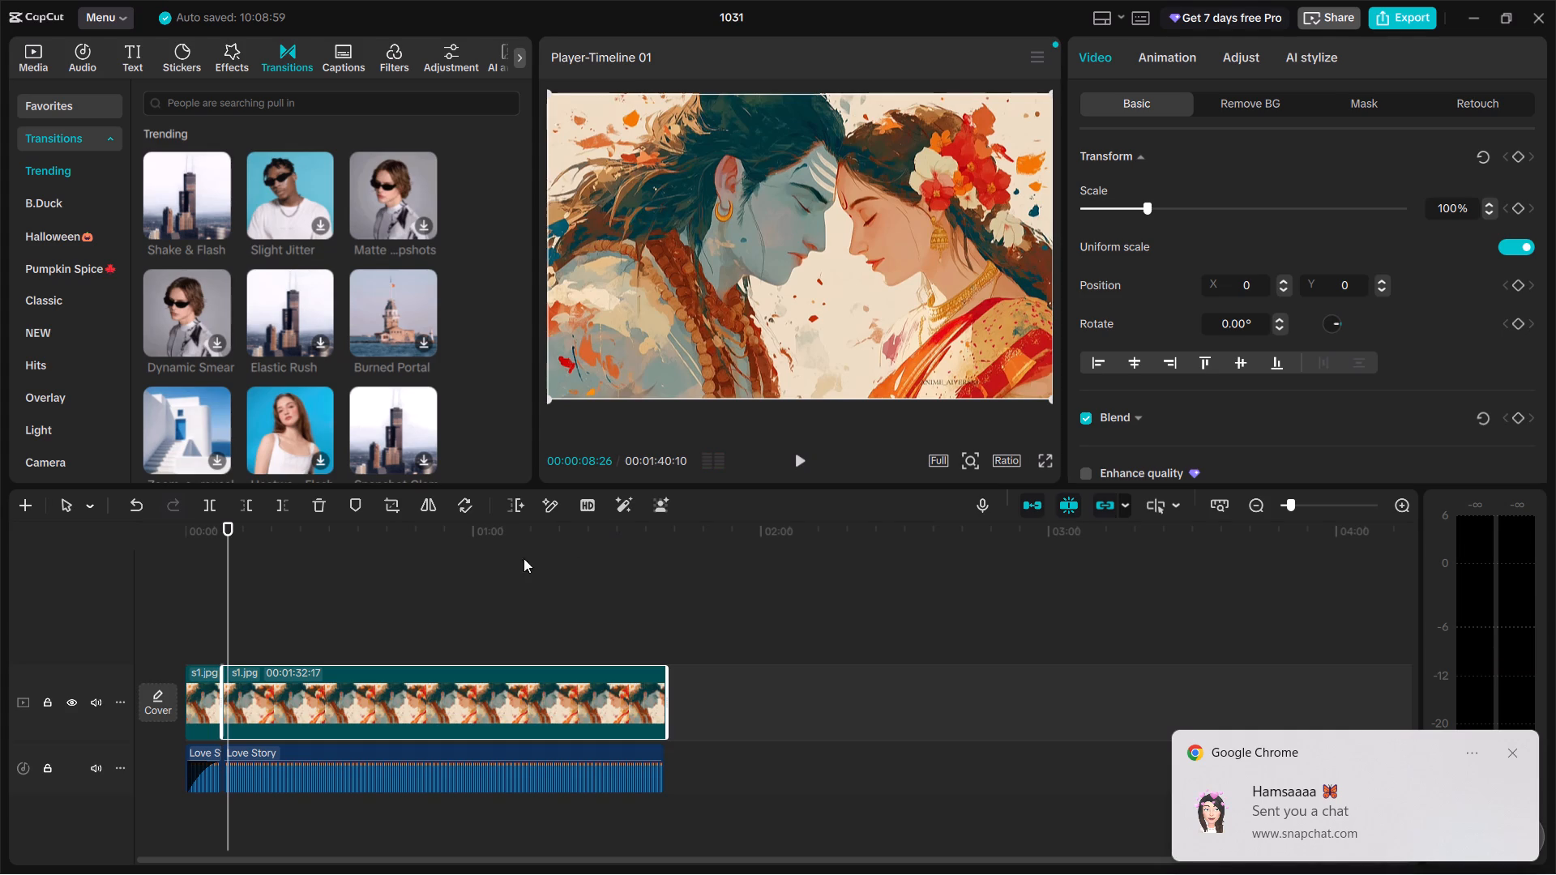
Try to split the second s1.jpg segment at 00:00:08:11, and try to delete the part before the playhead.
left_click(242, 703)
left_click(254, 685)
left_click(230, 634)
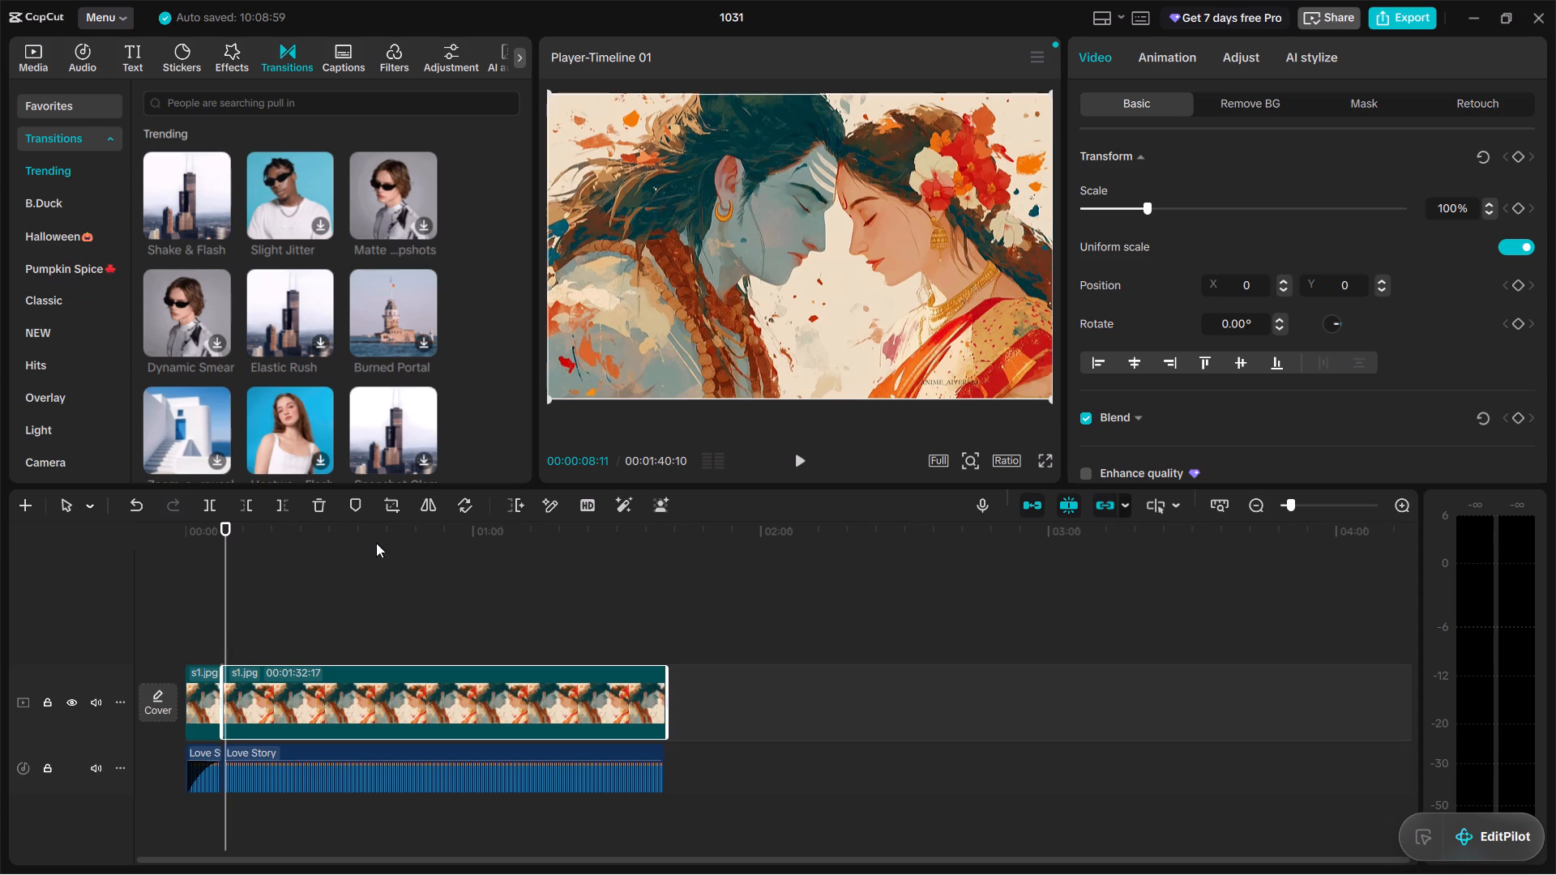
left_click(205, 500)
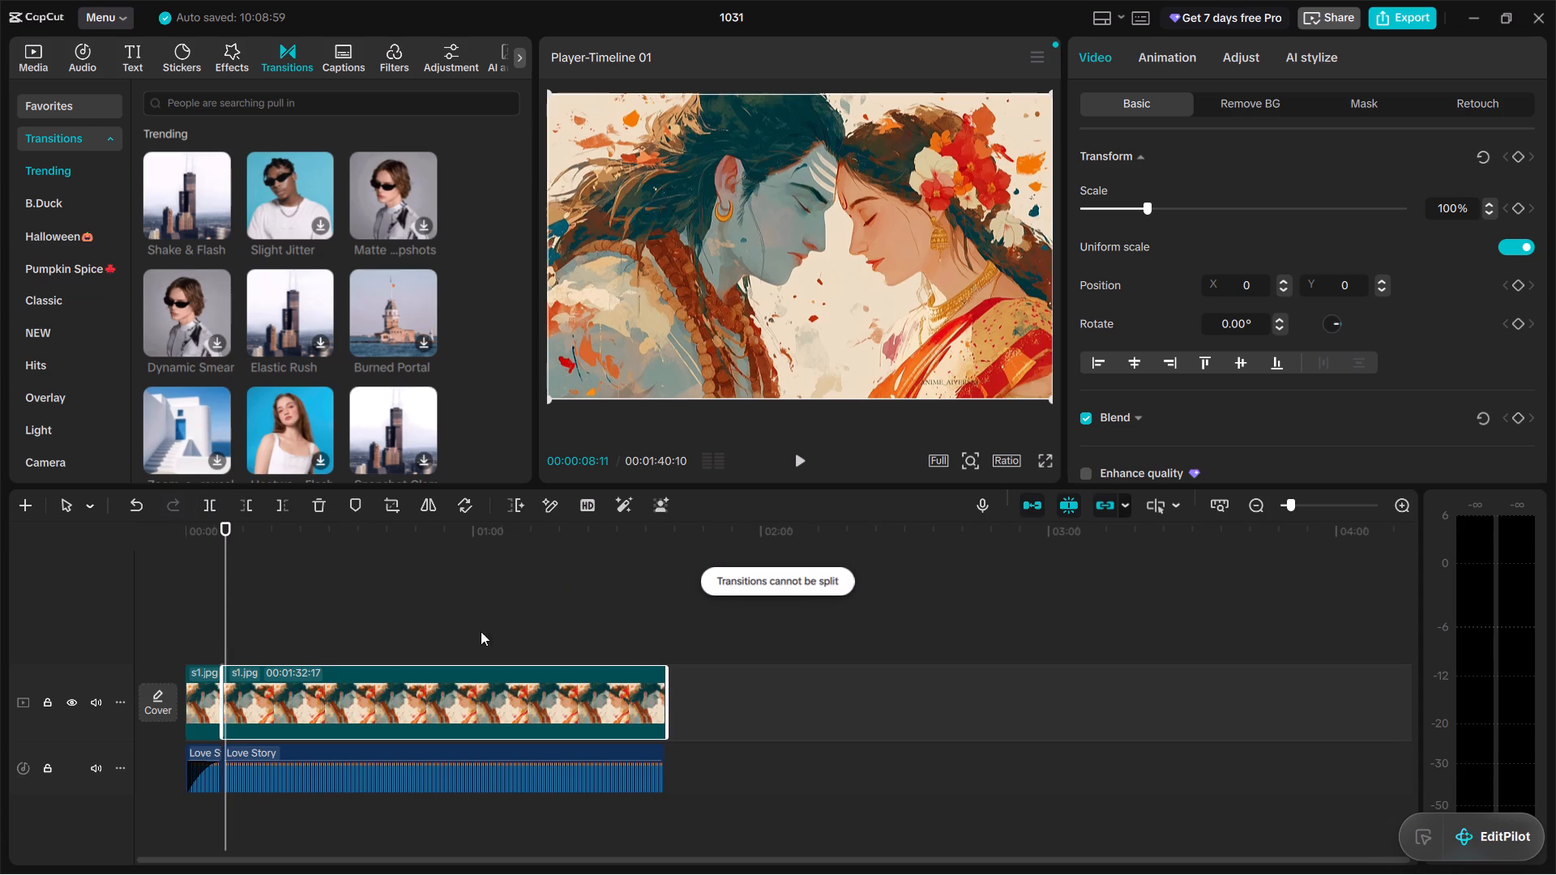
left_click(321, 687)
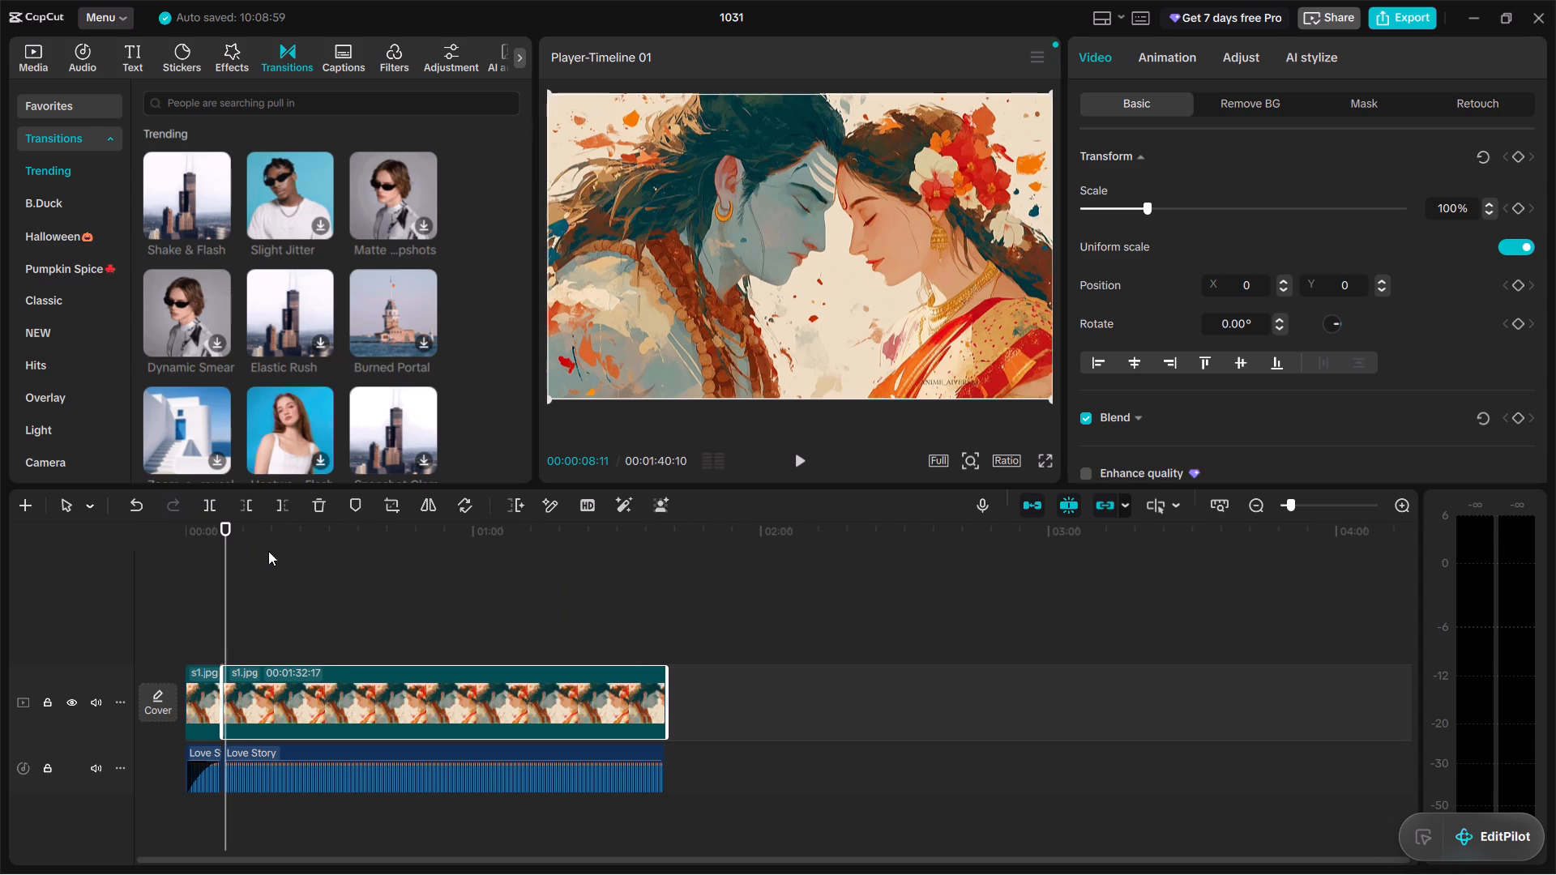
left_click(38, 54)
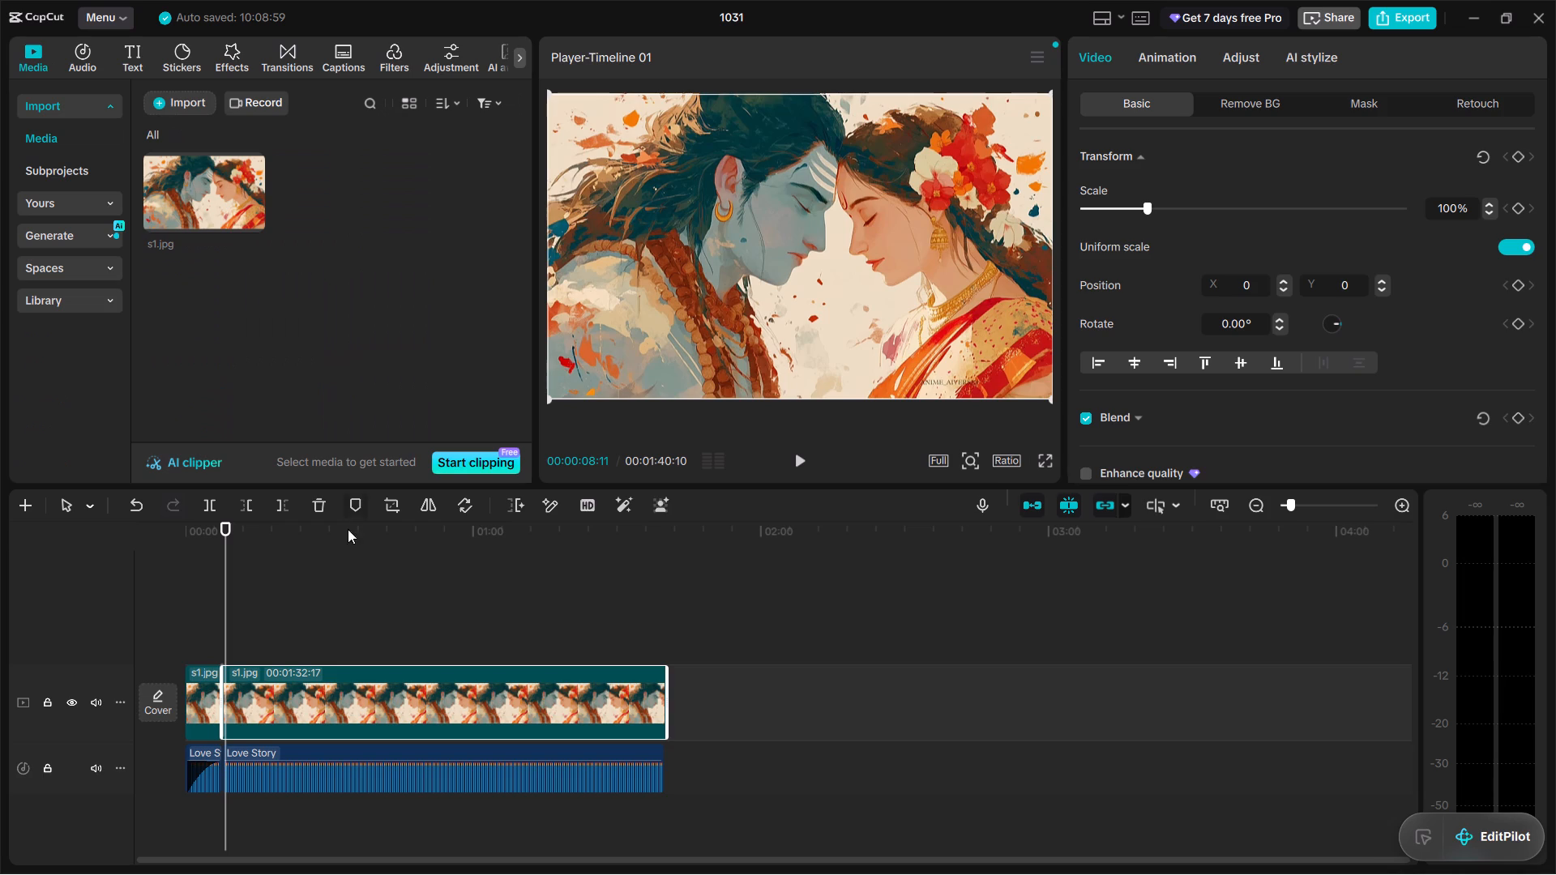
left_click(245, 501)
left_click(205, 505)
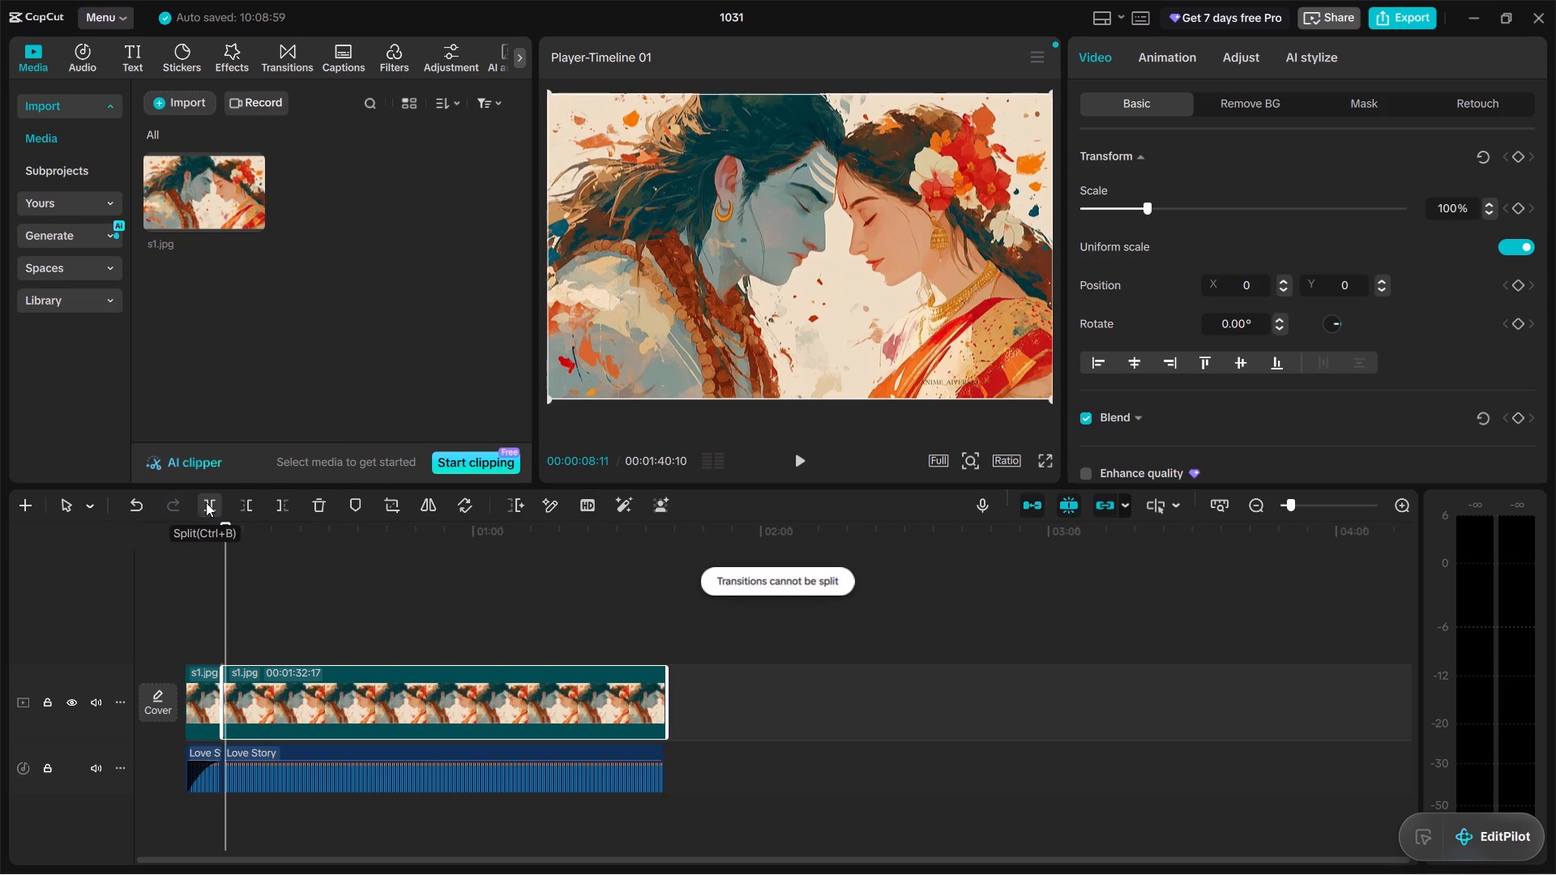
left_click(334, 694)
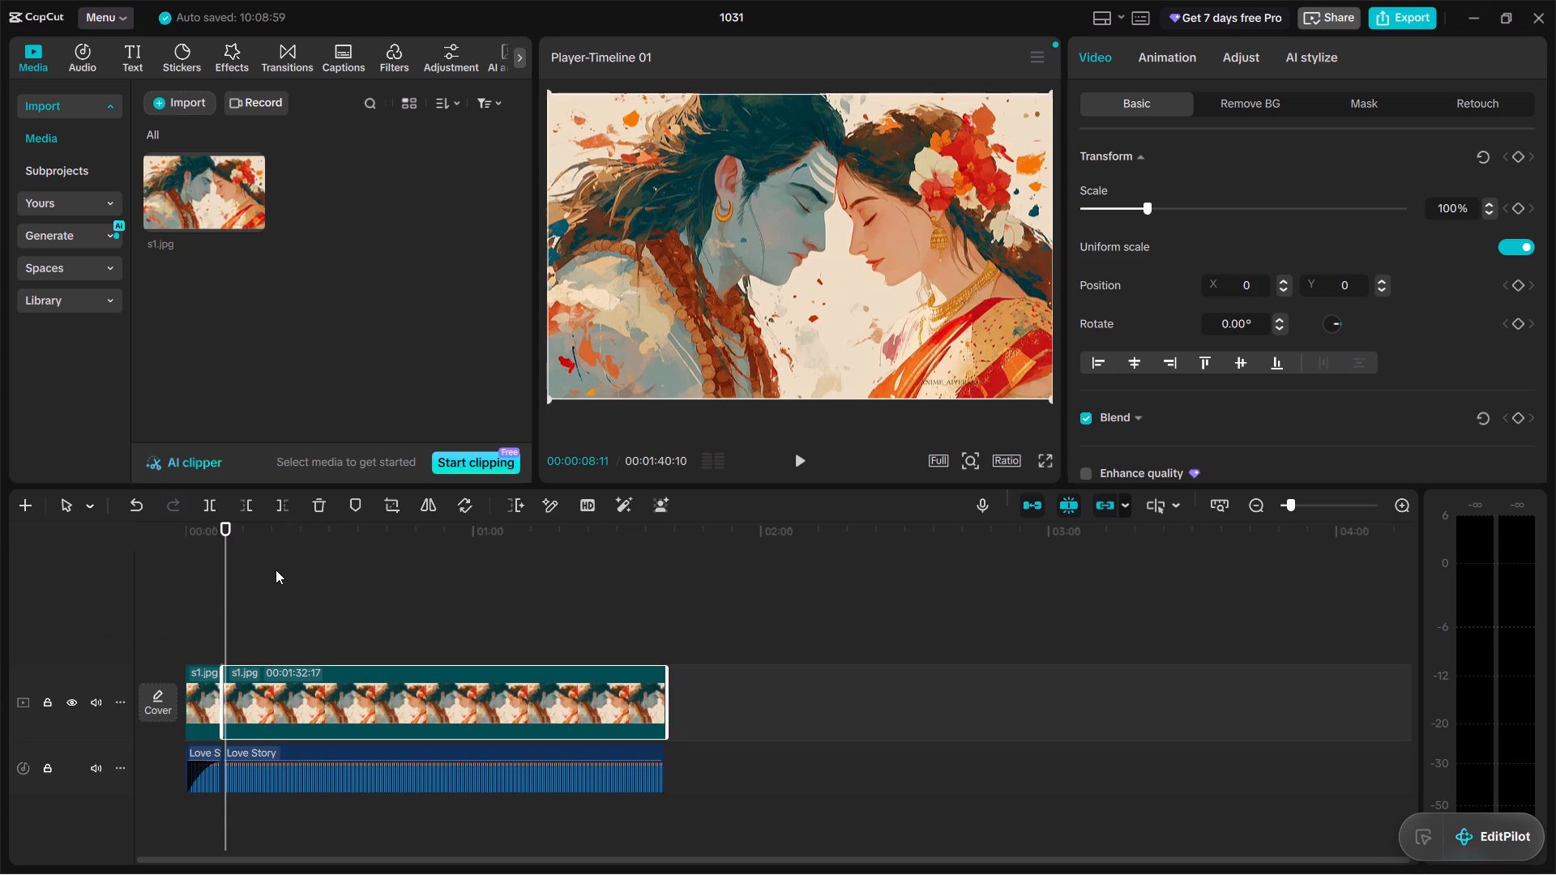
Play the timeline from the start past the transition and pause at 00:00:08:14.
left_click_drag(224, 600, 146, 600)
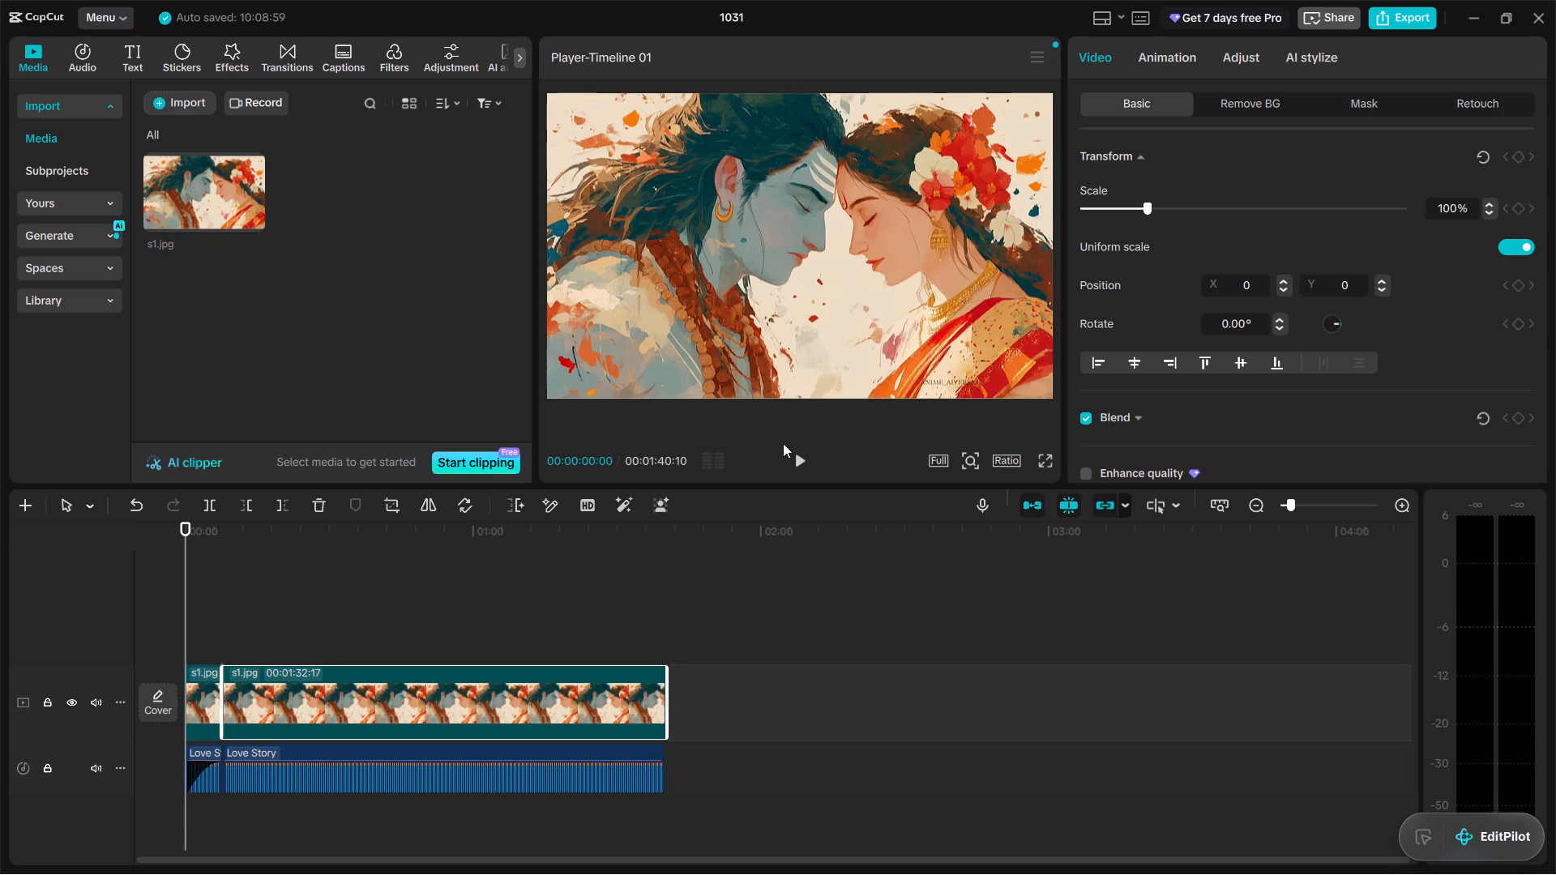
left_click(793, 454)
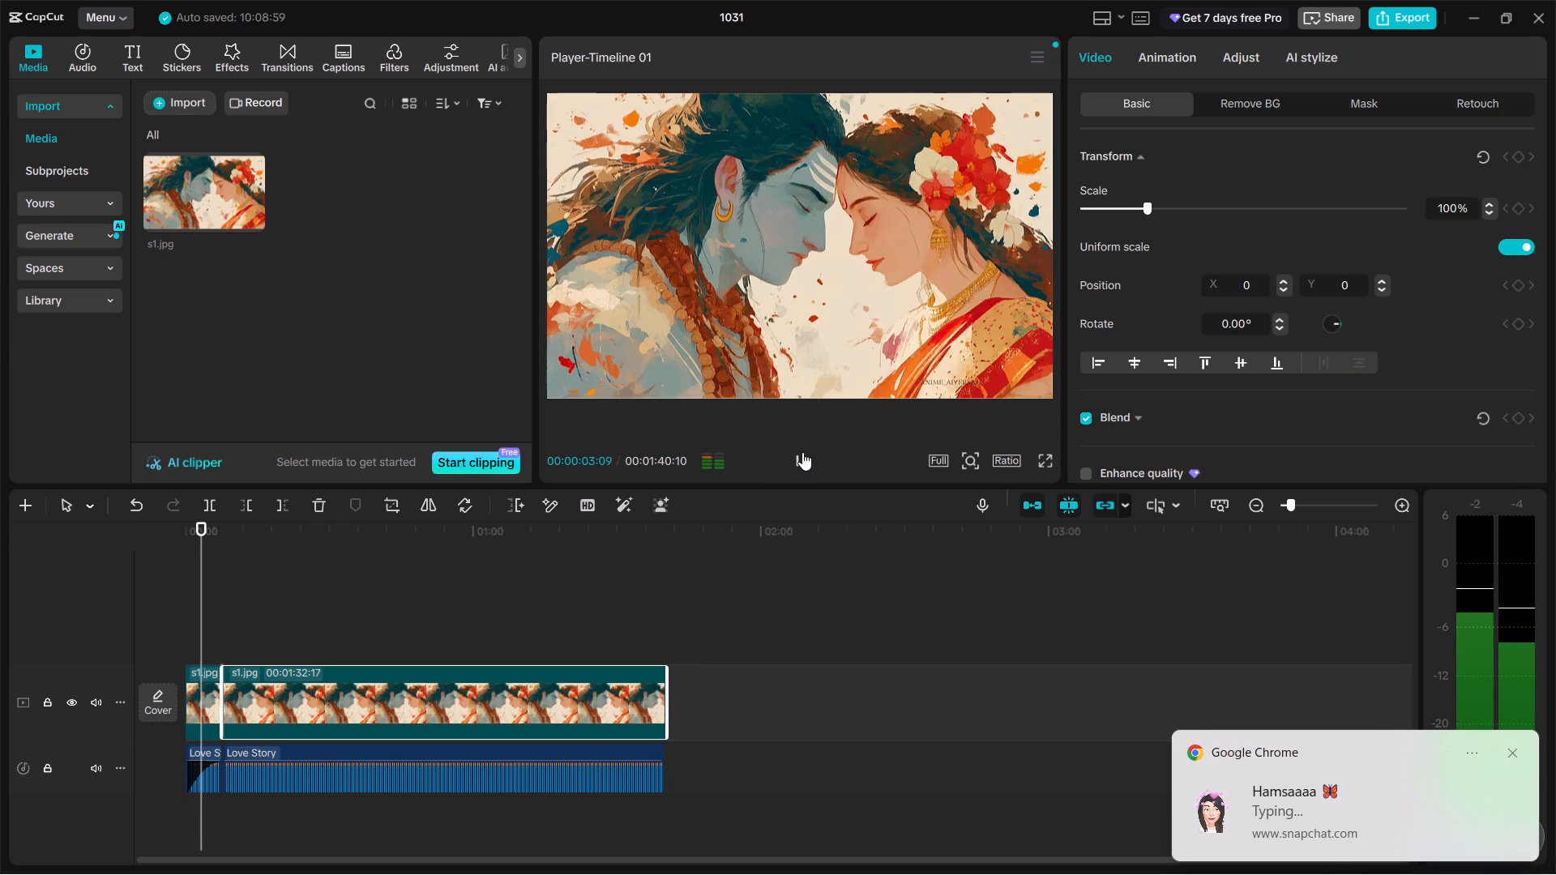
left_click(802, 452)
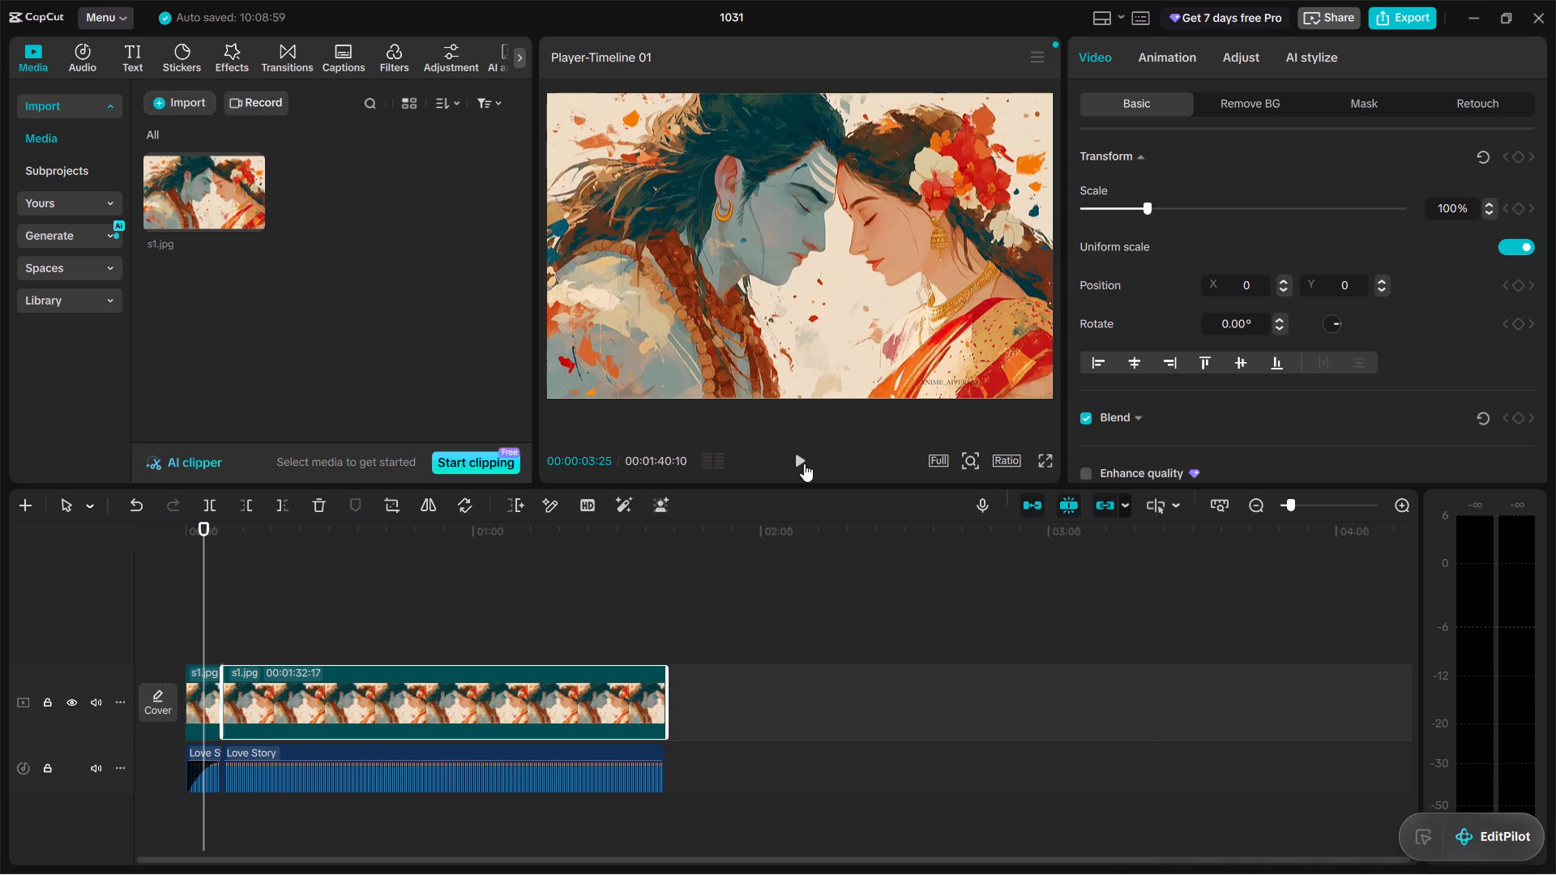
left_click(804, 463)
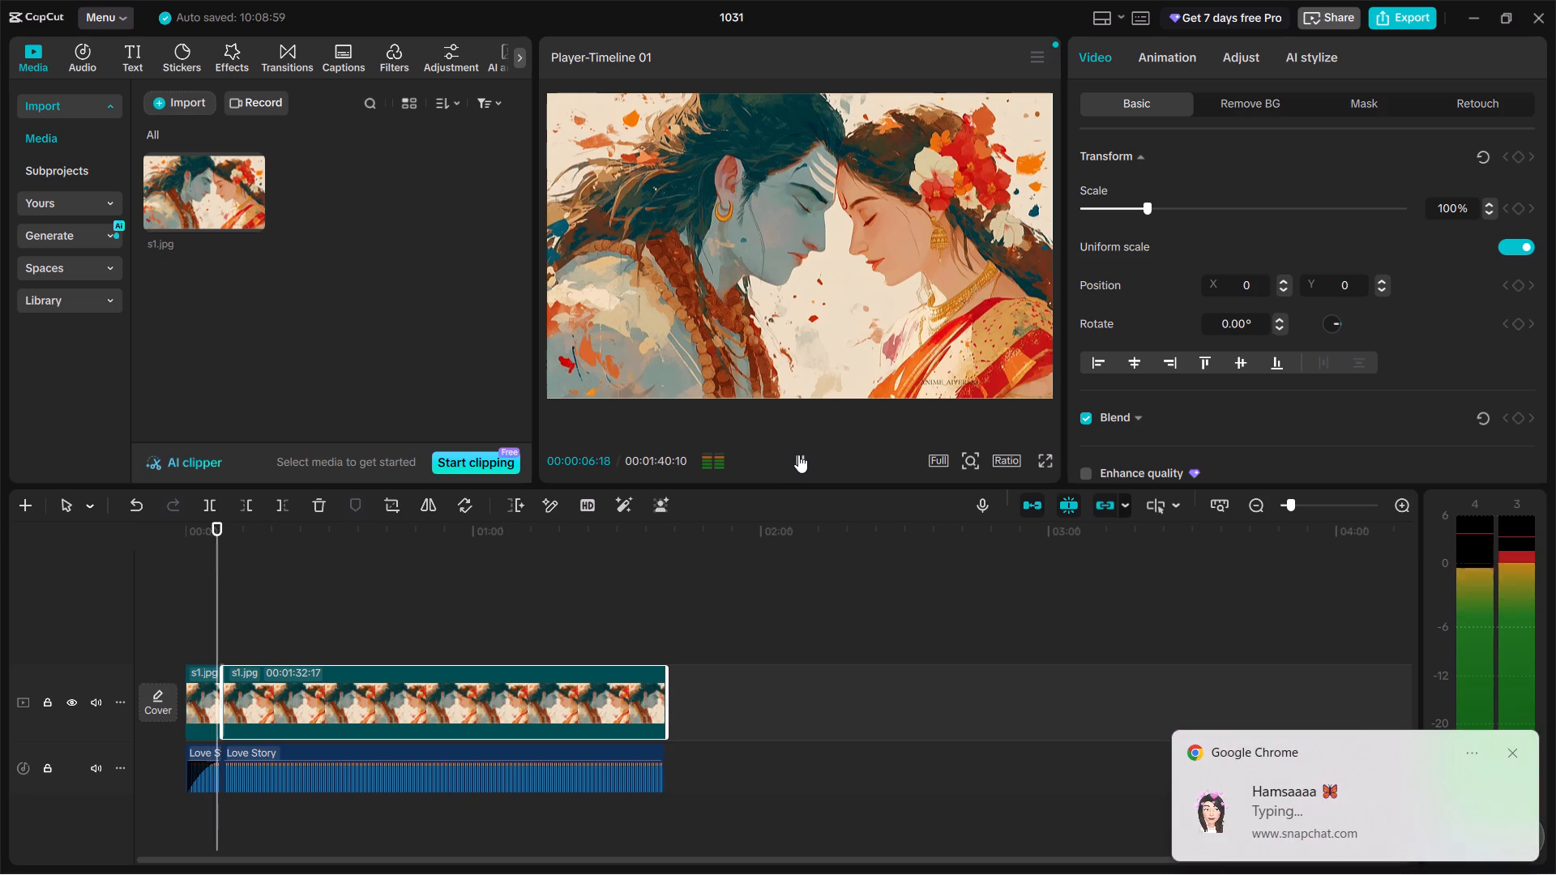
left_click(798, 455)
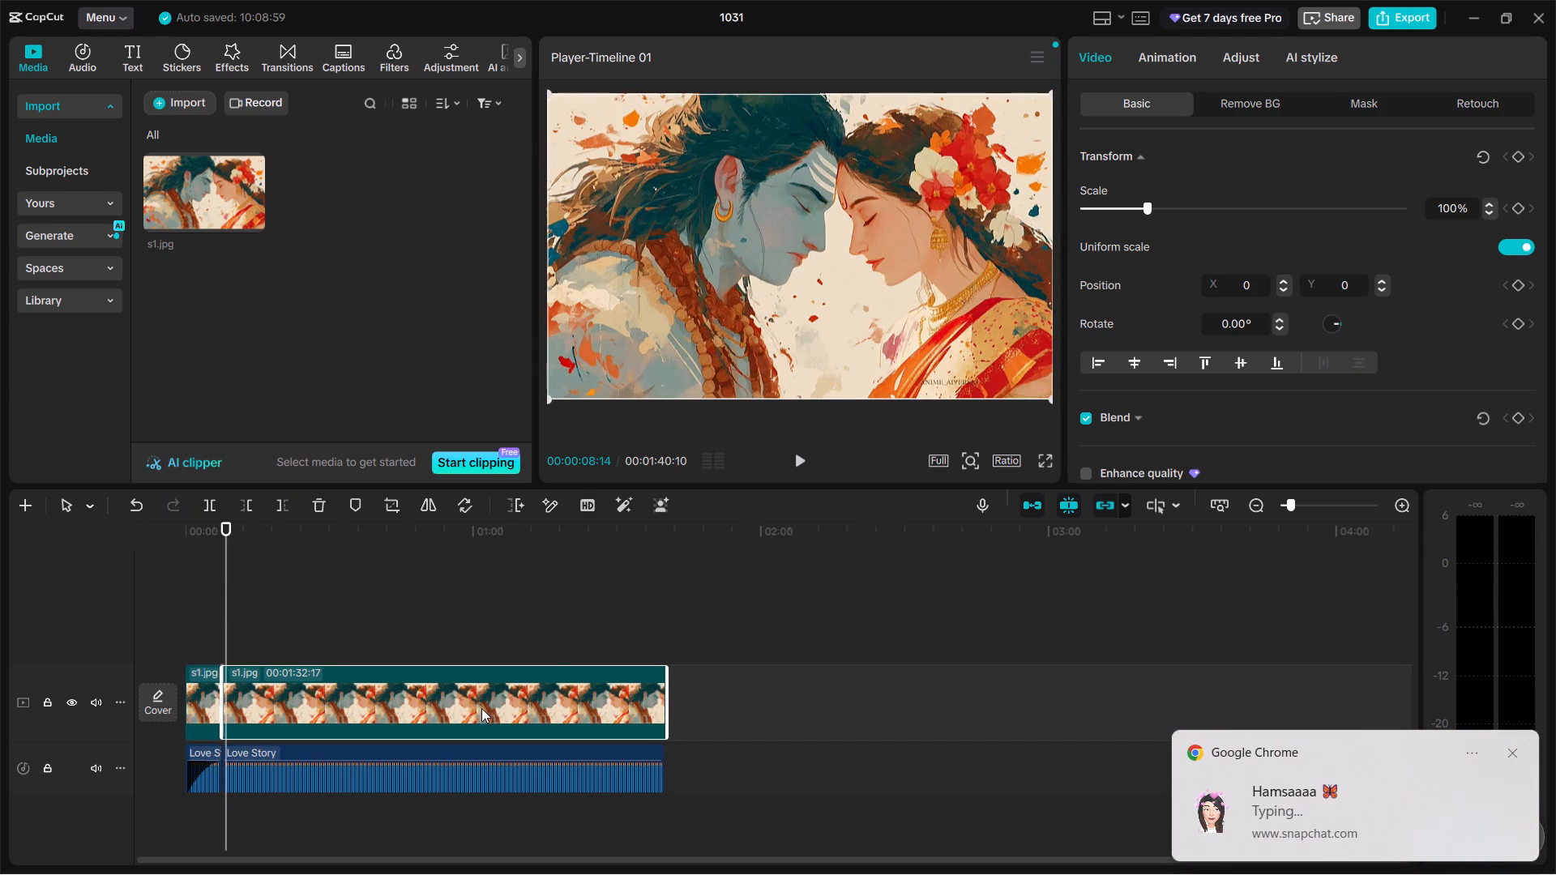
Split the second s1.jpg segment at 00:00:08:14.
left_click(346, 679)
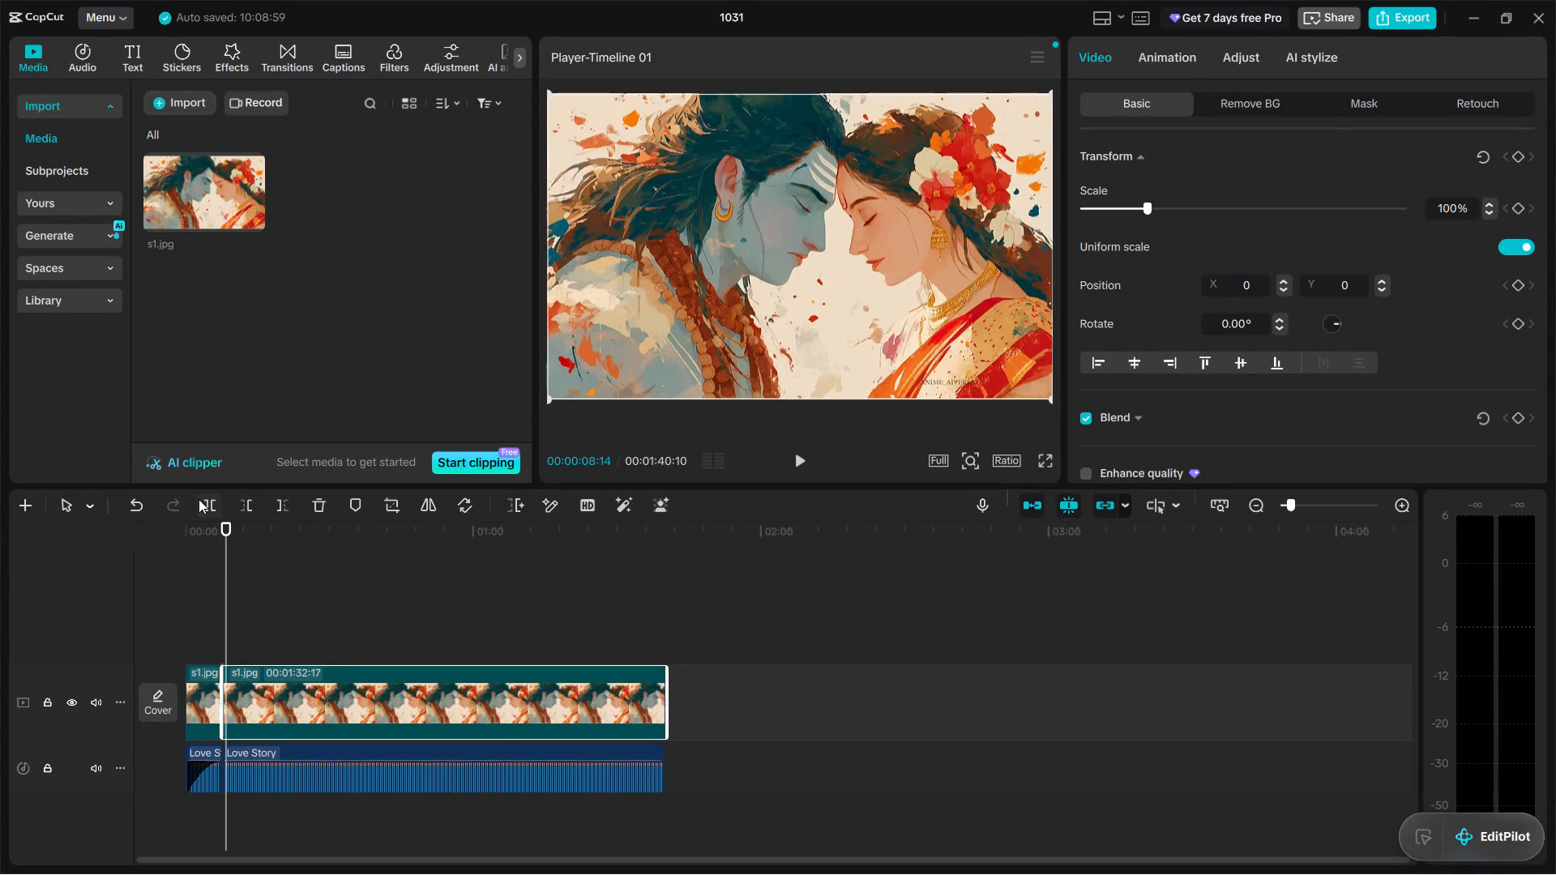
left_click_drag(202, 505, 220, 508)
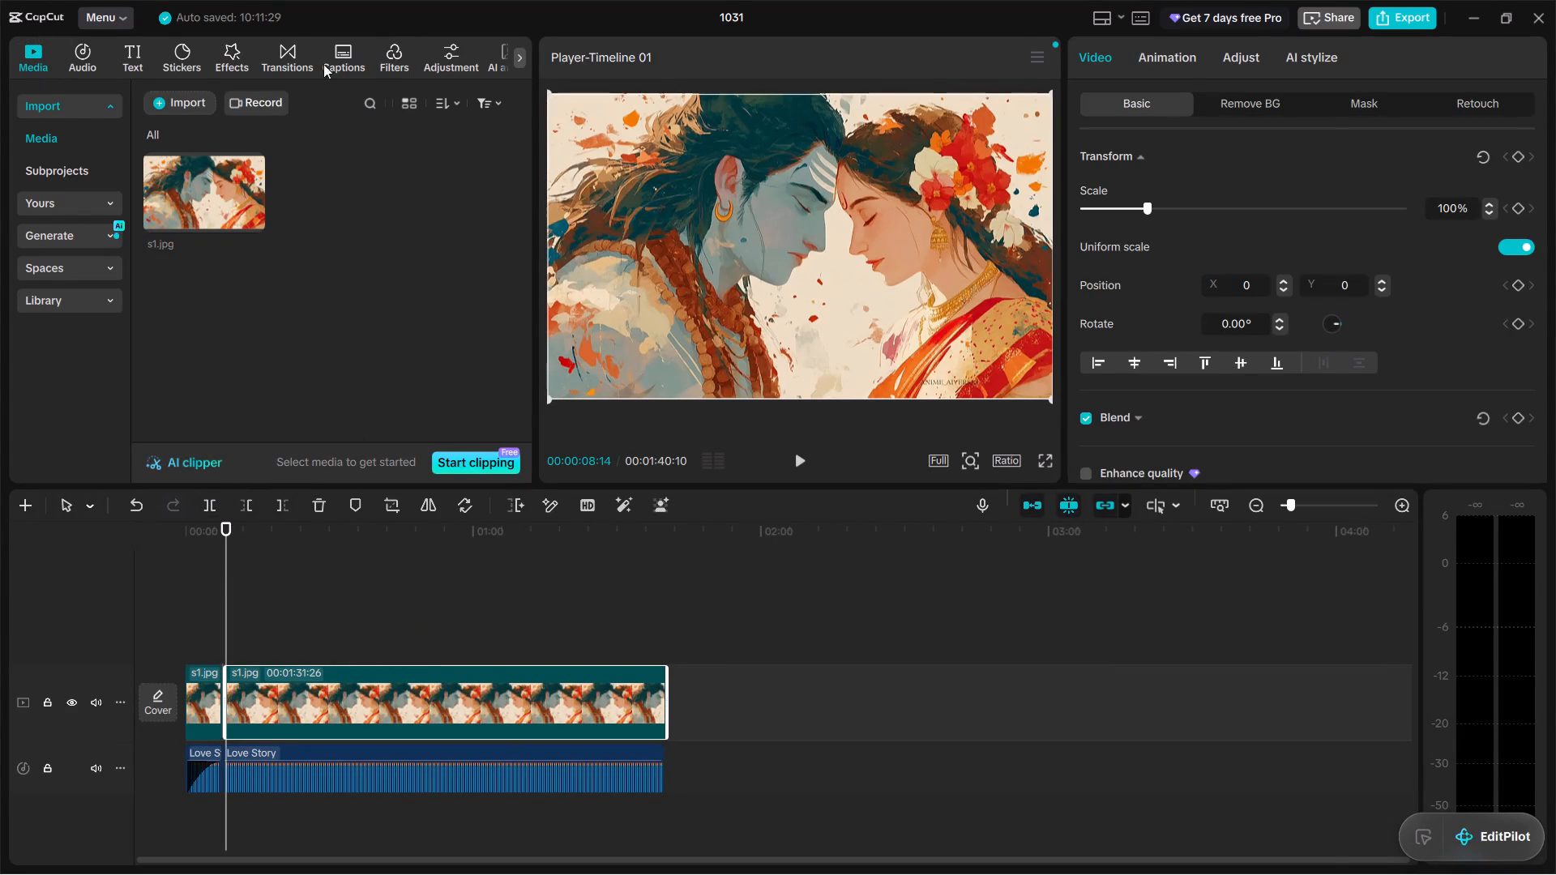
Open the trending transitions and preview Shake & Flash in the player.
left_click(292, 64)
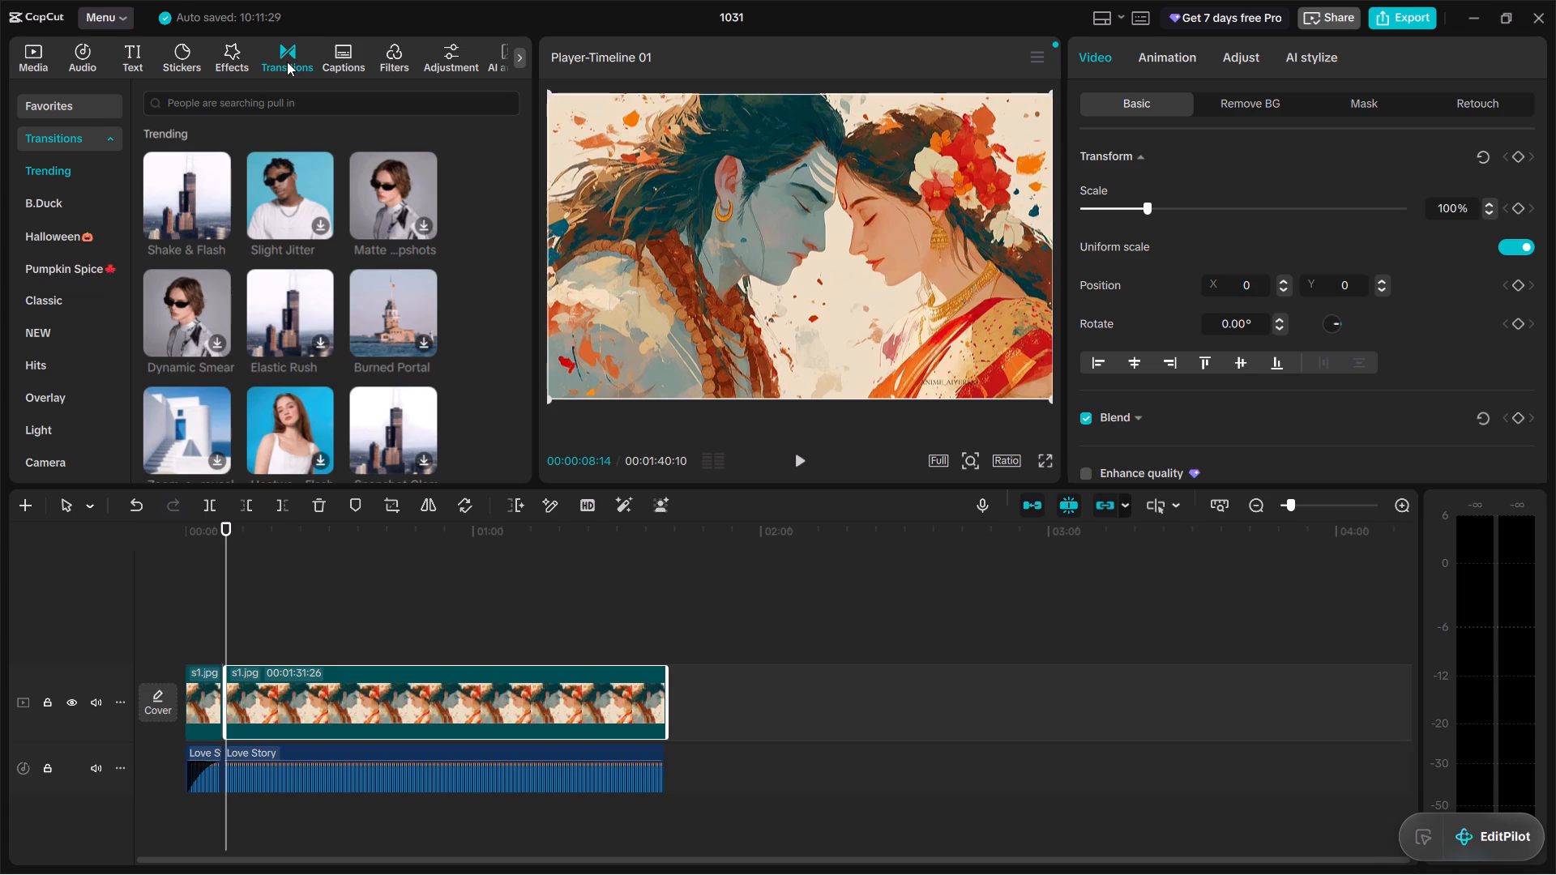
left_click(177, 178)
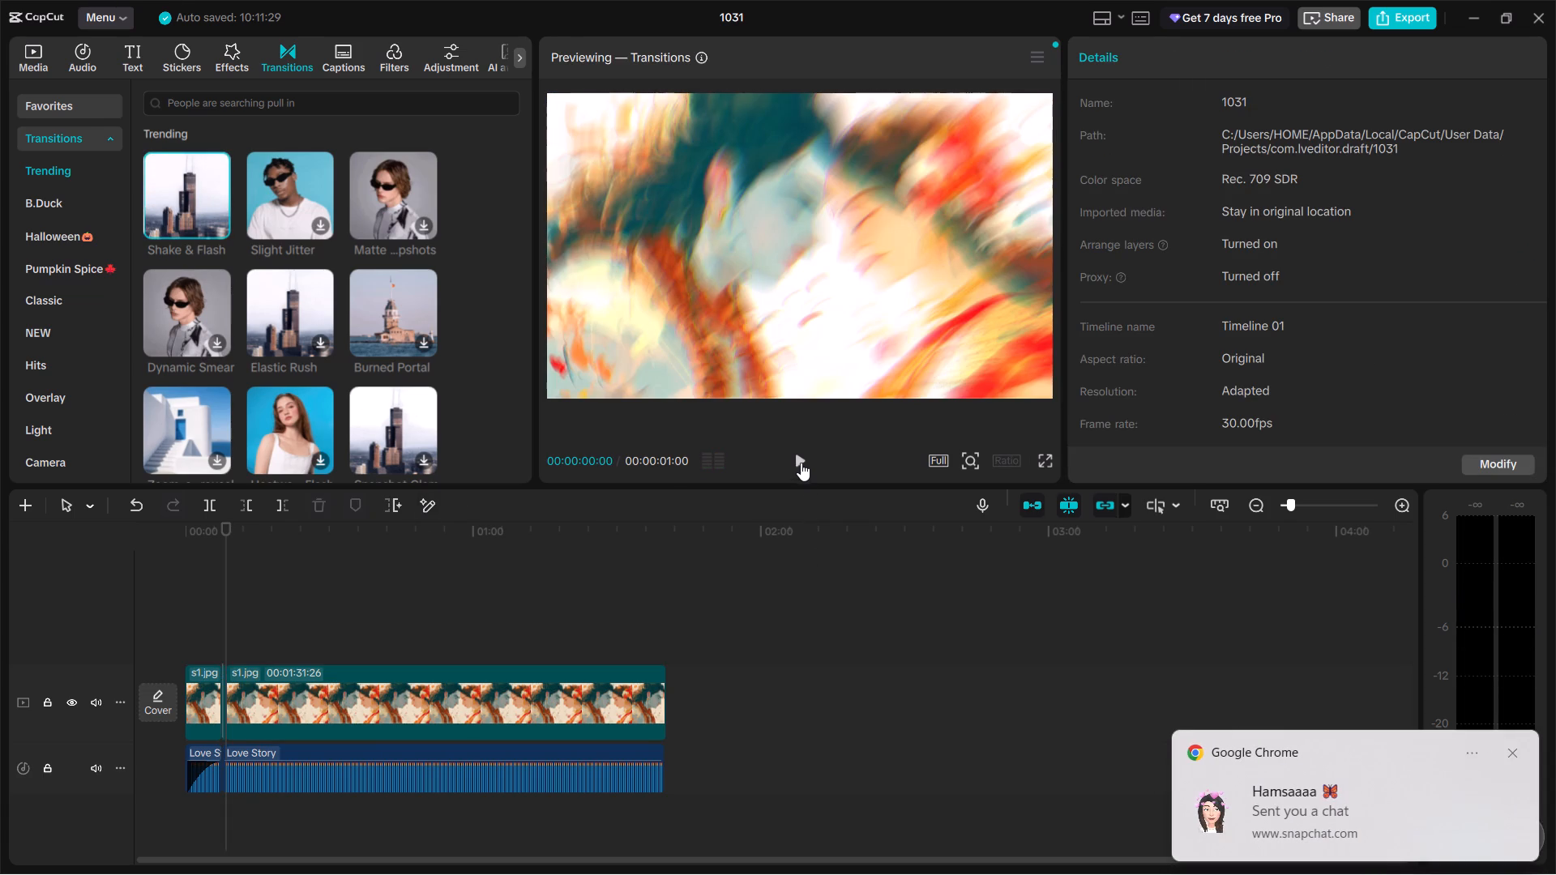
left_click(801, 462)
left_click(801, 462)
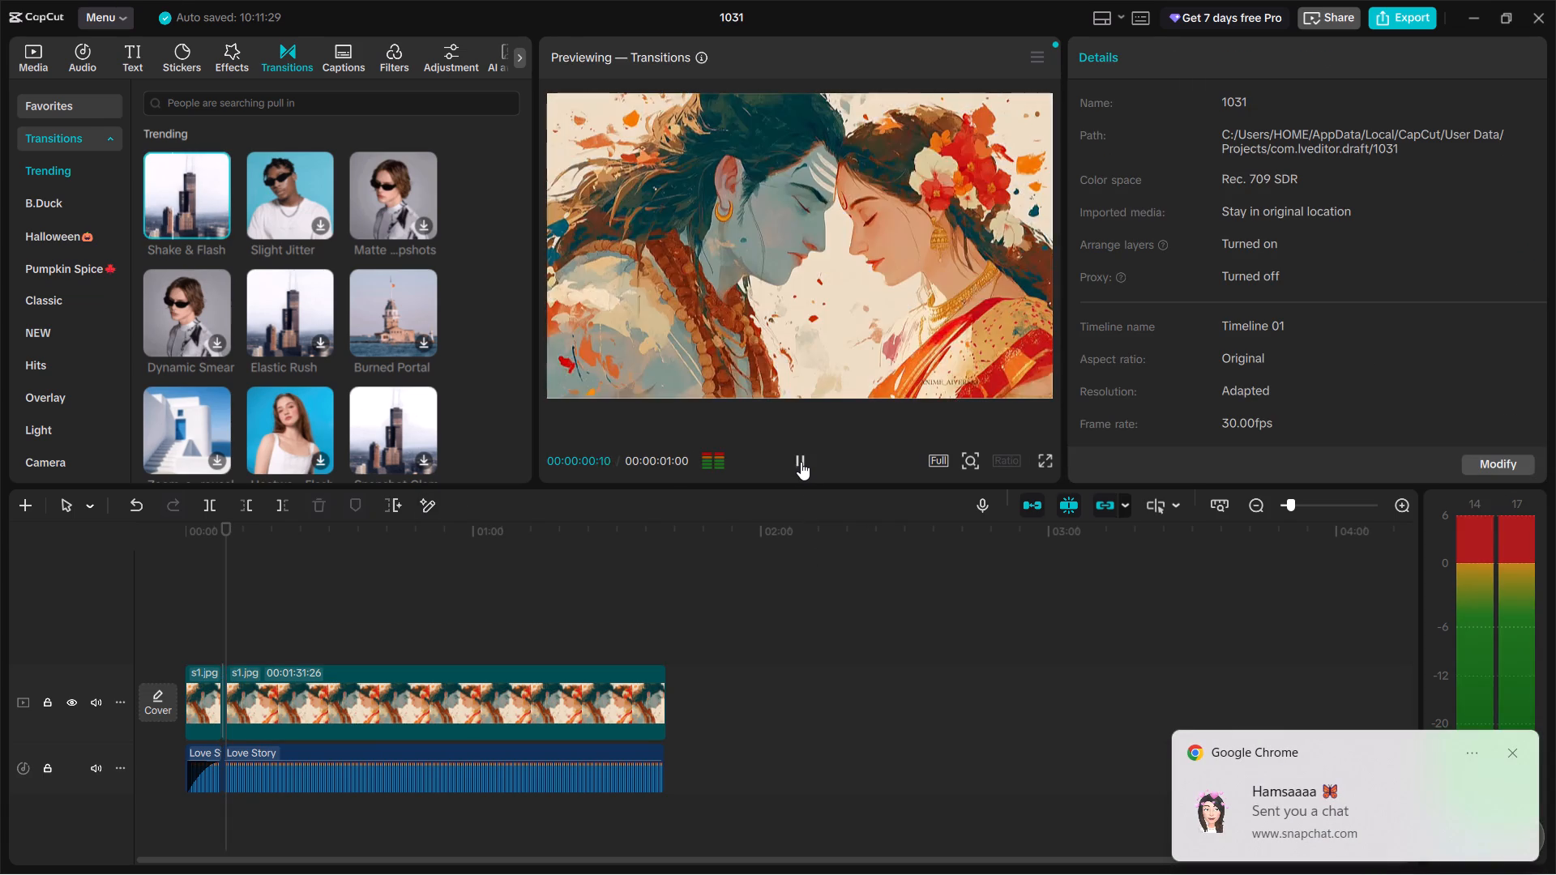
left_click(801, 462)
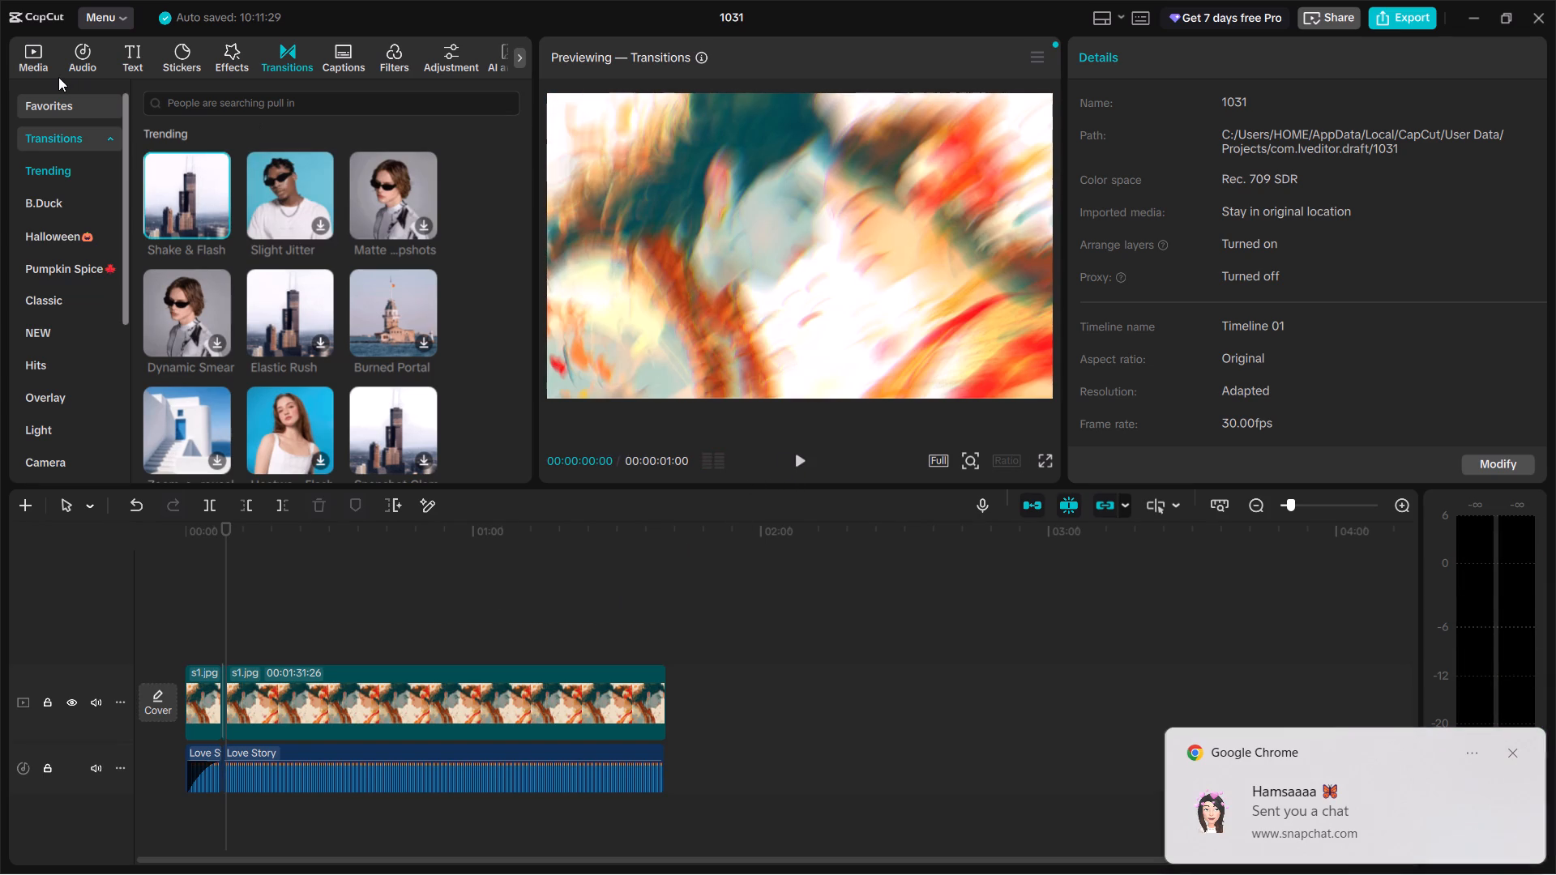
Play the timeline from the start past the 00:00:08:14 cut and pause at 00:00:09:23.
left_click(24, 58)
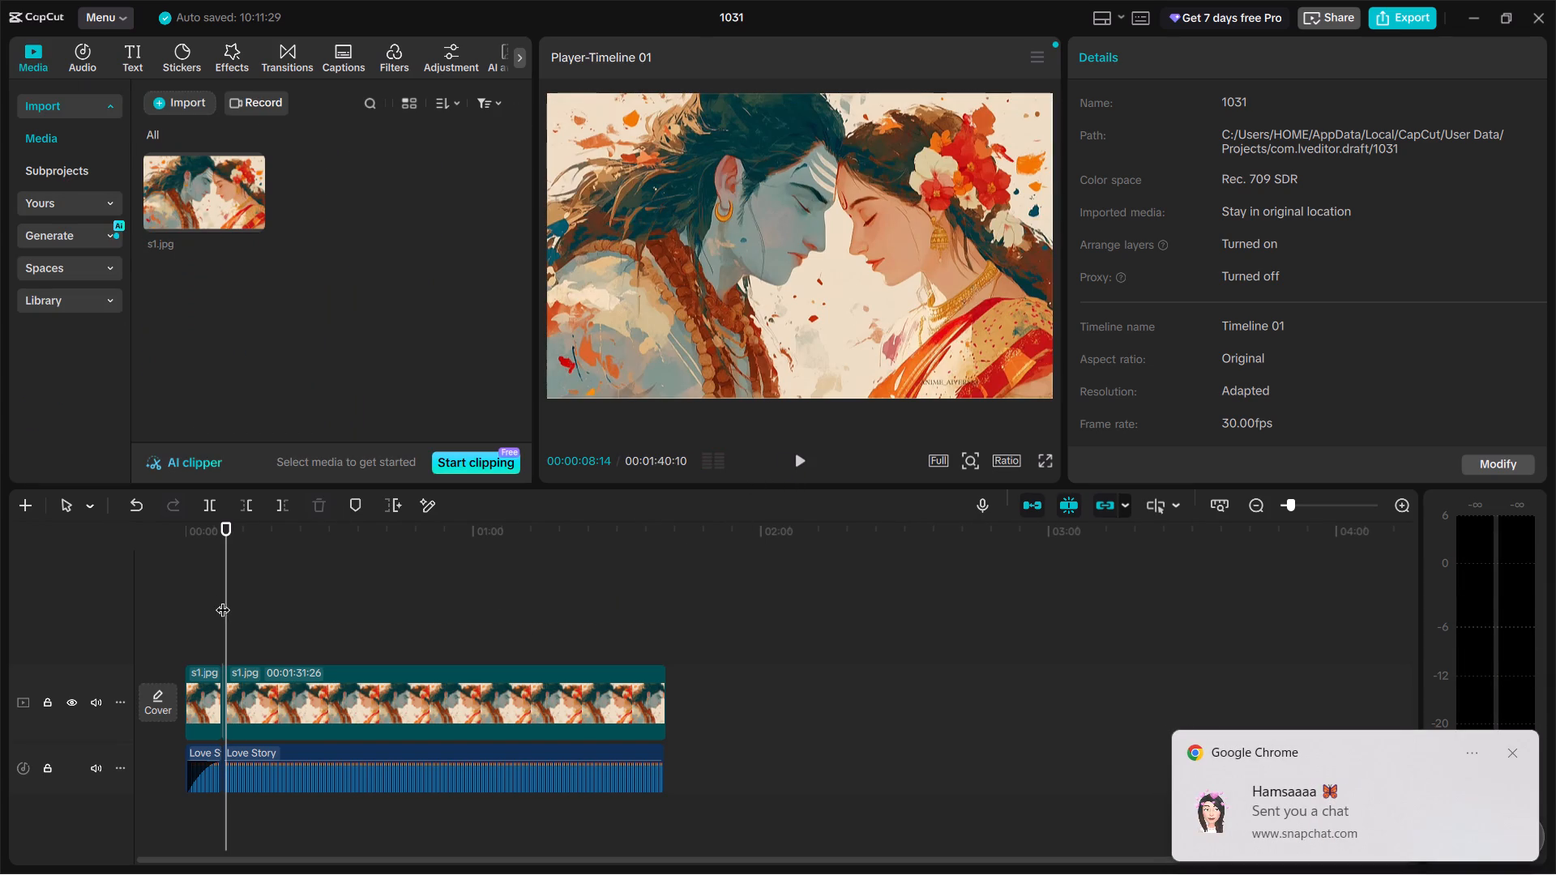
left_click_drag(224, 600, 105, 631)
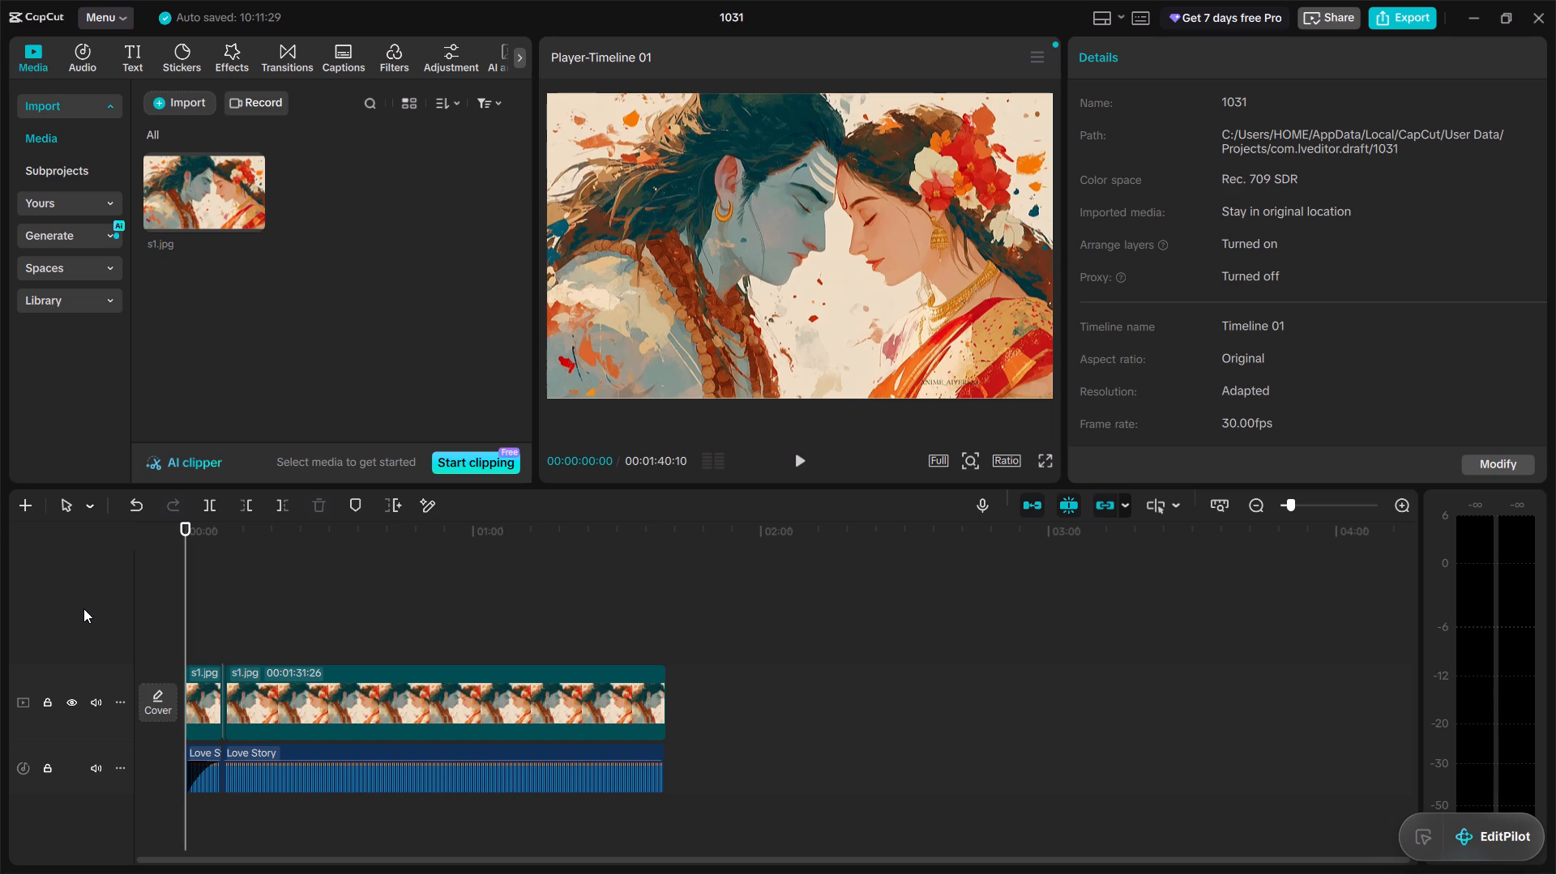
left_click(800, 450)
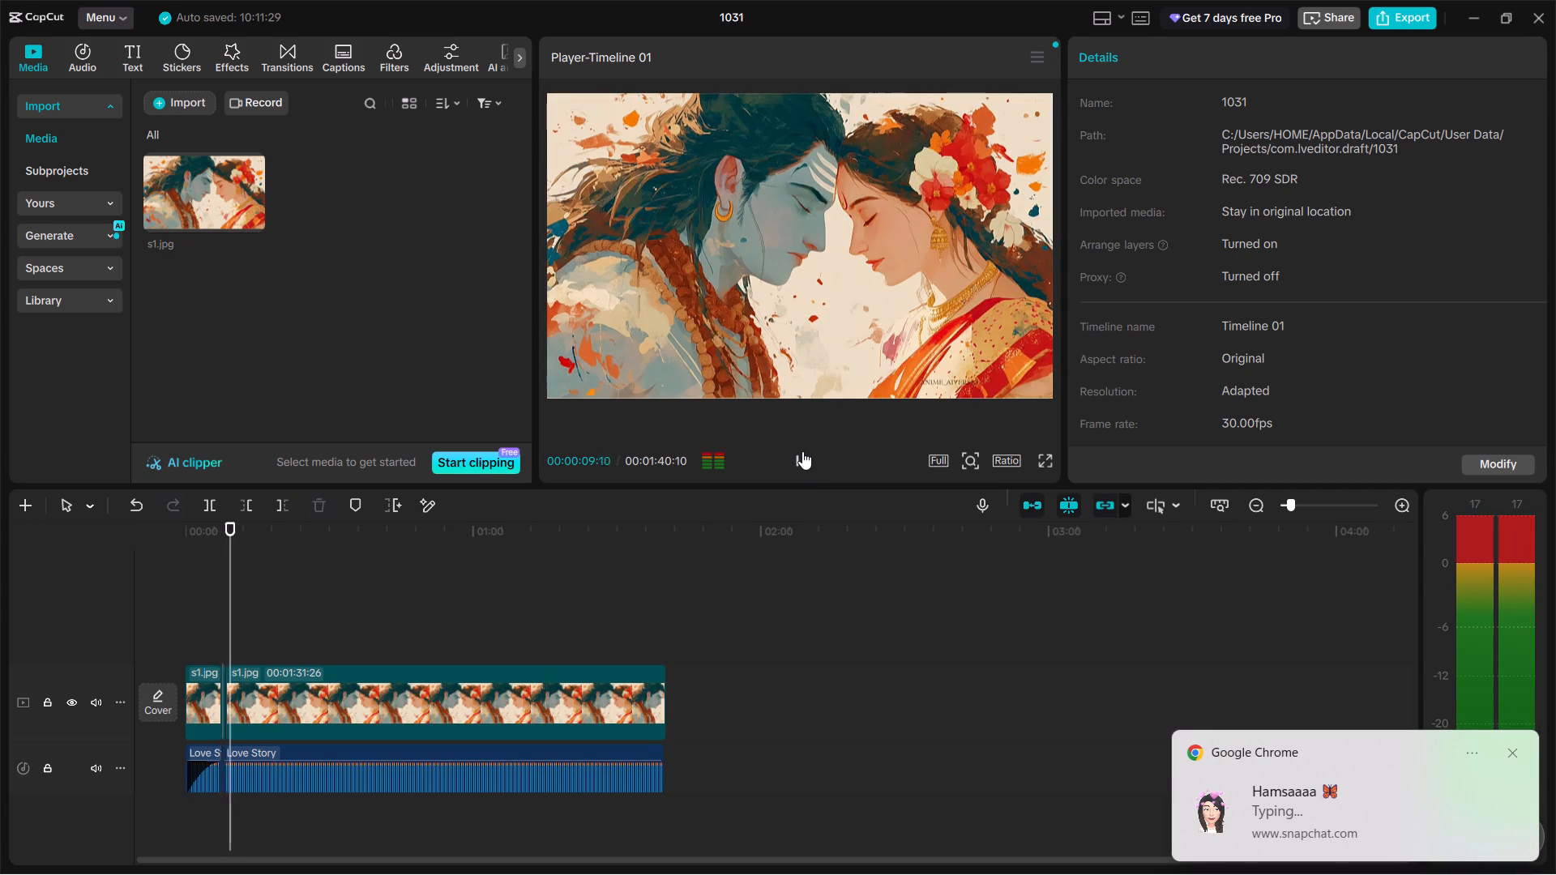
left_click(802, 451)
Add the Shake & Flash transition at the start of the last s1.jpg segment, at the 00:00:08:14 cut.
left_click(293, 699)
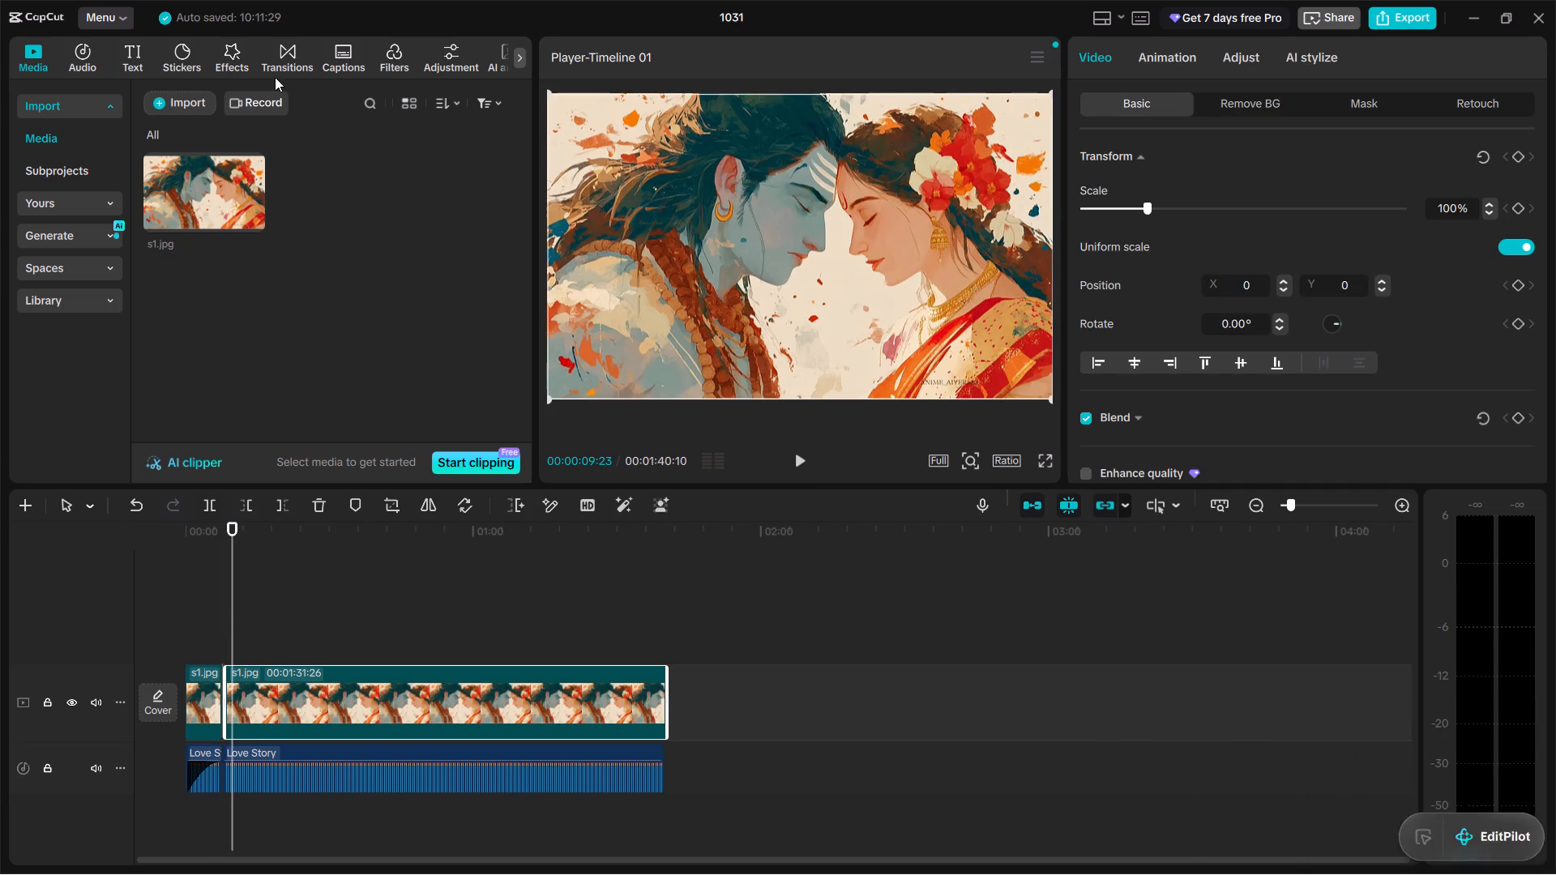
left_click(289, 53)
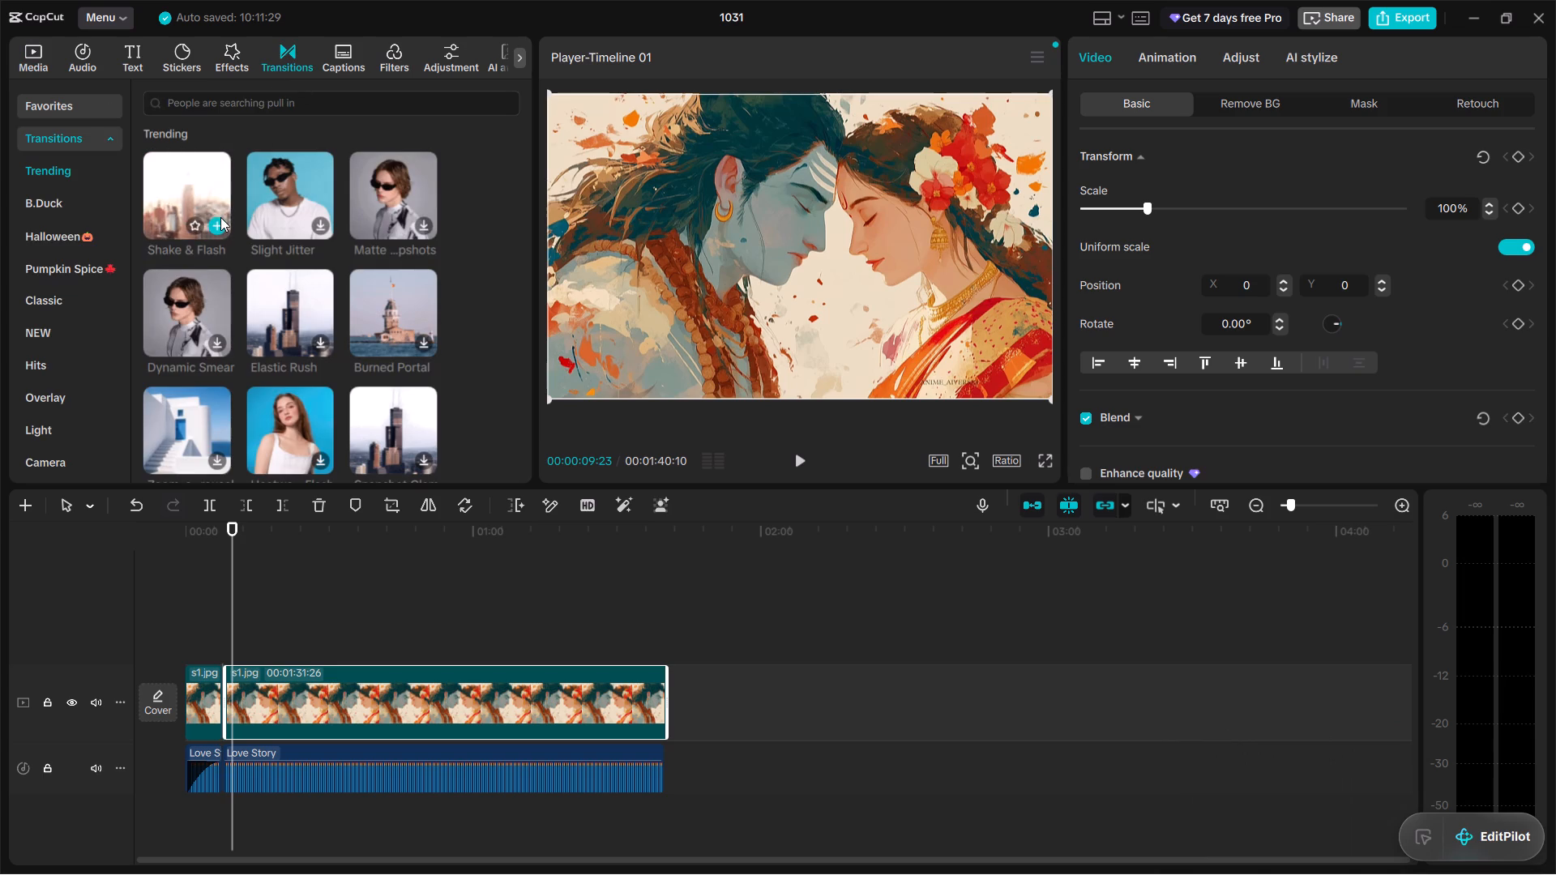
left_click(220, 217)
left_click(216, 217)
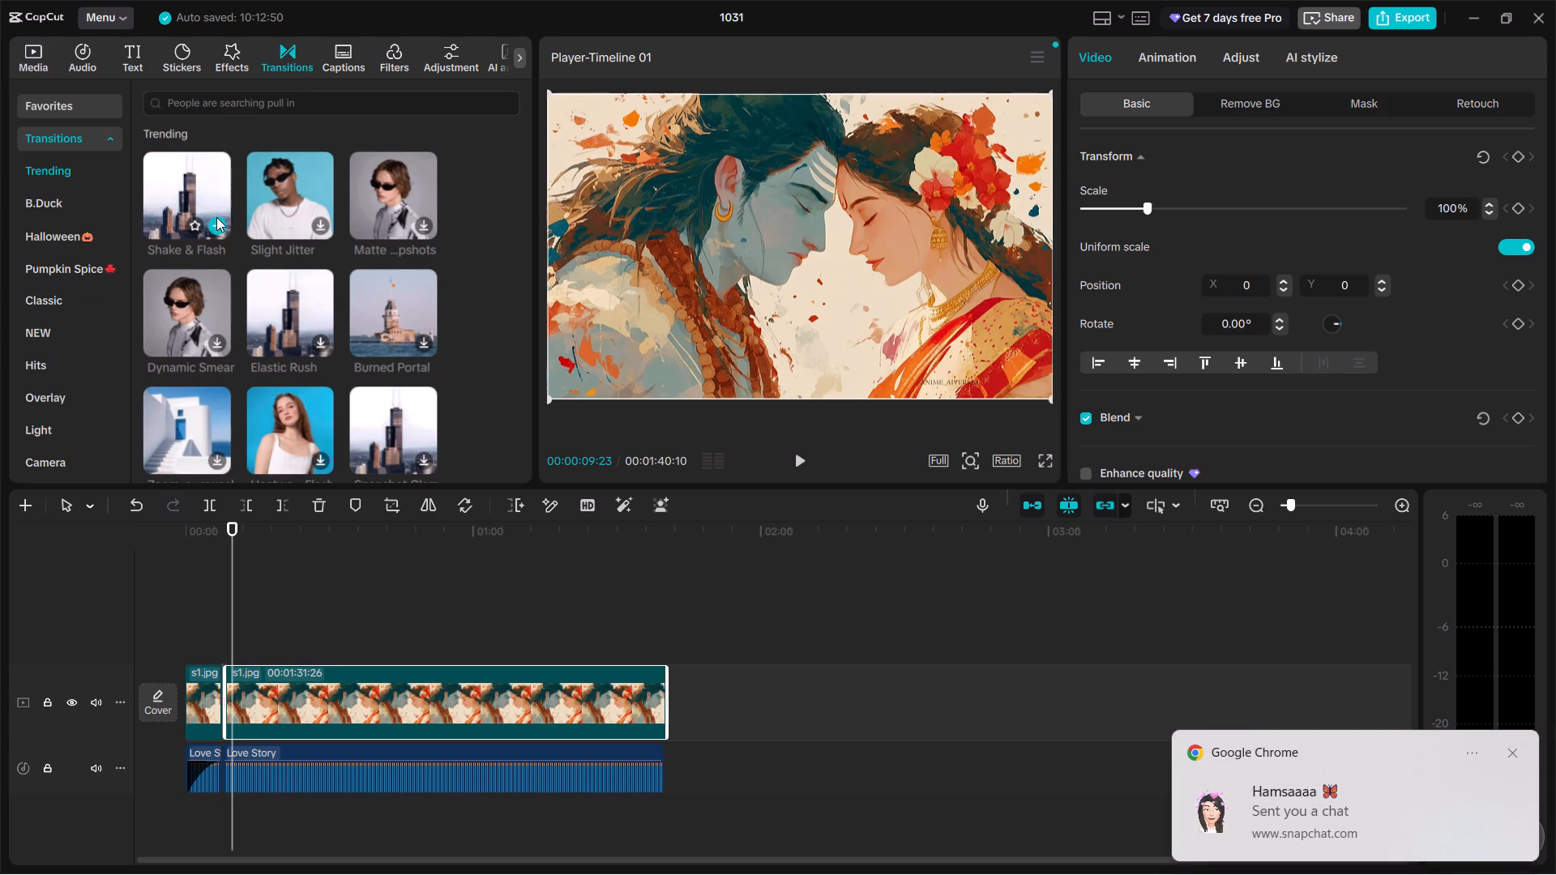
left_click(220, 192)
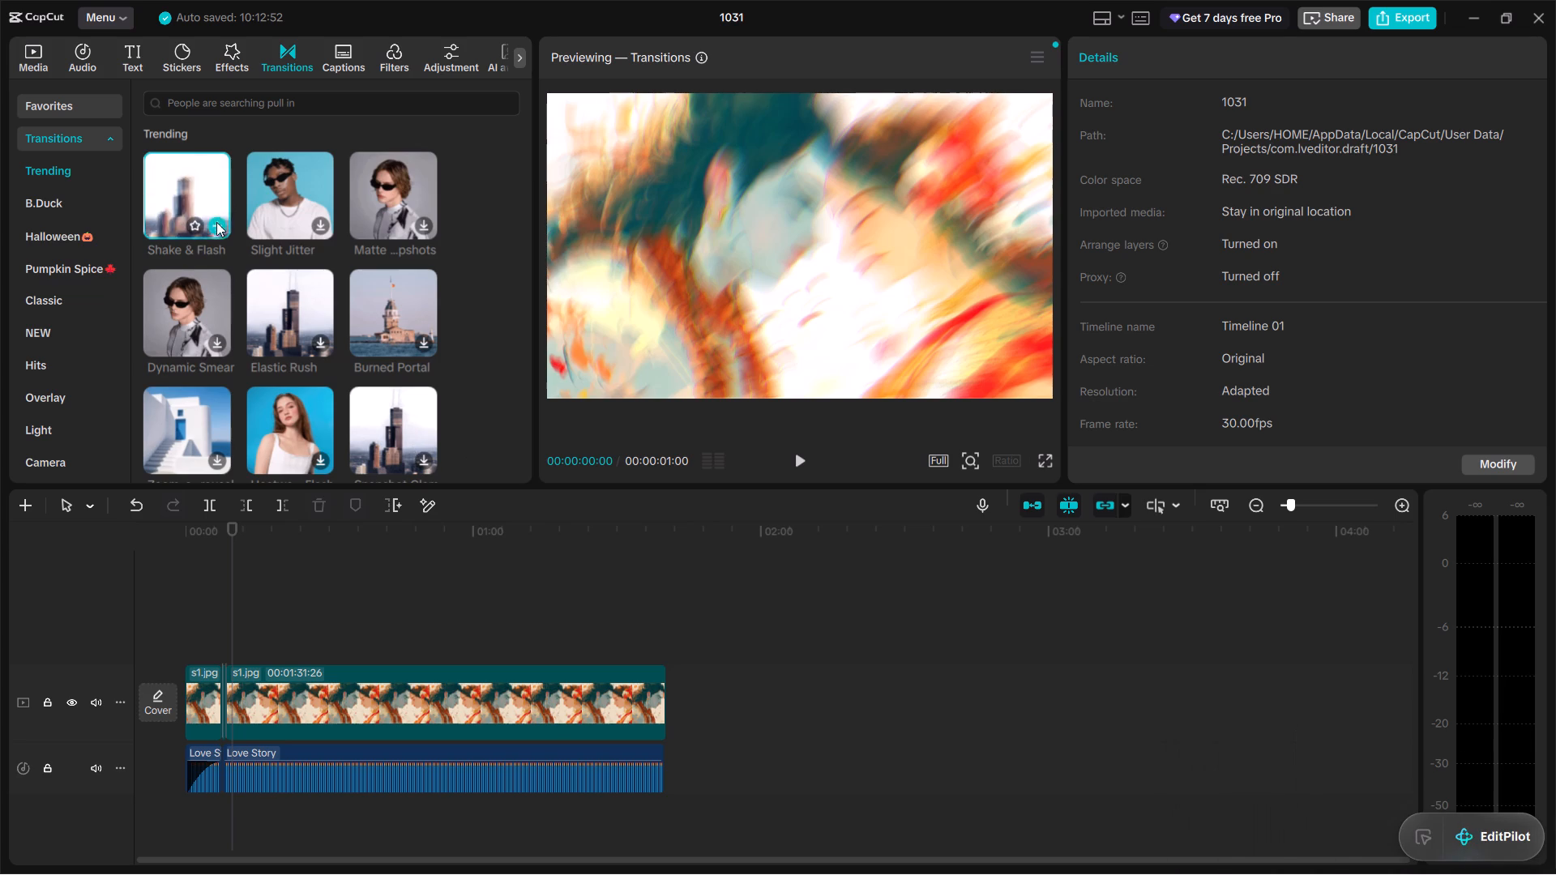
left_click(216, 227)
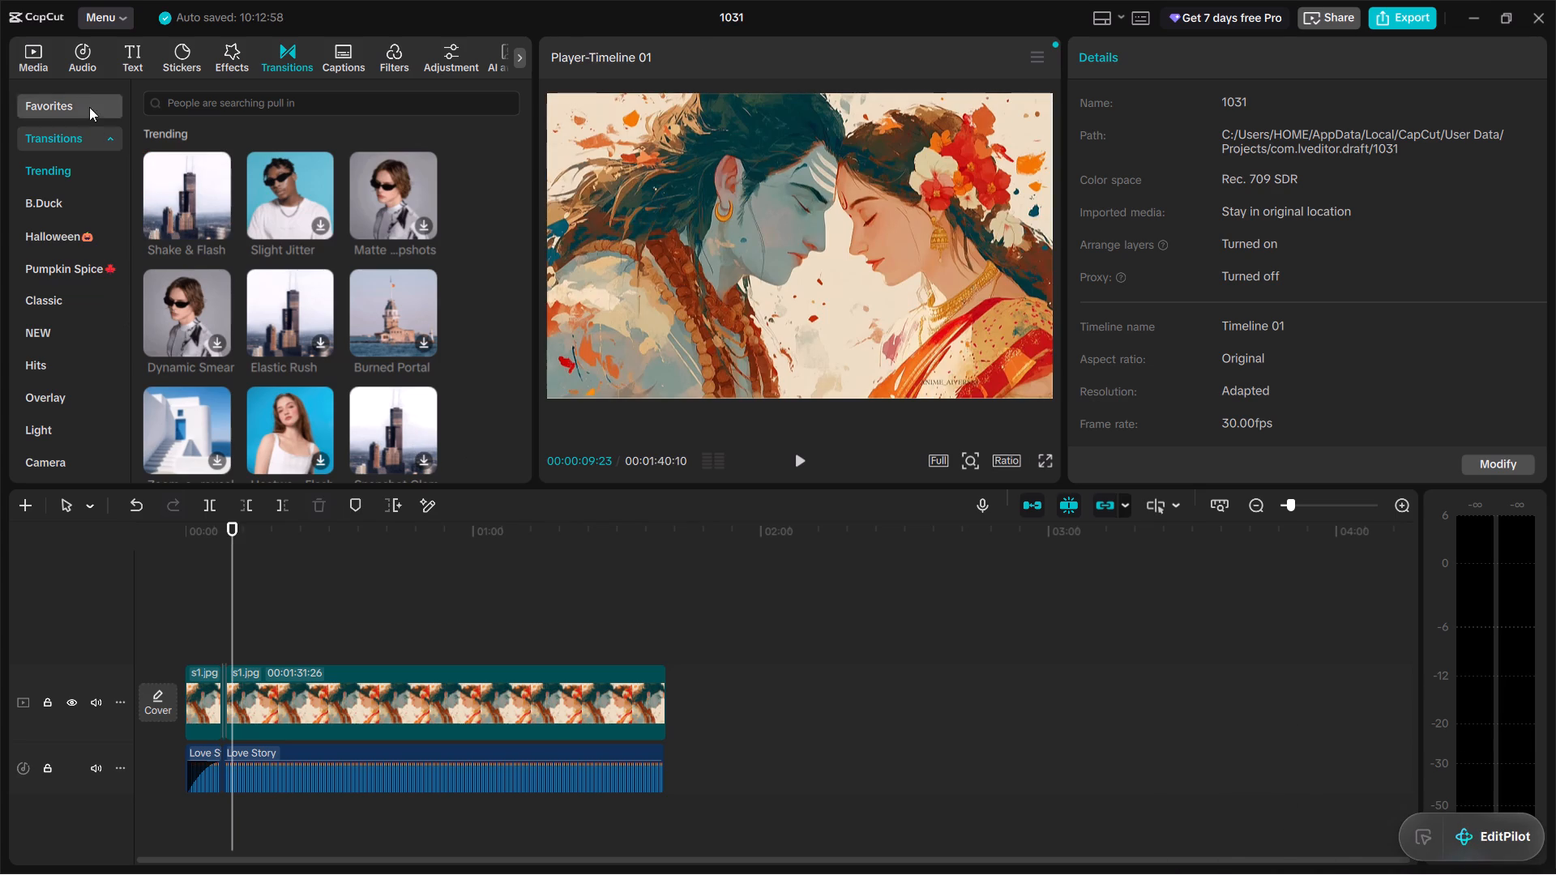
Replay from 00:00:07:23 and split the last s1.jpg segment on the beat at 00:00:09:13.
left_click(28, 52)
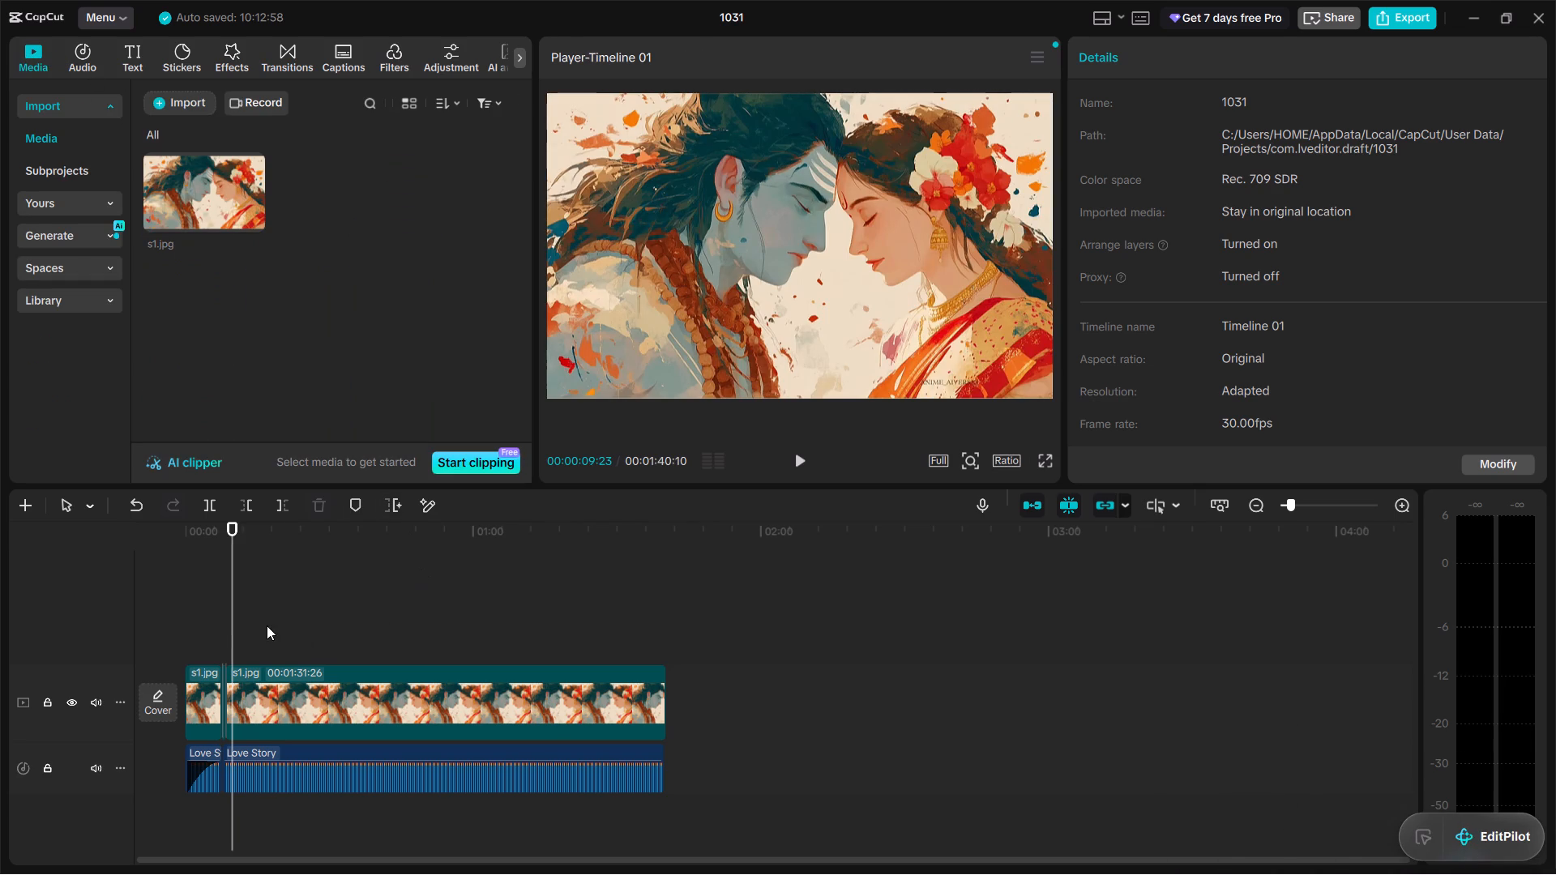
left_click(232, 598)
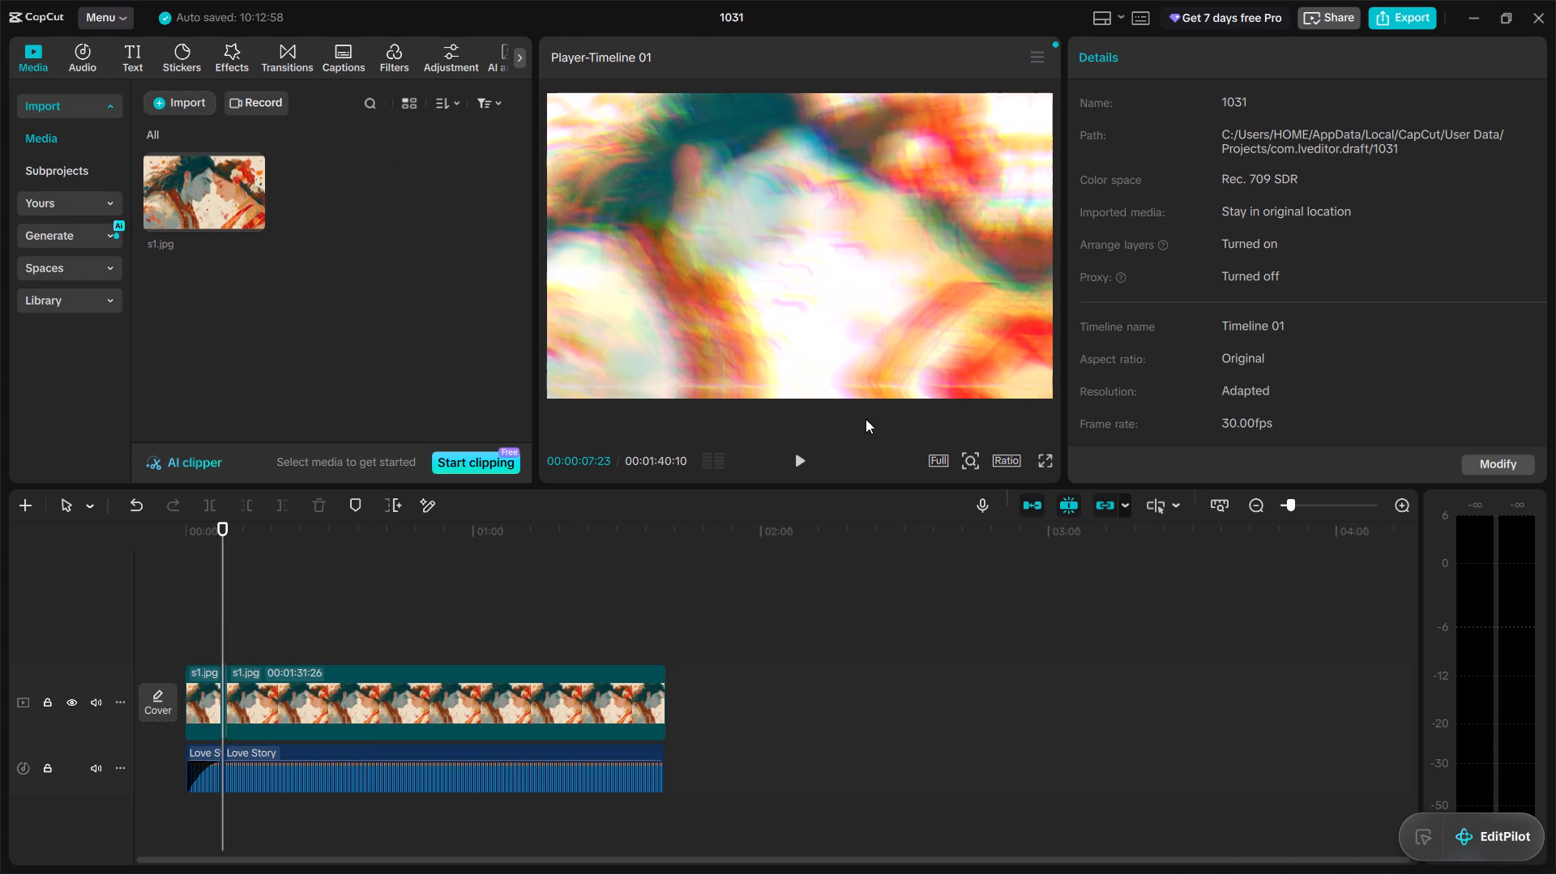
left_click(797, 455)
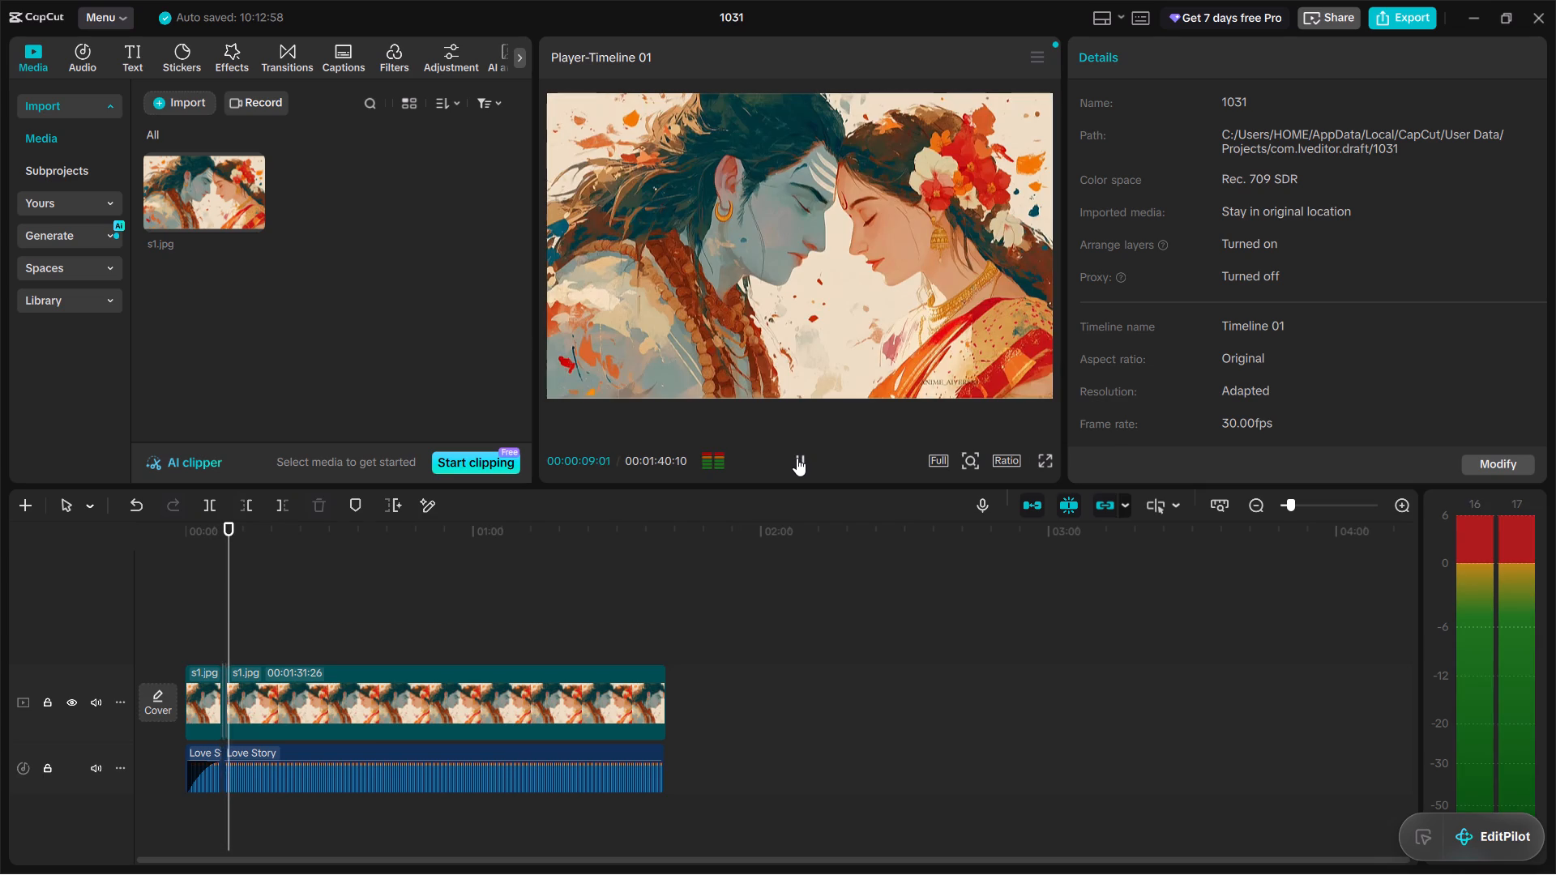
left_click(797, 459)
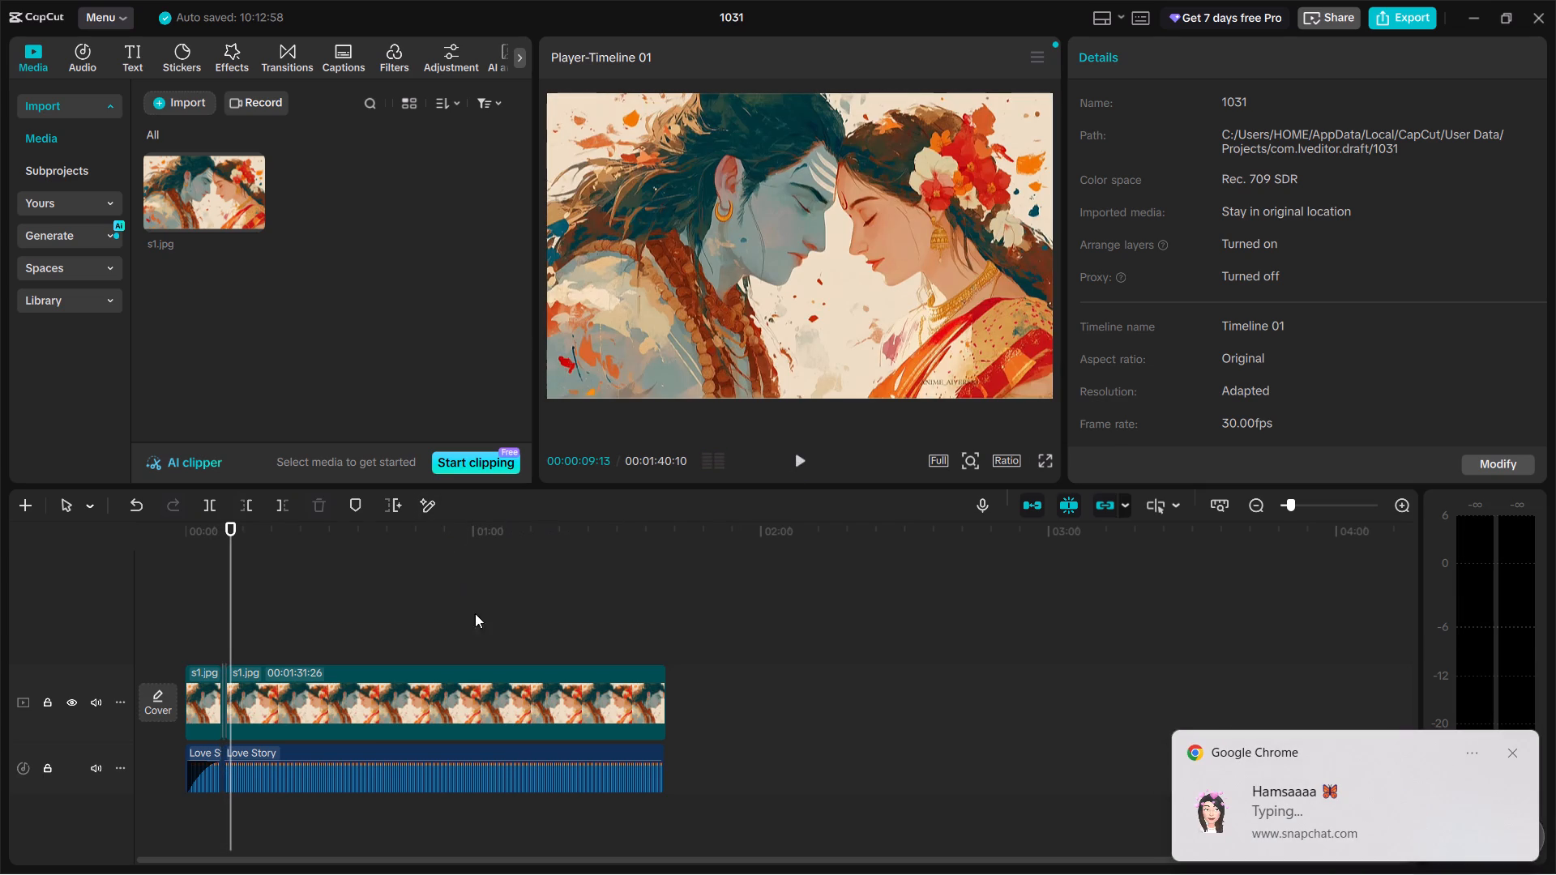
left_click(331, 705)
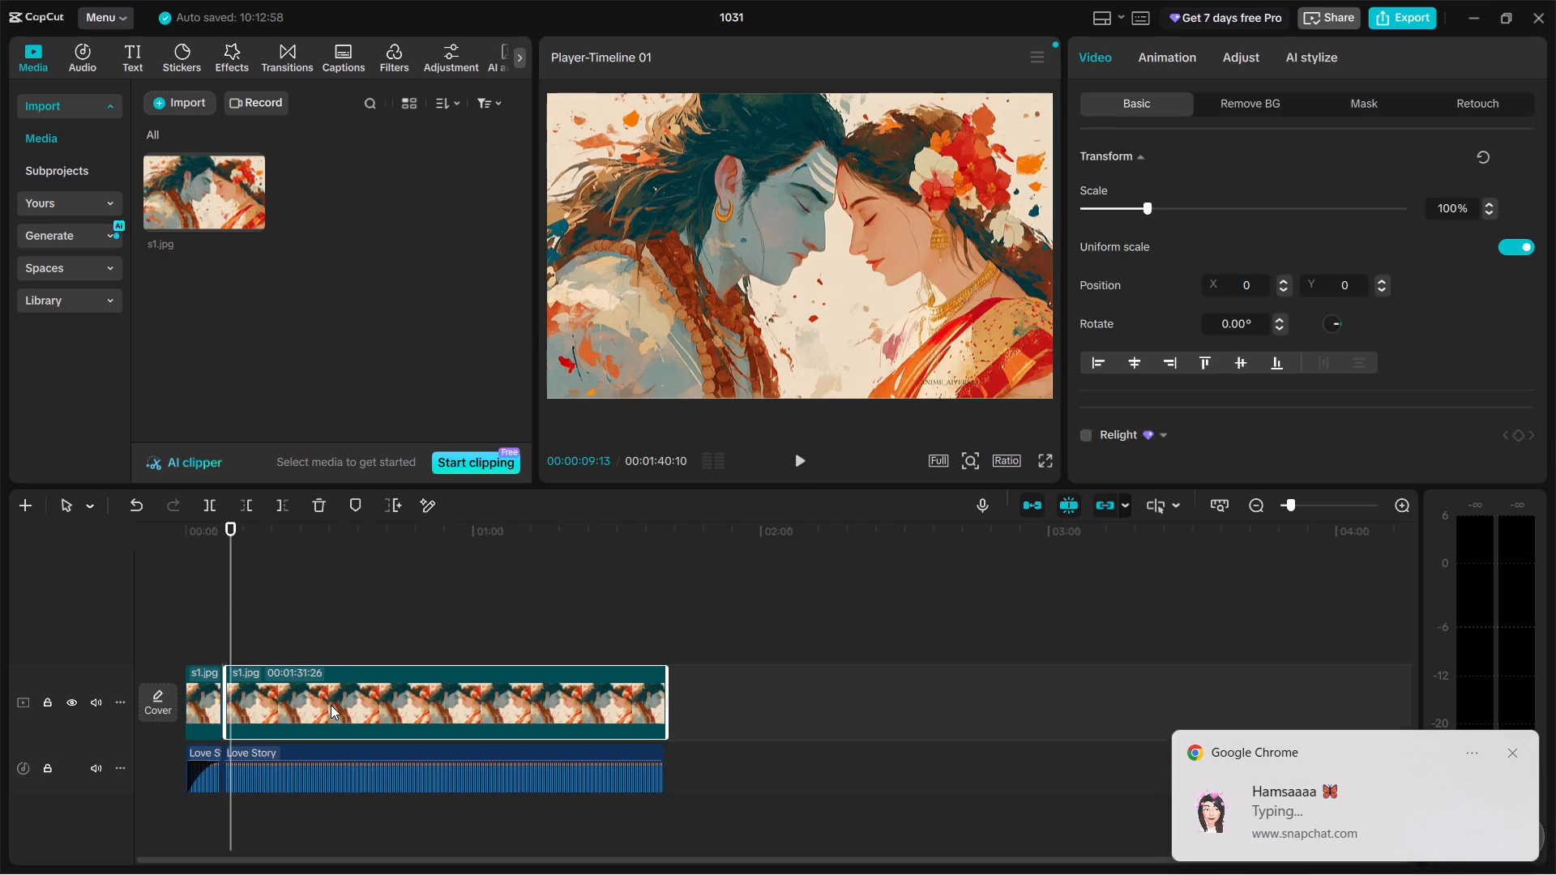
left_click(208, 501)
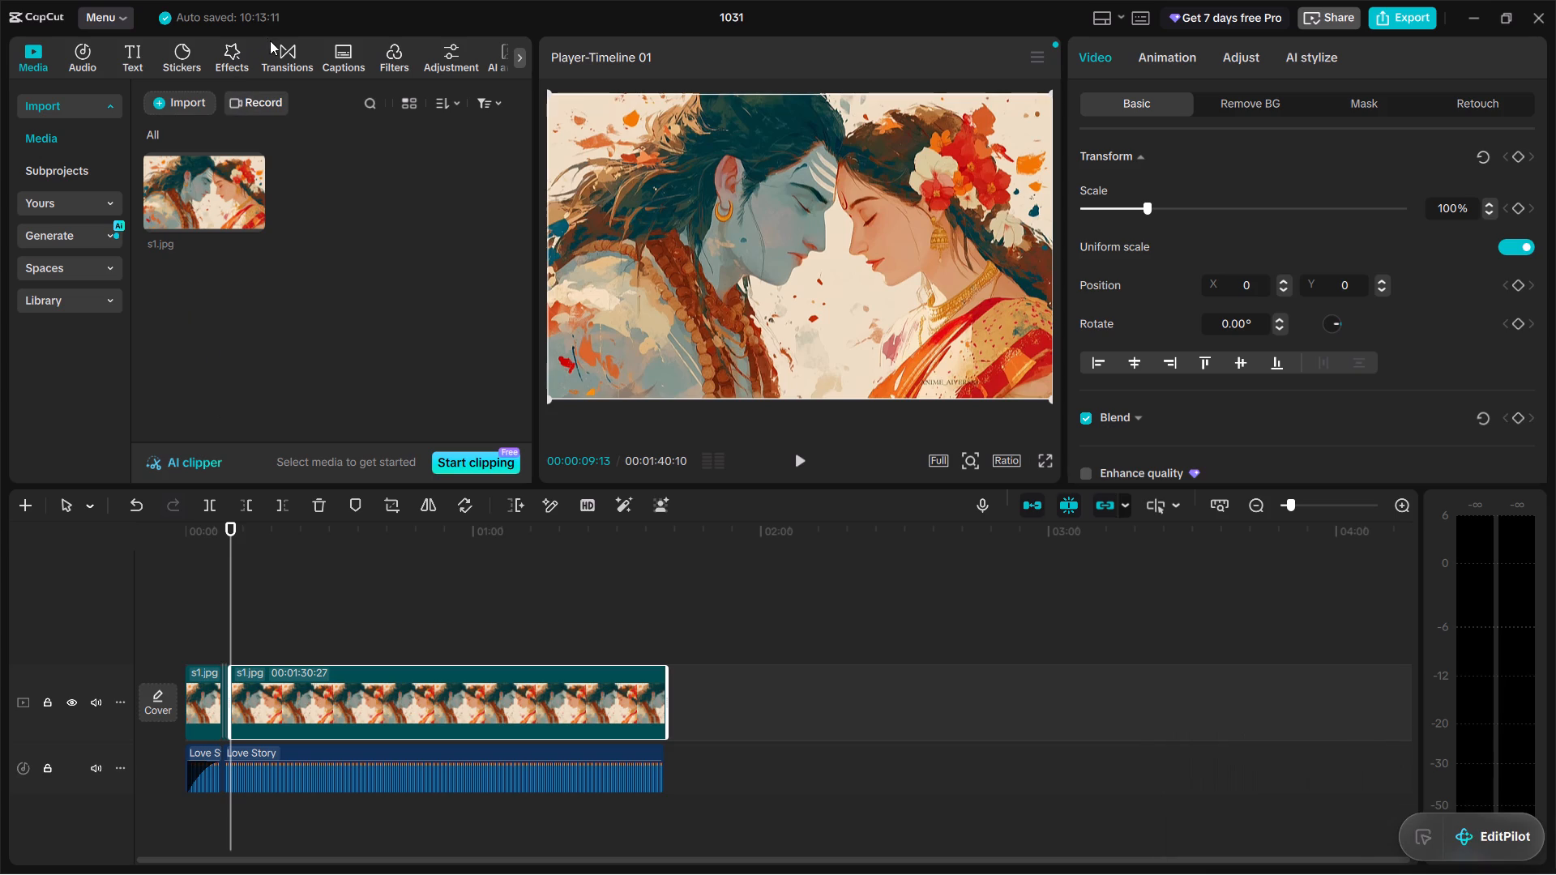
Add the Shake & Flash transition at the 00:00:09:13 cut.
left_click(296, 66)
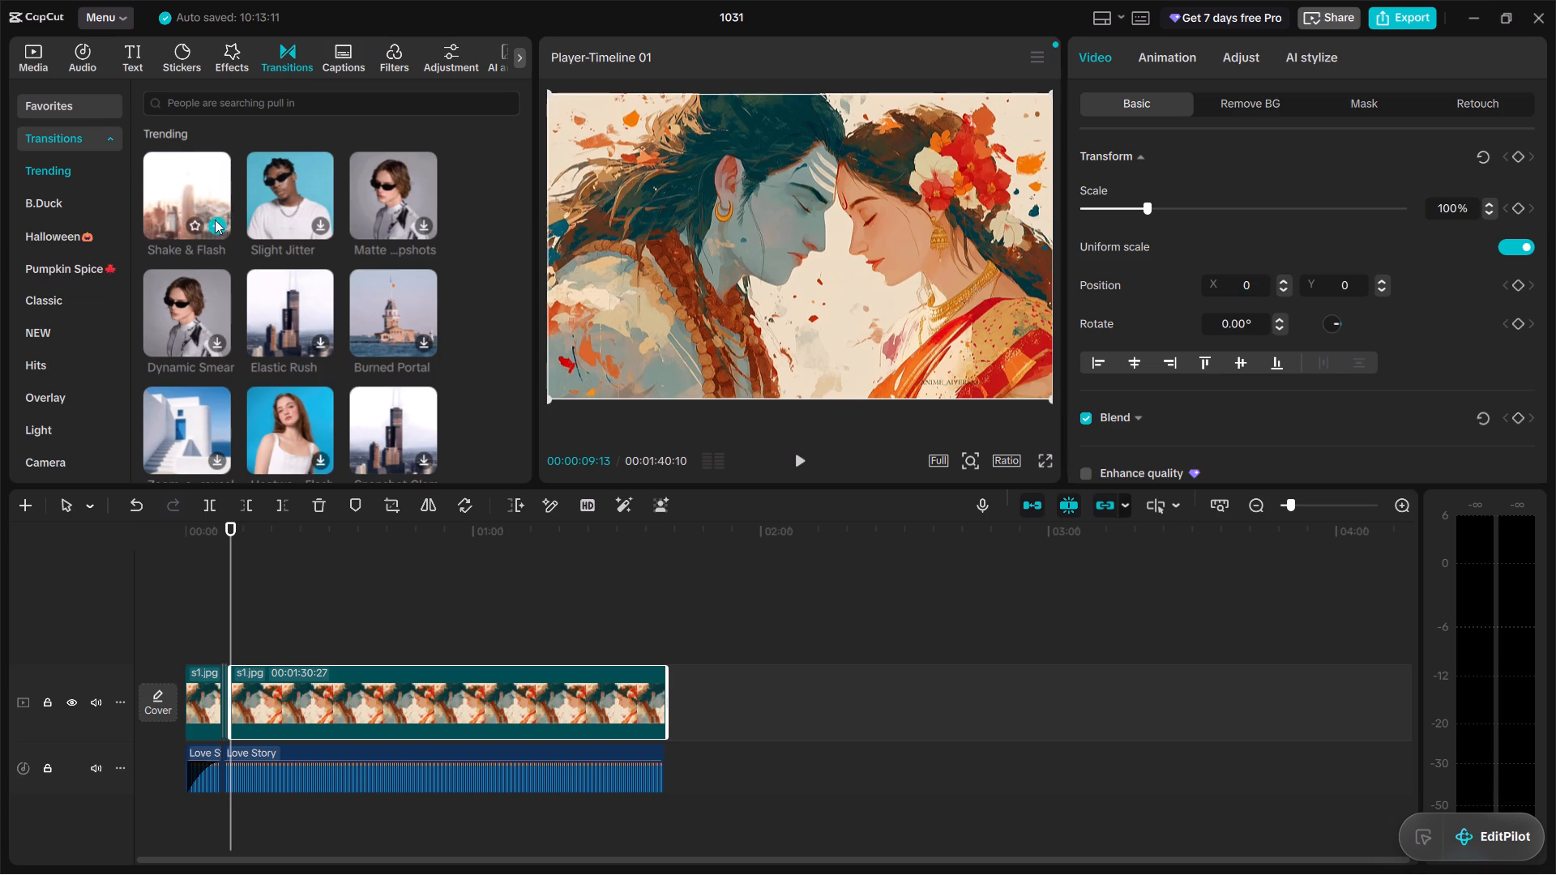
left_click(216, 223)
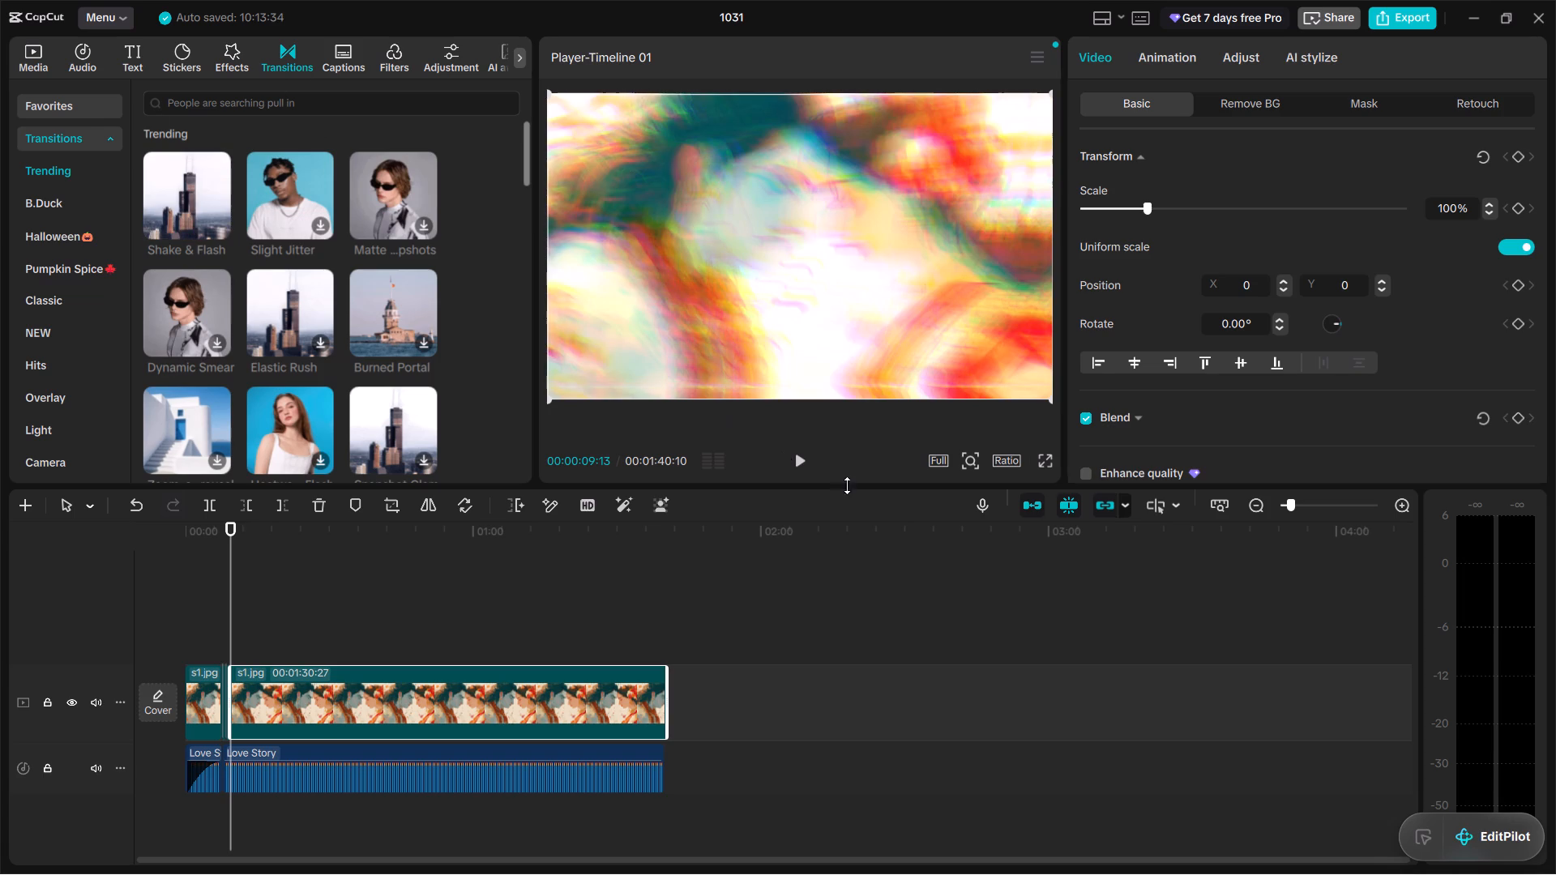
Play on from 00:00:09:13 through the last s1.jpg segment in short stretches, pausing at 00:00:13:02.
left_click(795, 456)
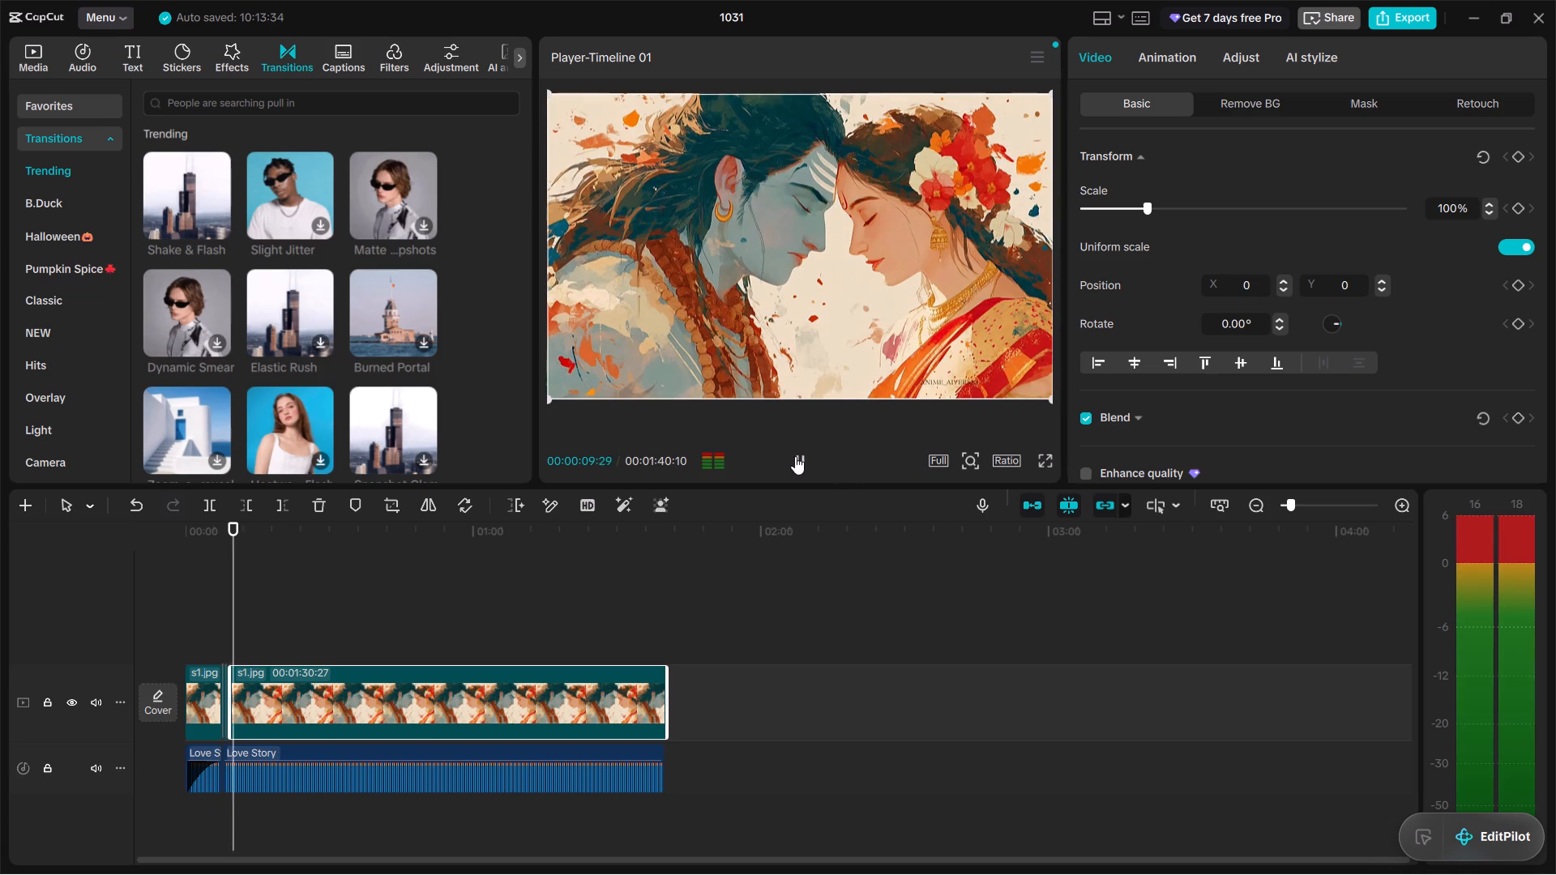
left_click(795, 456)
left_click(795, 456)
left_click(795, 456)
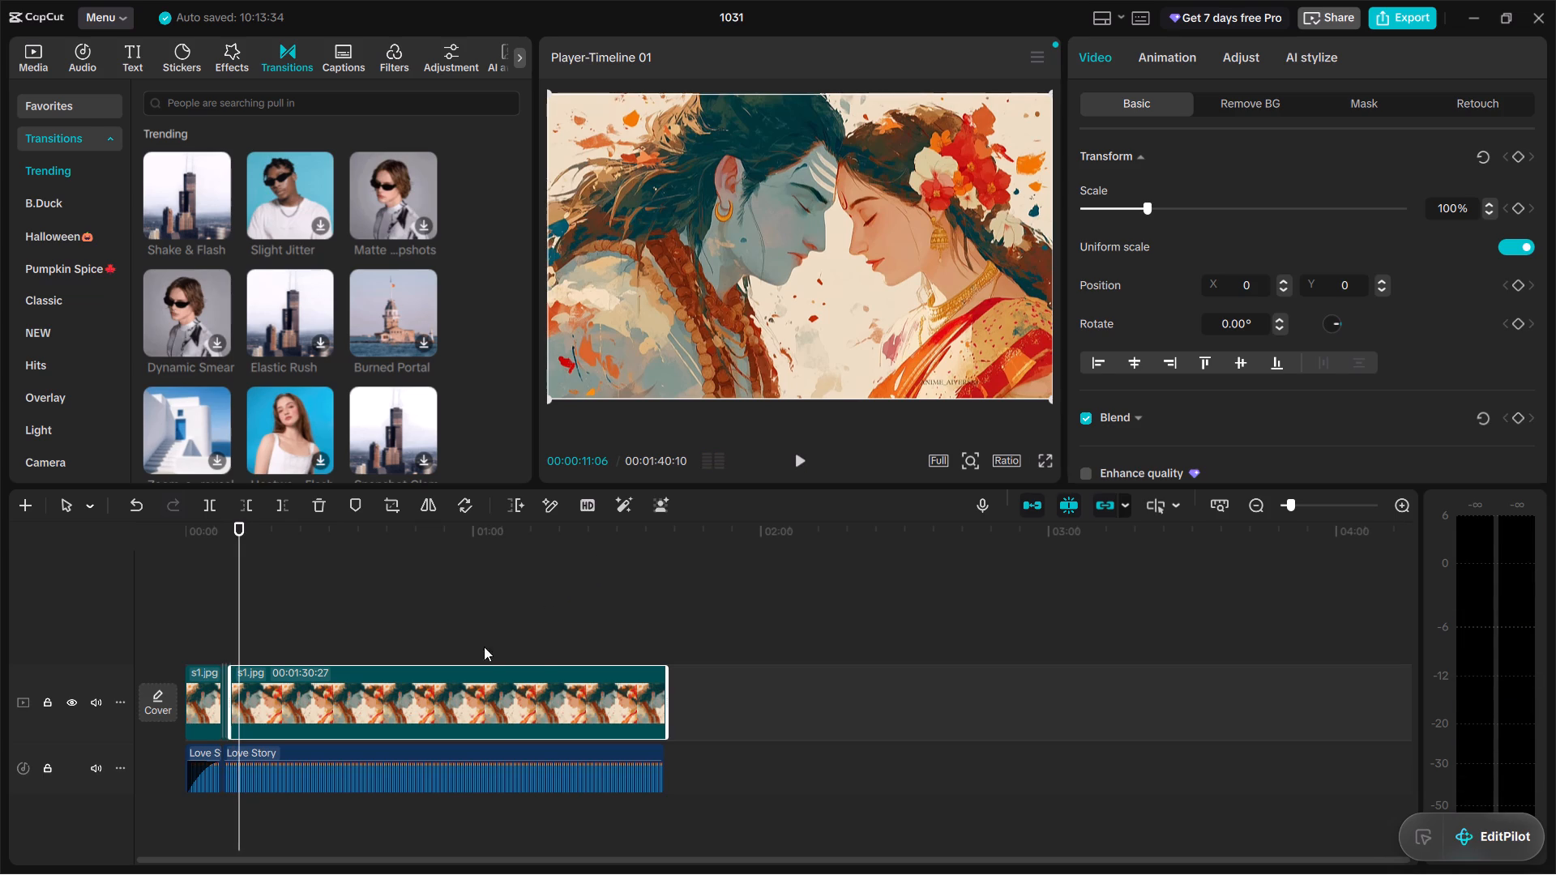
left_click(244, 624)
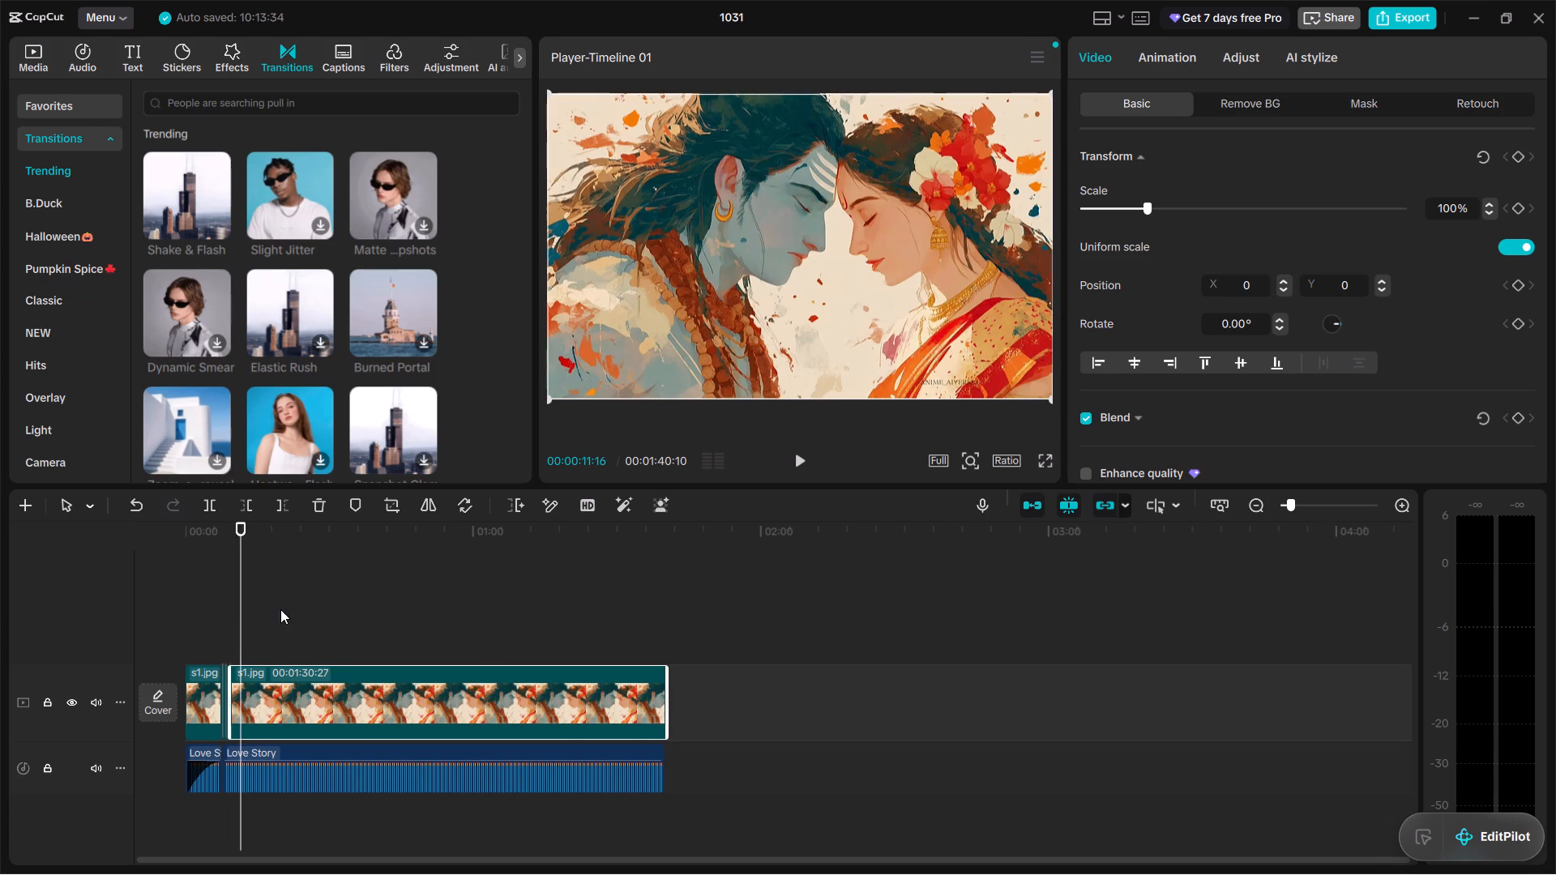
left_click(800, 459)
left_click(800, 457)
left_click(800, 457)
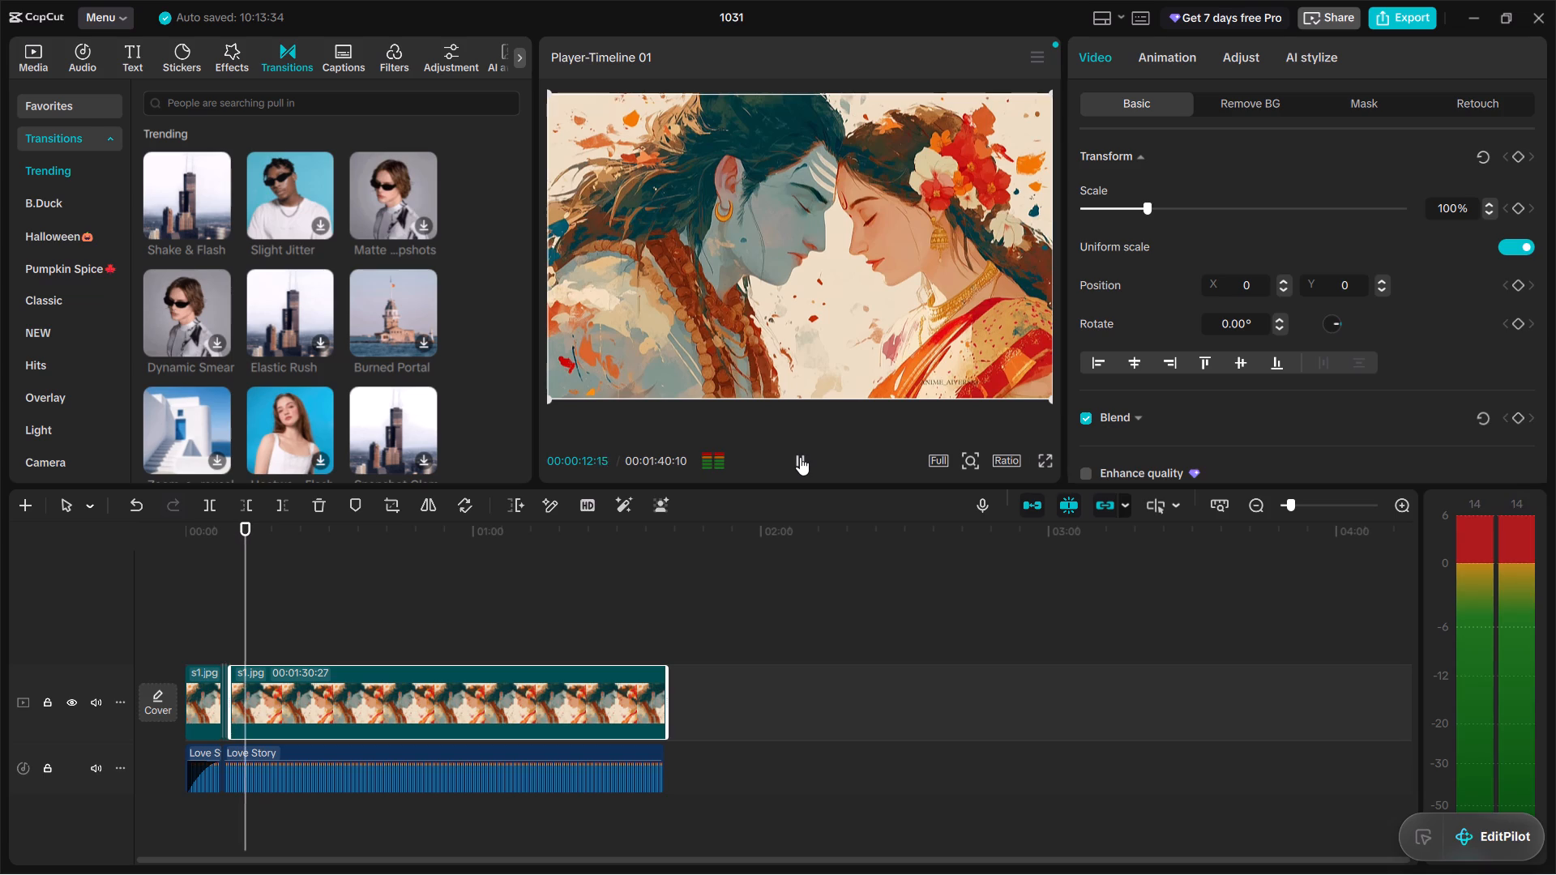
left_click(800, 457)
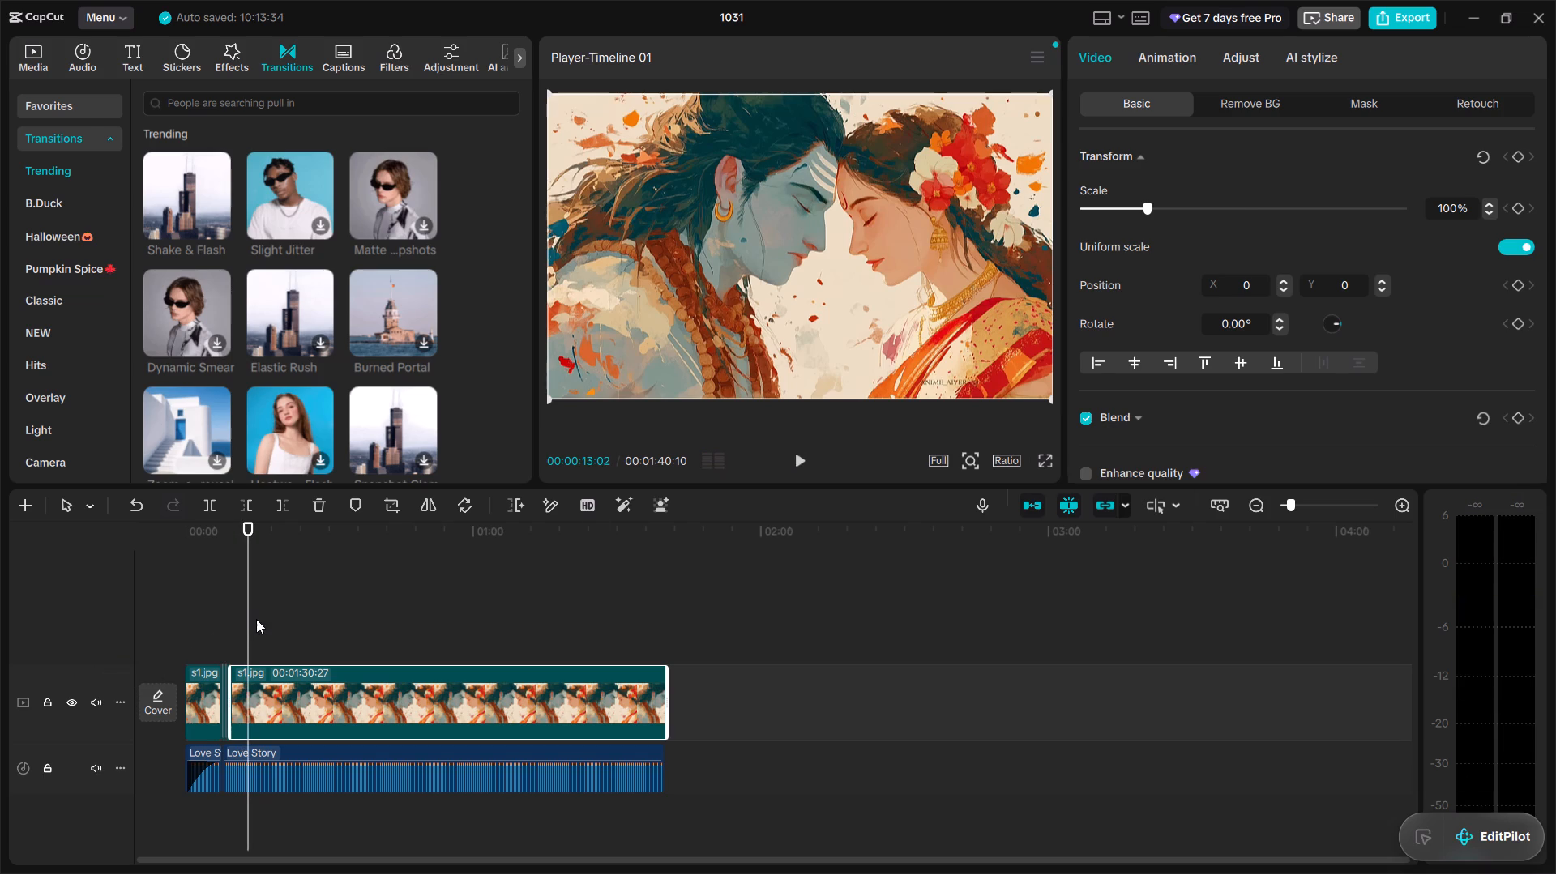
Move back to the transition near 00:00:09:13, replay the section in short stretches and pause at 00:00:11:15.
left_click_drag(256, 619, 213, 632)
left_click_drag(246, 627, 230, 642)
left_click(802, 463)
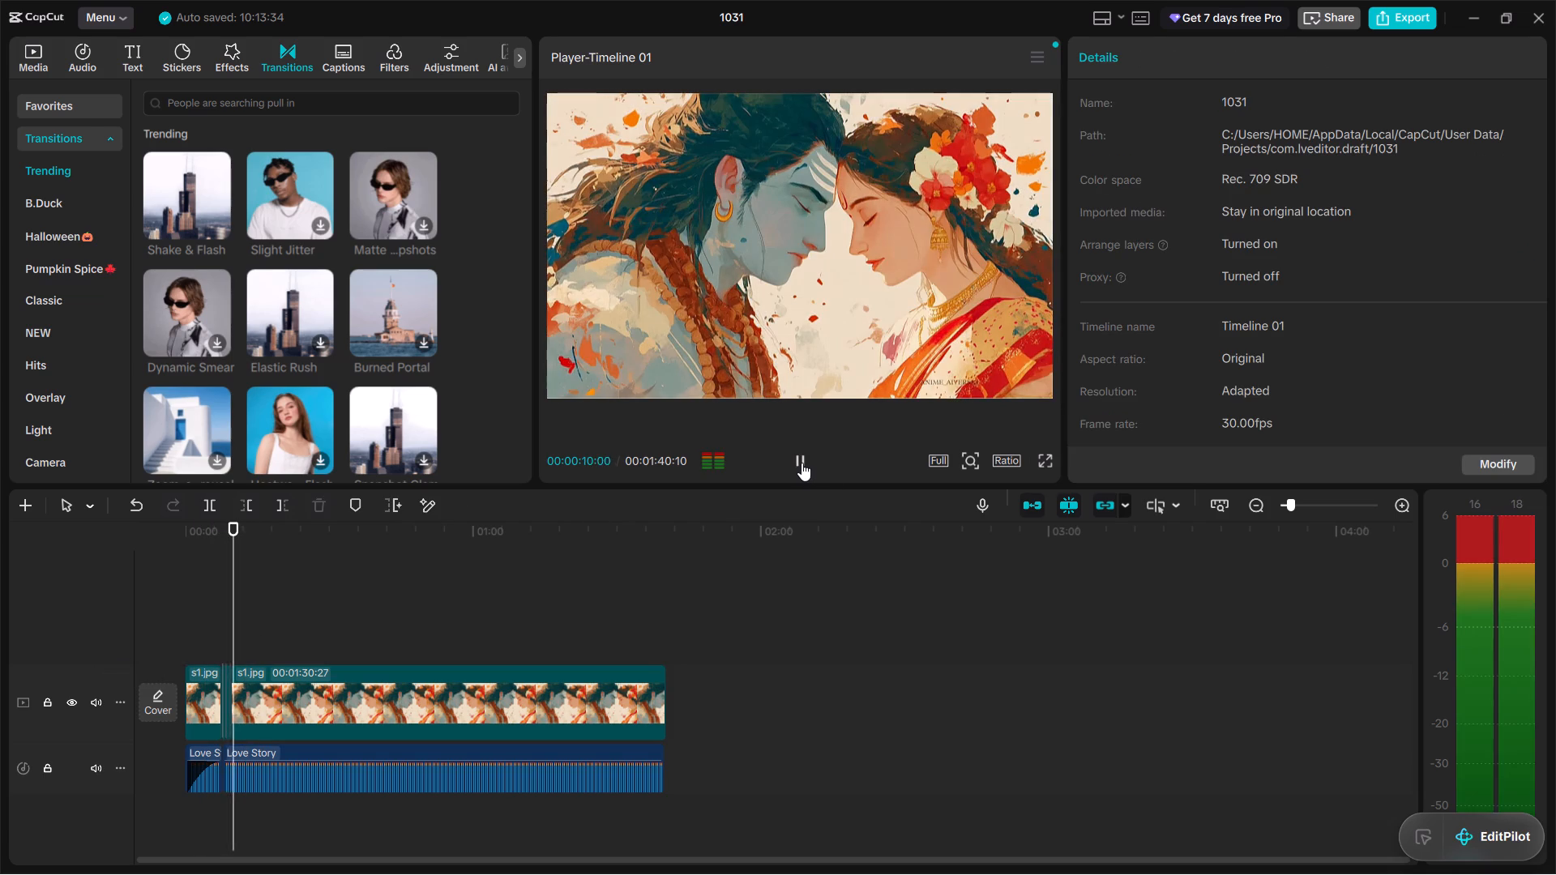
left_click(802, 463)
left_click(802, 463)
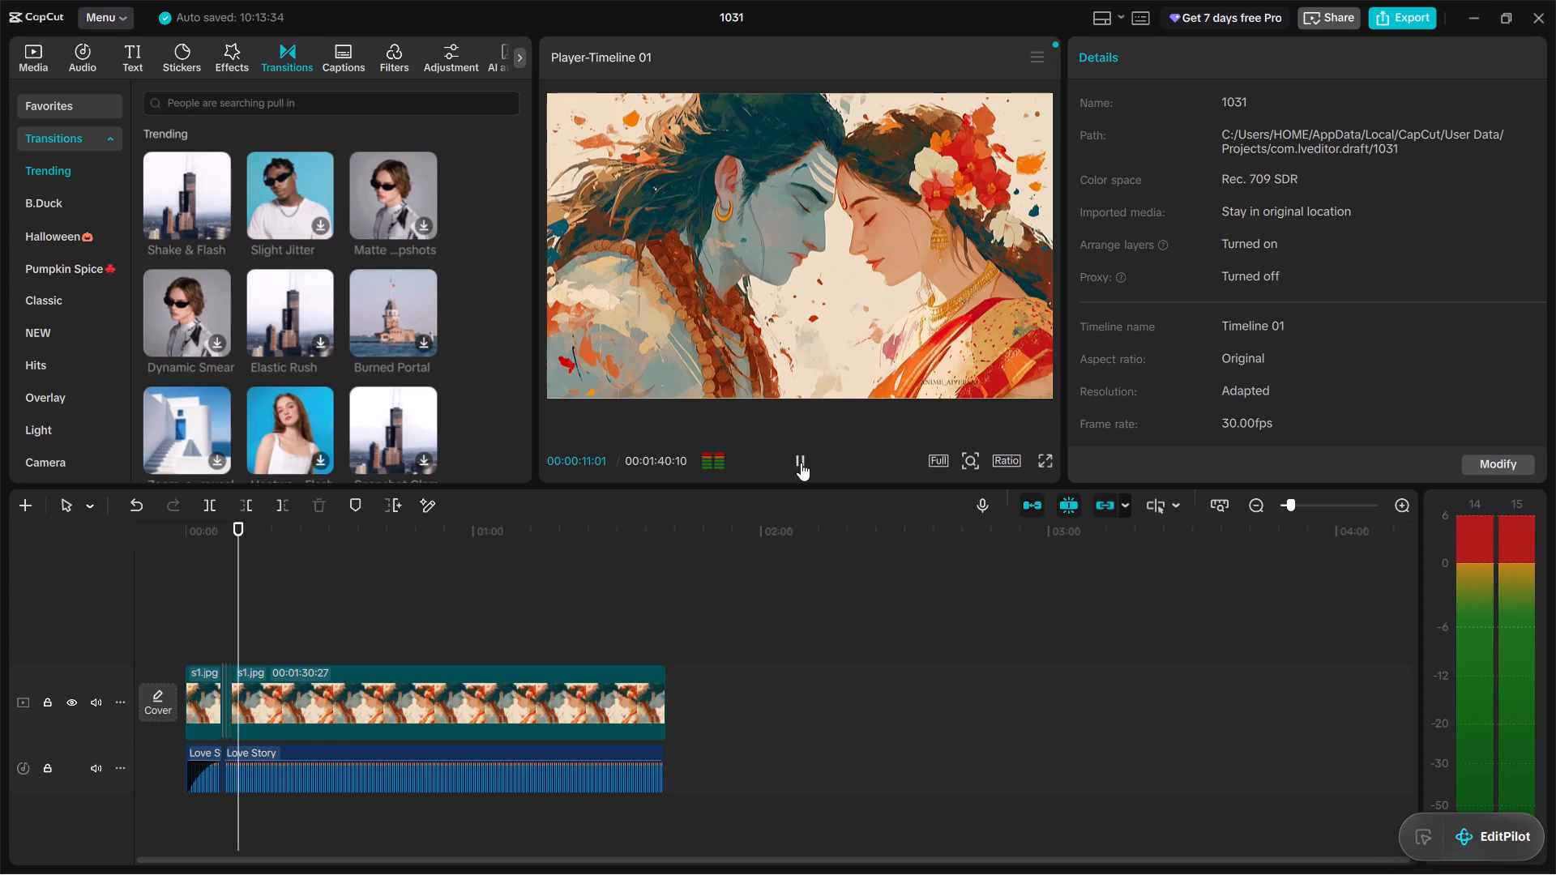
left_click(801, 463)
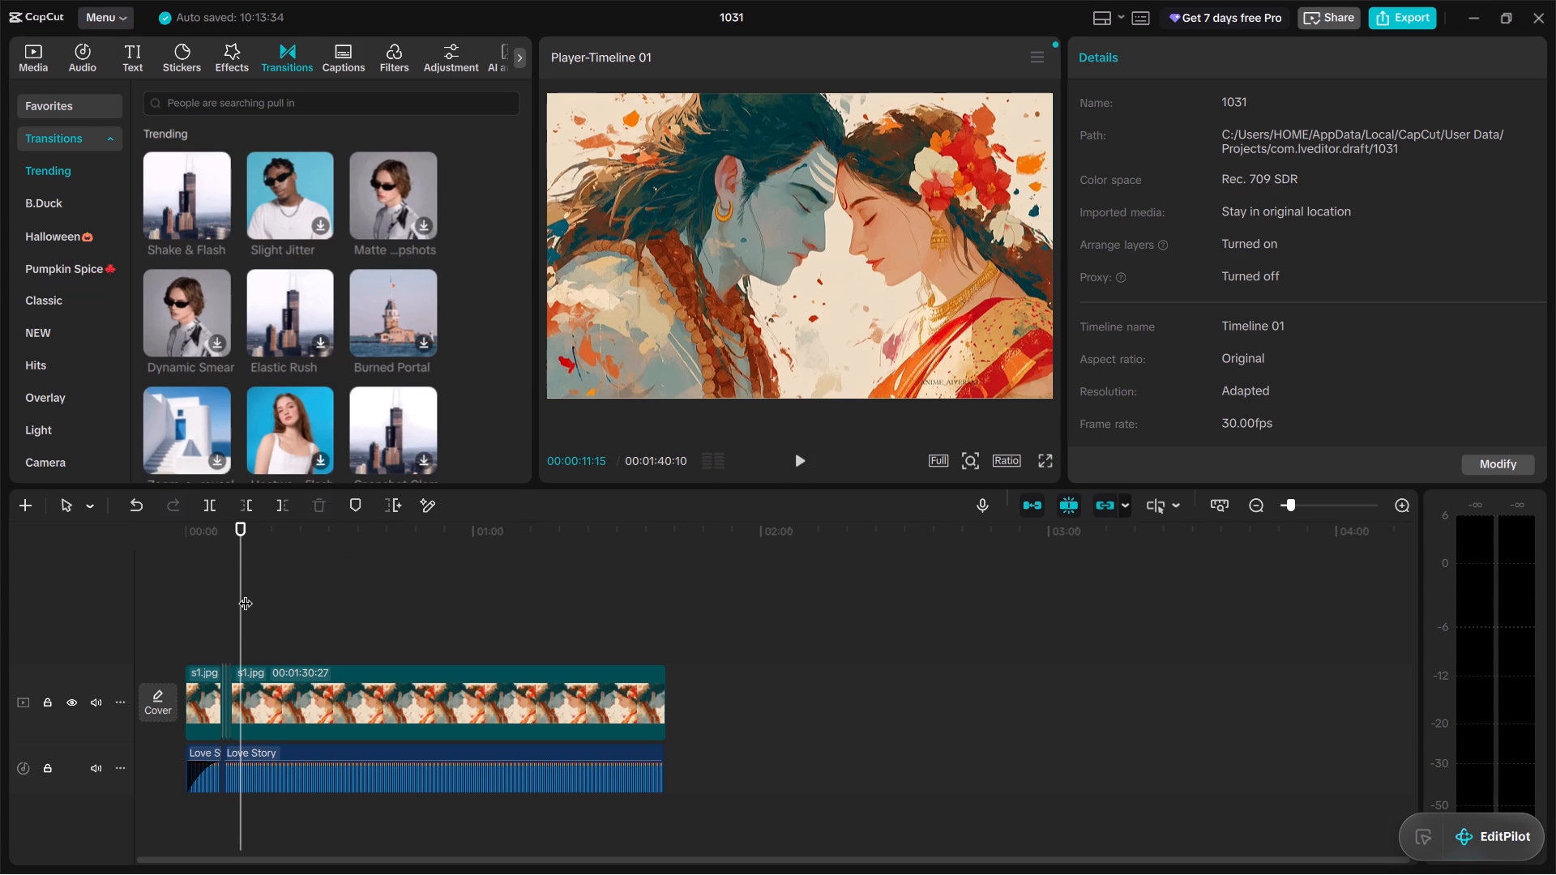
Replay from 00:00:09:13 and split the last s1.jpg segment on the beat at 00:00:10:08.
left_click_drag(245, 593, 231, 602)
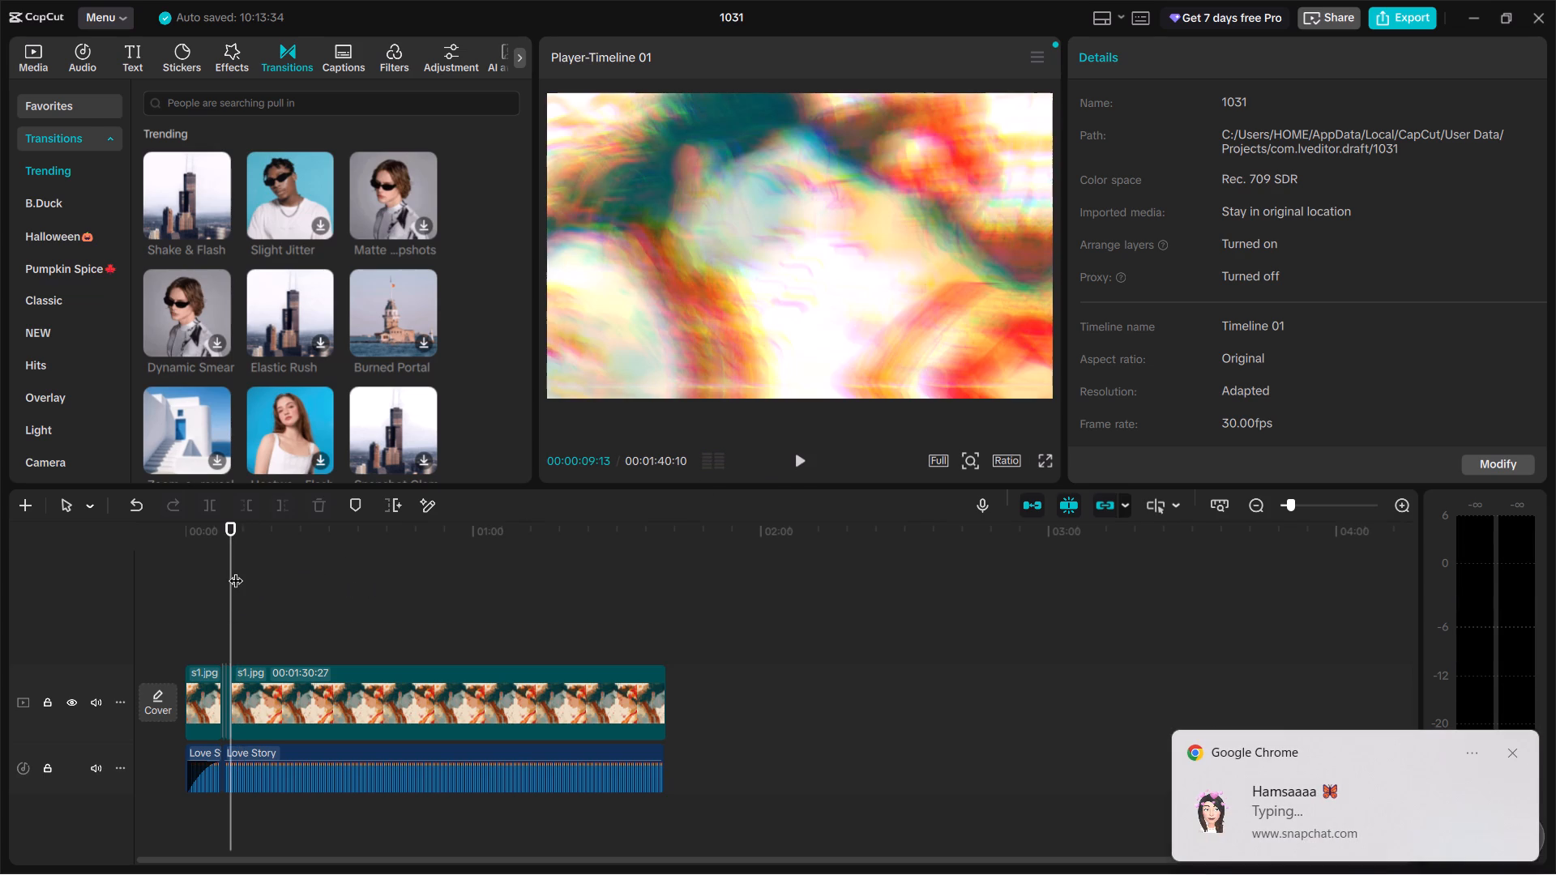
left_click(798, 455)
left_click(798, 455)
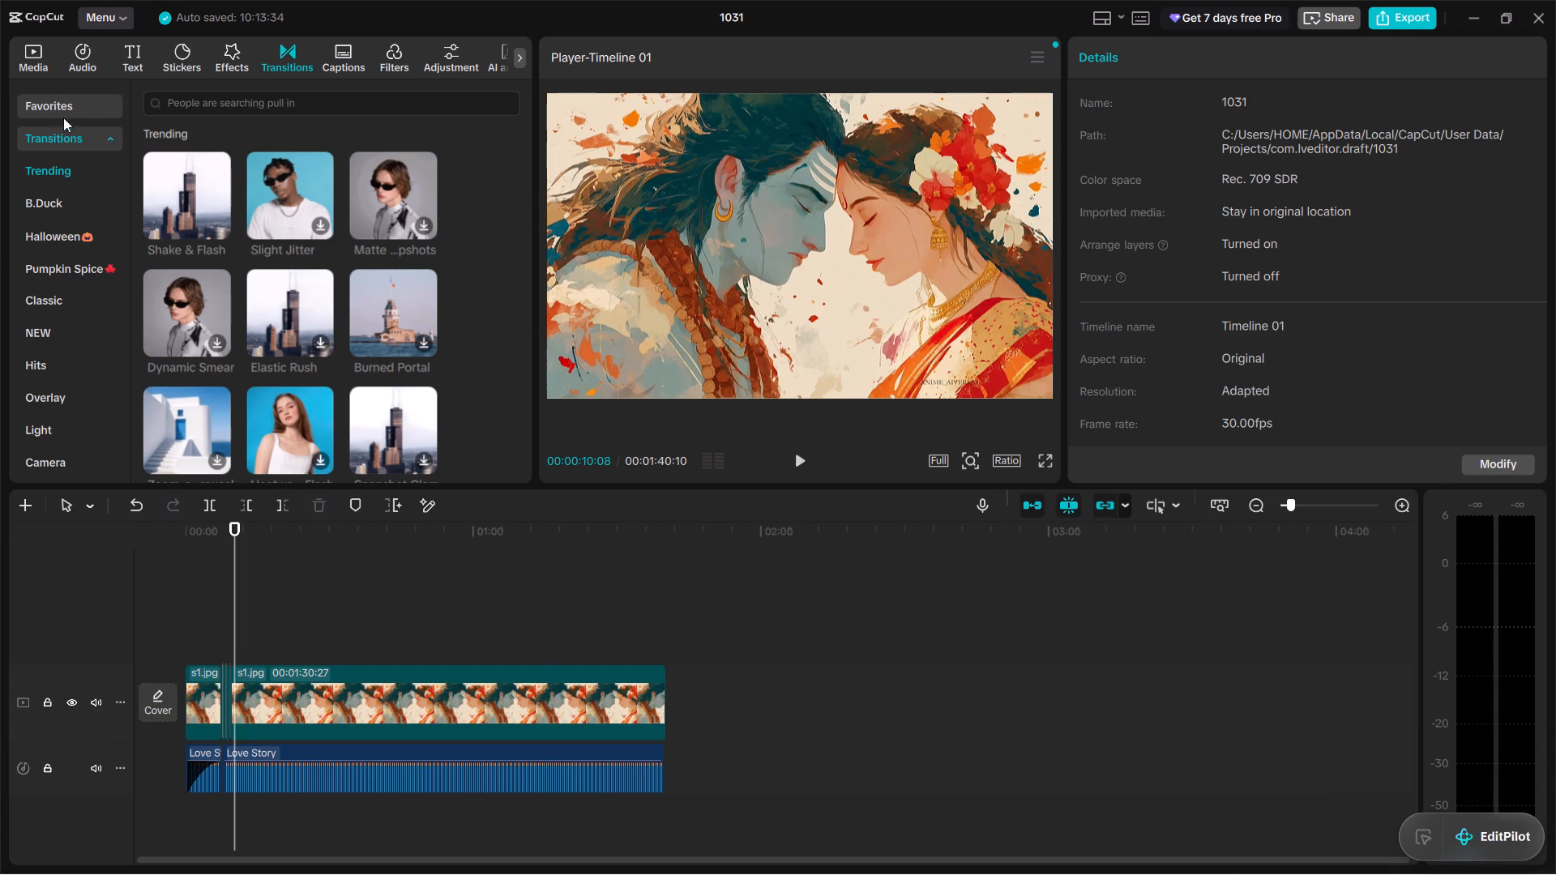
left_click(32, 65)
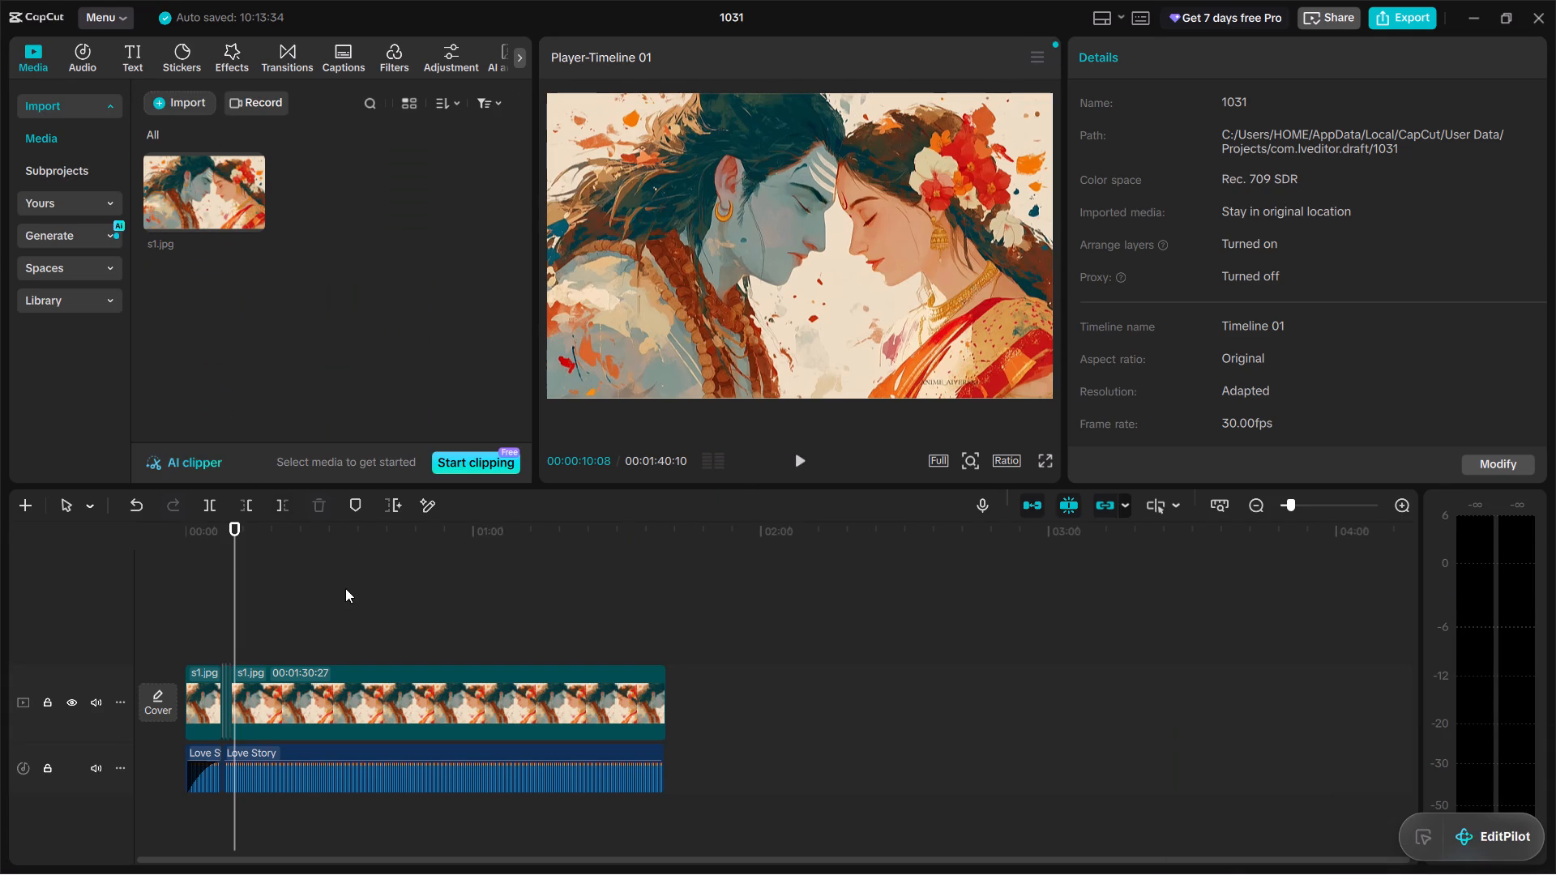
left_click(209, 503)
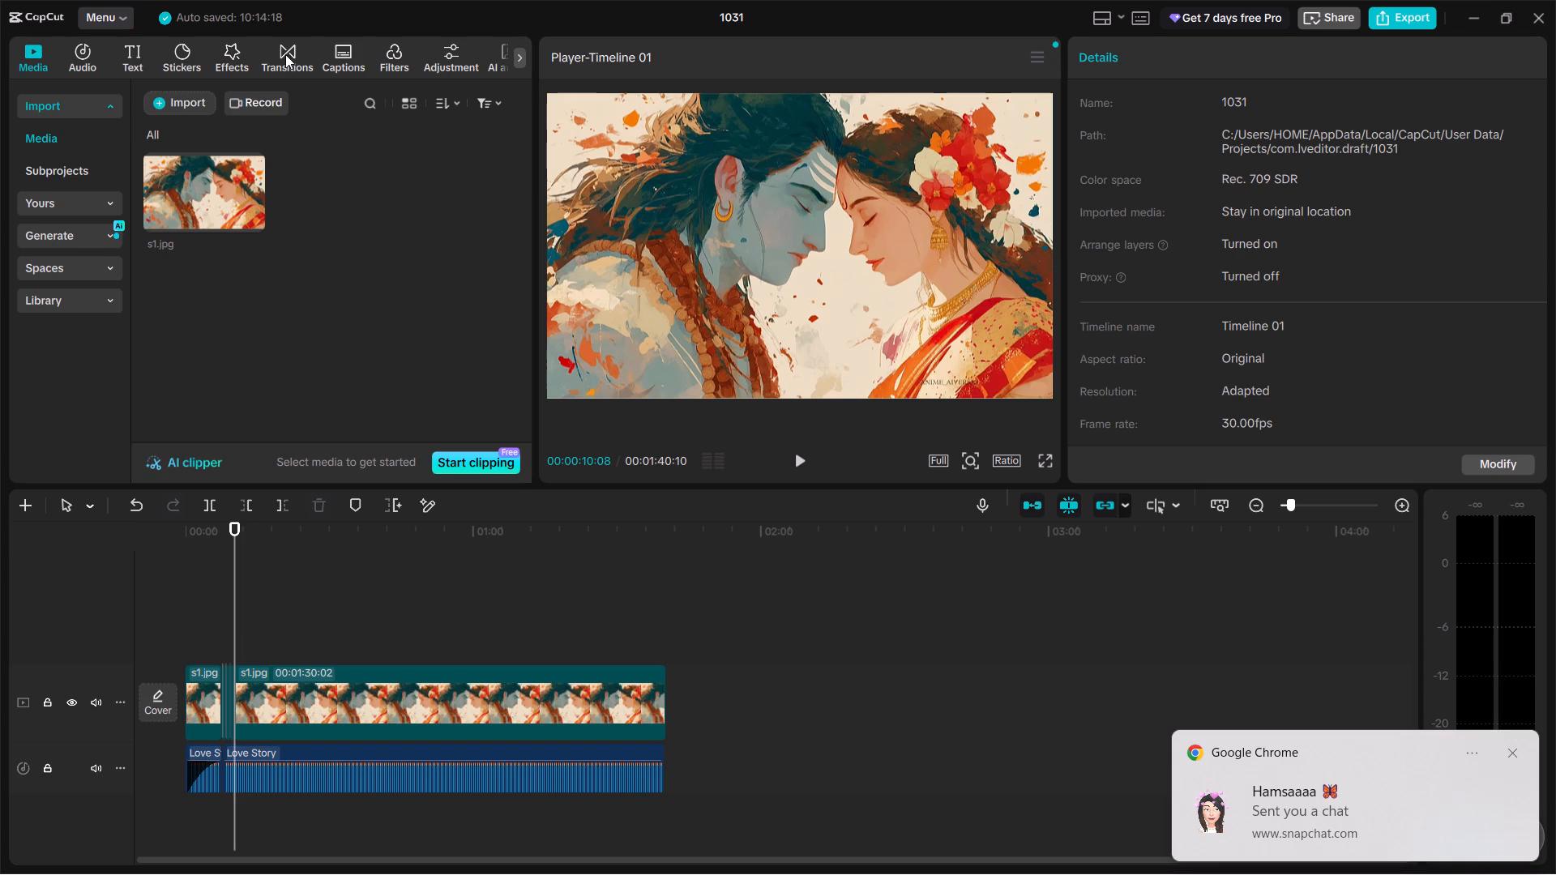
Open the transitions library, and switch to the video effects library.
left_click(286, 53)
left_click(250, 59)
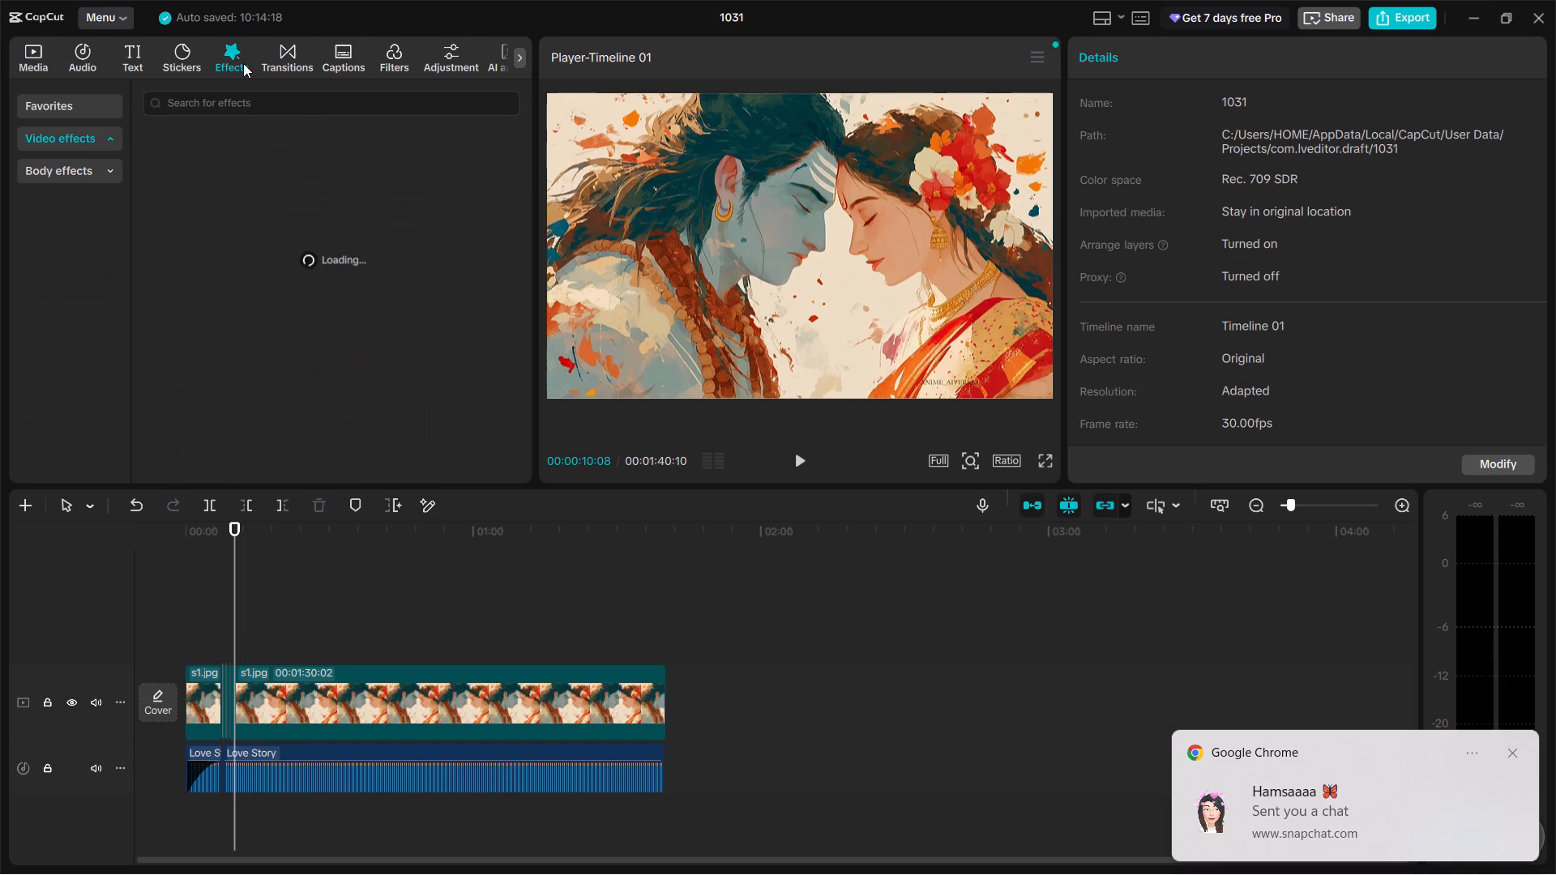
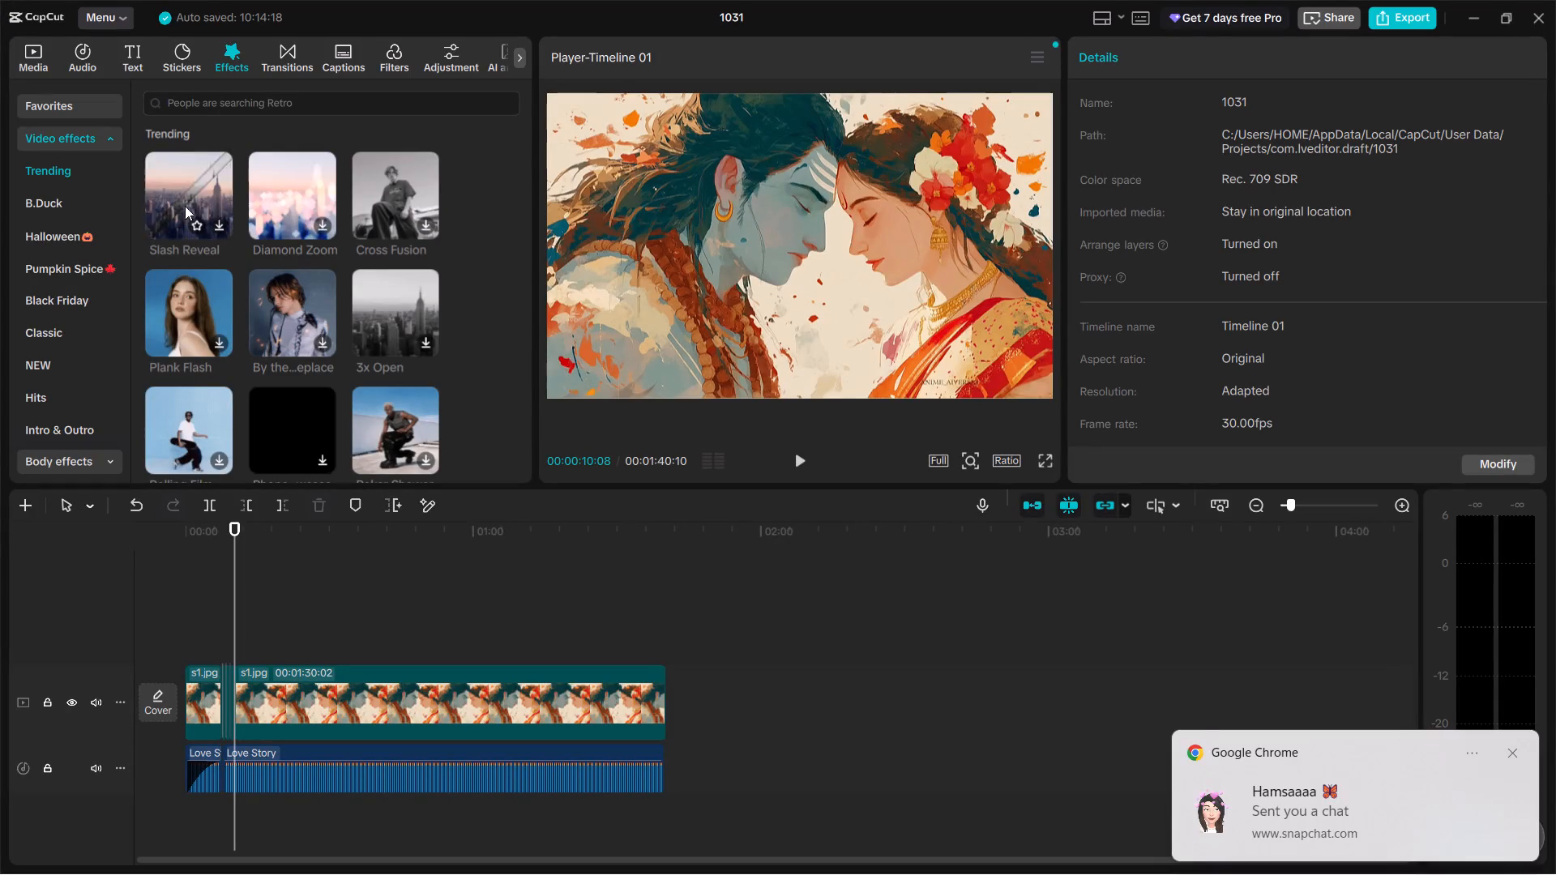
Download the Slash Reveal effect from the trending video effects.
left_click(213, 220)
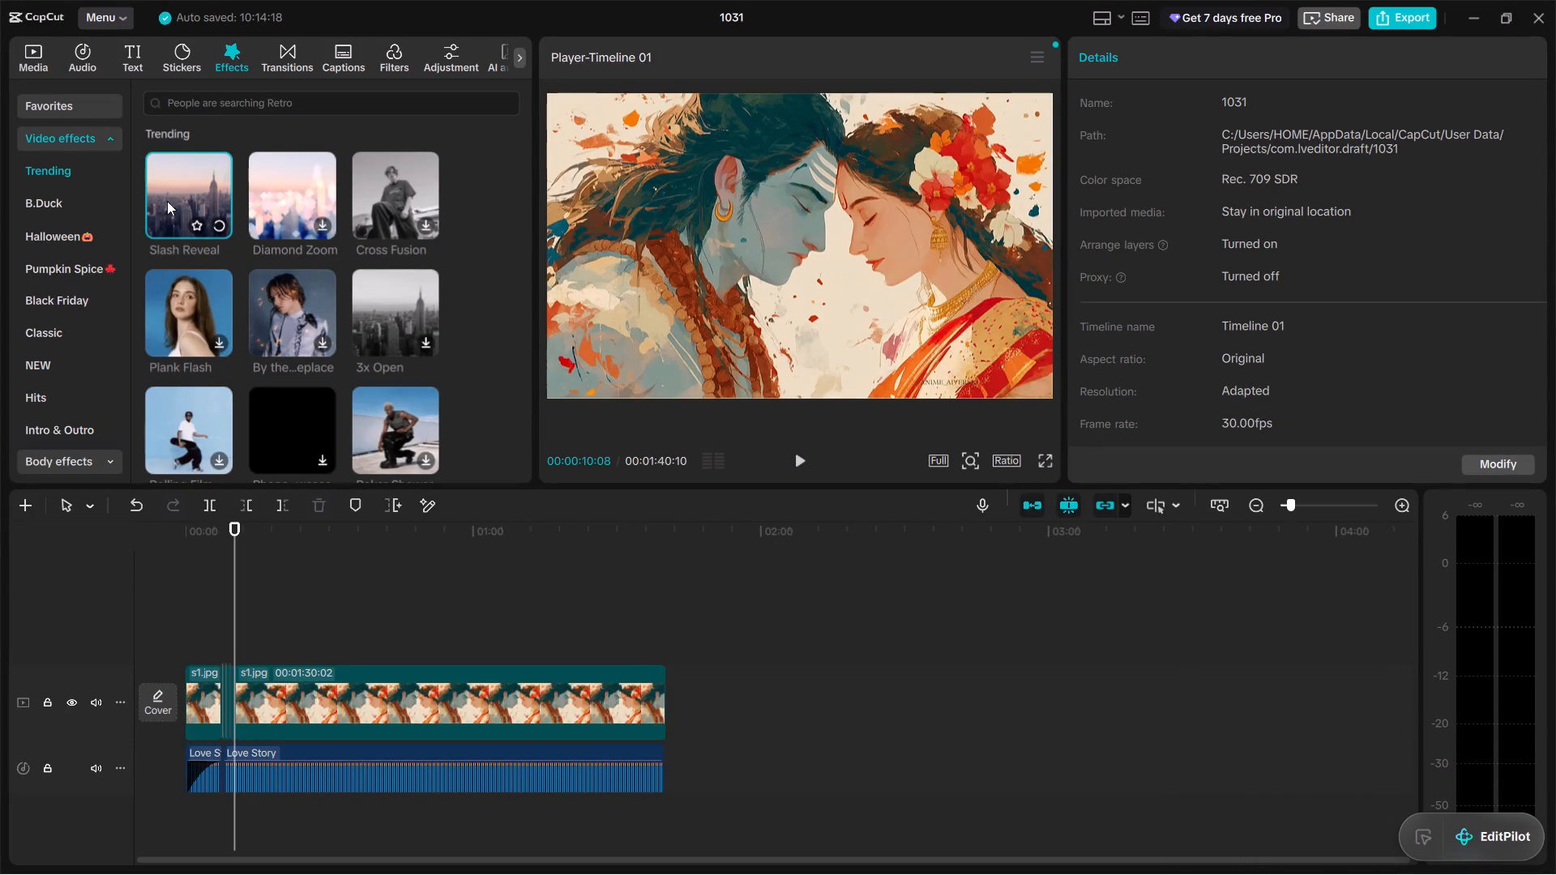
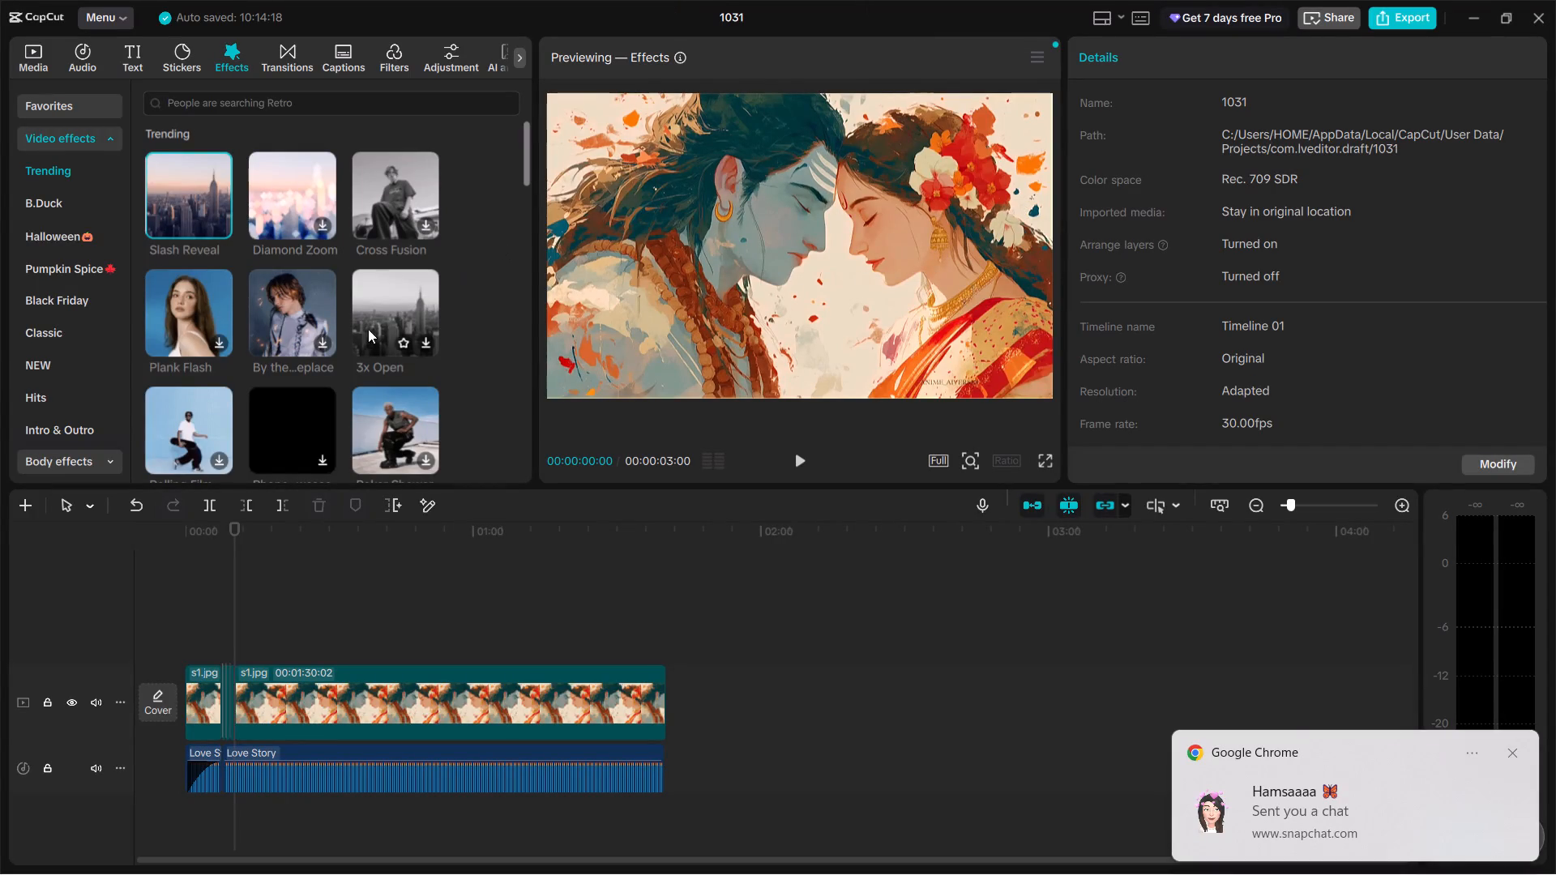
Add the Slash Reveal effect to the timeline at about 00:00:10:16, near the start of the long s1.jpg clip.
left_click_drag(237, 595, 227, 595)
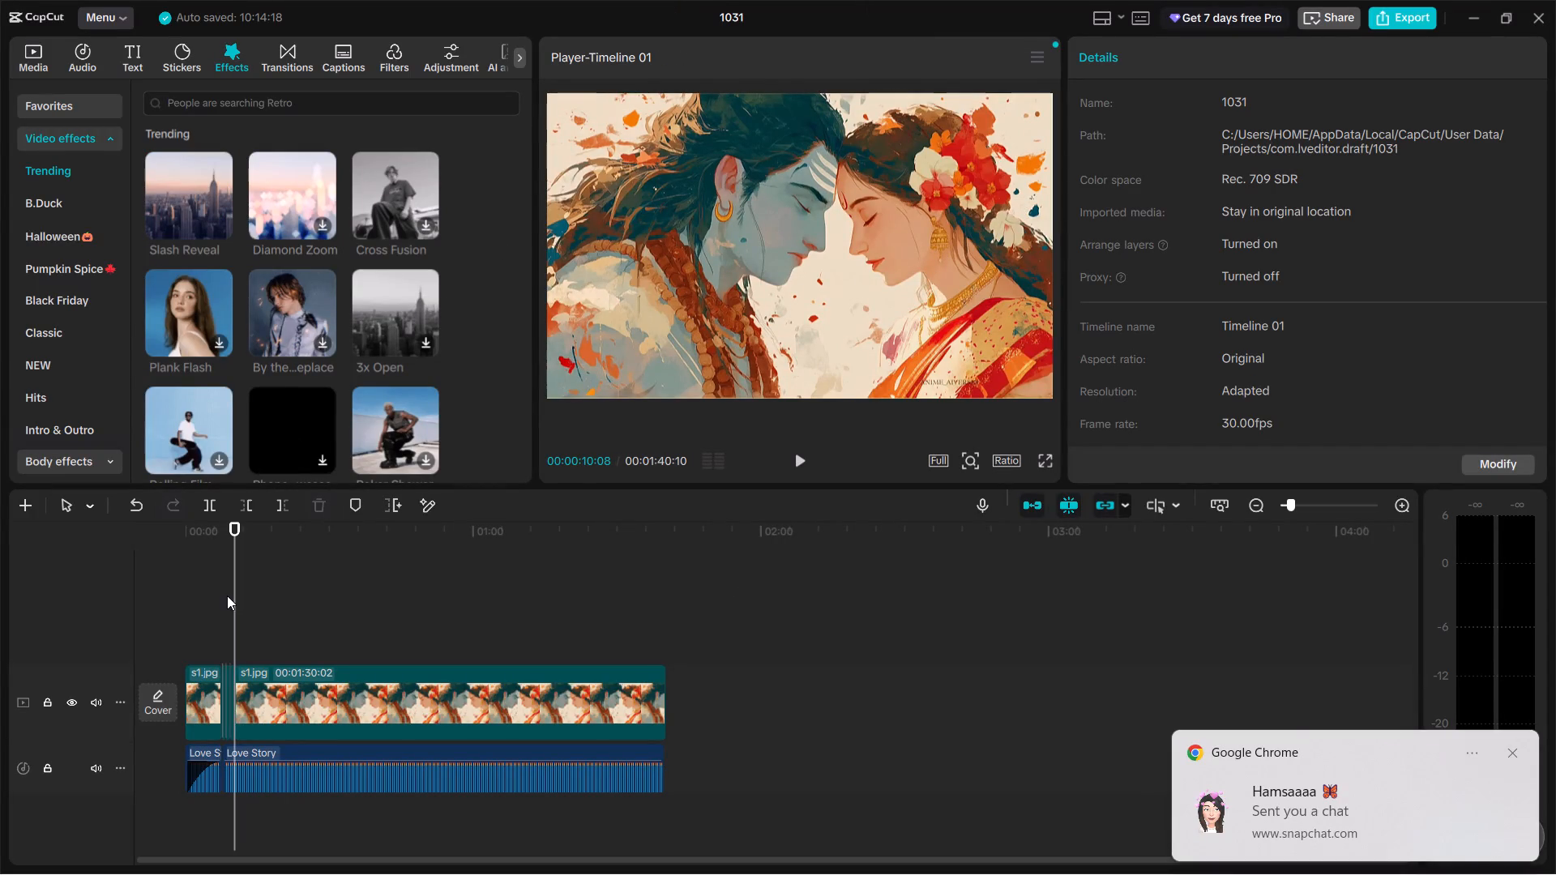
left_click_drag(227, 595, 220, 595)
left_click(806, 458)
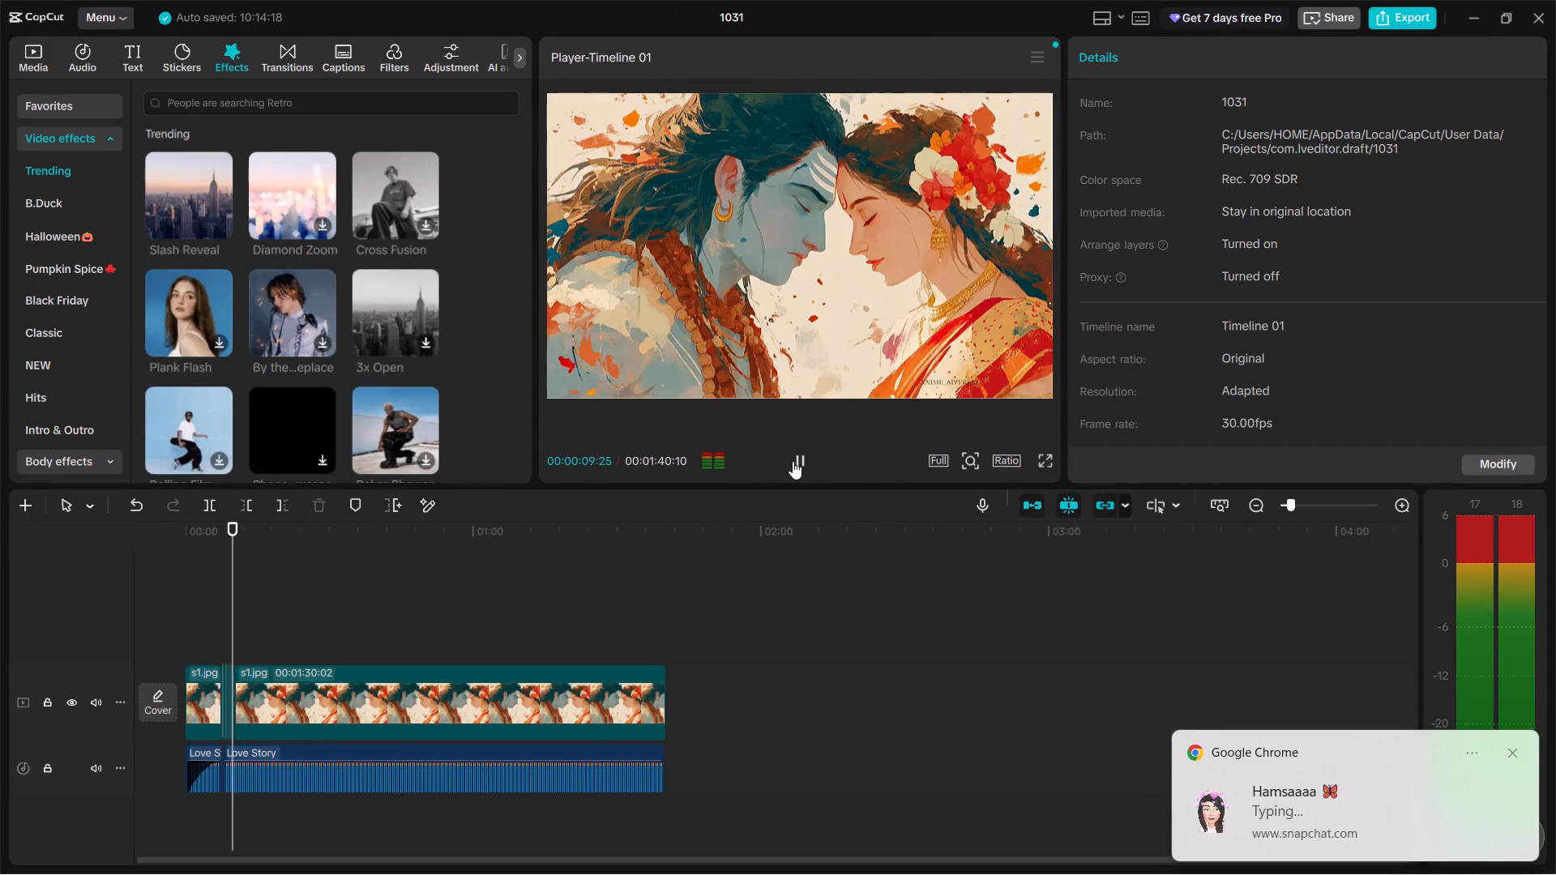
left_click(793, 461)
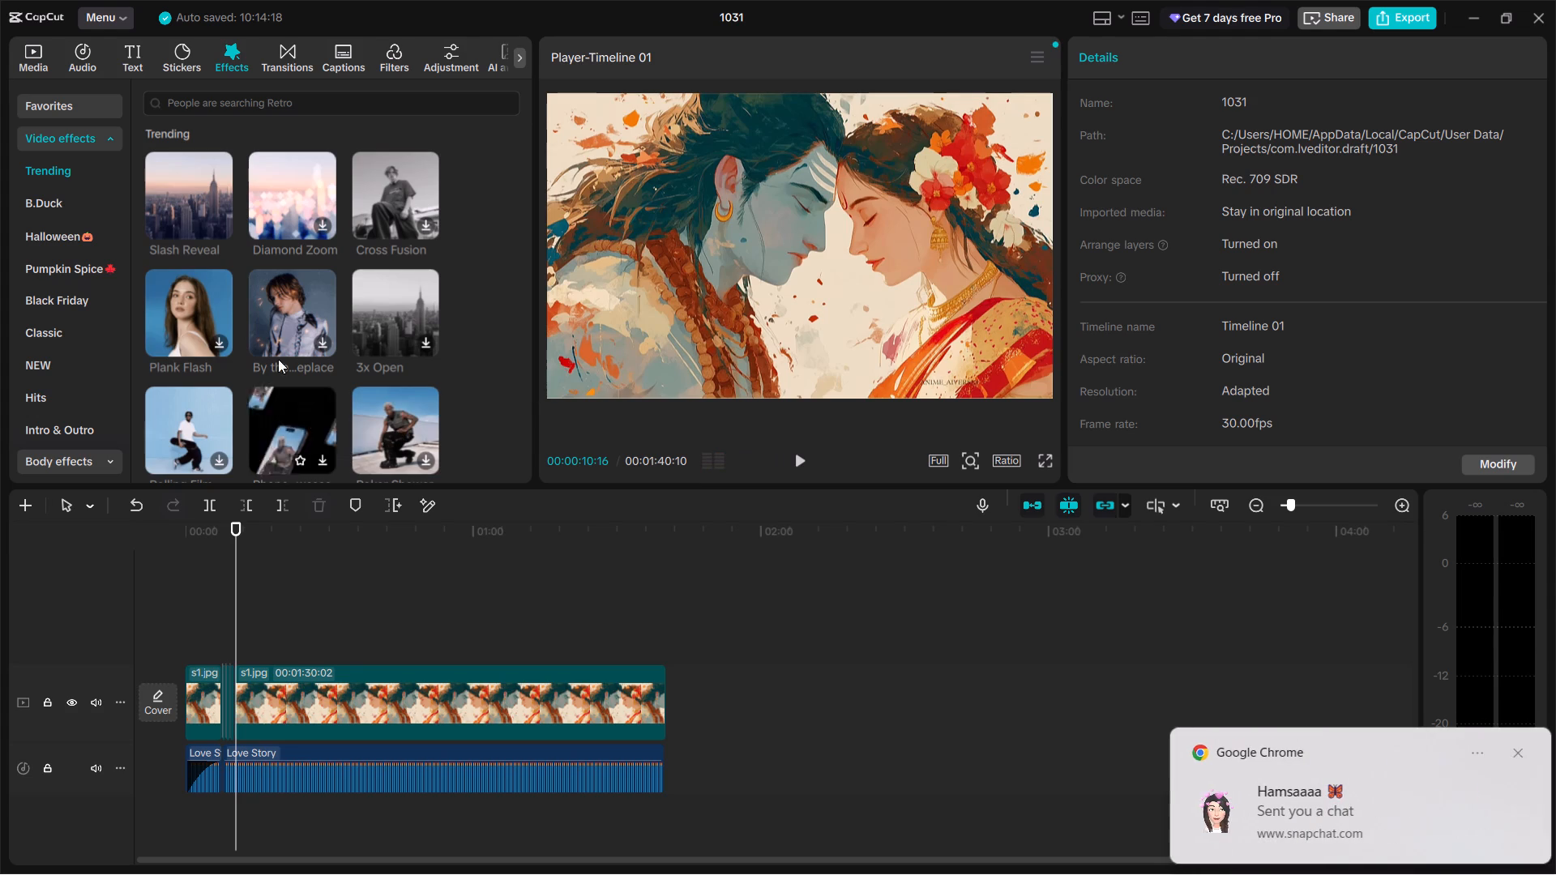
left_click(199, 223)
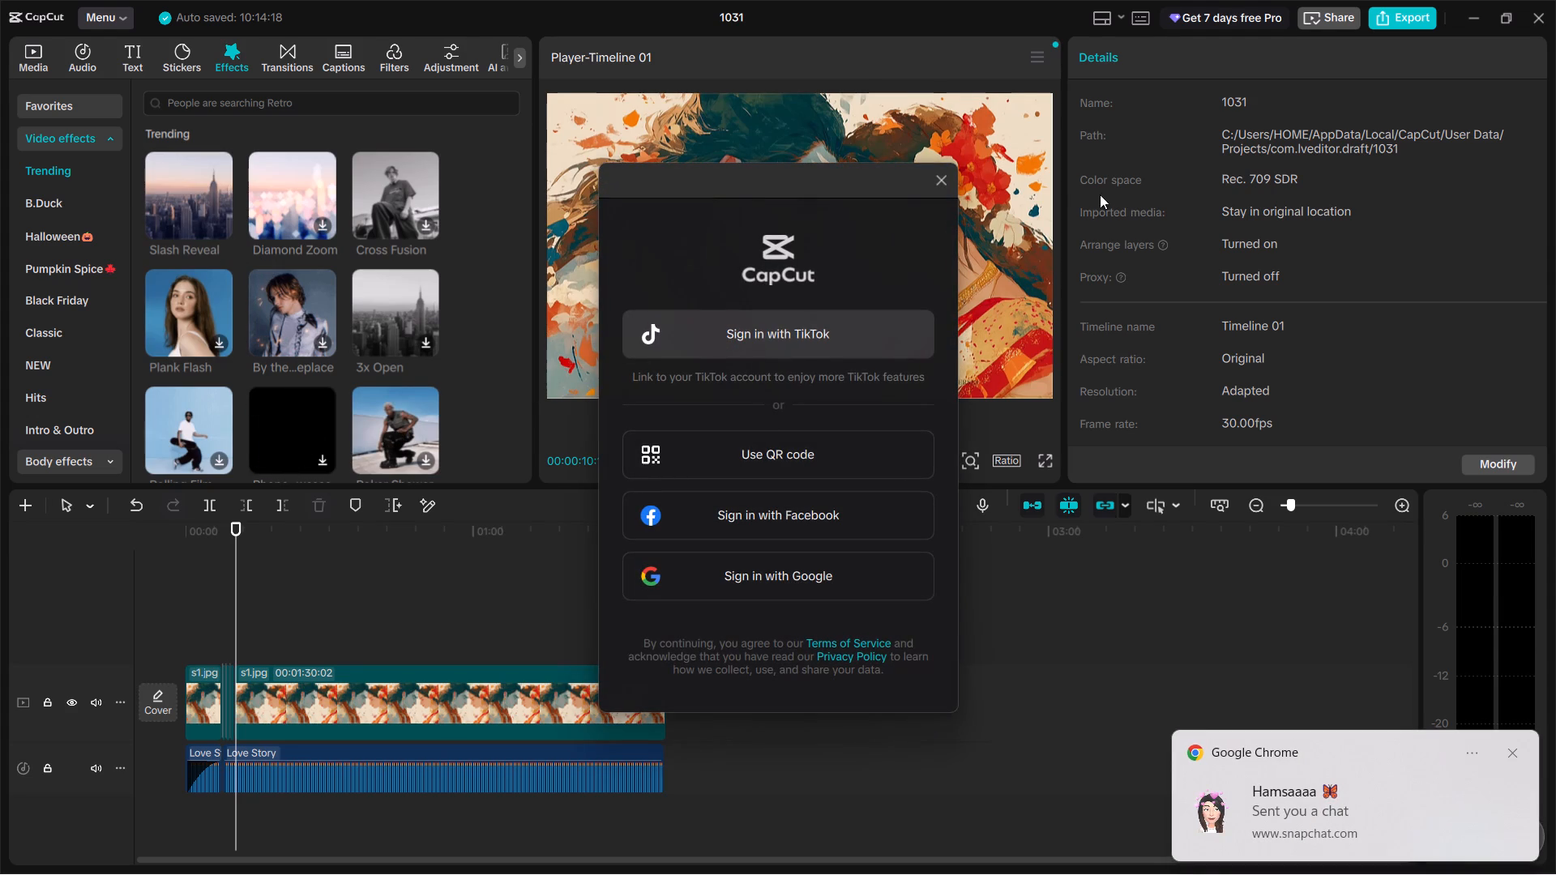
left_click(945, 182)
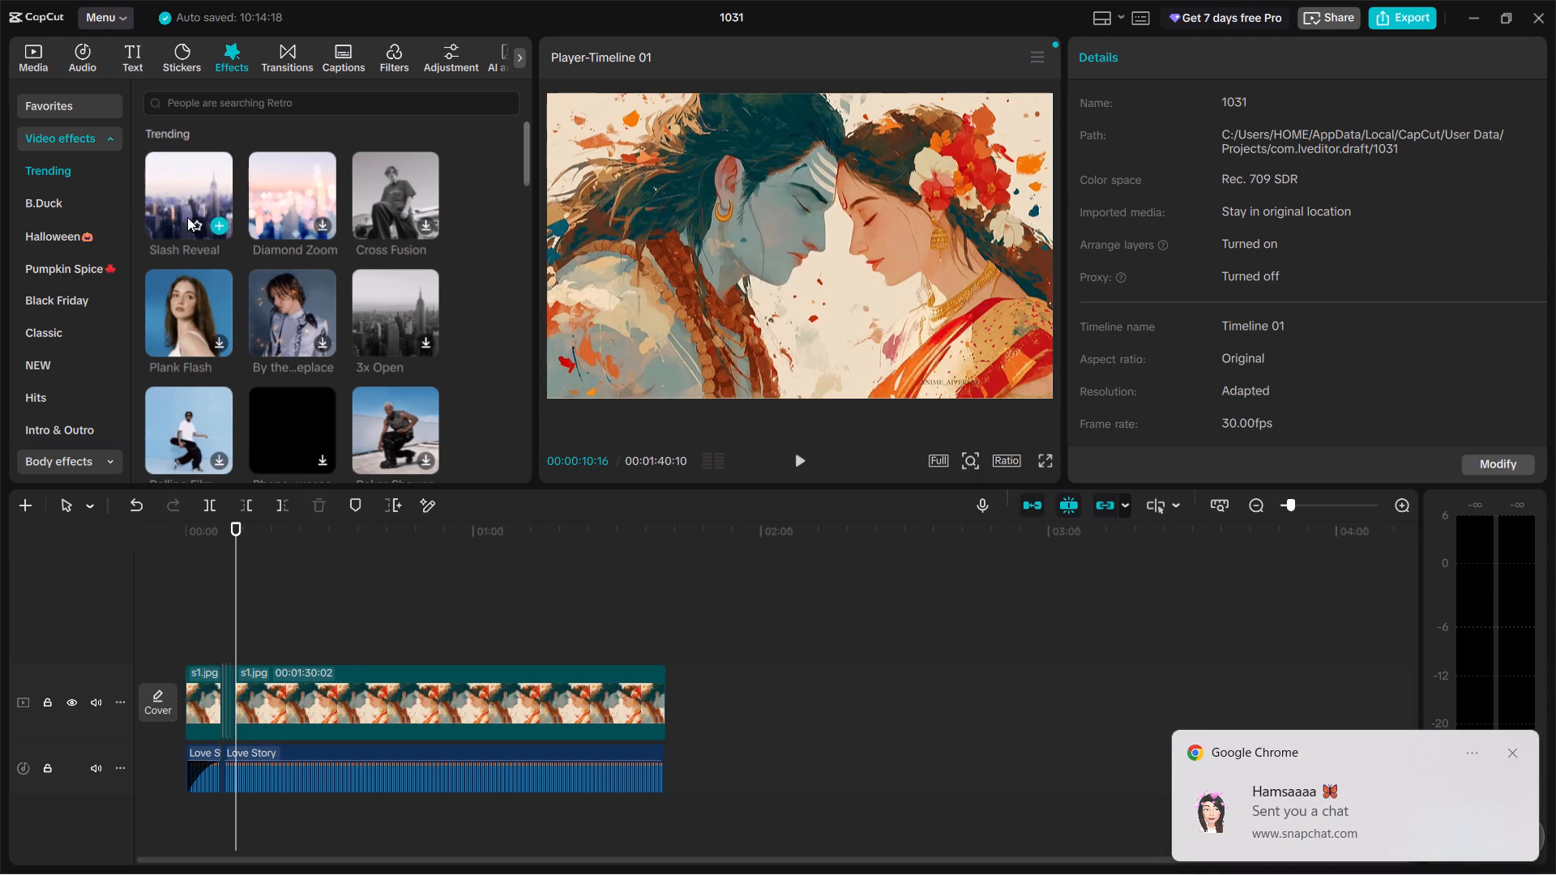
left_click(221, 220)
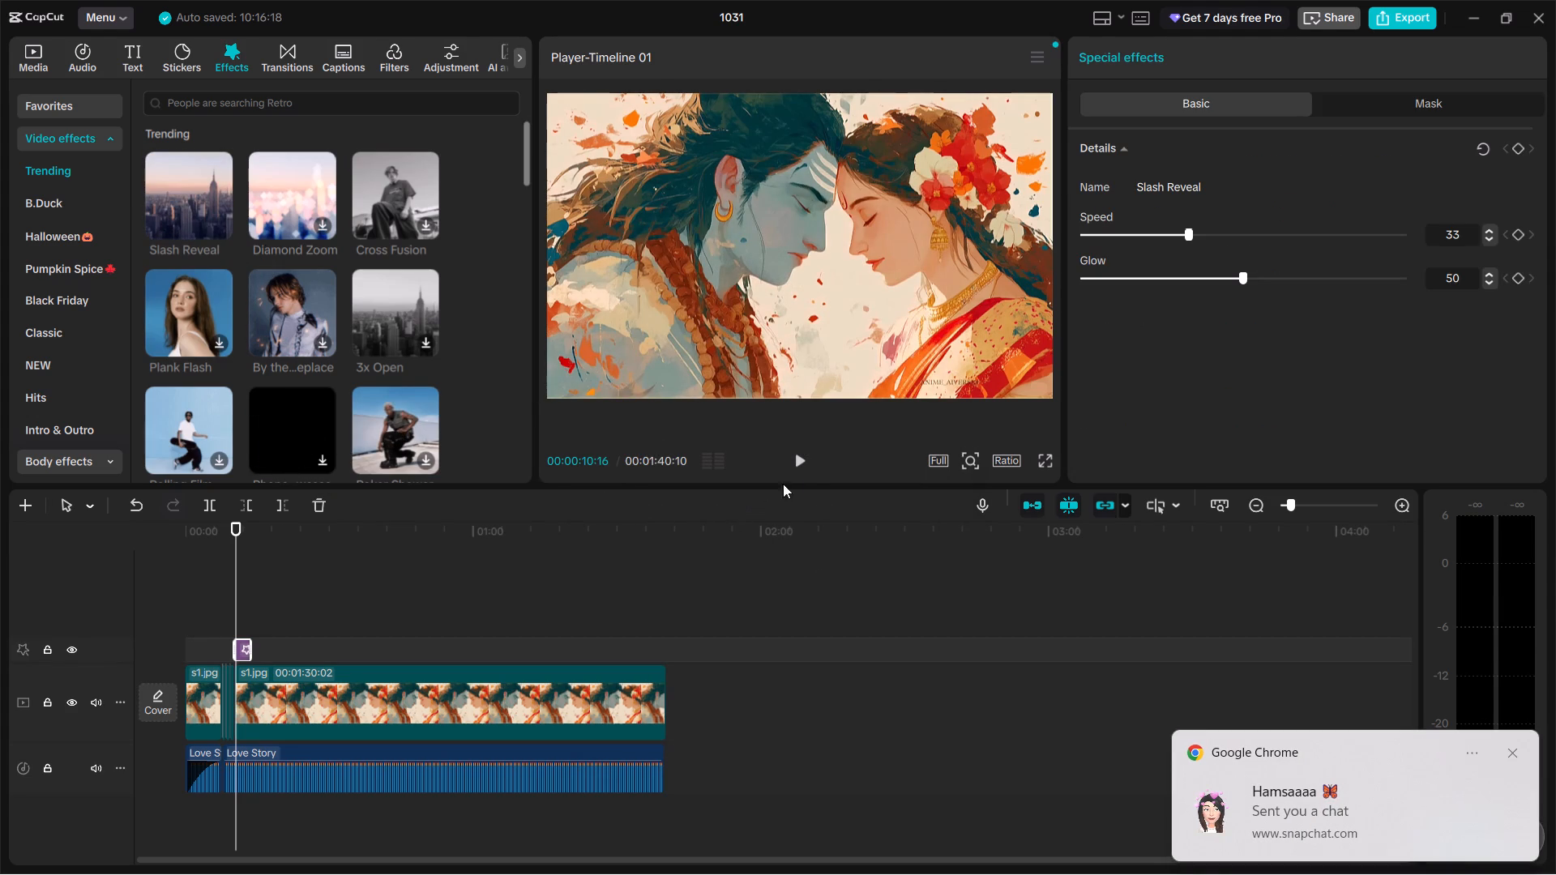
Extend the Slash Reveal effect's start back to about 00:00:09:13 and preview that section with the music.
left_click(799, 458)
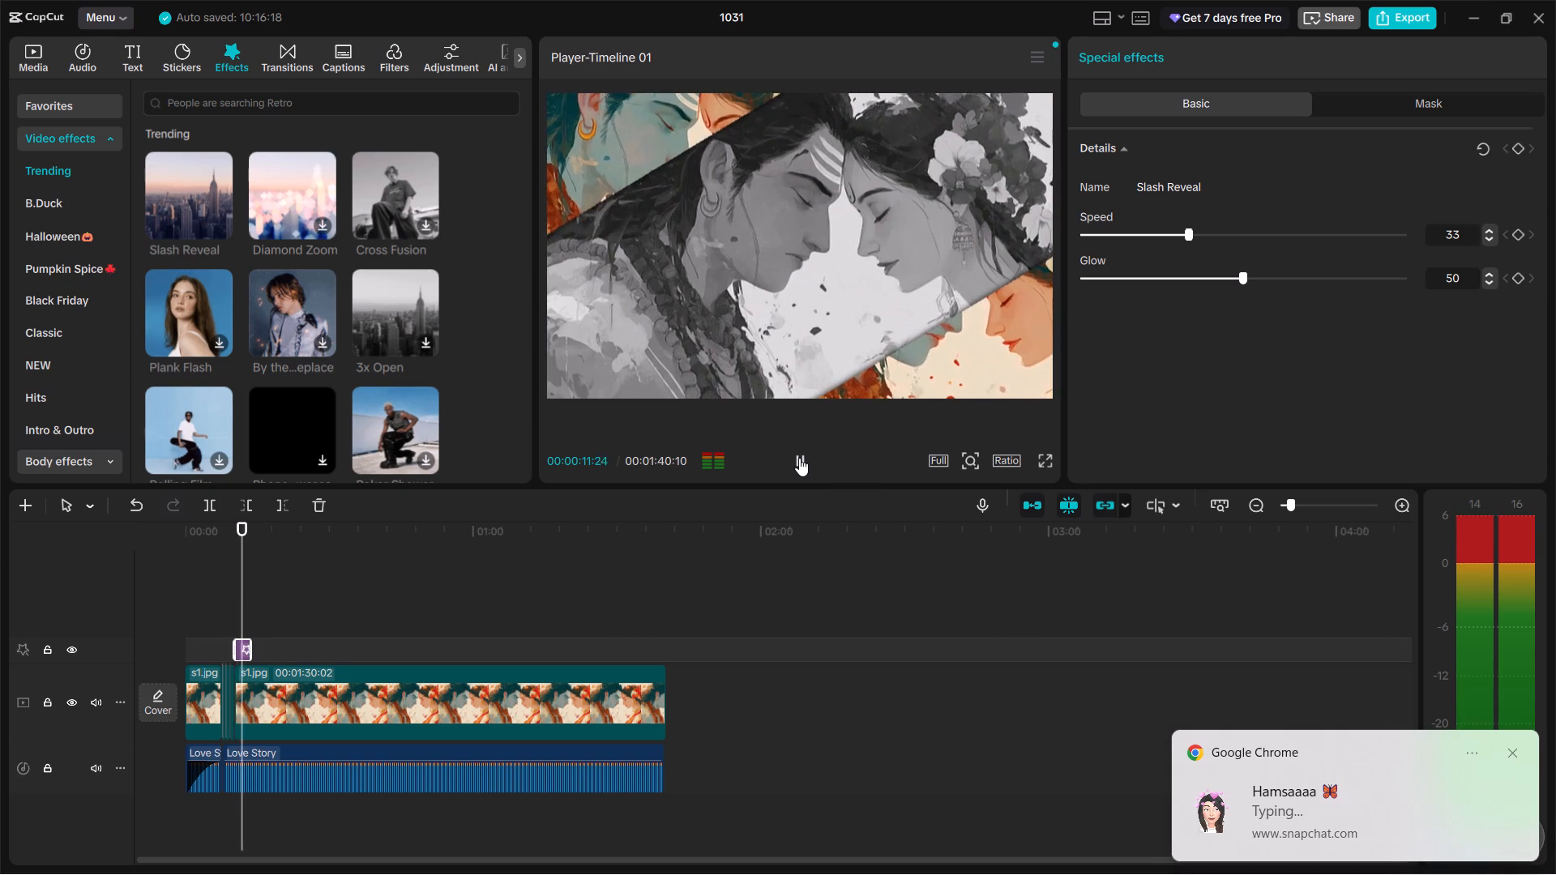
left_click(238, 649)
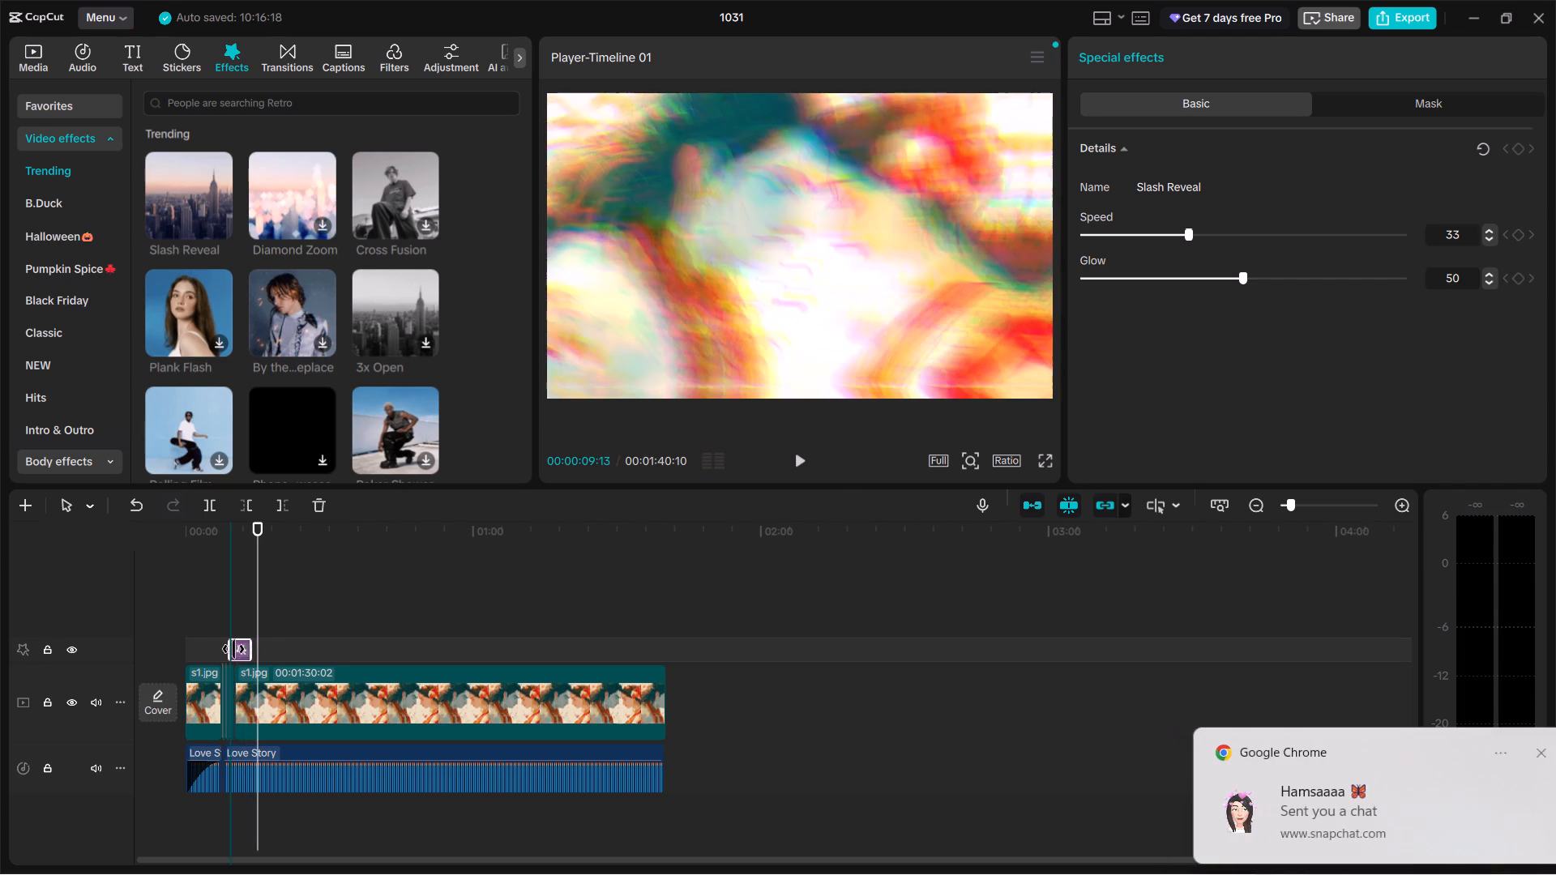
left_click(254, 696)
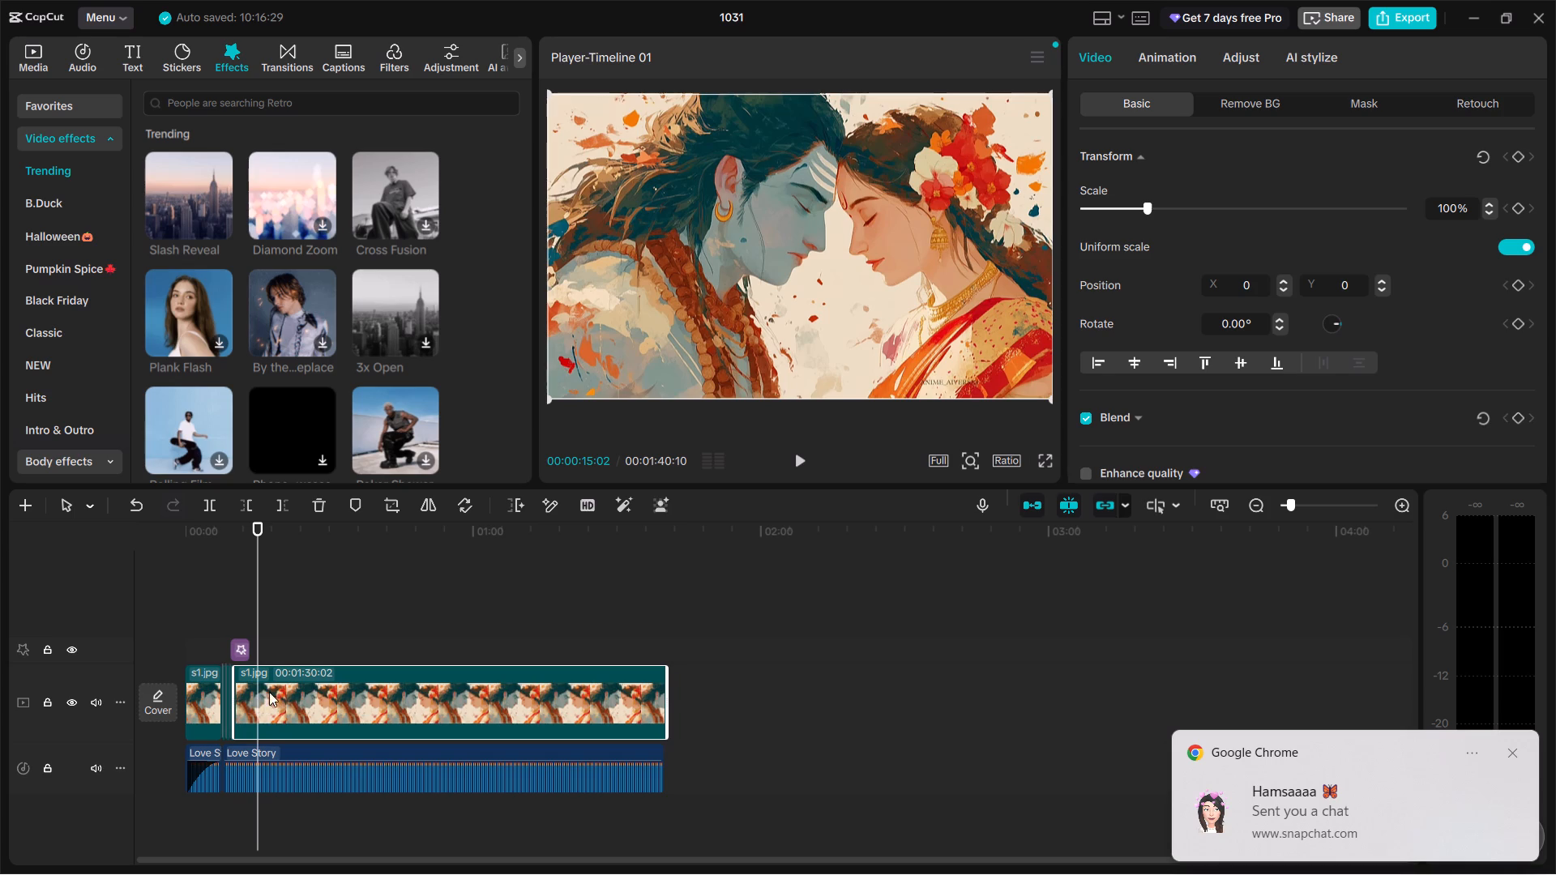
left_click_drag(254, 598, 240, 602)
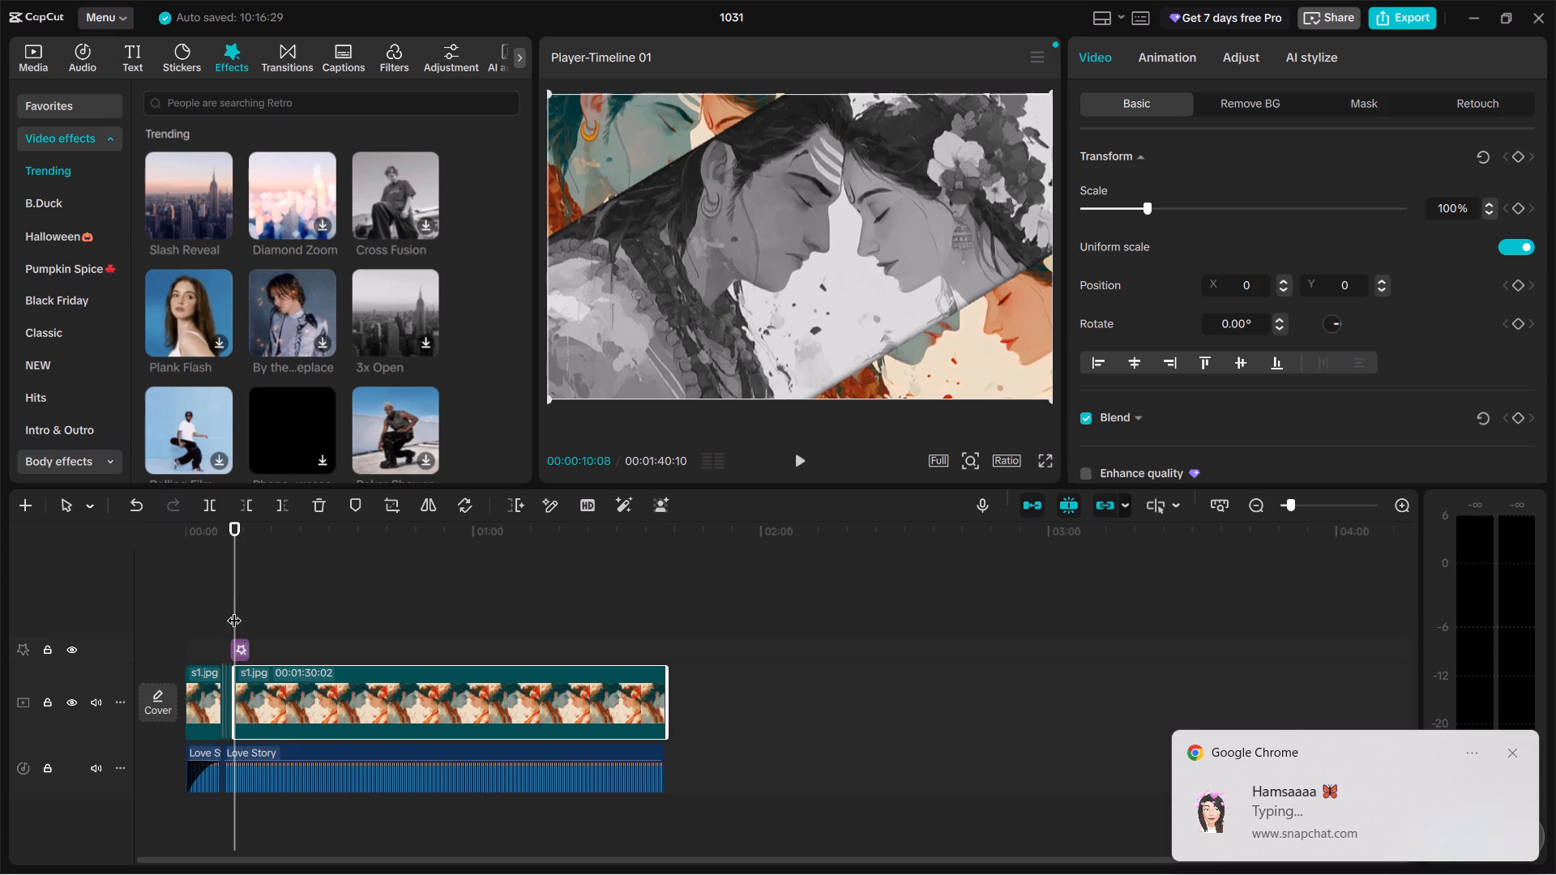
left_click_drag(234, 610, 219, 614)
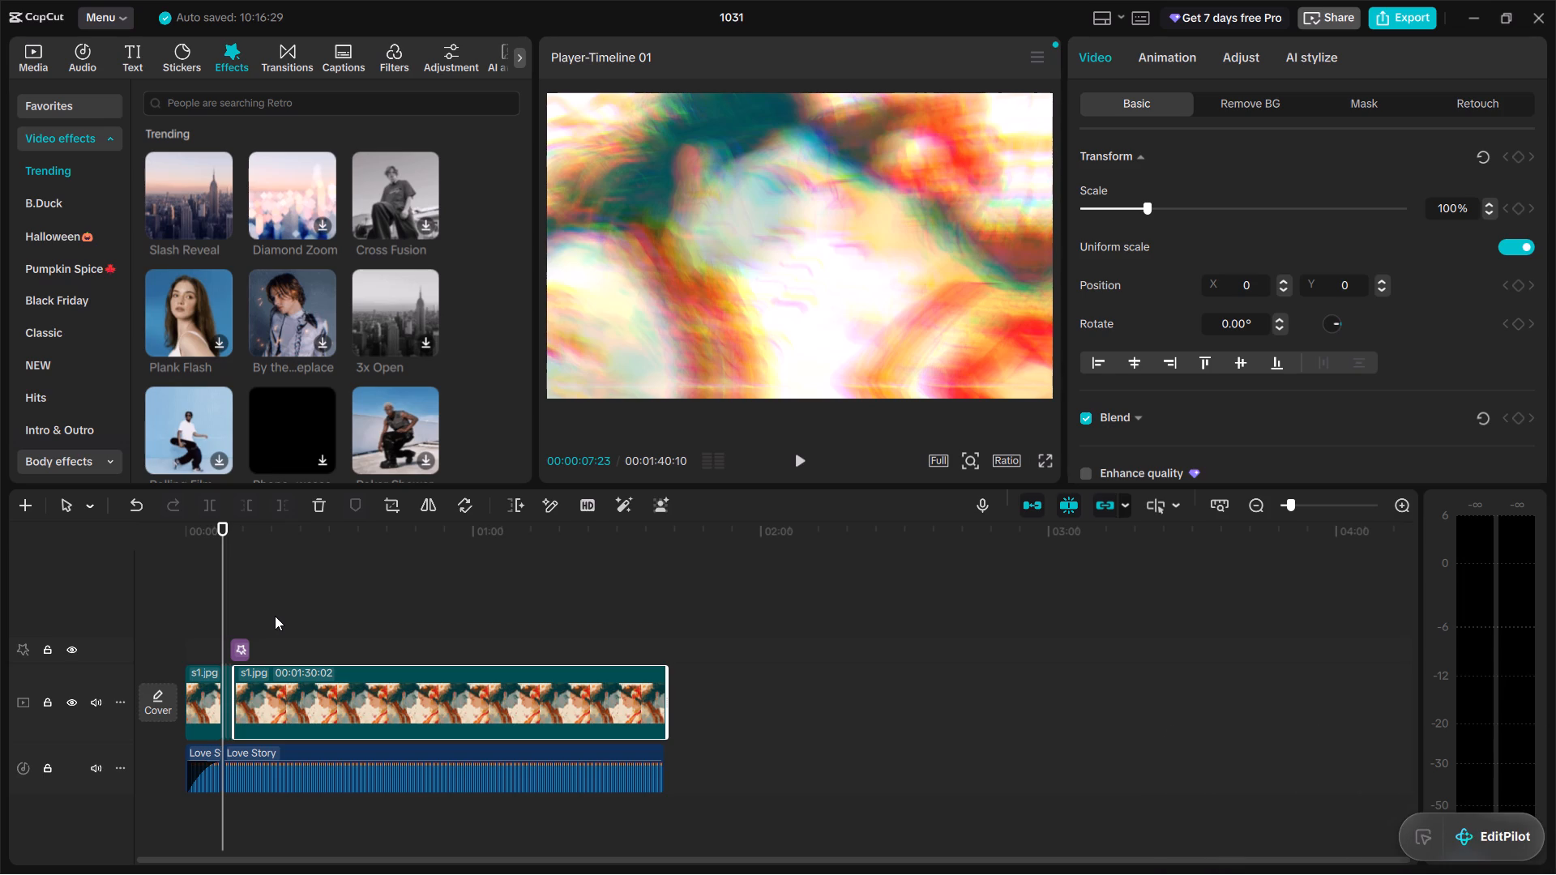
left_click(803, 457)
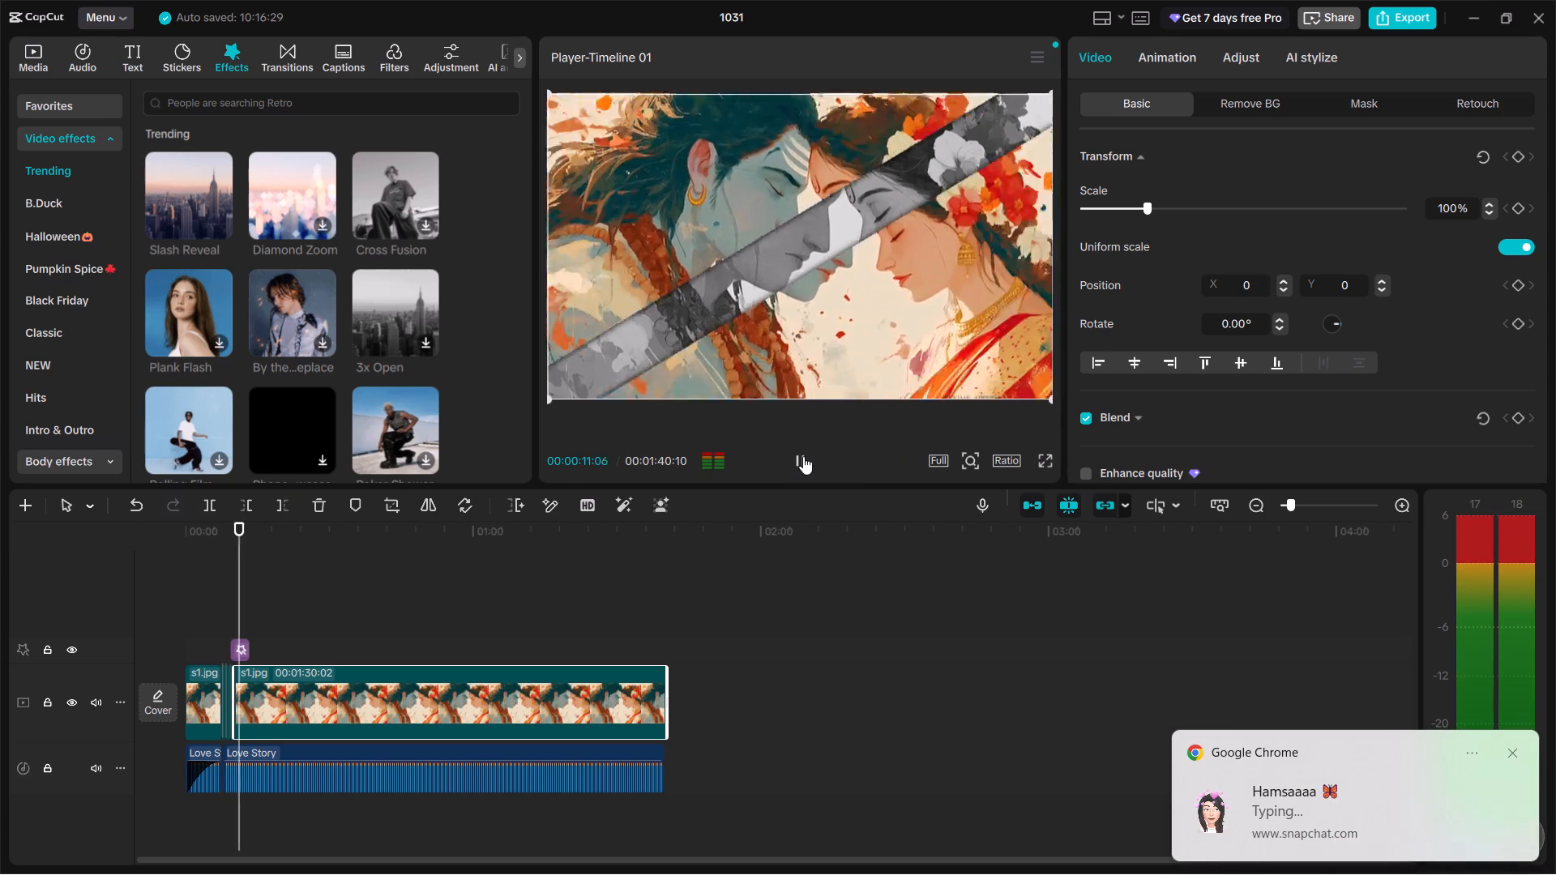
left_click(803, 456)
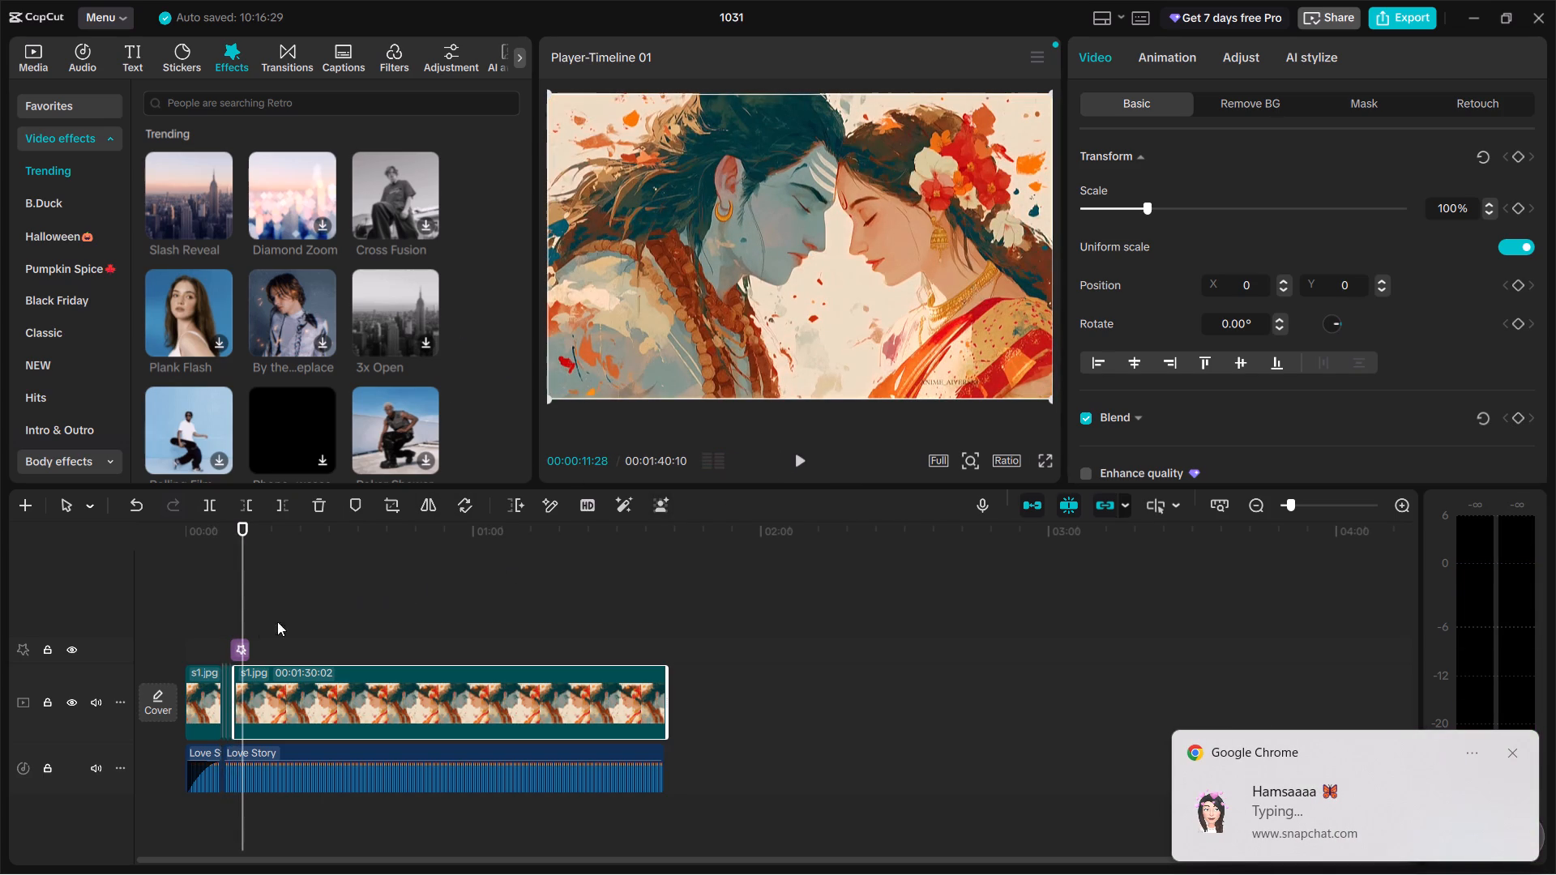
Shorten the Slash Reveal effect so that it ends at about 00:00:11:28, and play it back briefly.
left_click(242, 642)
left_click_drag(248, 648, 255, 655)
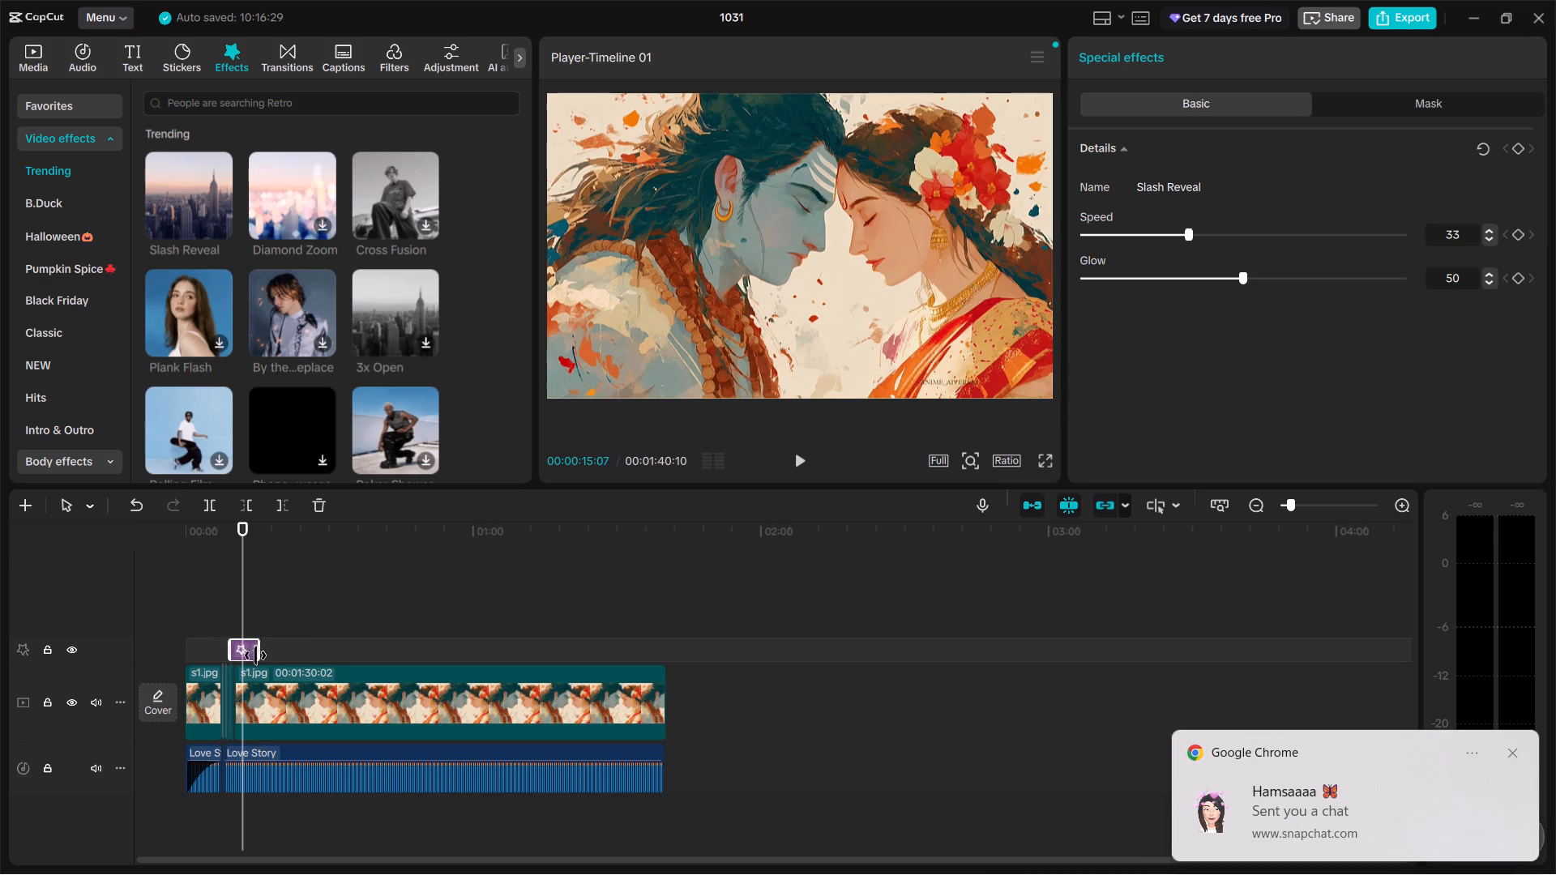
left_click_drag(255, 655, 244, 661)
double_click(797, 450)
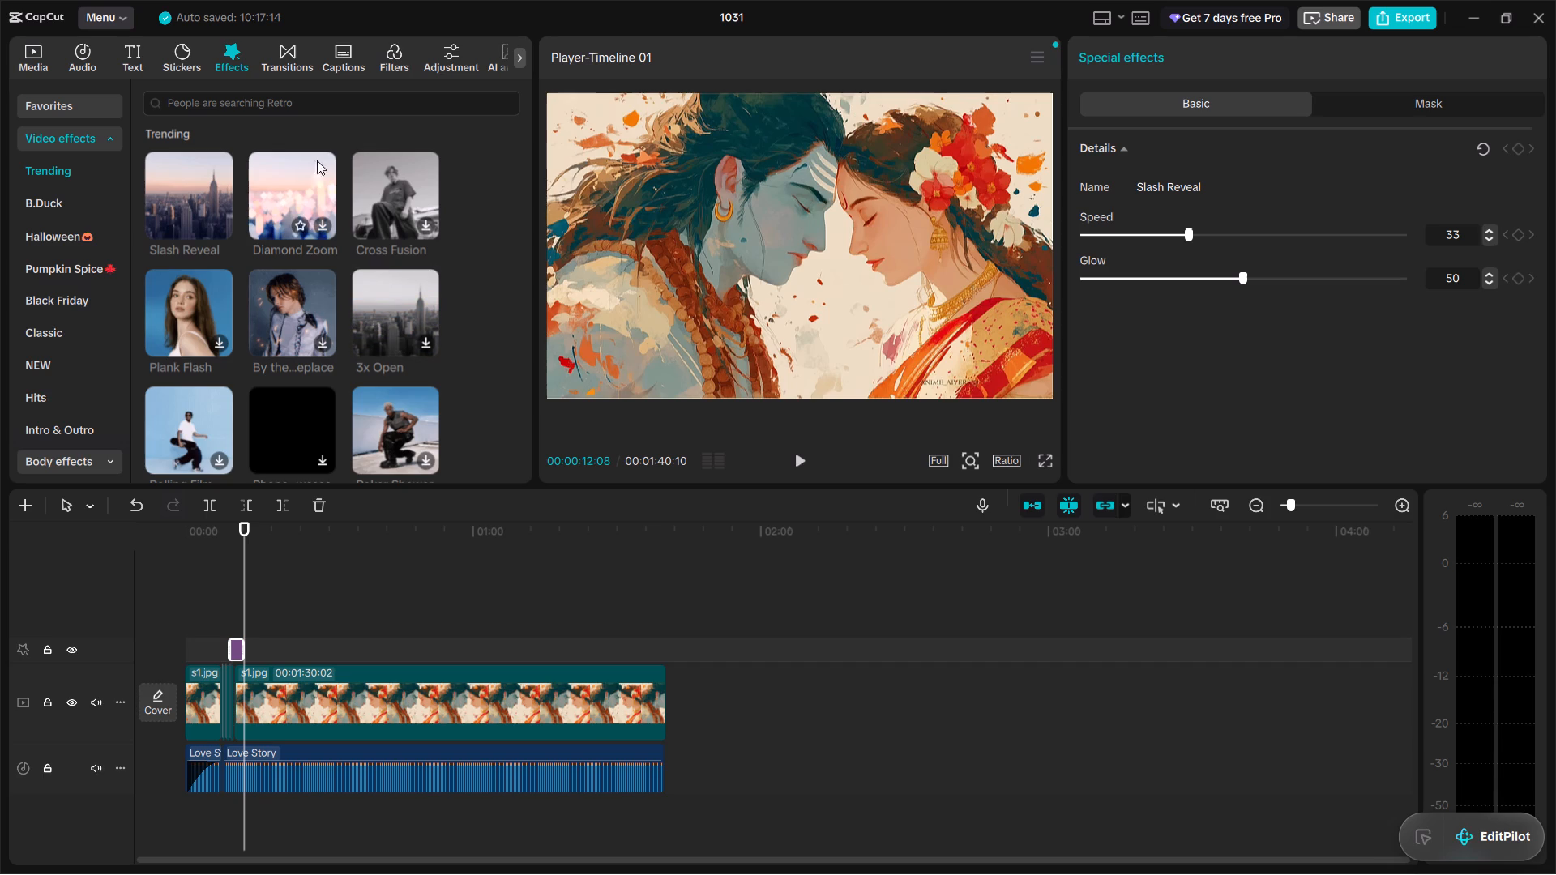
Add the trending By the Fireplace effect at 00:00:12:08 and stretch it to the end of the long s1.jpg clip.
scroll(320, 292, "down", 3)
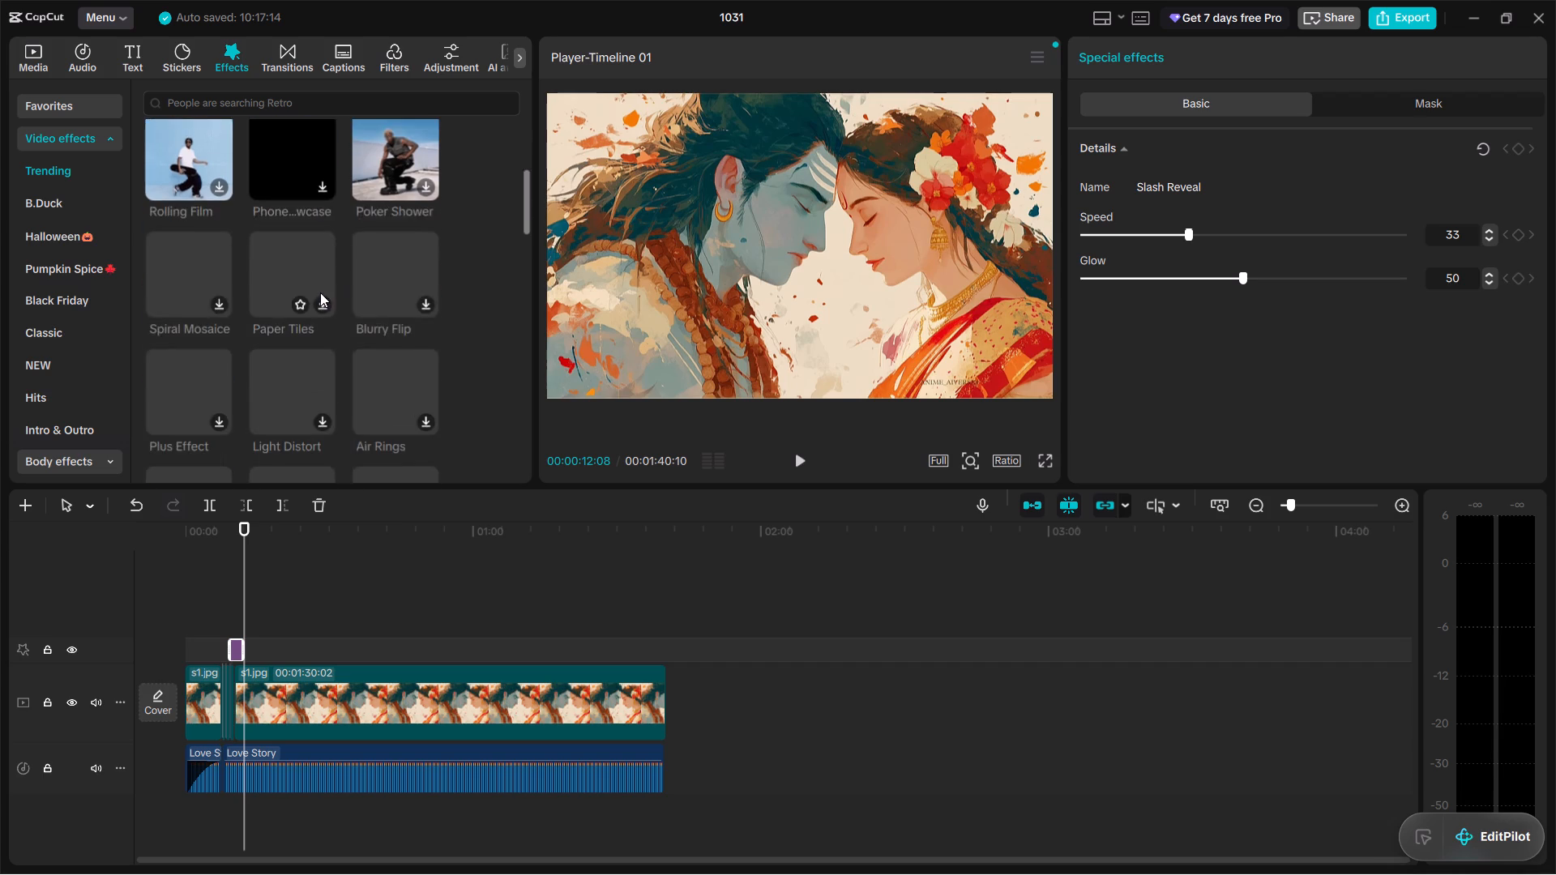
scroll(320, 292, "up", 3)
left_click(321, 347)
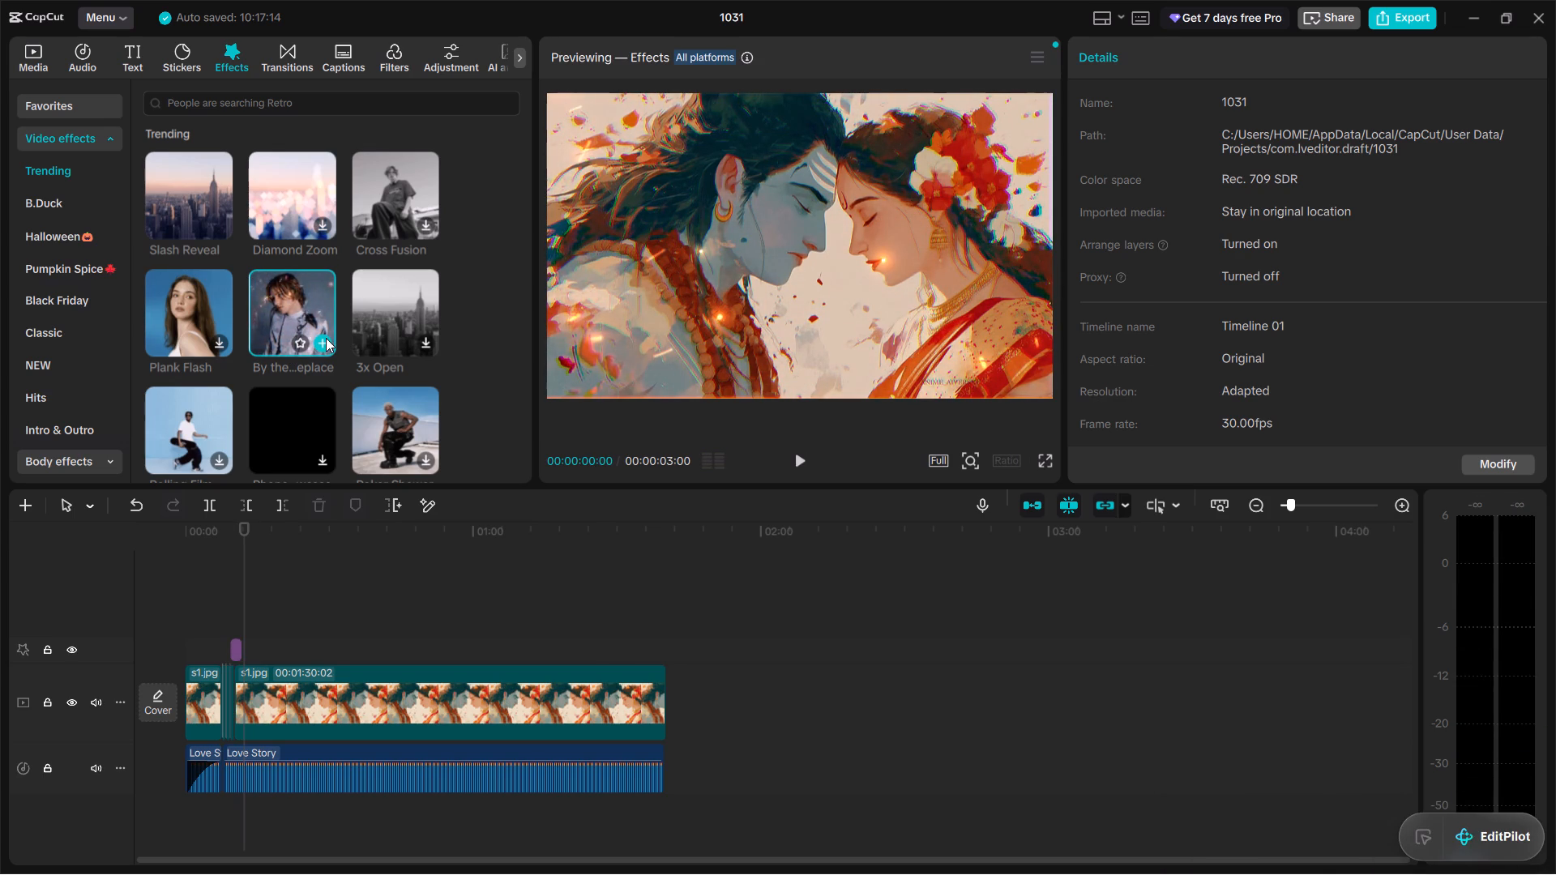
left_click(327, 337)
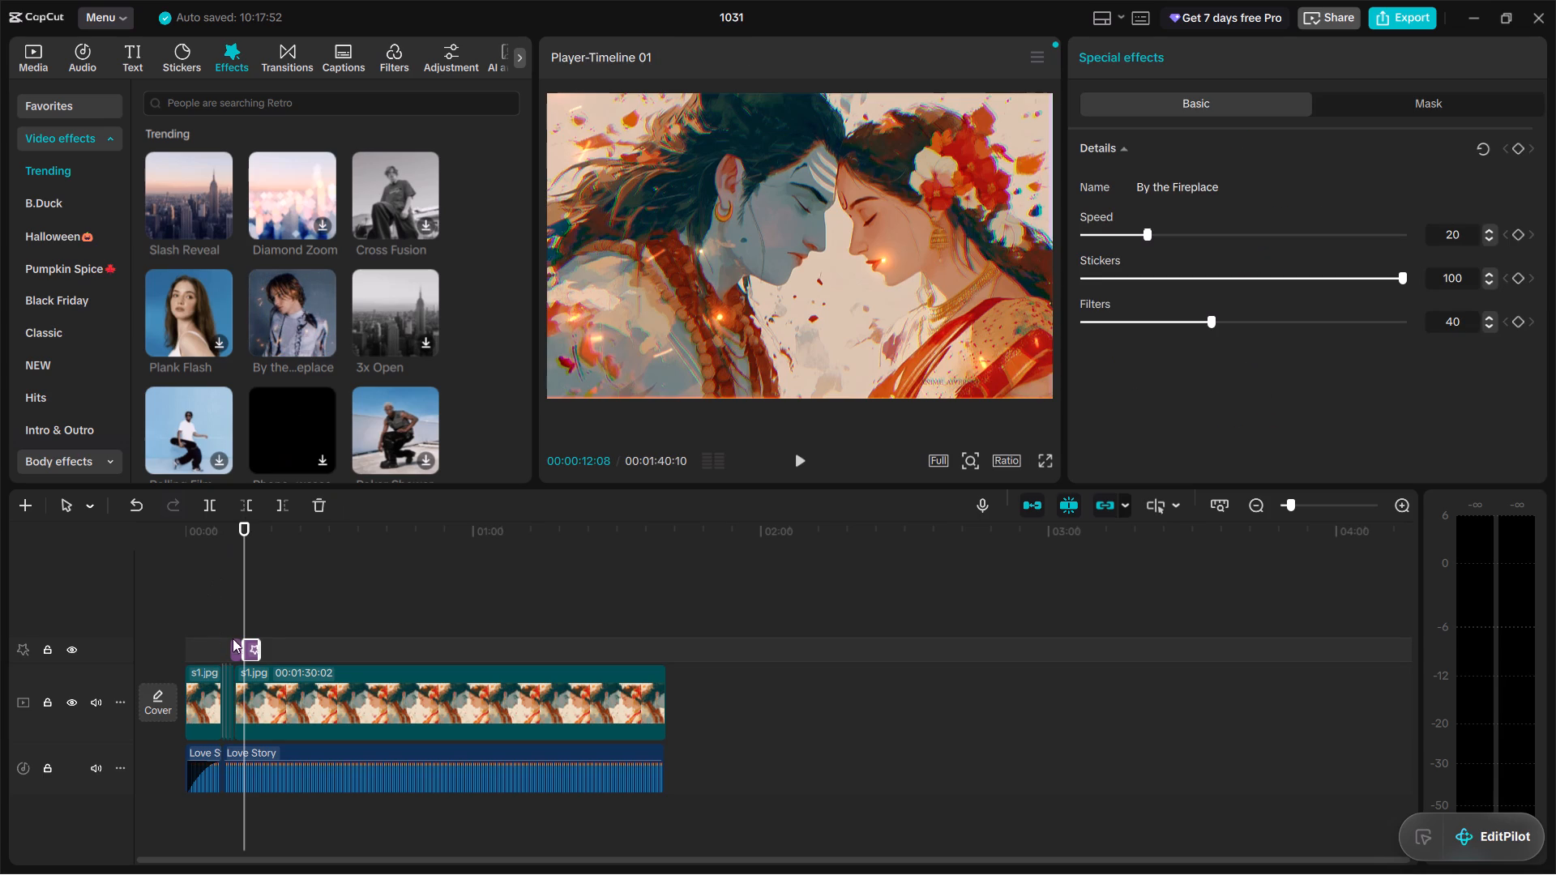
left_click_drag(254, 657, 484, 685)
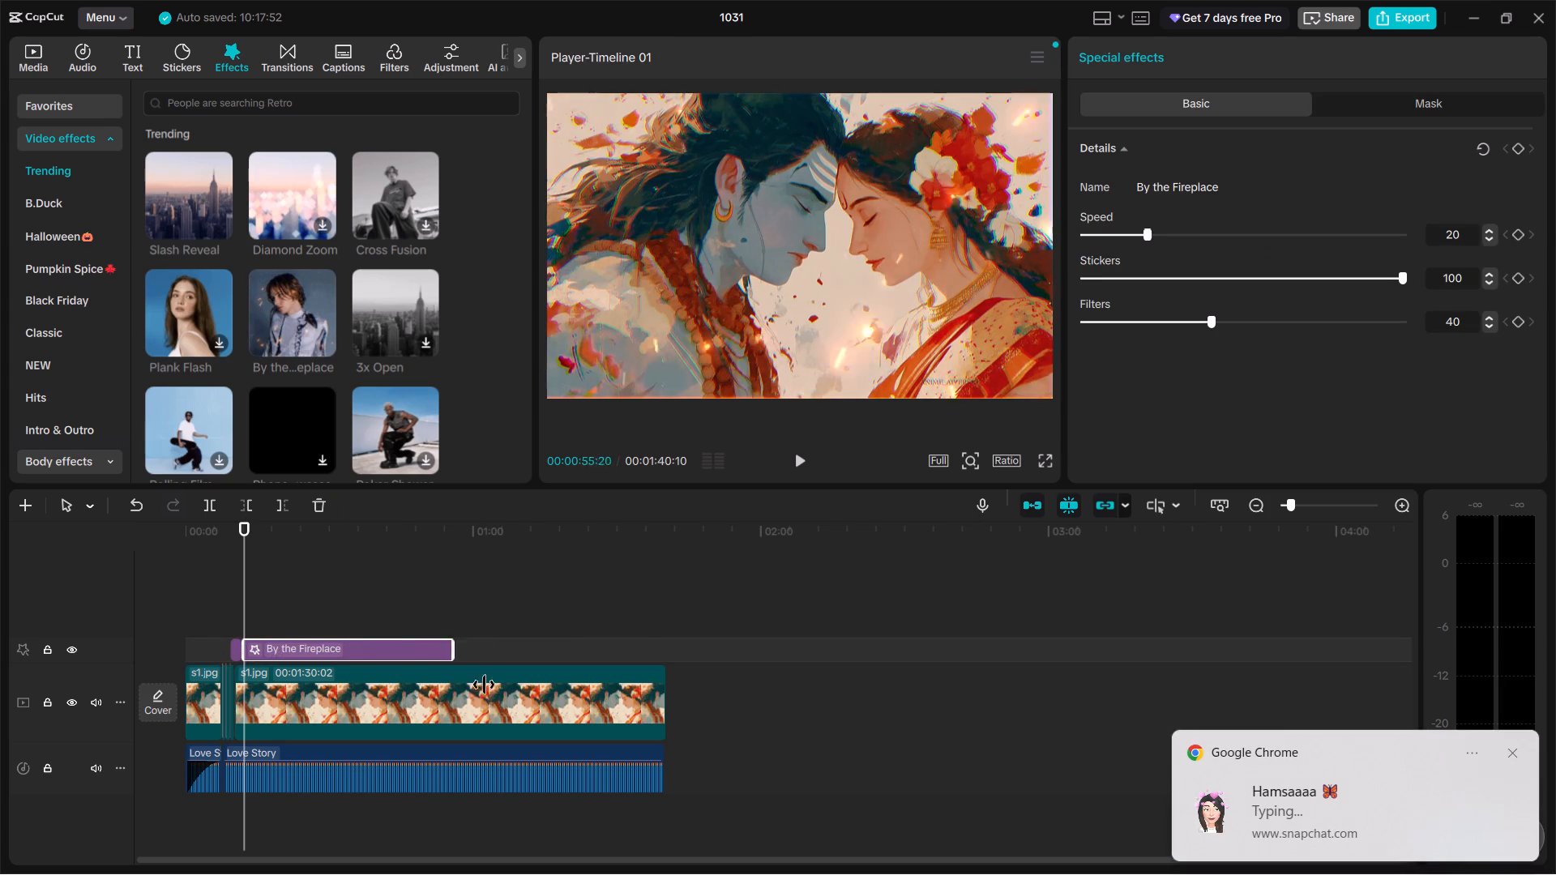
left_click_drag(484, 685, 666, 698)
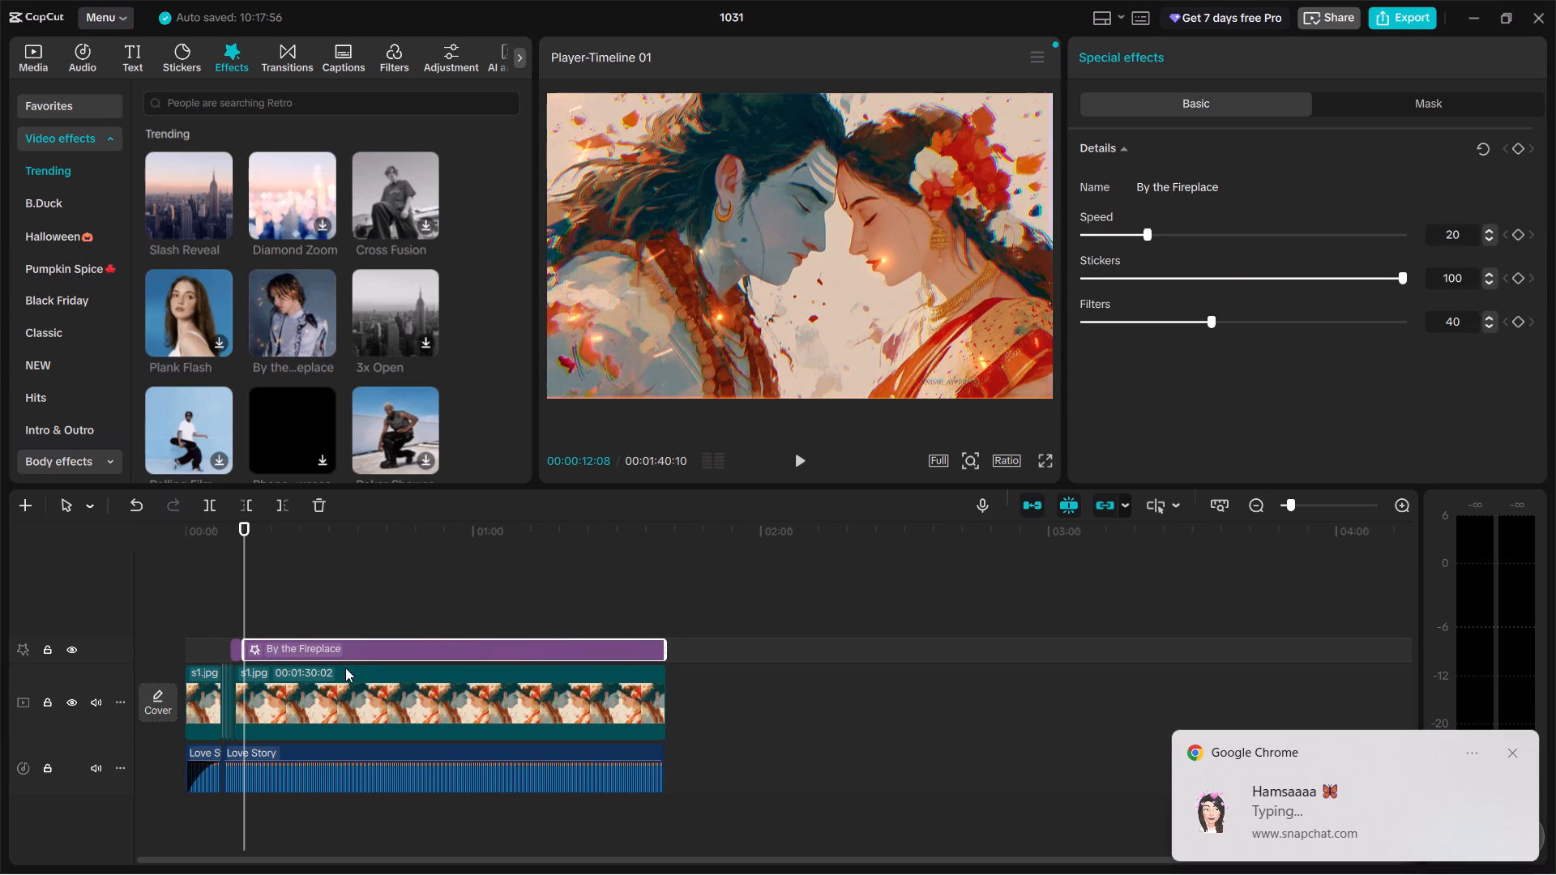
Move the By the Fireplace effect onto its own track above the Slash Reveal effect.
left_click(258, 646)
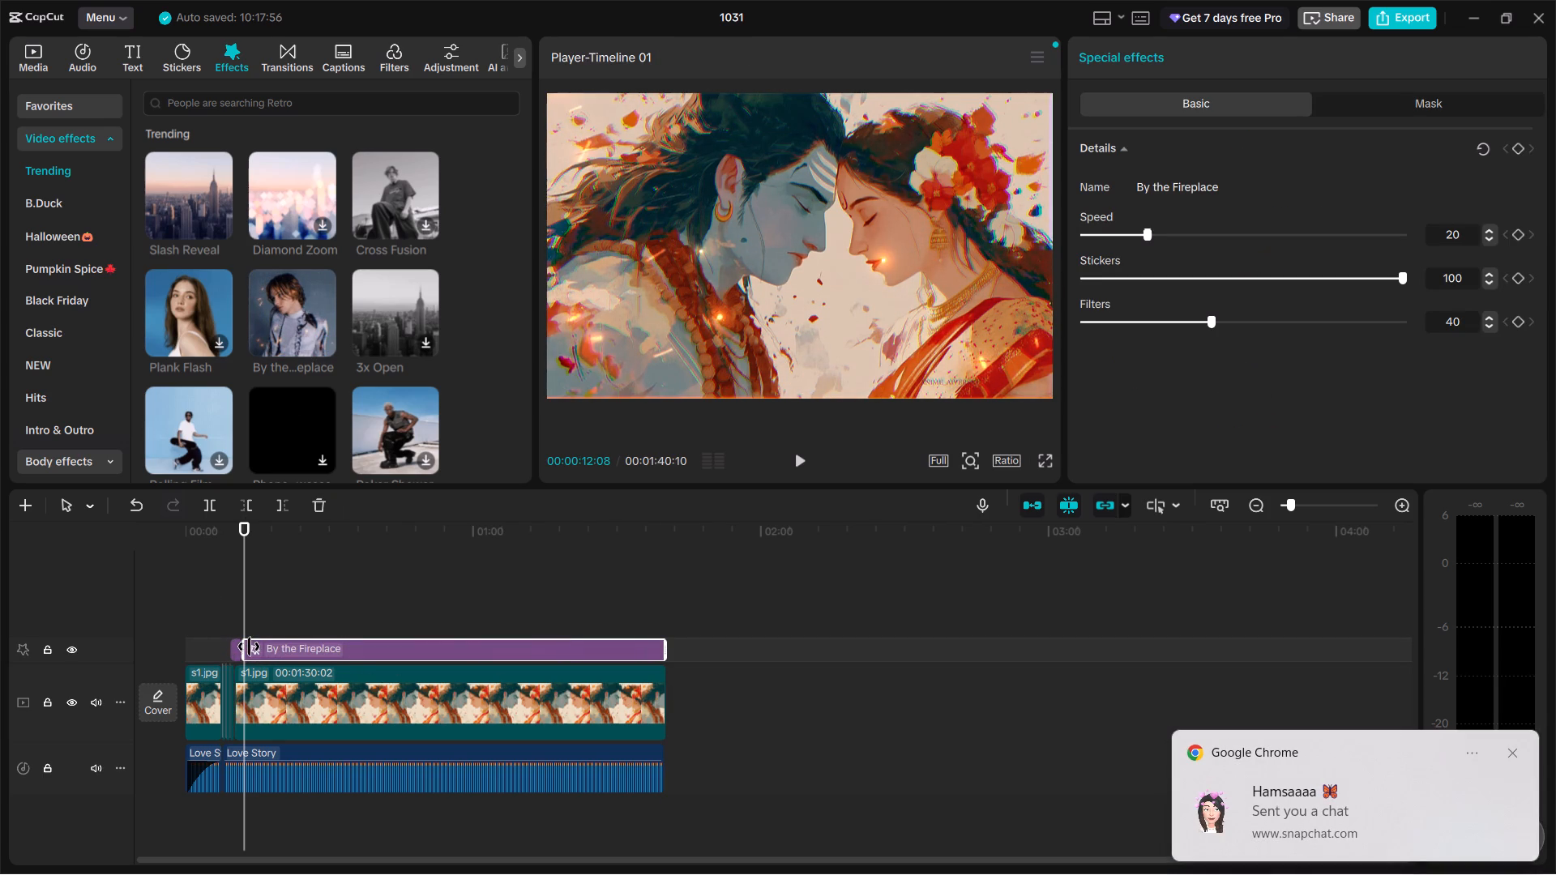
left_click_drag(249, 647, 217, 625)
left_click_drag(217, 625, 229, 655)
left_click_drag(295, 647, 333, 602)
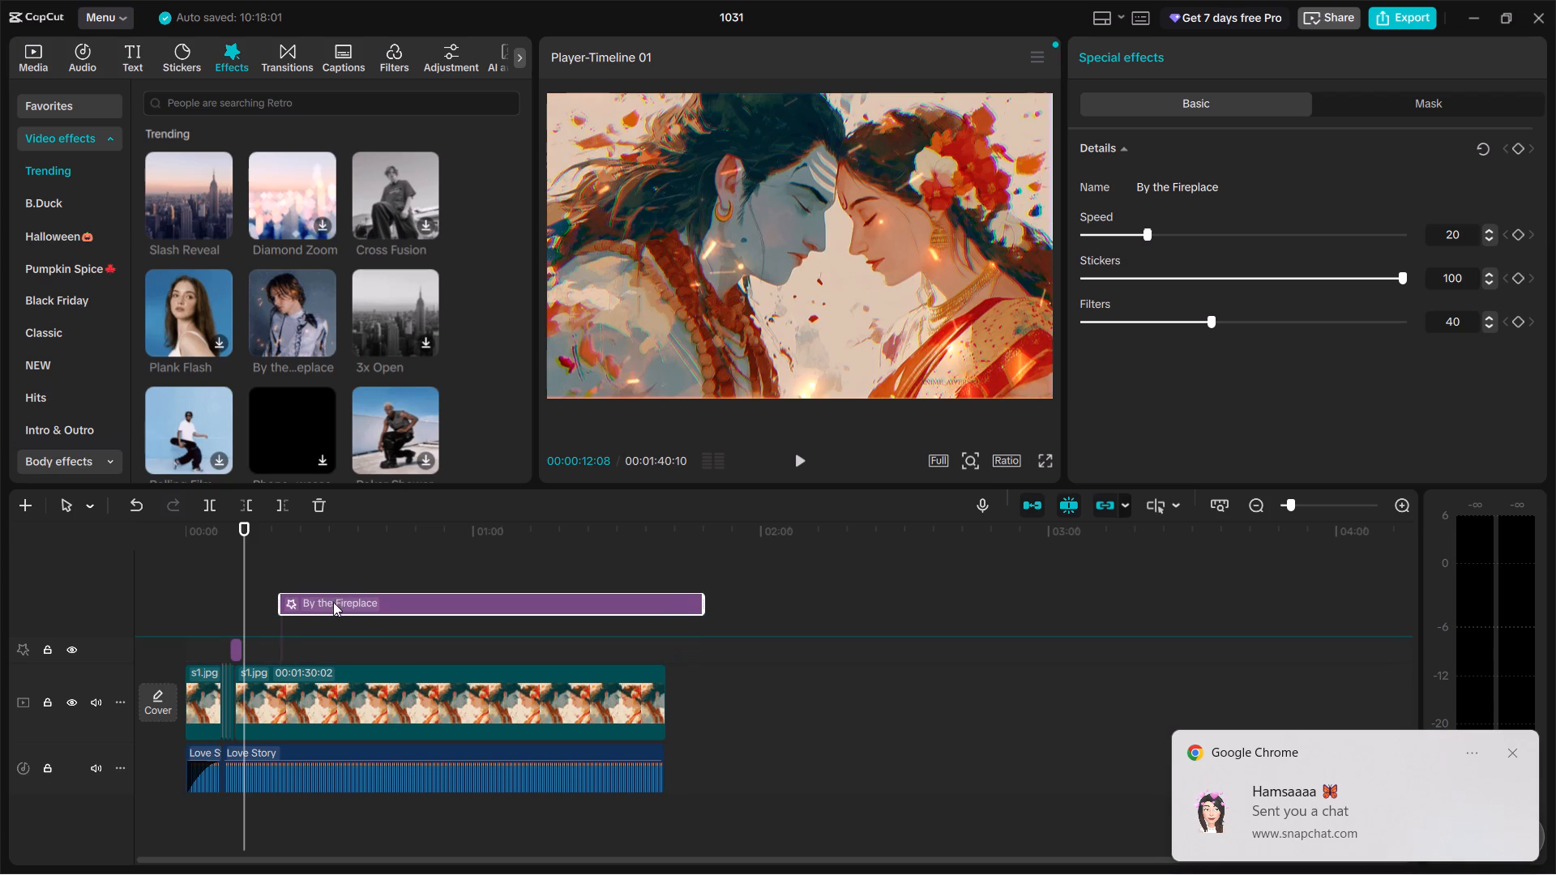
left_click_drag(333, 602, 307, 624)
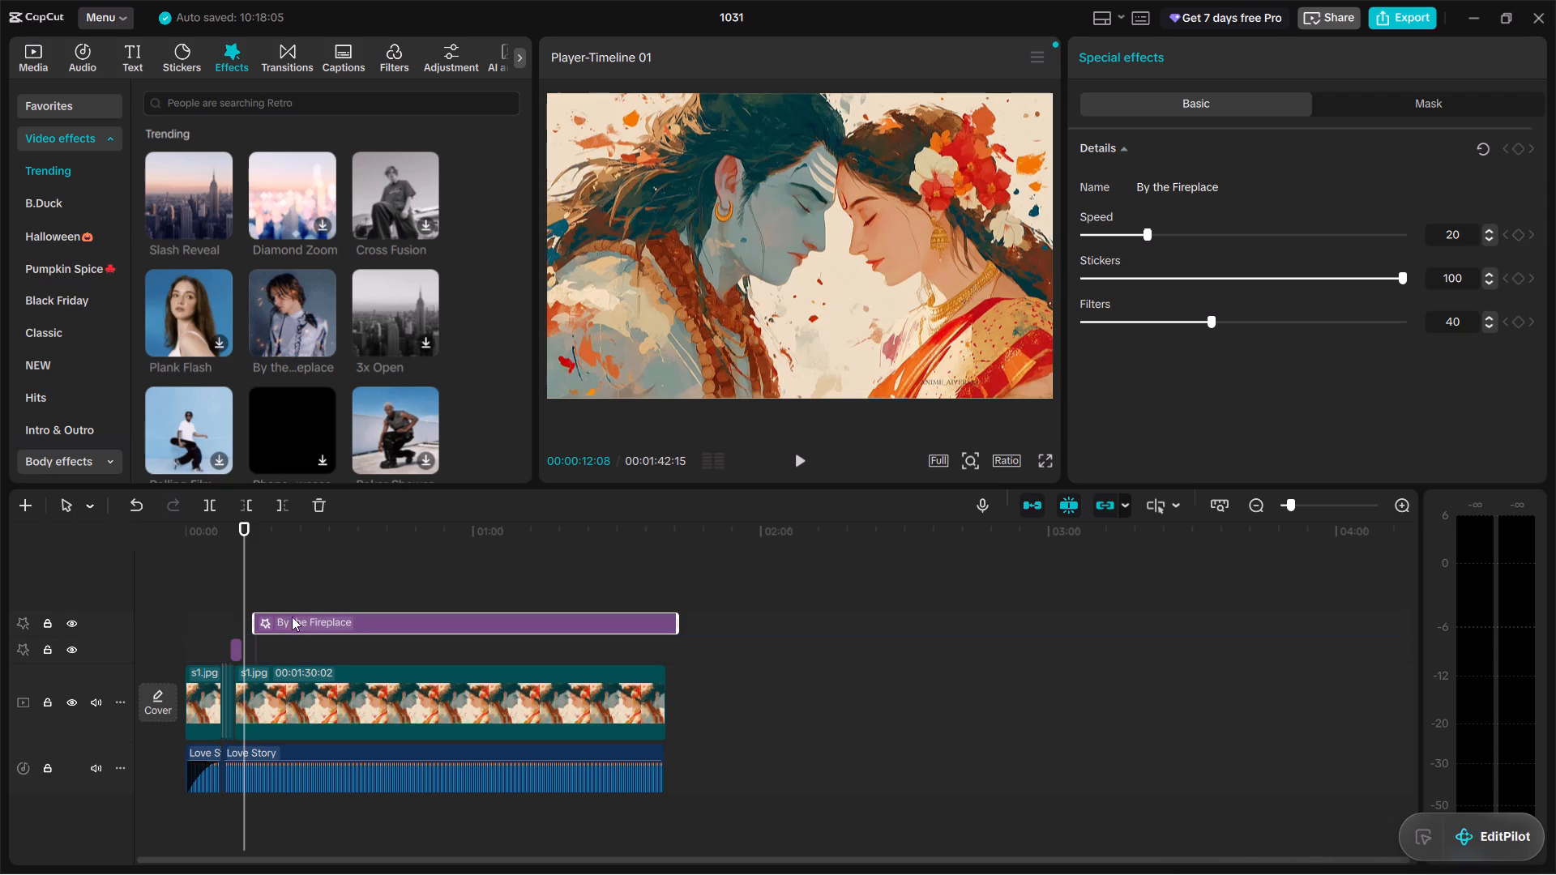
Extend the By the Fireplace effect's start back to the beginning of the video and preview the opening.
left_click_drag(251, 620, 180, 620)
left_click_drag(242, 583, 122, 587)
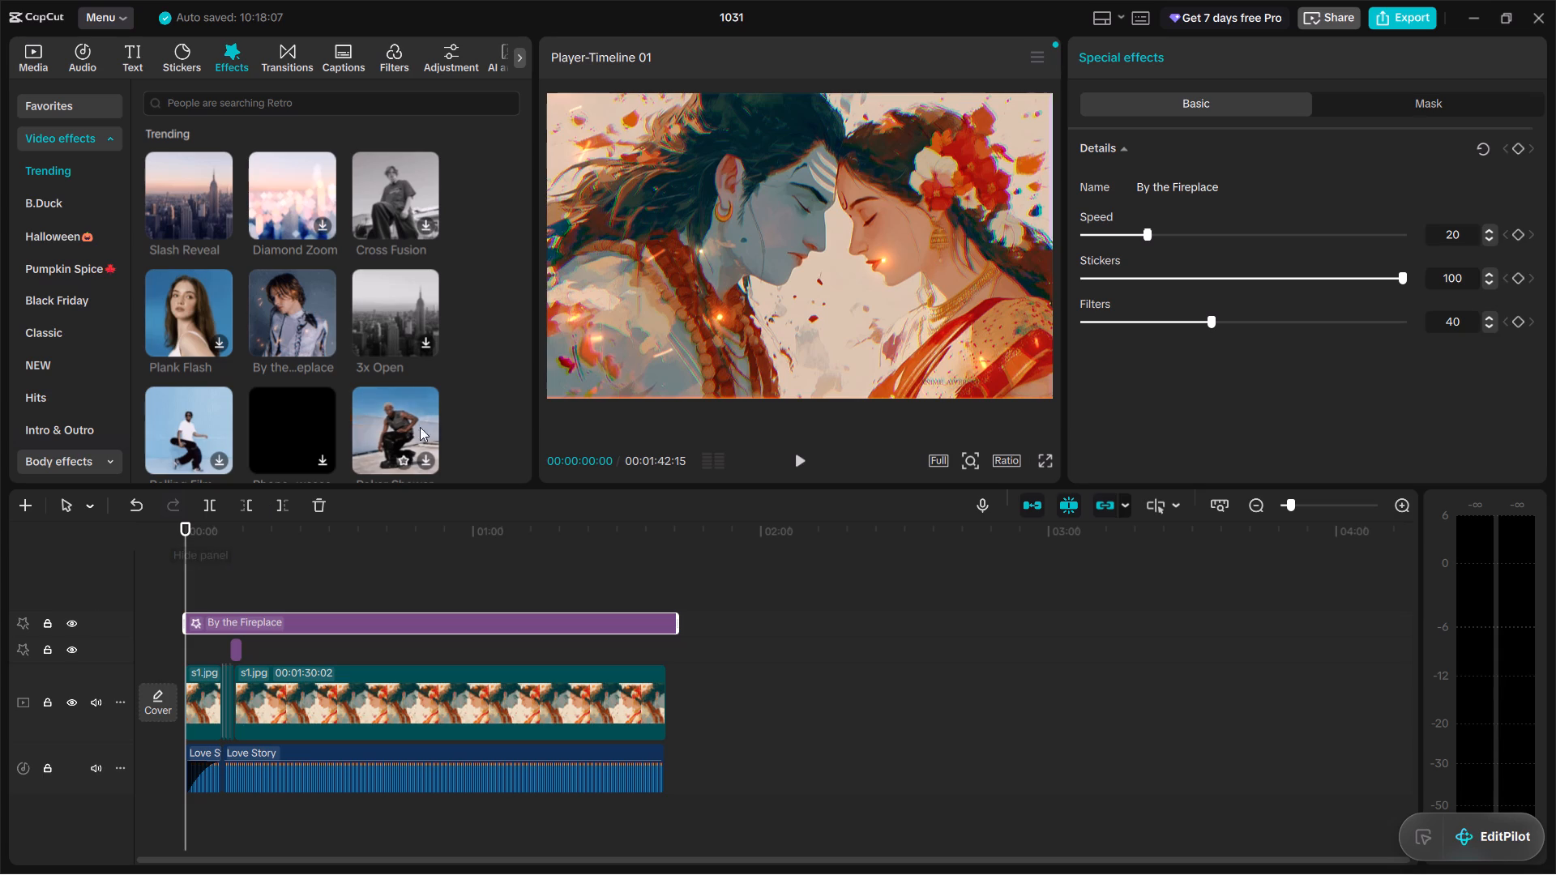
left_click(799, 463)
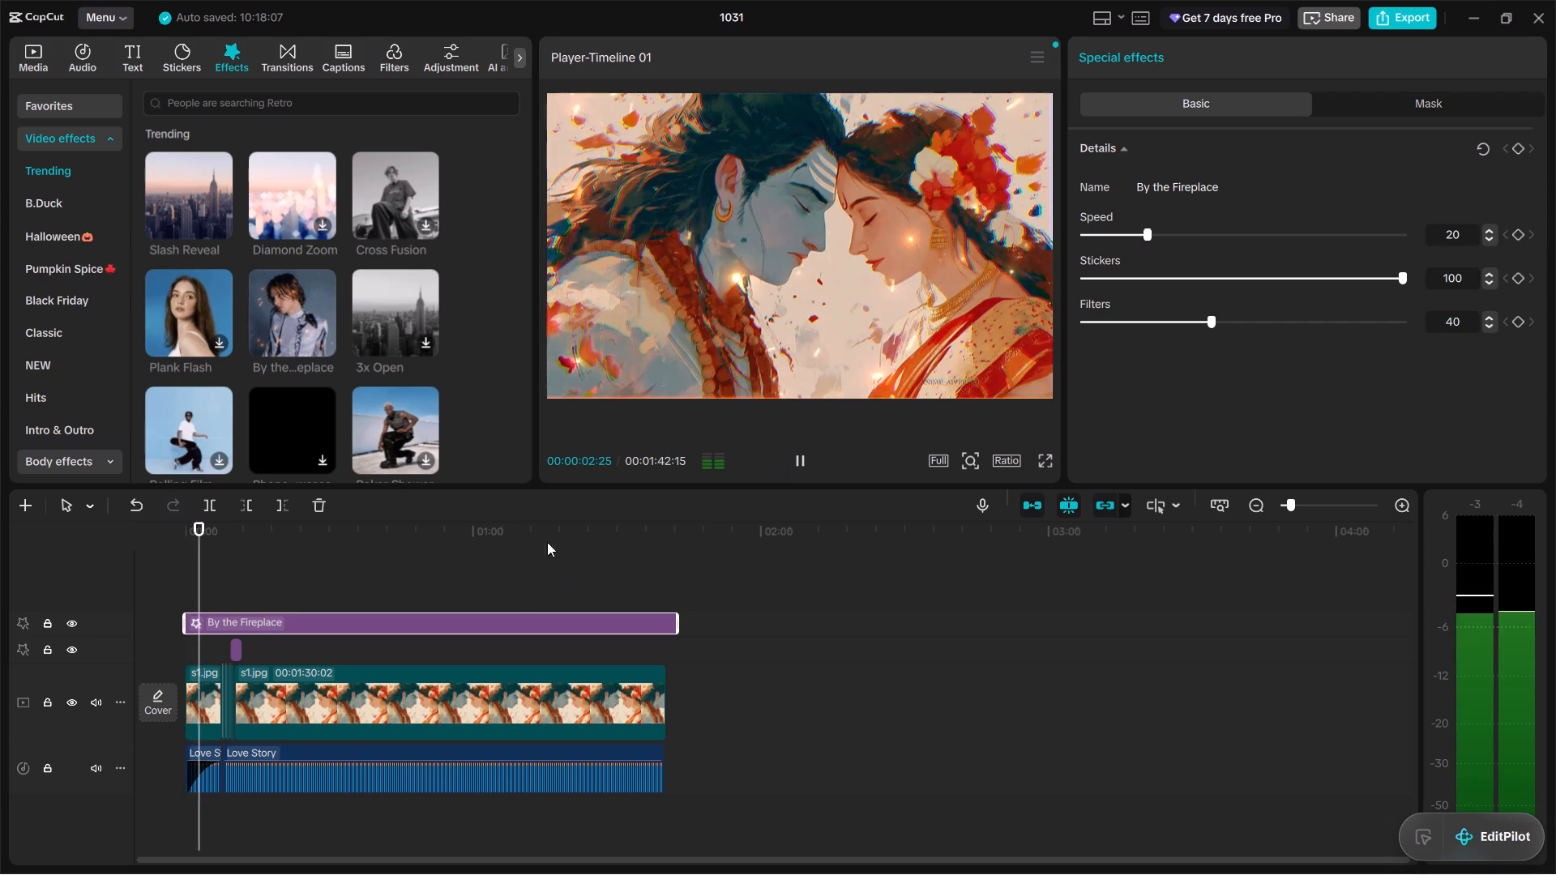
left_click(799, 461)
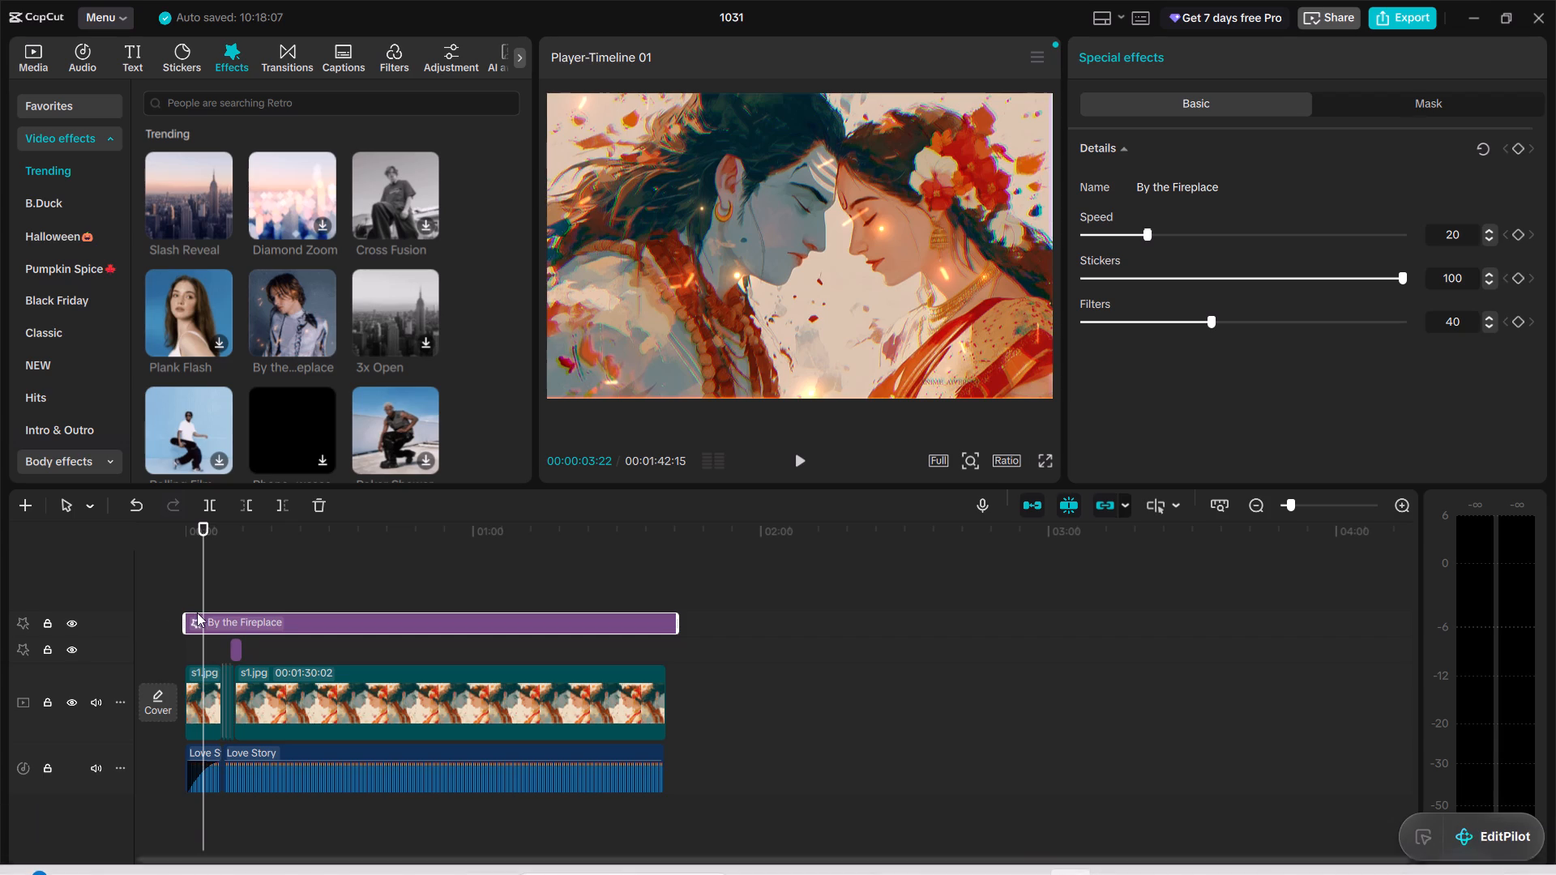
Trim the By the Fireplace effect's start to where the Slash Reveal effect ends, and preview the change.
left_click_drag(182, 627, 323, 613)
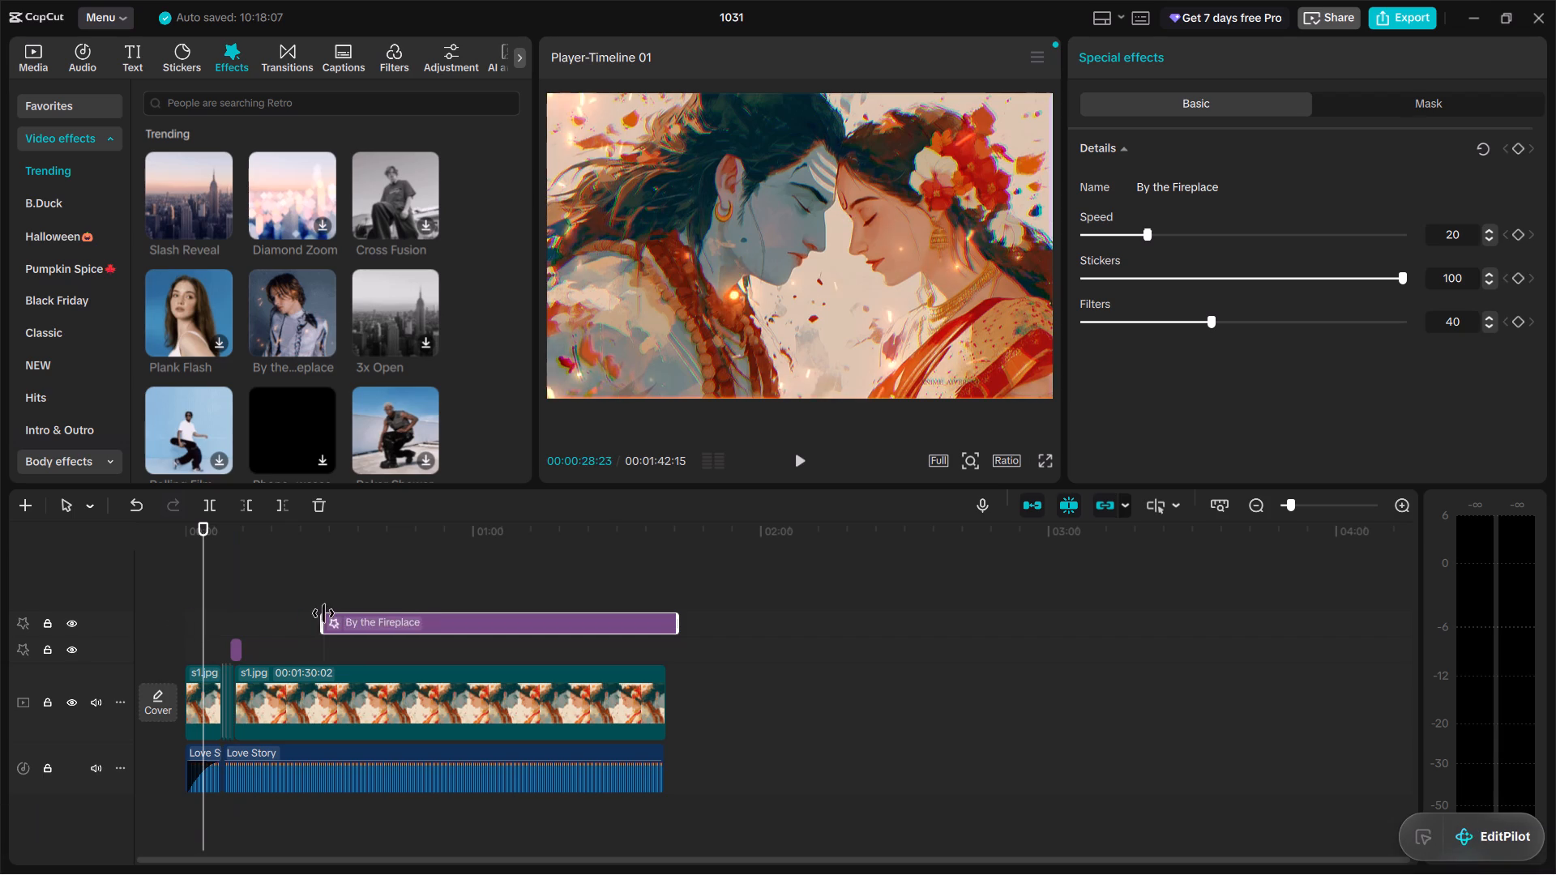
left_click_drag(323, 613, 246, 635)
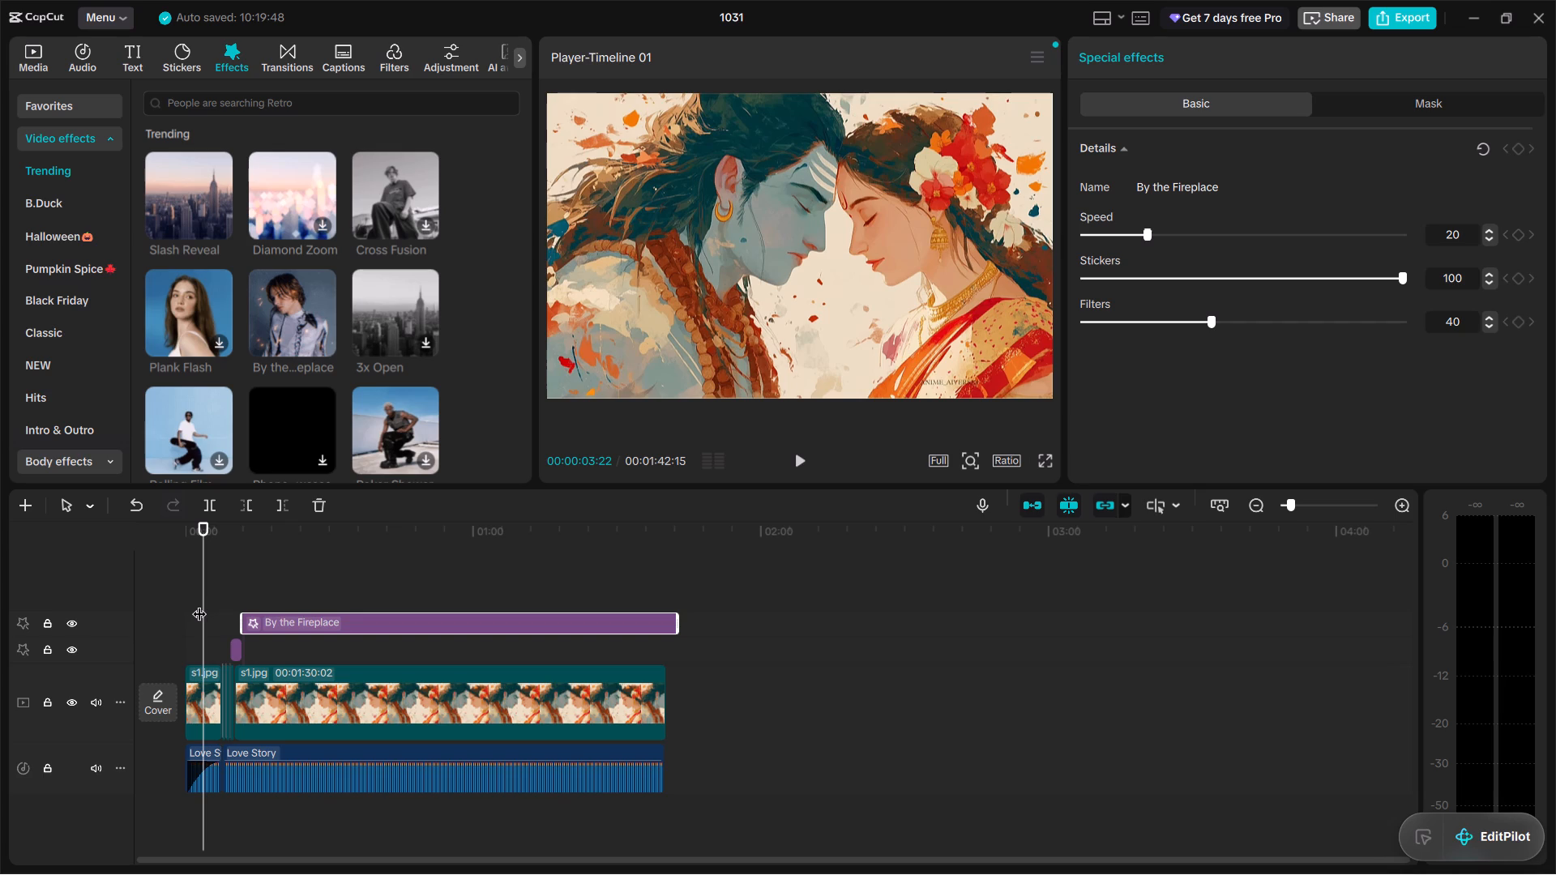
left_click(804, 460)
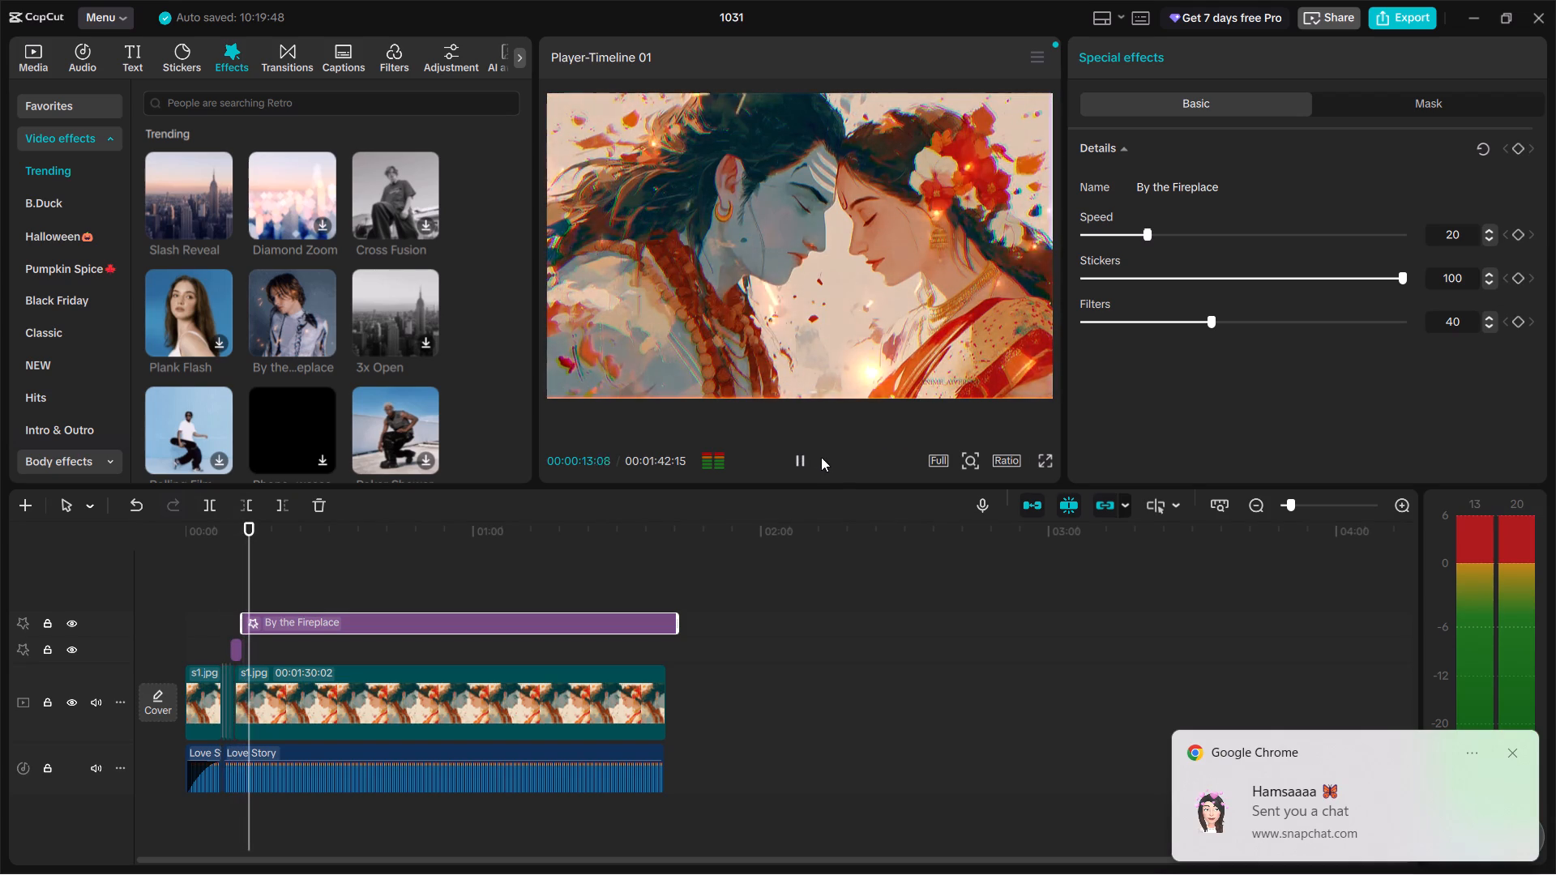
left_click(806, 464)
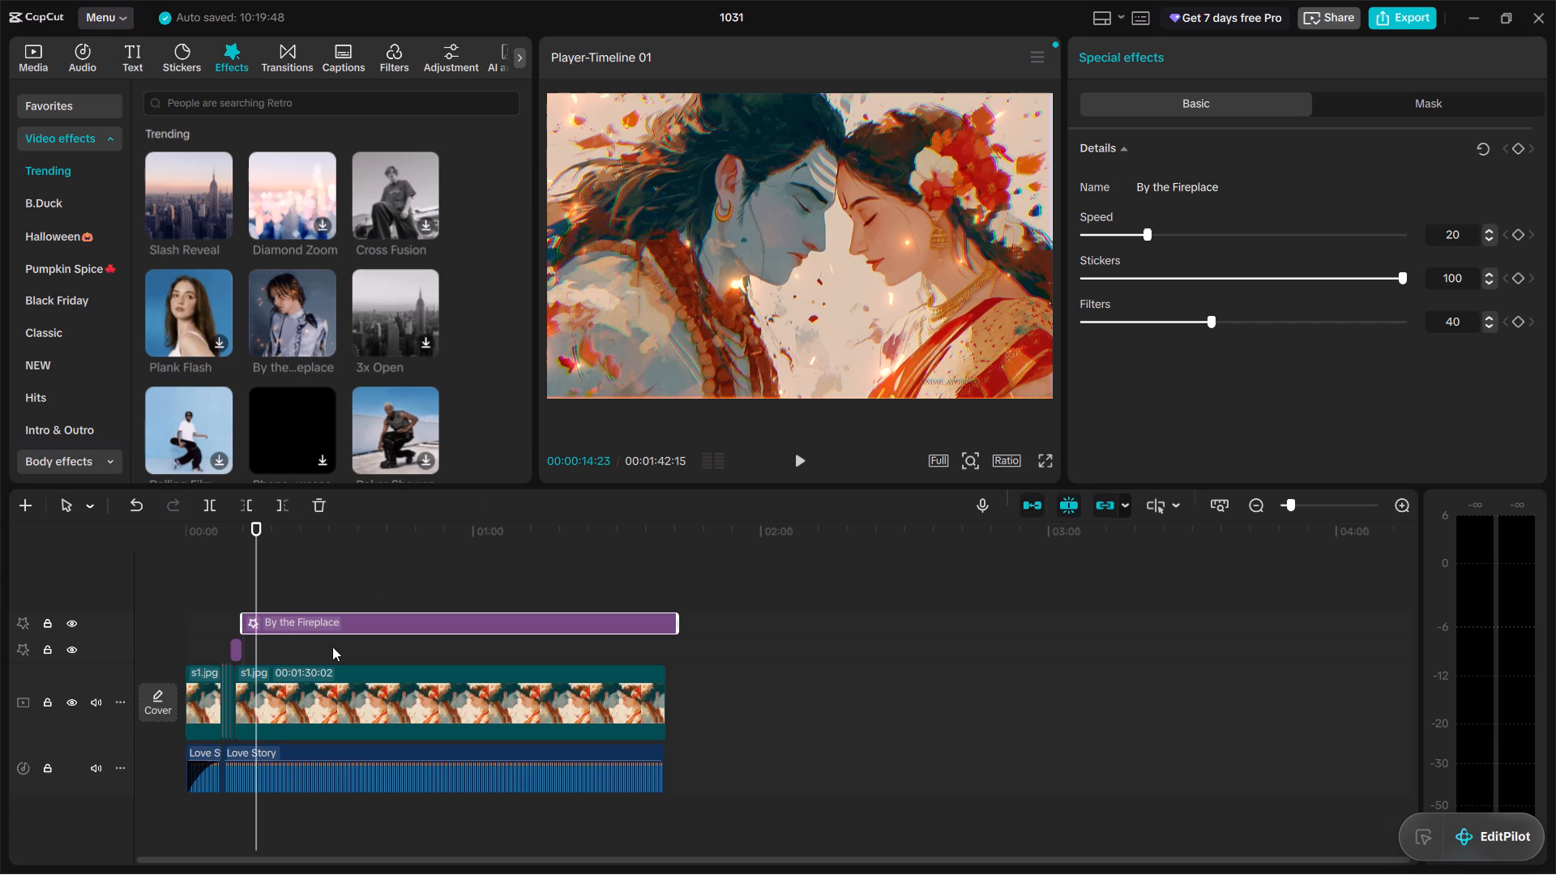
Add the trending Diamond Zoom effect at the very beginning of the timeline and preview the opening.
scroll(323, 352, "down", 2)
scroll(325, 347, "up", 2)
left_click_drag(254, 581, 186, 600)
left_click(284, 186)
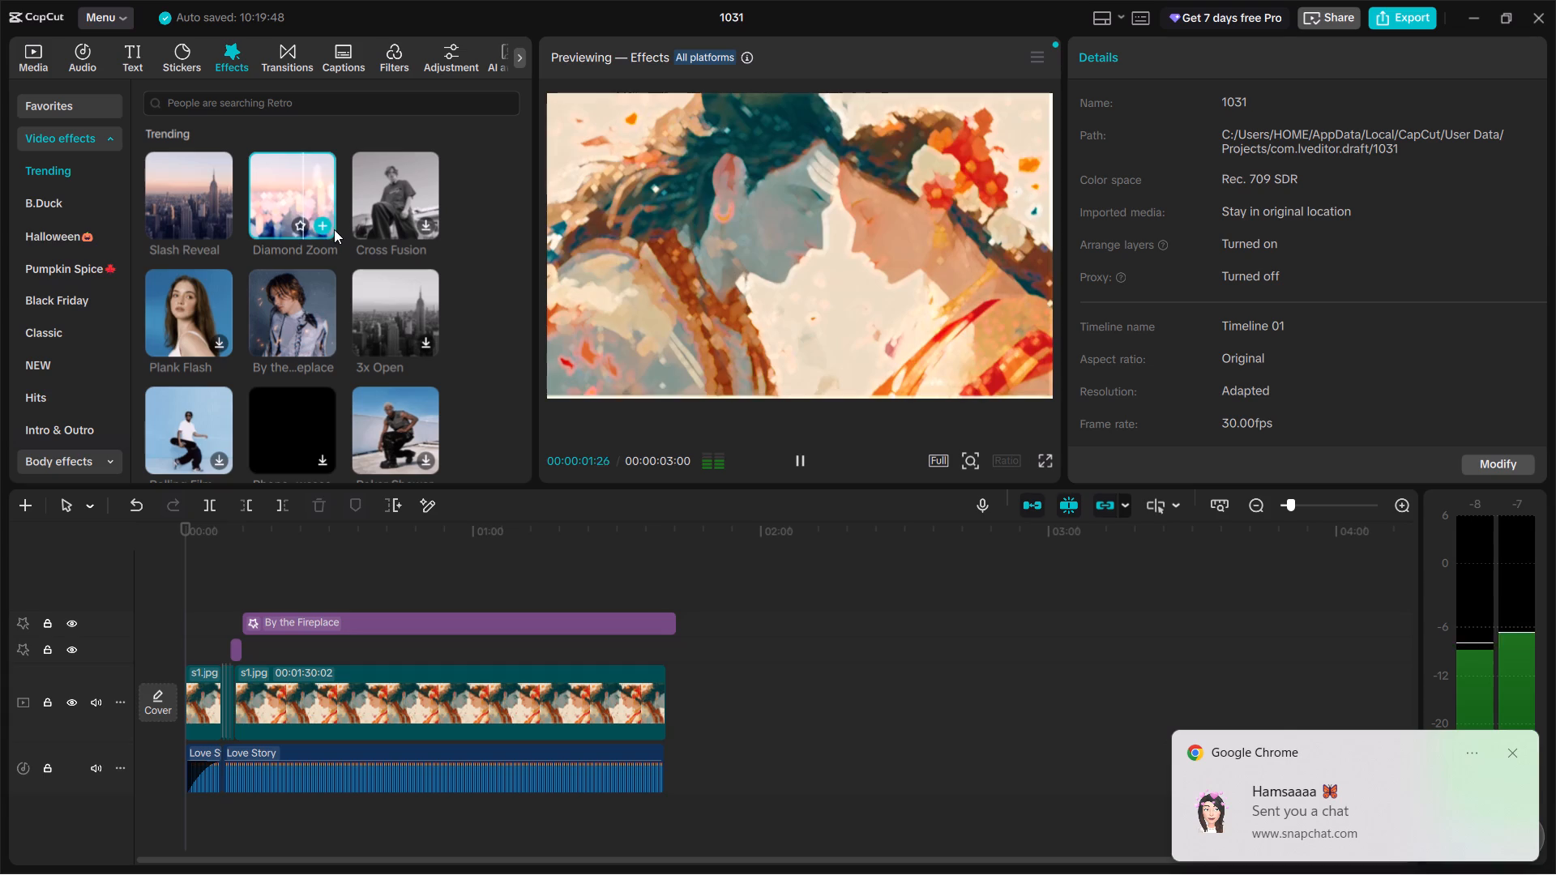
left_click(322, 227)
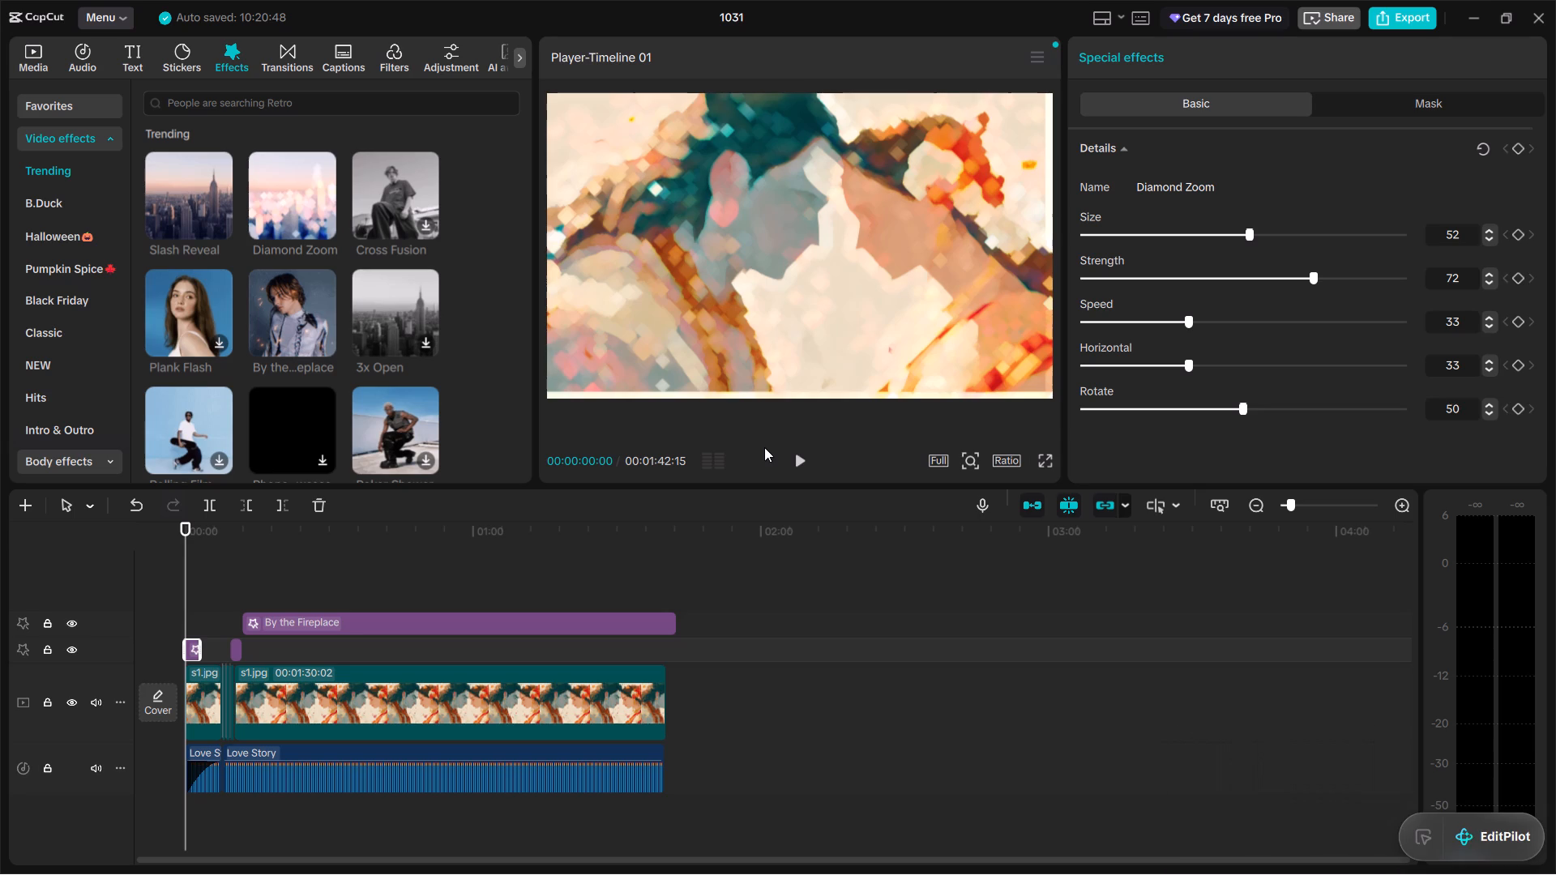
left_click(793, 459)
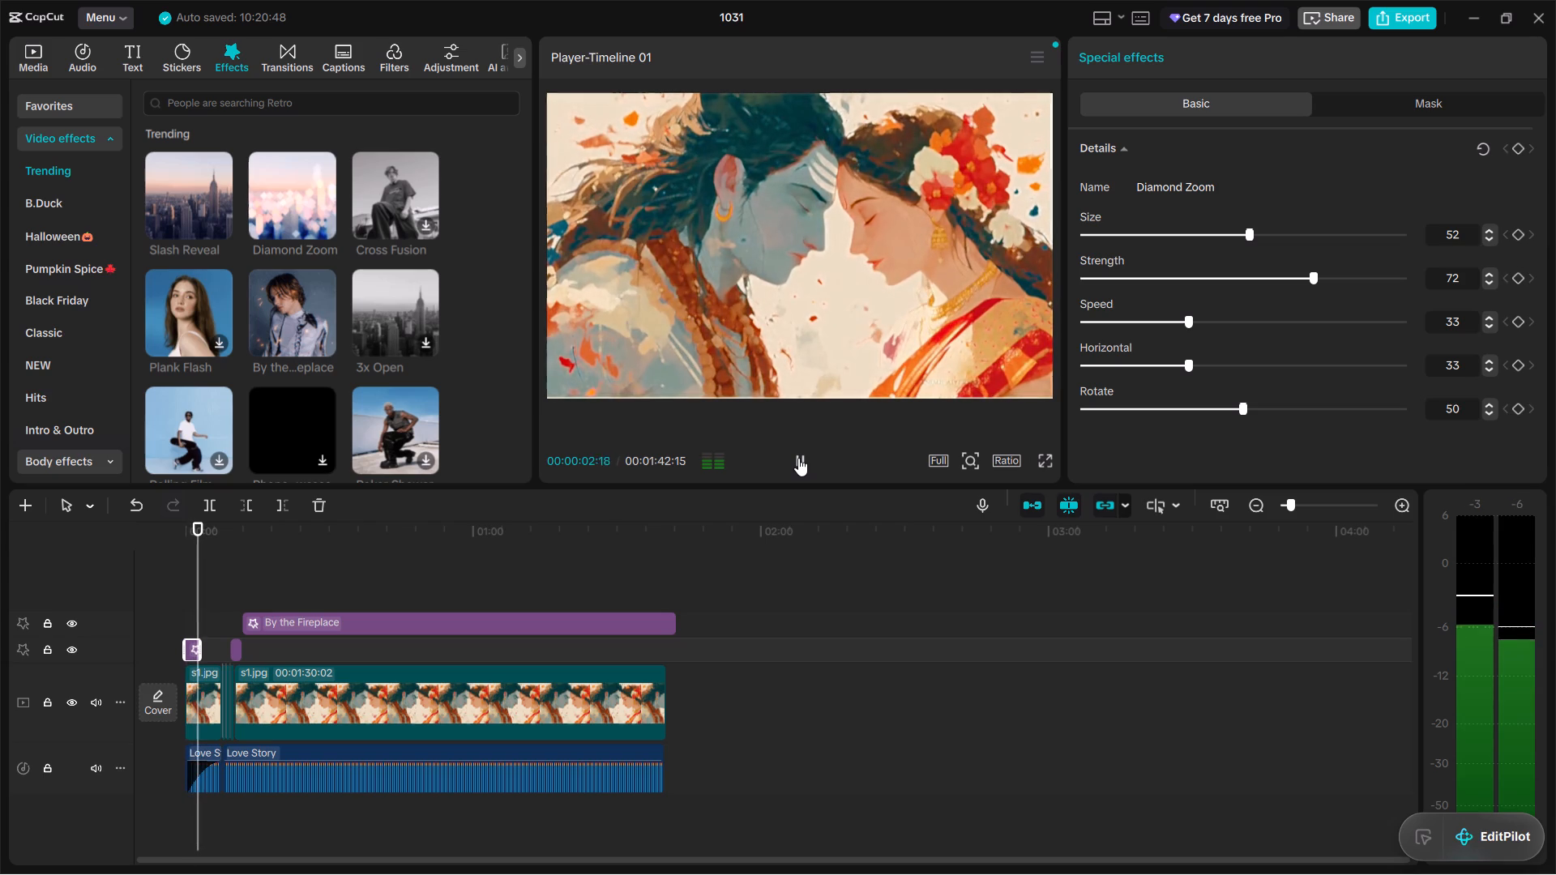
Extend the Diamond Zoom effect's end to just before the end of the first s1.jpg clip and preview the opening from the start.
left_click(799, 458)
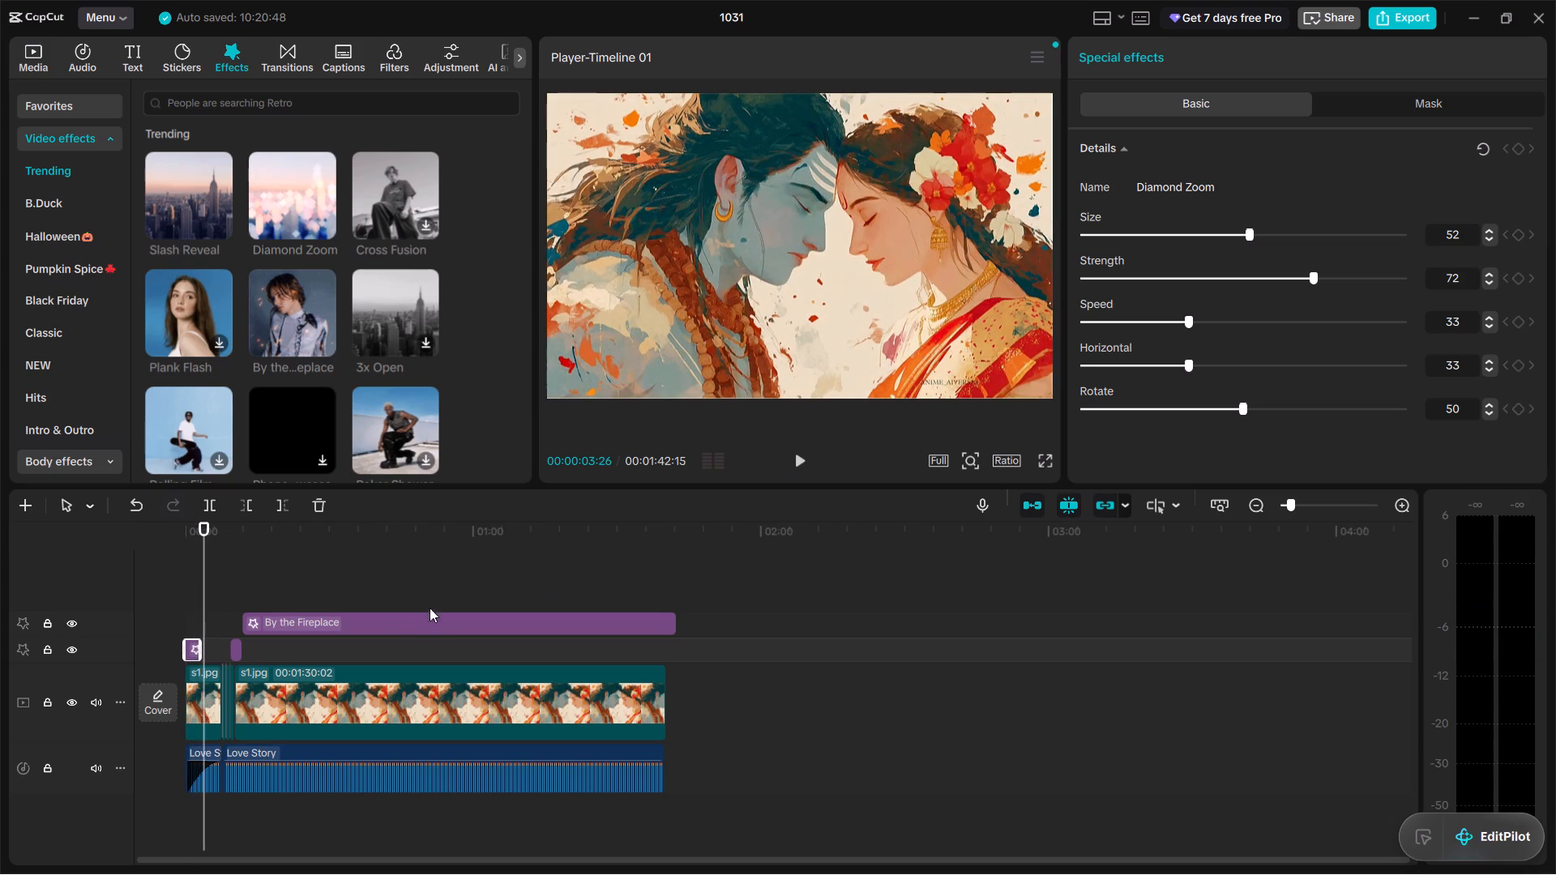
left_click_drag(200, 648, 211, 647)
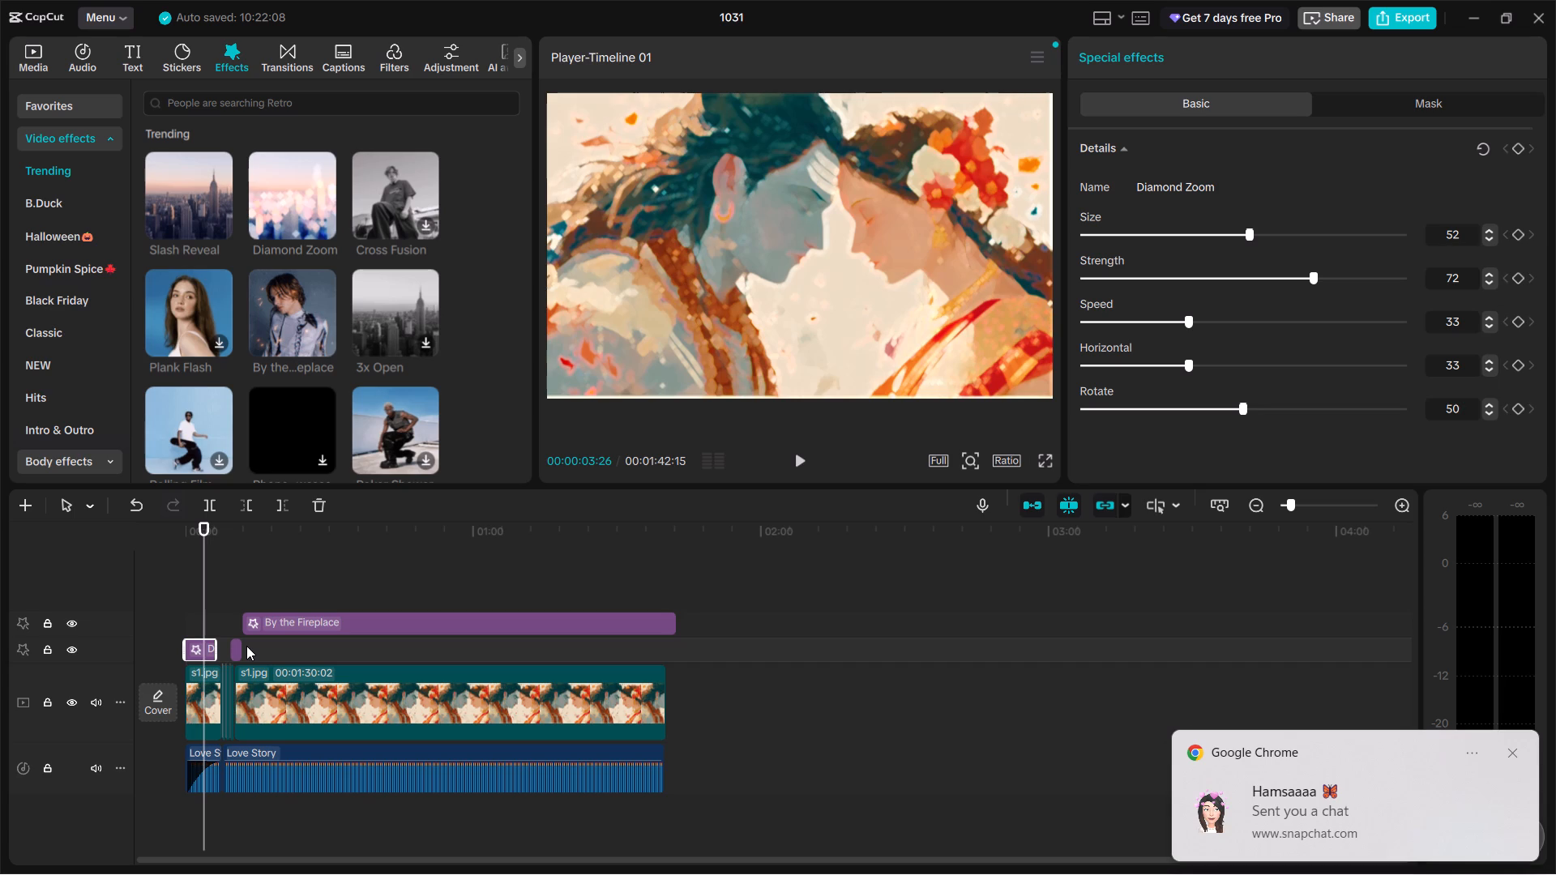
left_click_drag(203, 594, 186, 594)
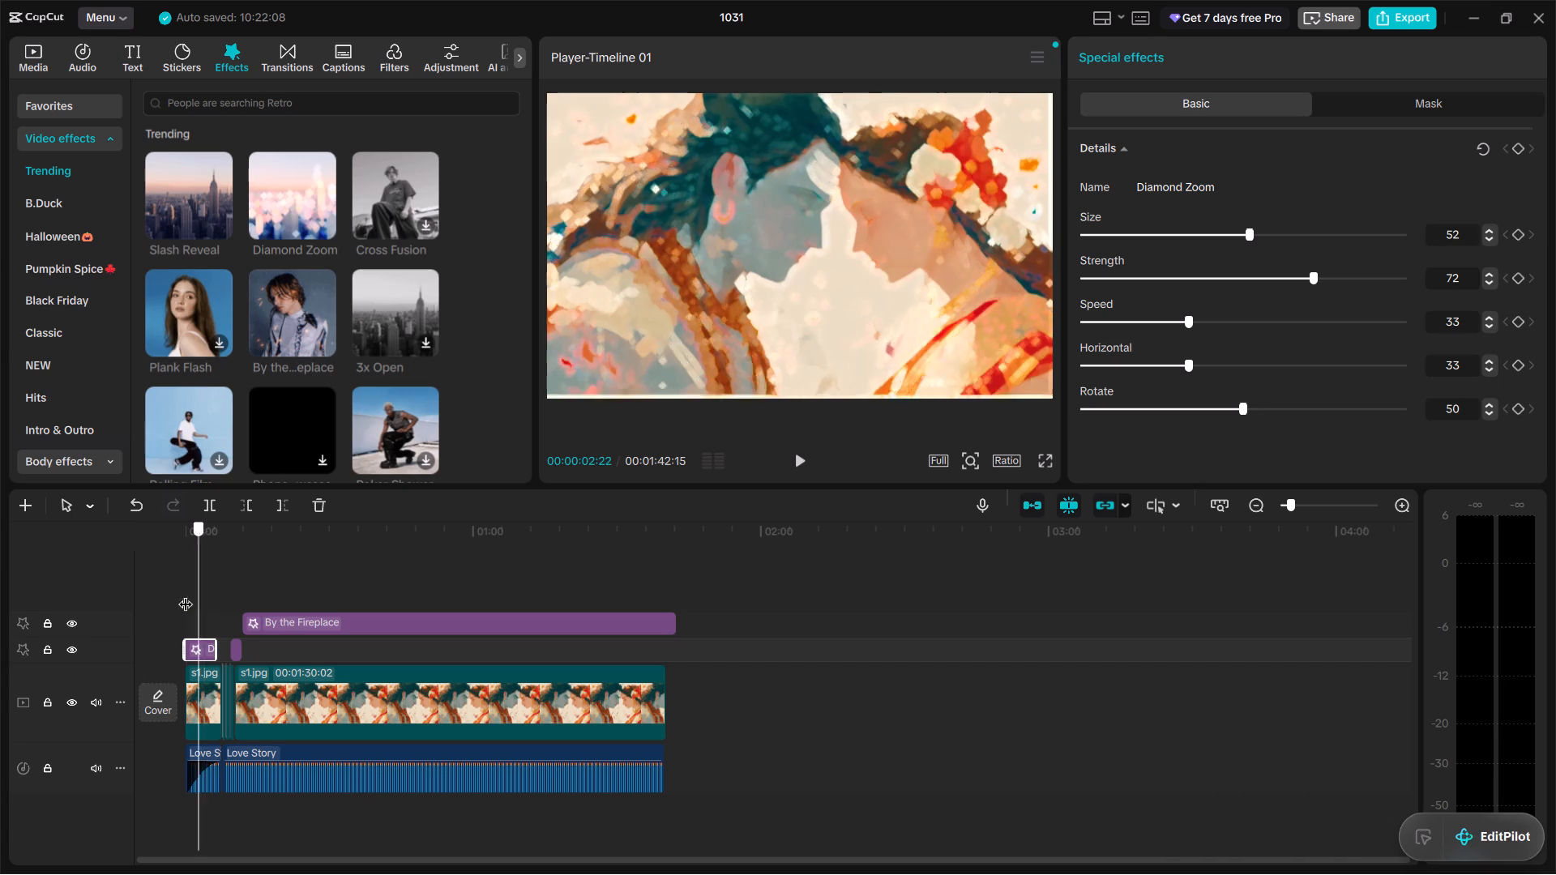
left_click_drag(186, 594, 148, 603)
left_click(808, 463)
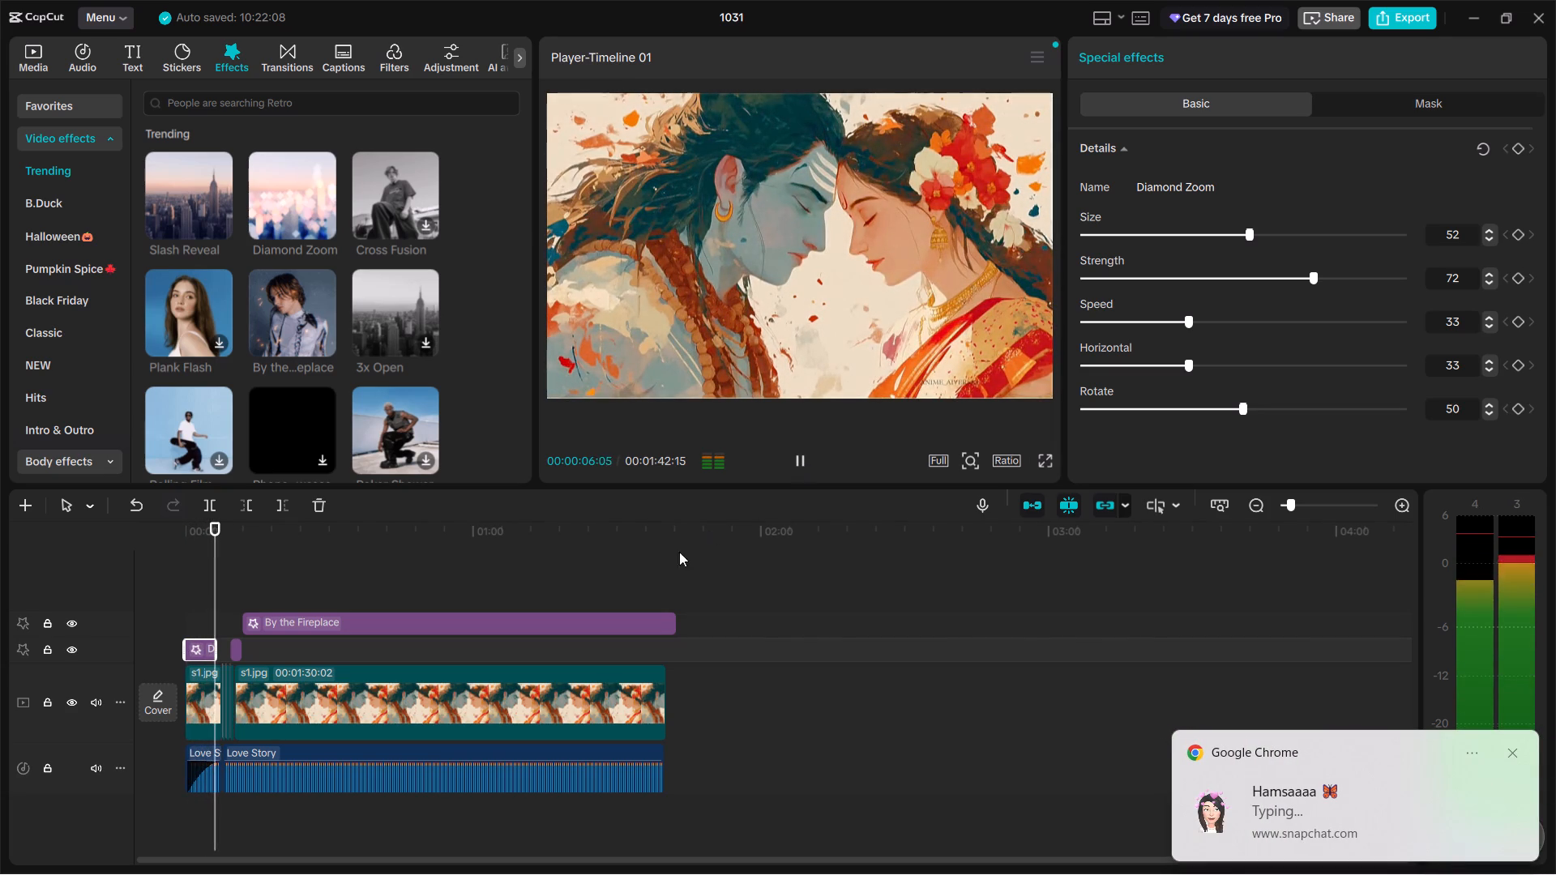
left_click(803, 453)
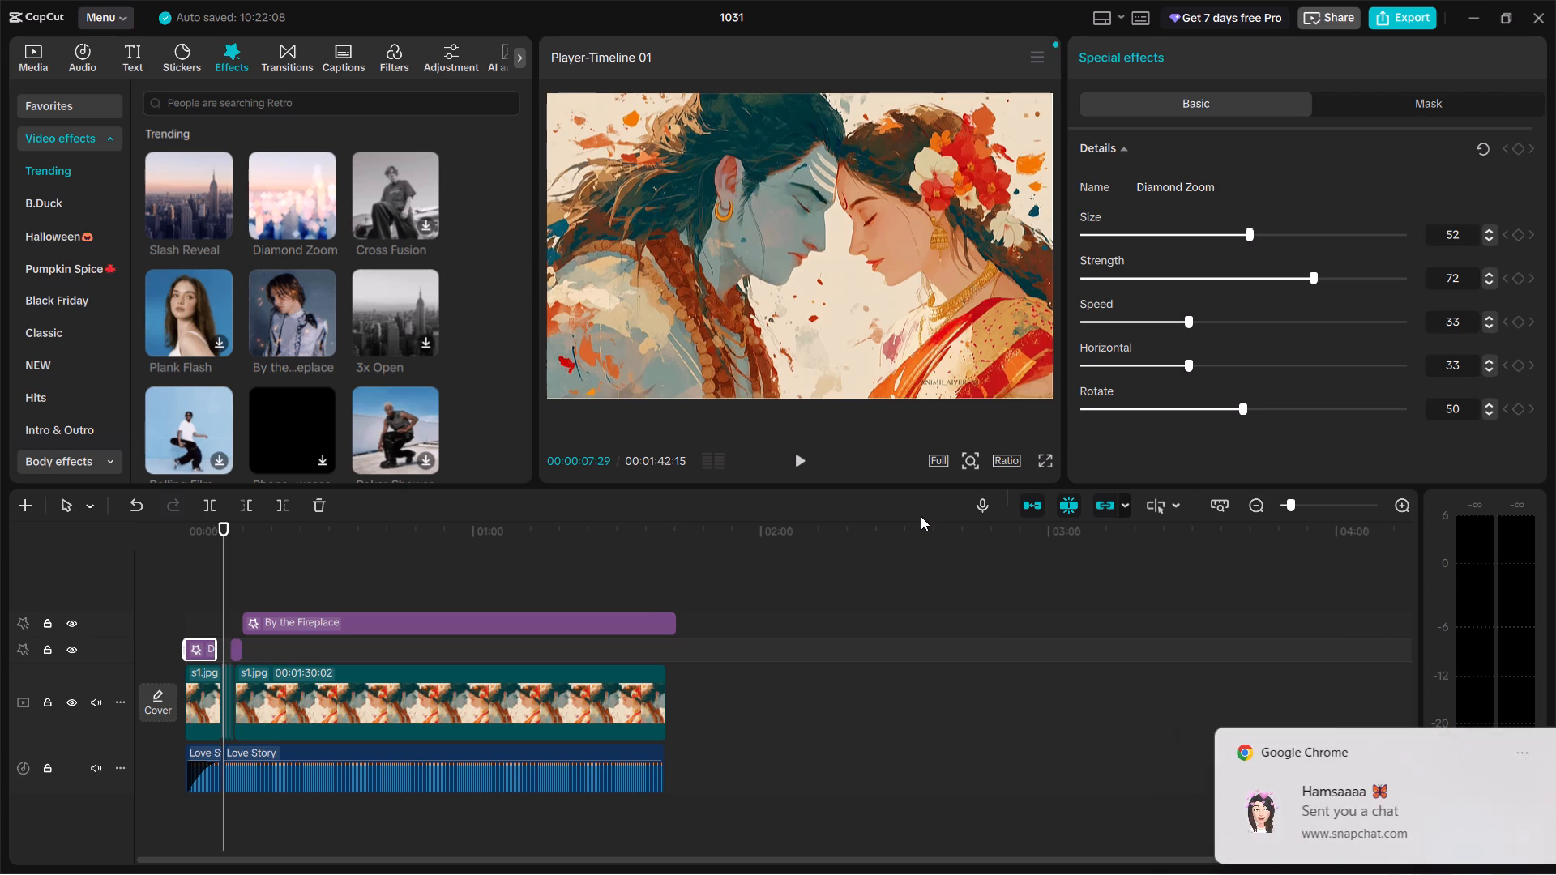
left_click(800, 466)
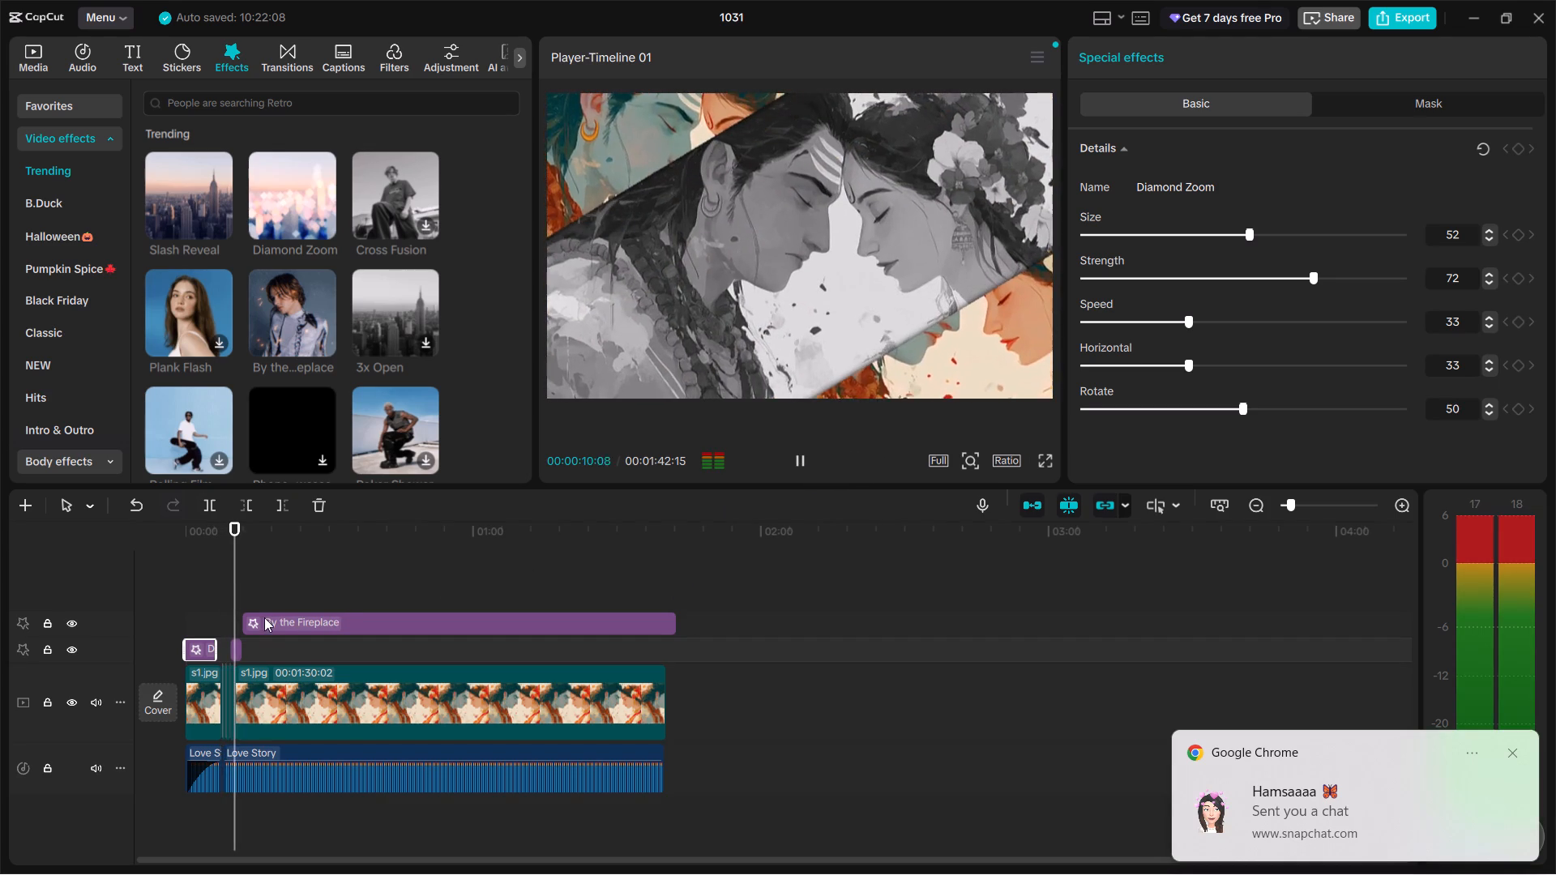
left_click(803, 455)
Replay the passage from the end of Diamond Zoom through Slash Reveal into By the Fireplace to check how the effects follow each other.
left_click_drag(259, 562, 225, 567)
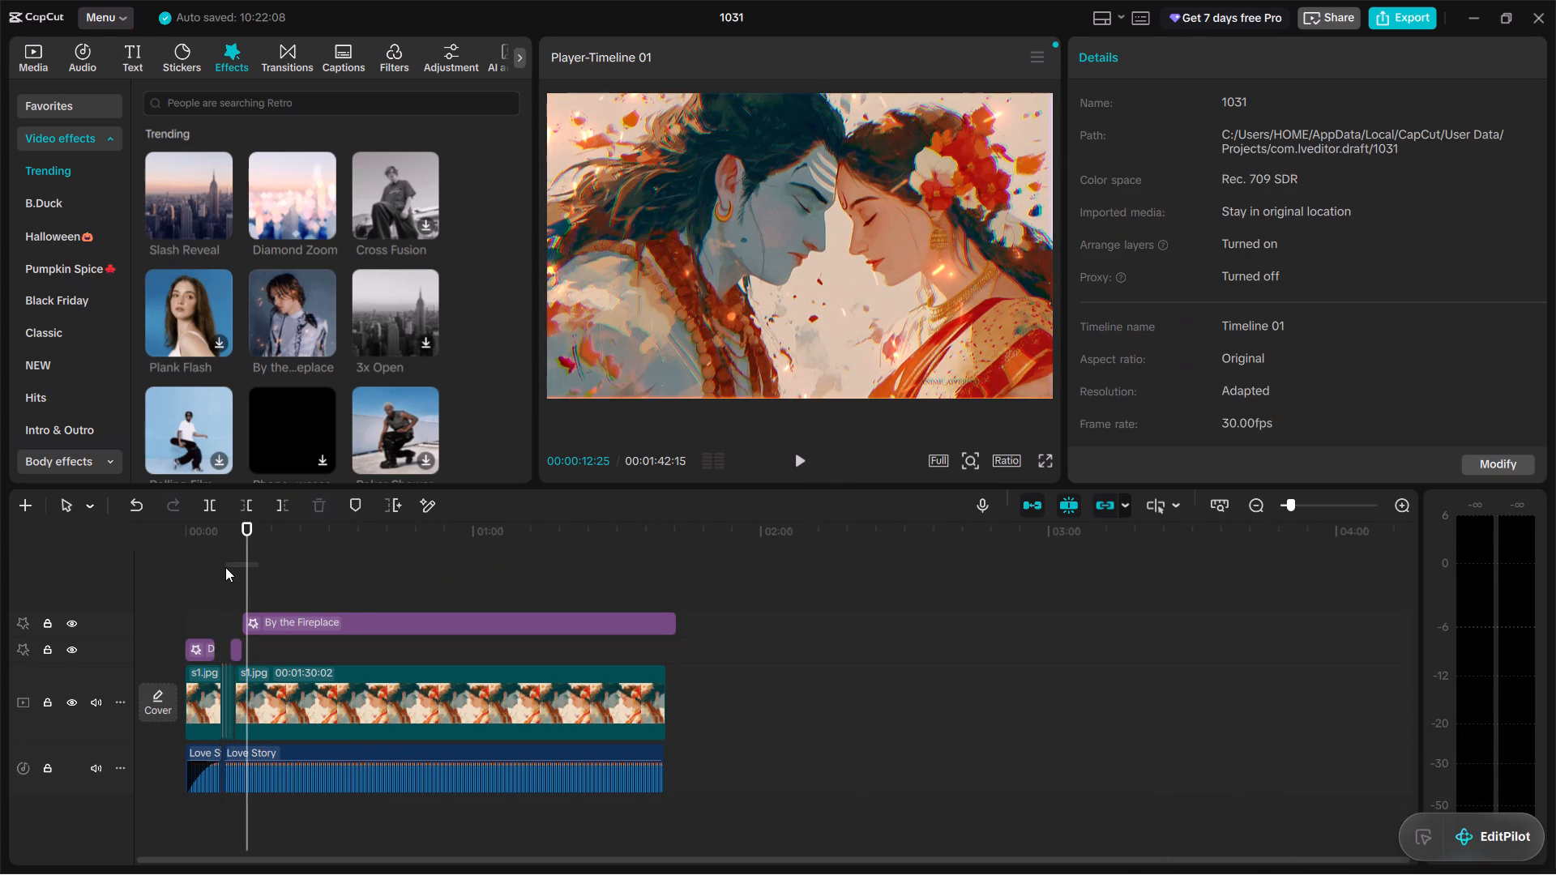
left_click_drag(225, 567, 224, 569)
left_click_drag(254, 583, 234, 596)
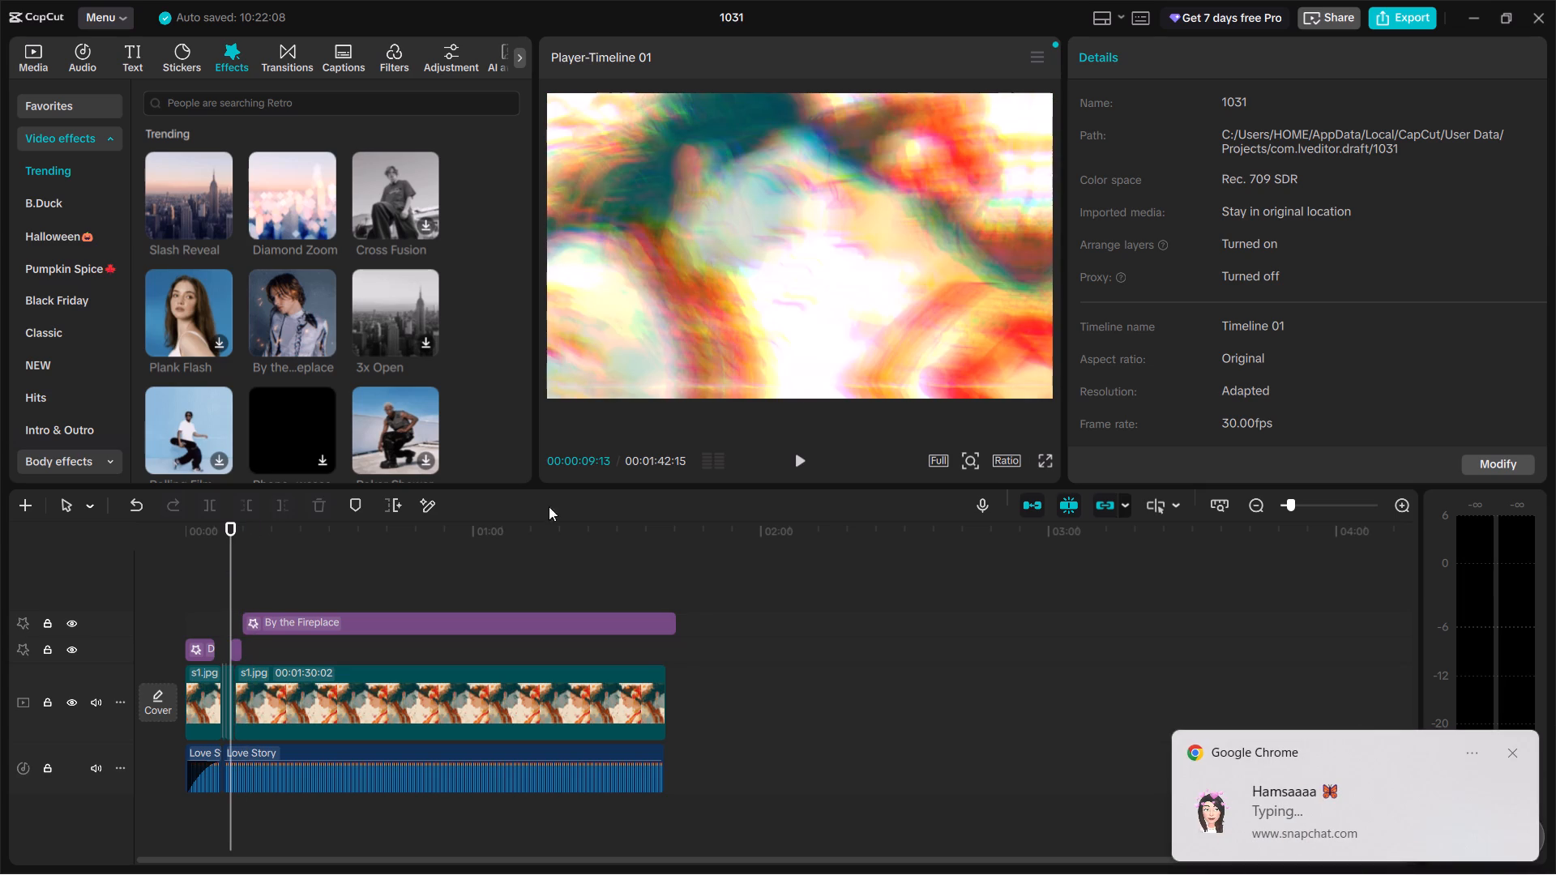
left_click(794, 449)
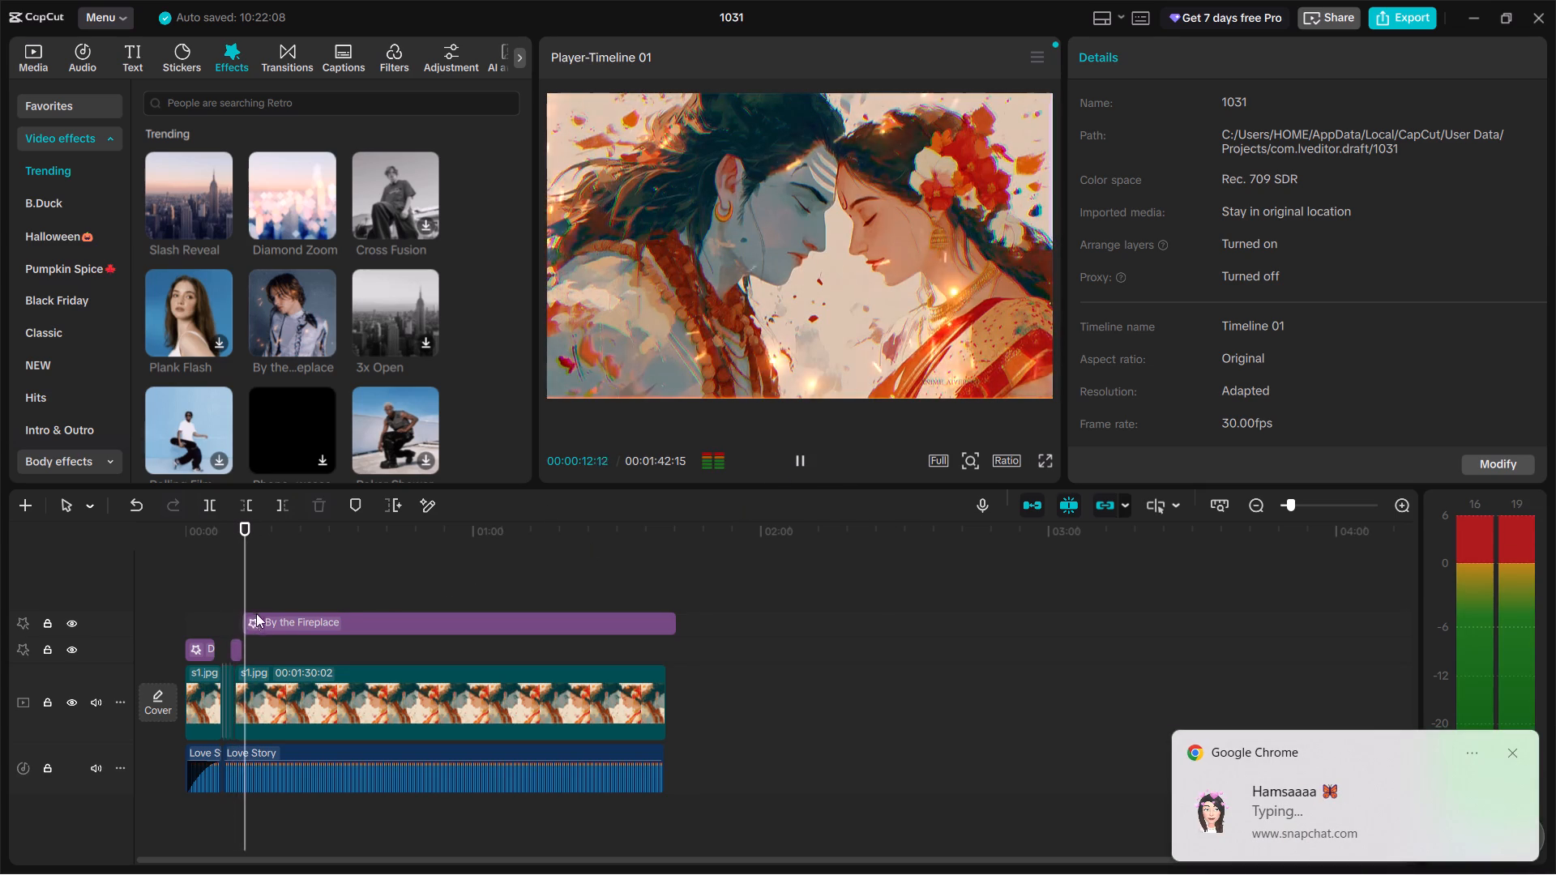
left_click_drag(239, 582, 221, 581)
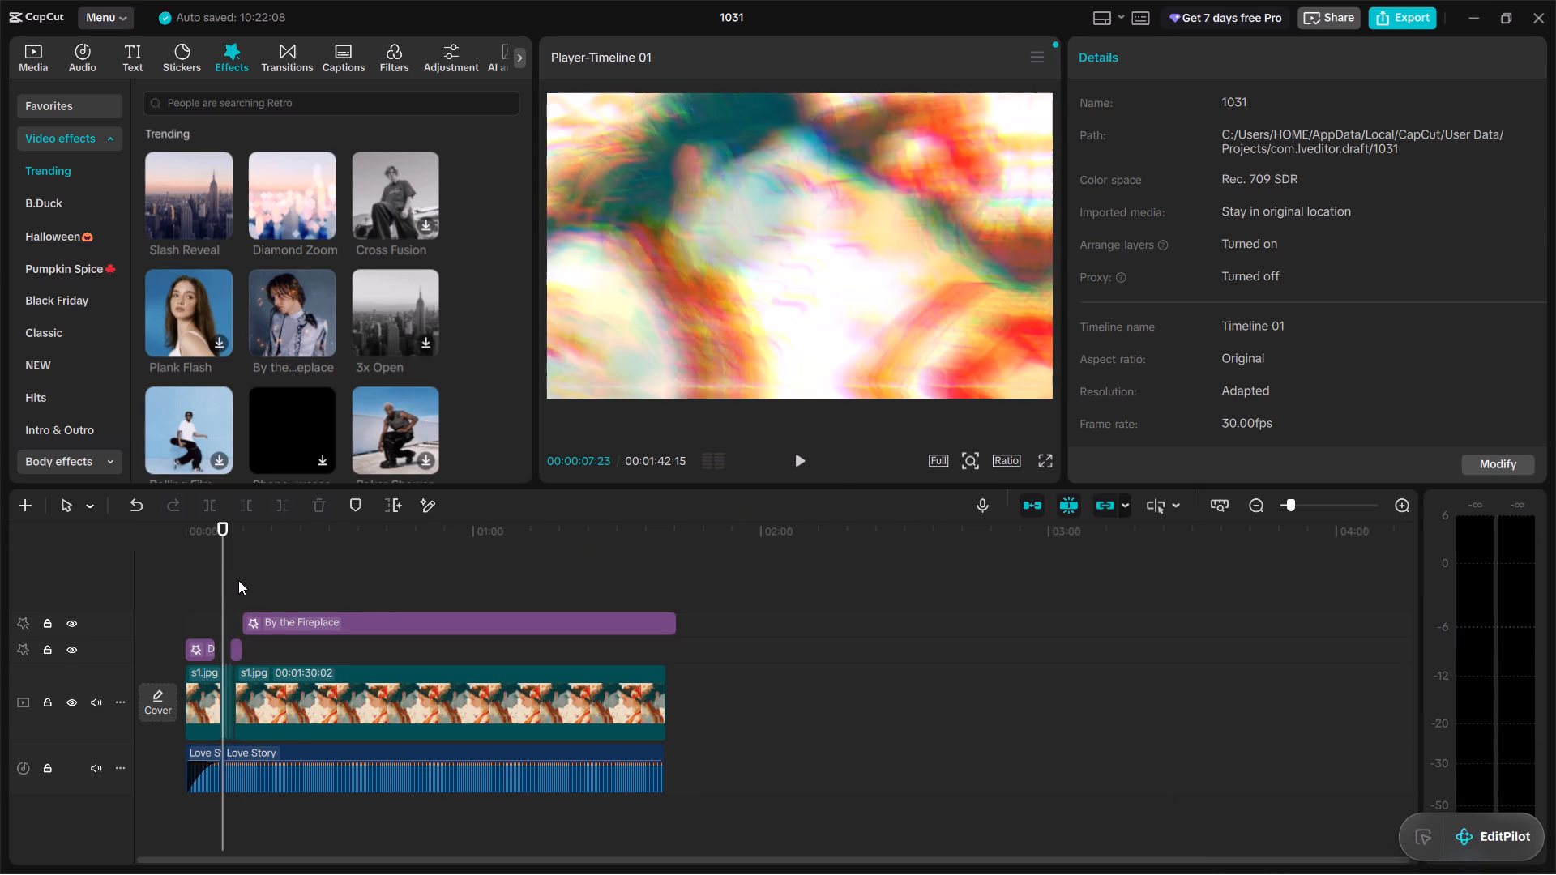
left_click_drag(224, 585, 207, 589)
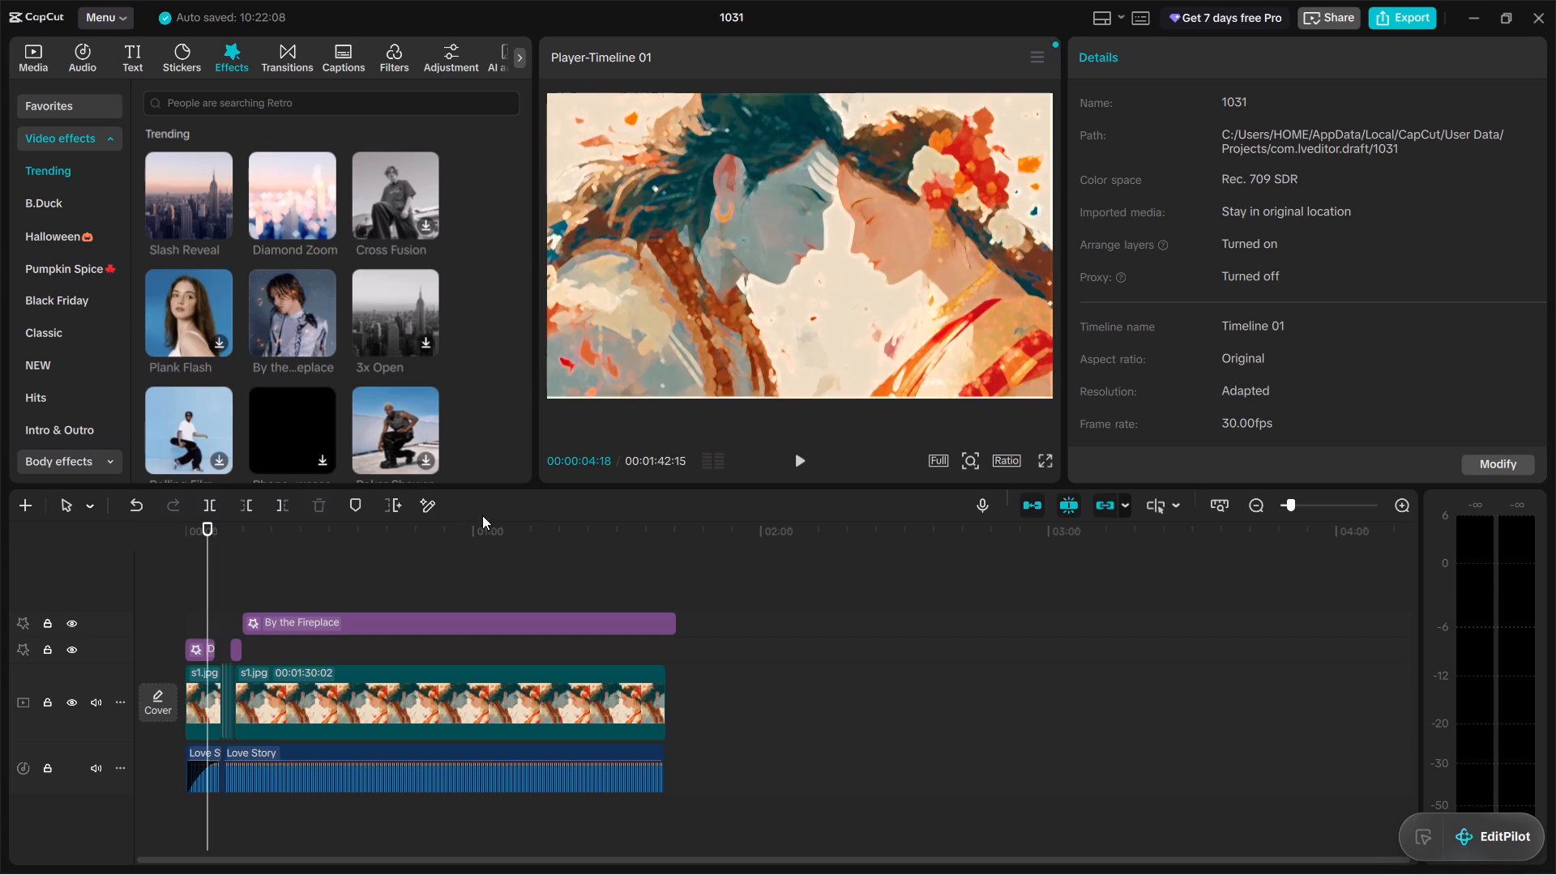
left_click(793, 441)
left_click(800, 454)
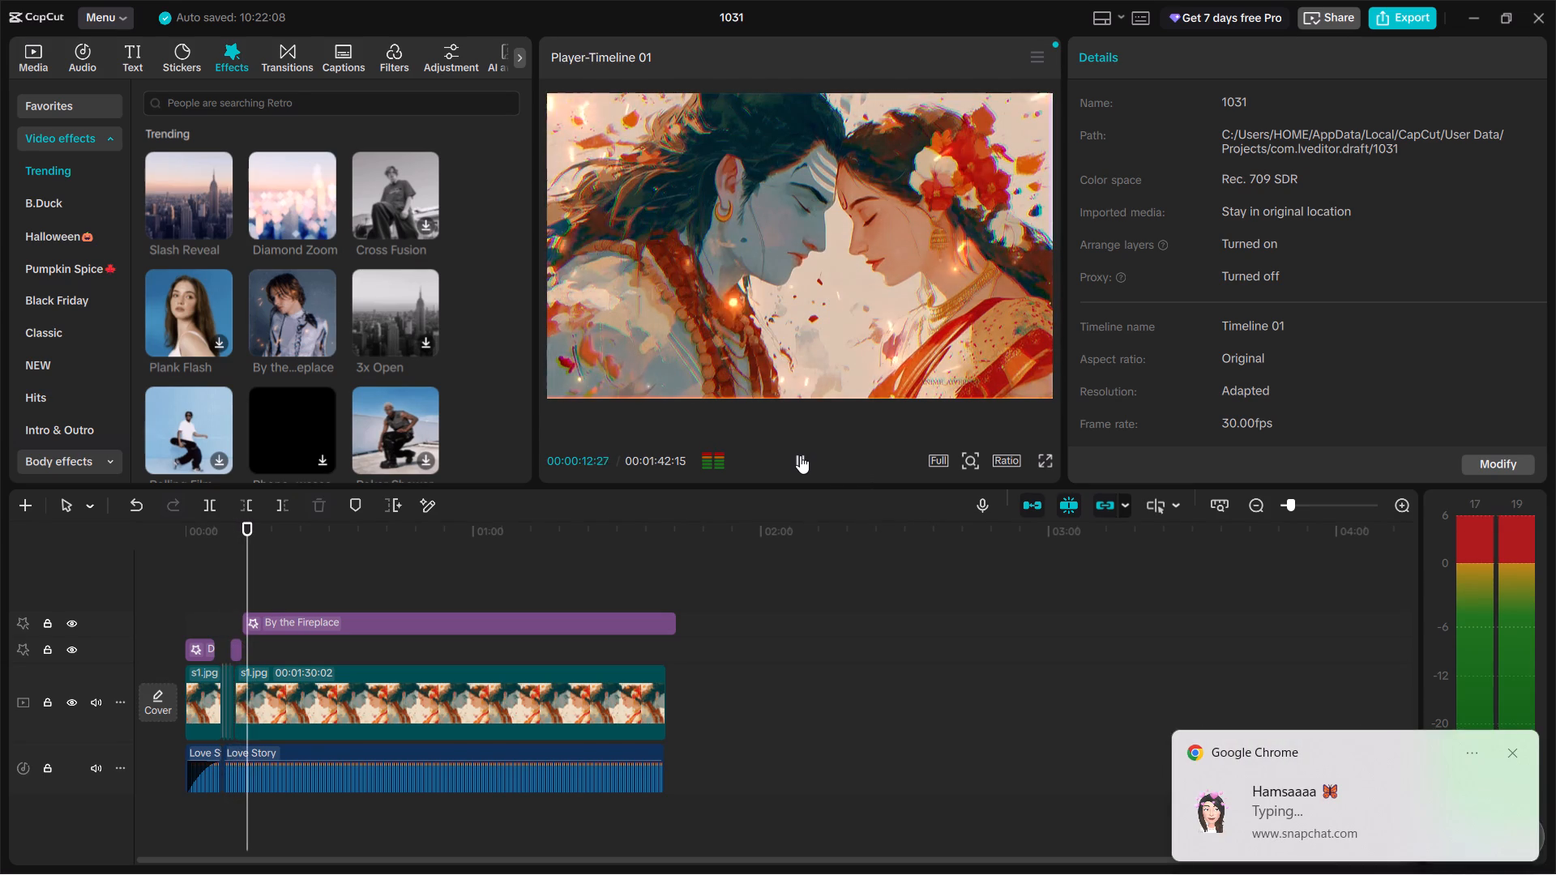
left_click(800, 455)
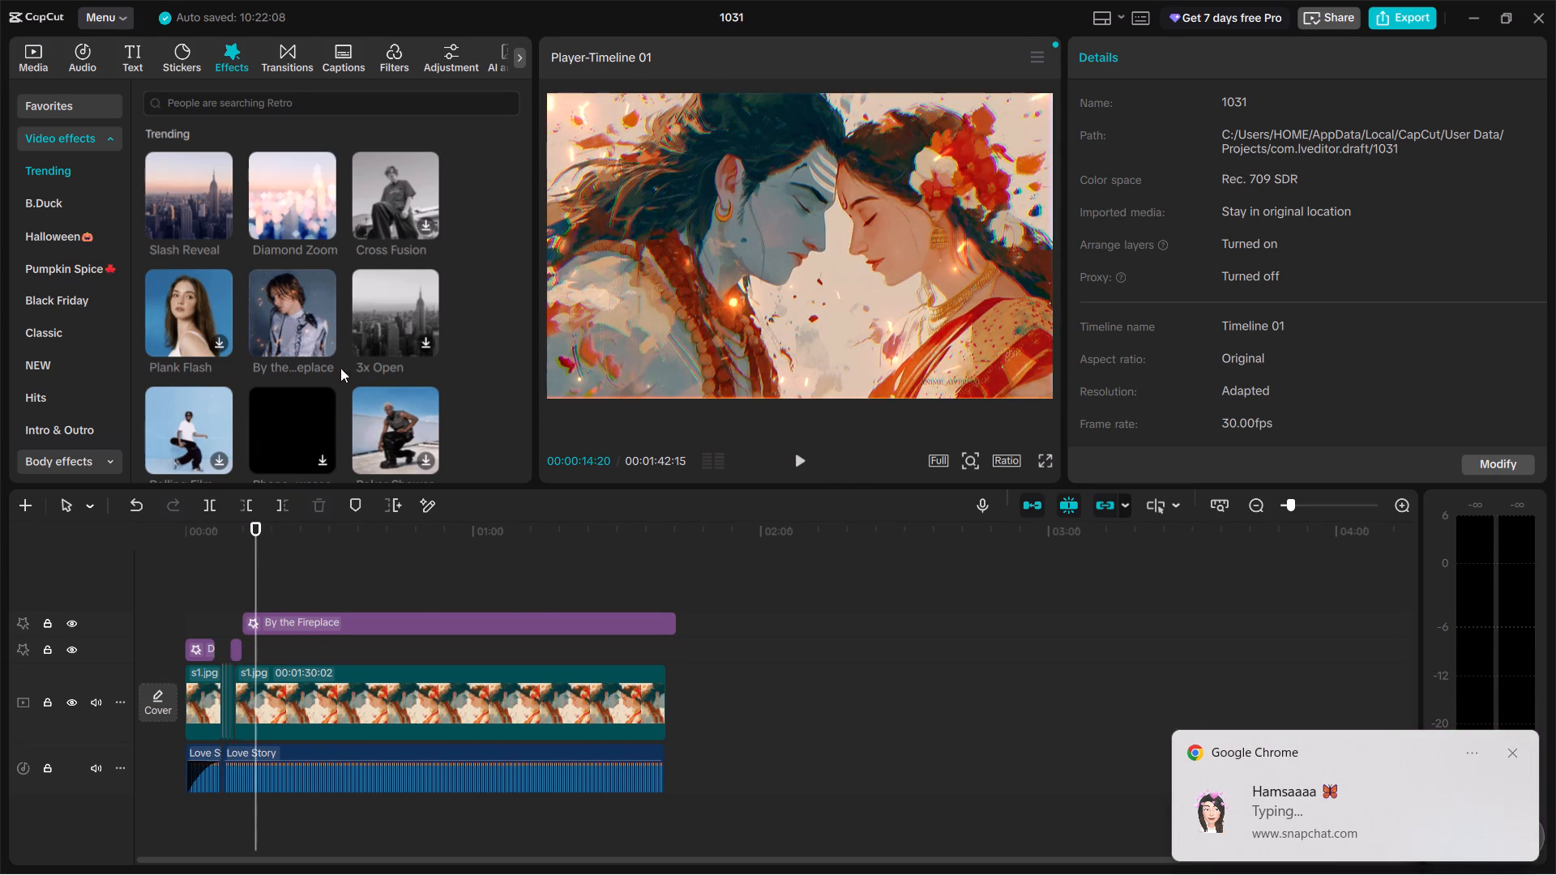
Browse further through the trending video effects.
scroll(346, 330, "down", 1)
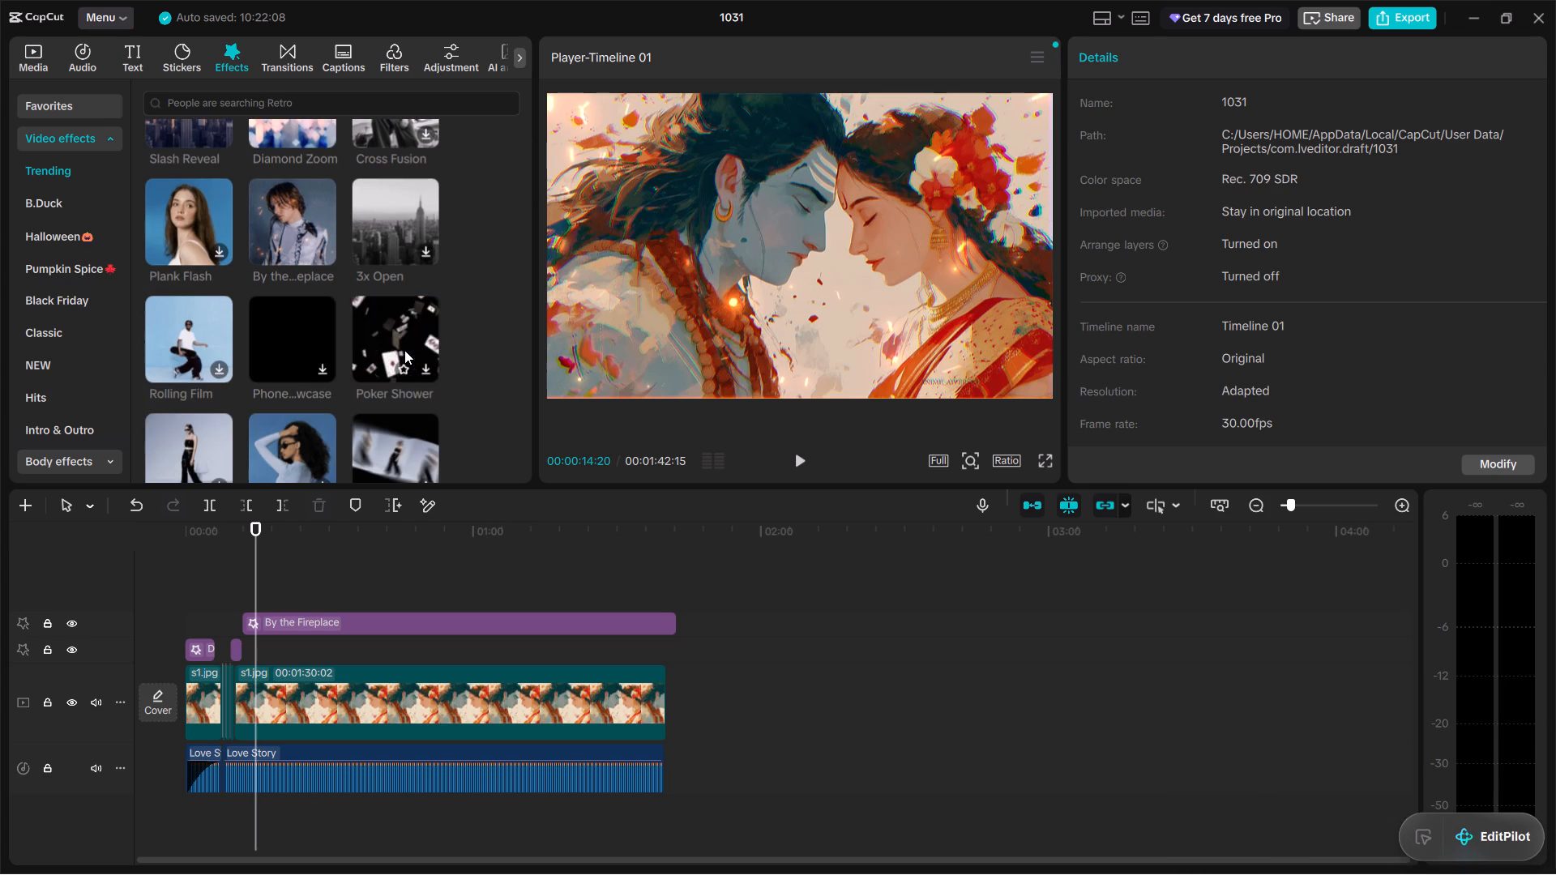
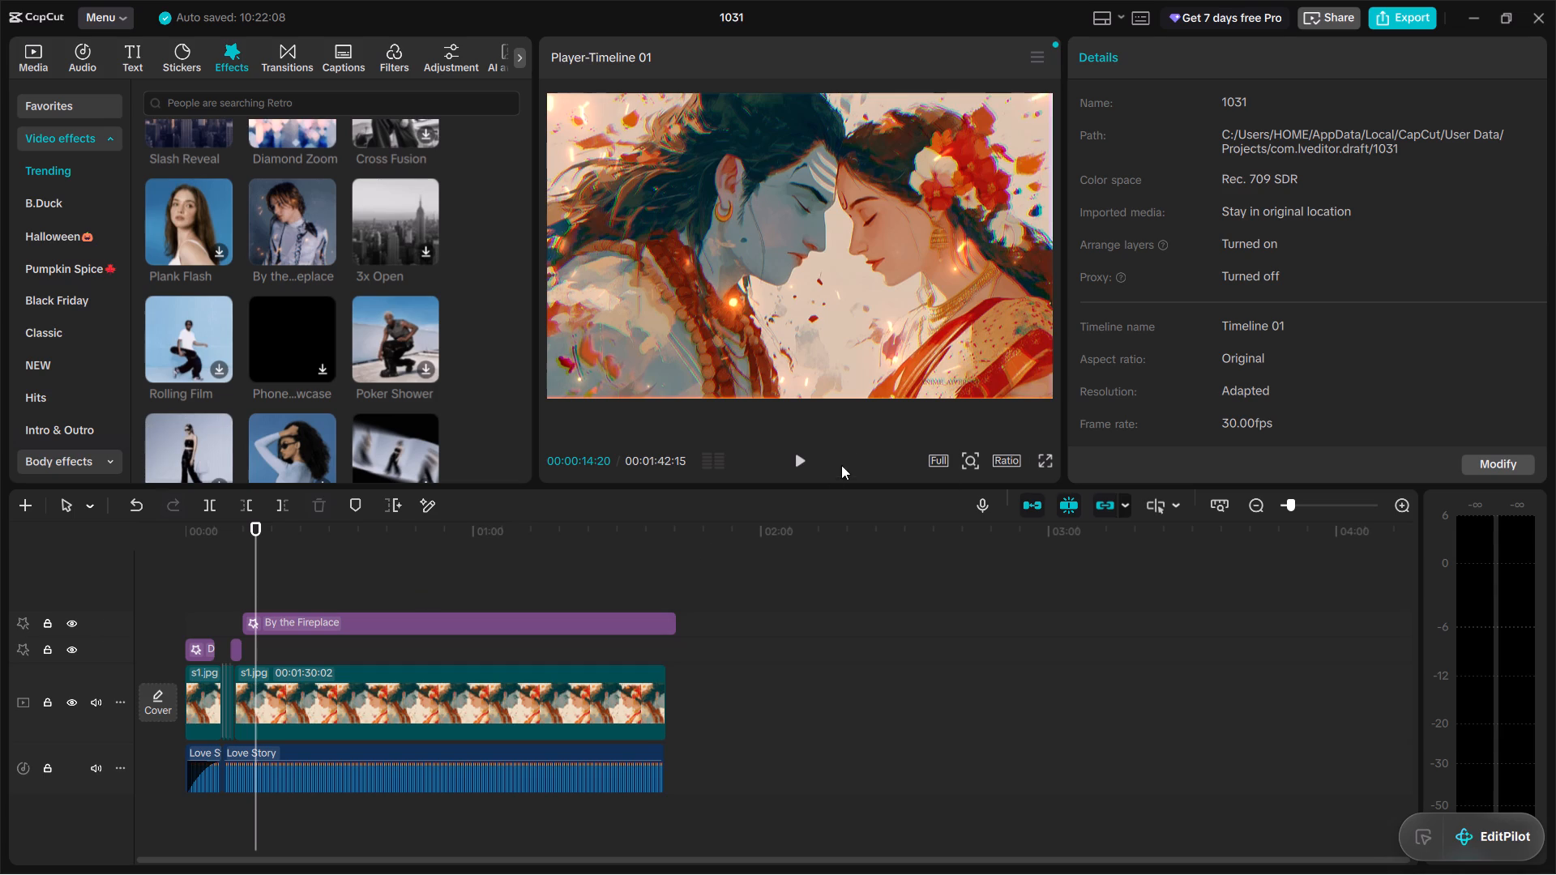
Add the trending Poker Shower effect at 00:00:16:06, beneath By the Fireplace, and preview that passage.
left_click(430, 369)
scroll(362, 330, "down", 1)
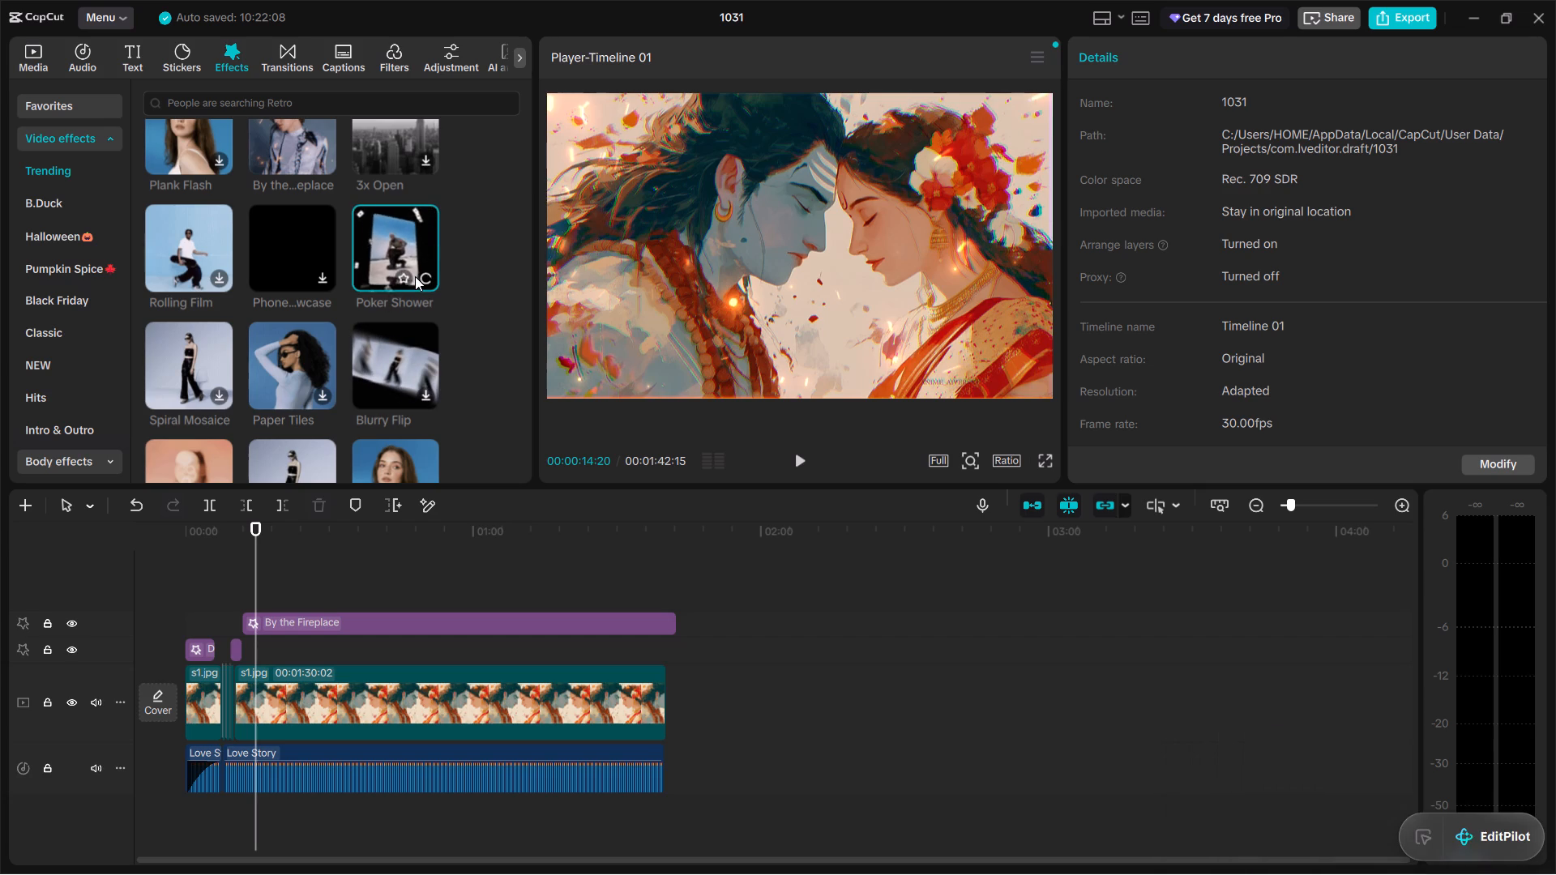
left_click(798, 460)
left_click(795, 459)
left_click(795, 459)
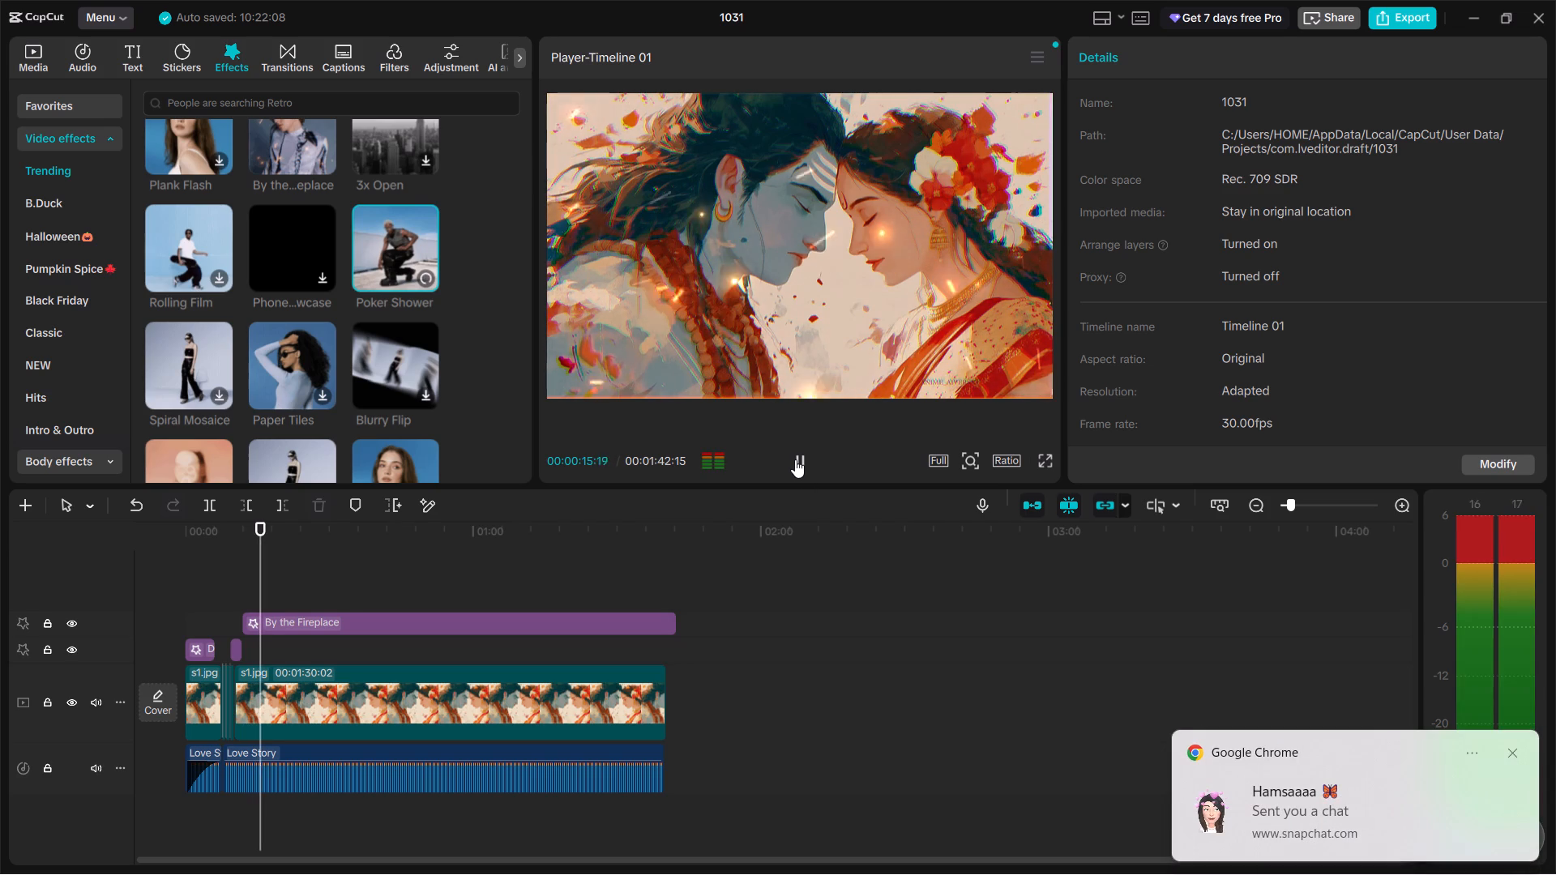
left_click(795, 459)
left_click(795, 459)
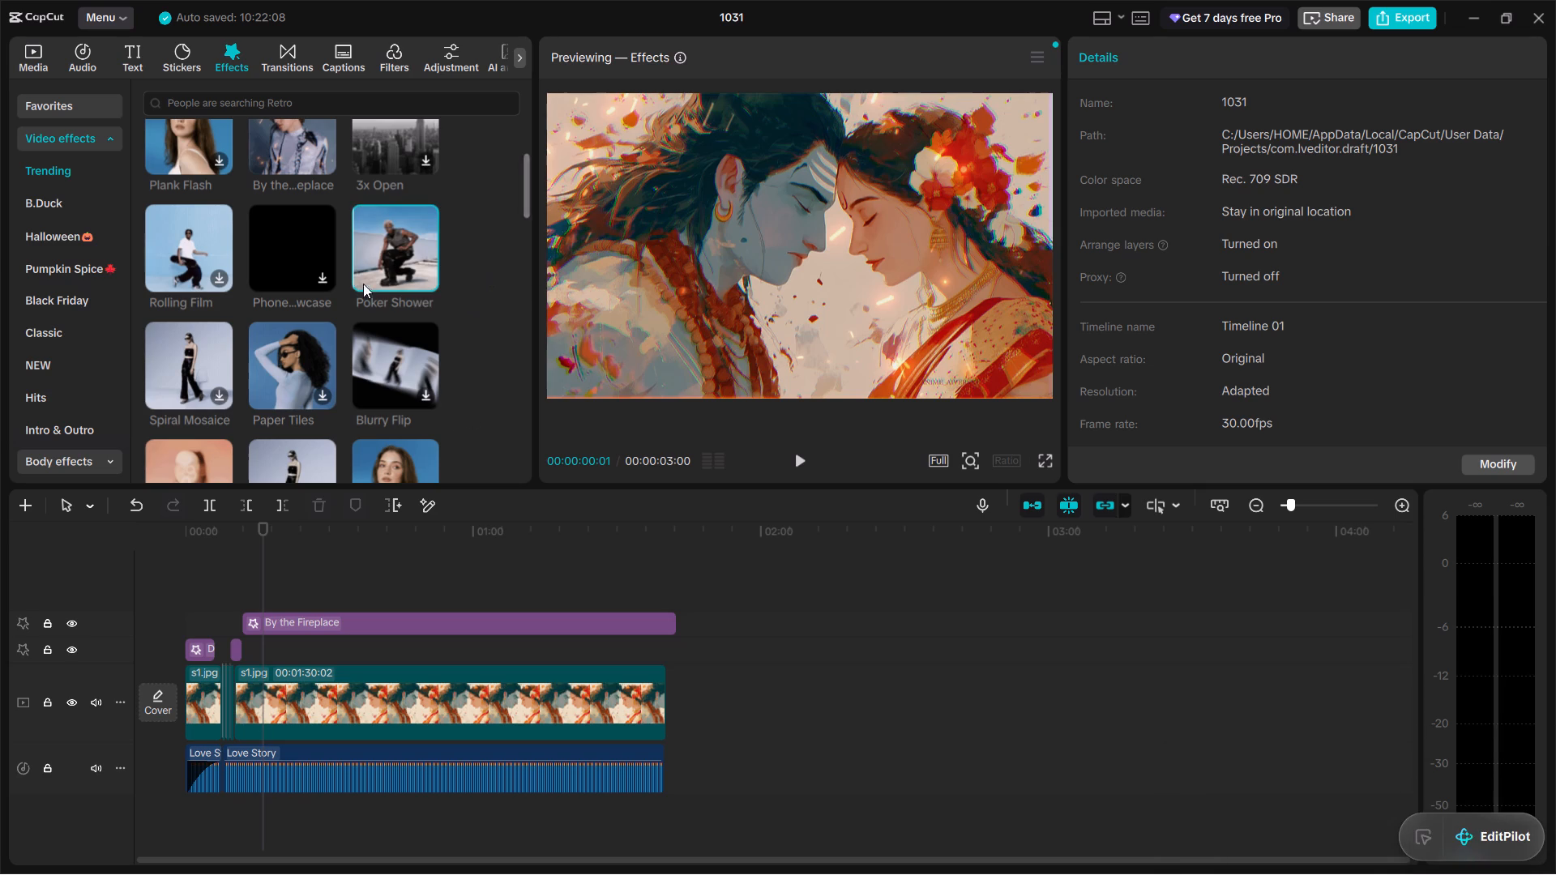
left_click(361, 208)
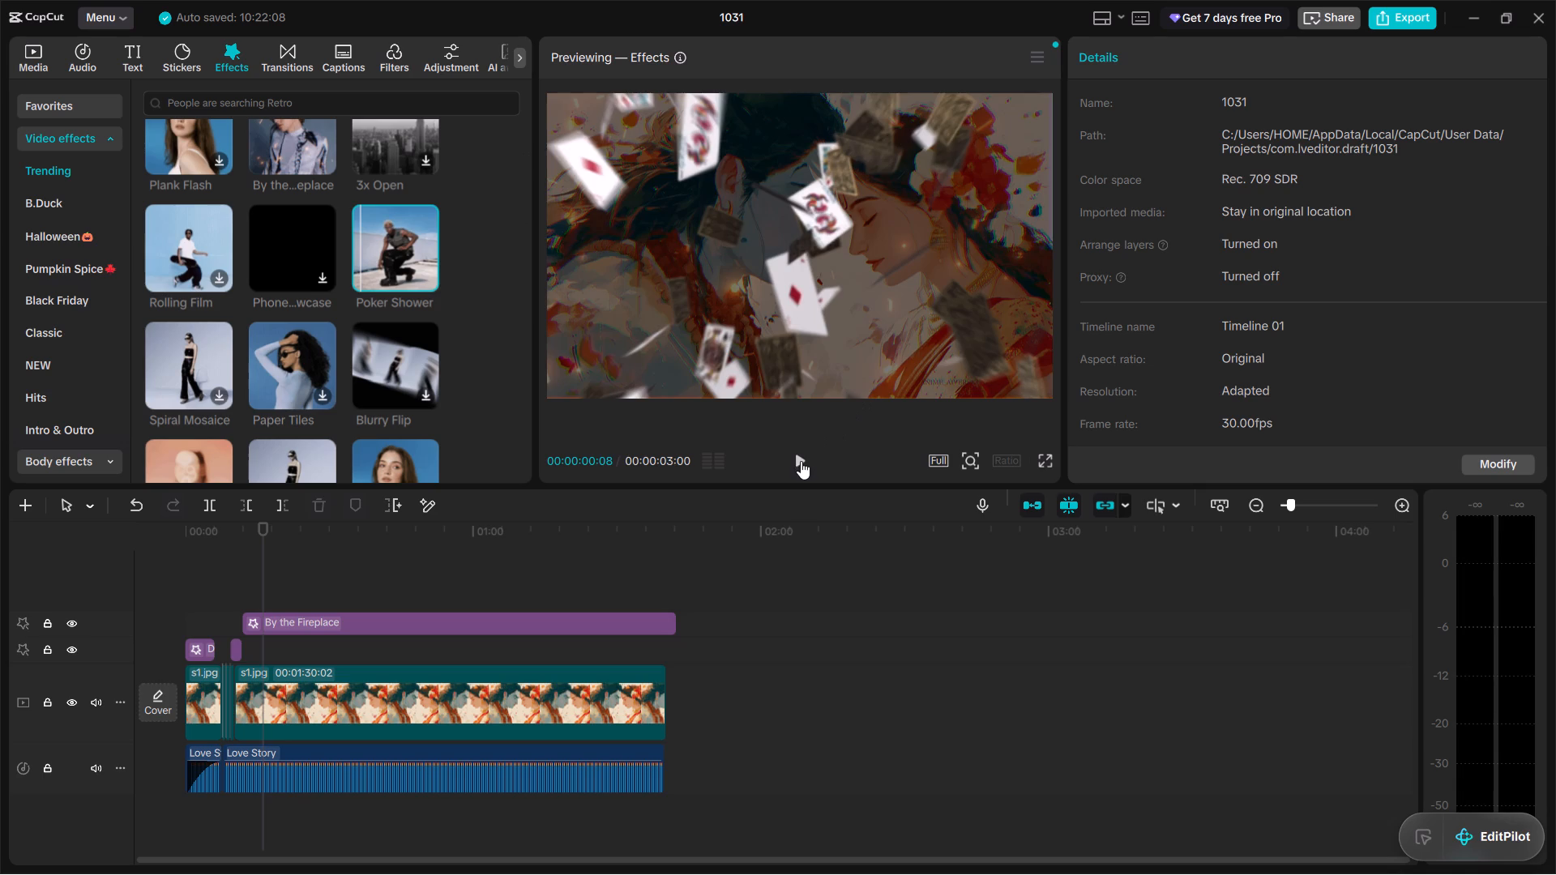
left_click(799, 462)
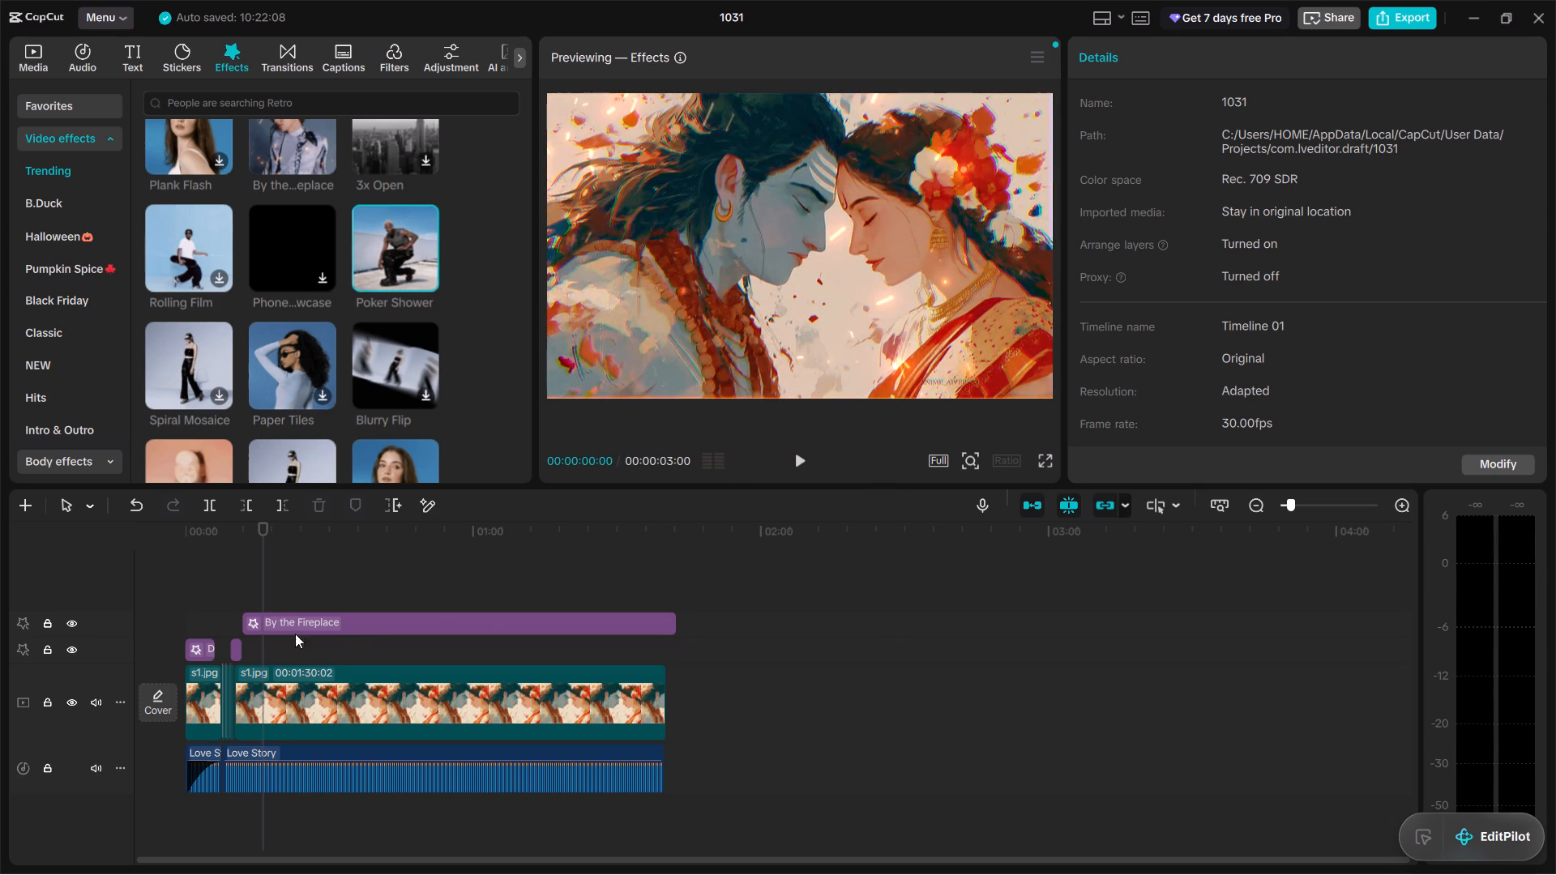
left_click(426, 280)
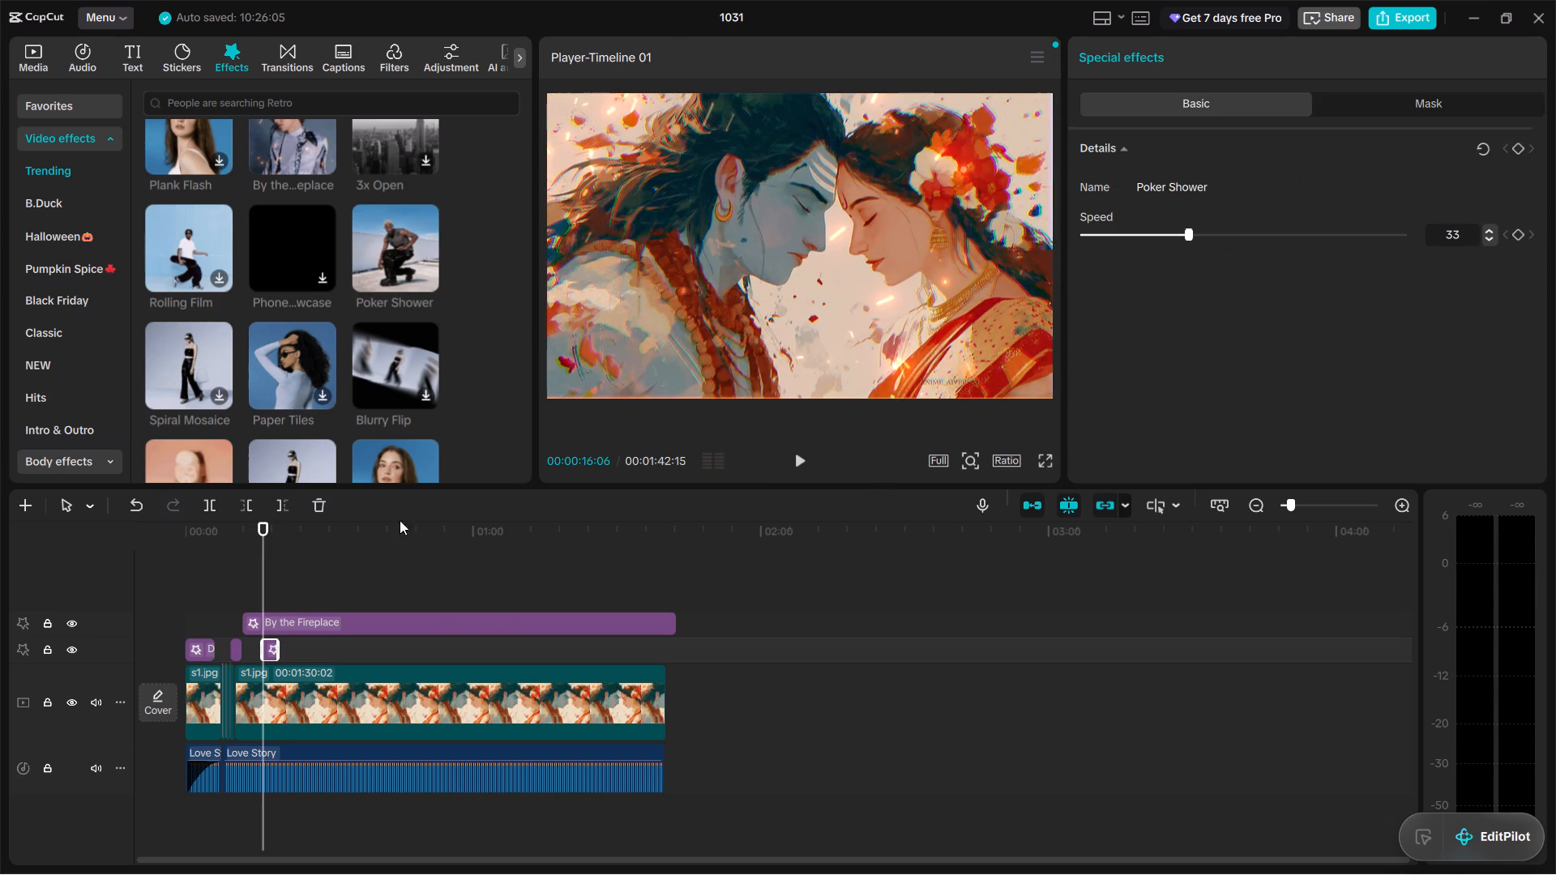
left_click(800, 459)
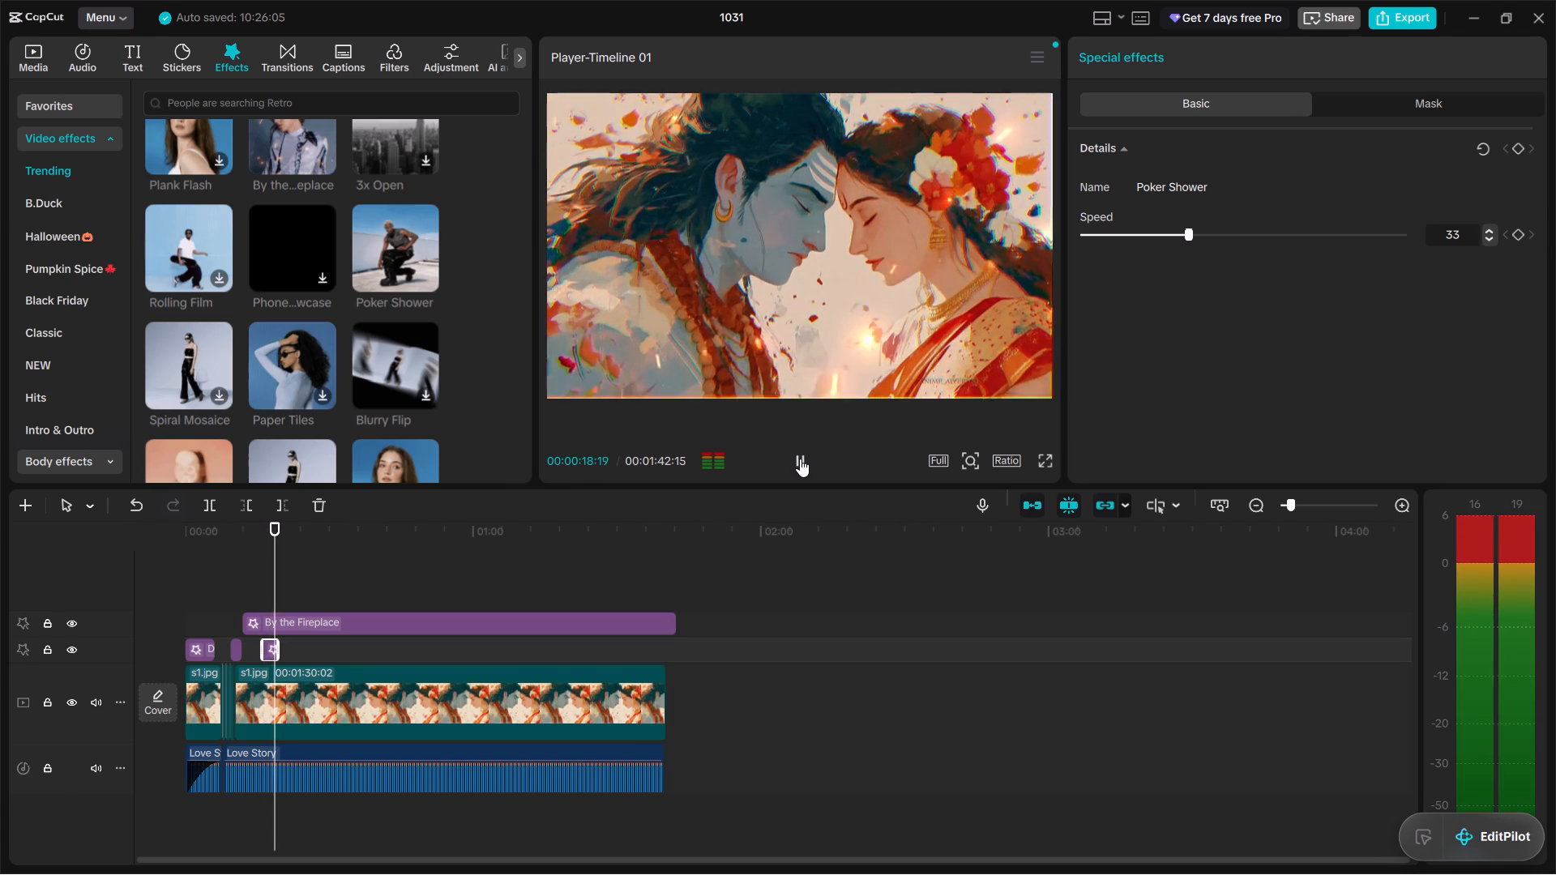
left_click(800, 459)
left_click(800, 459)
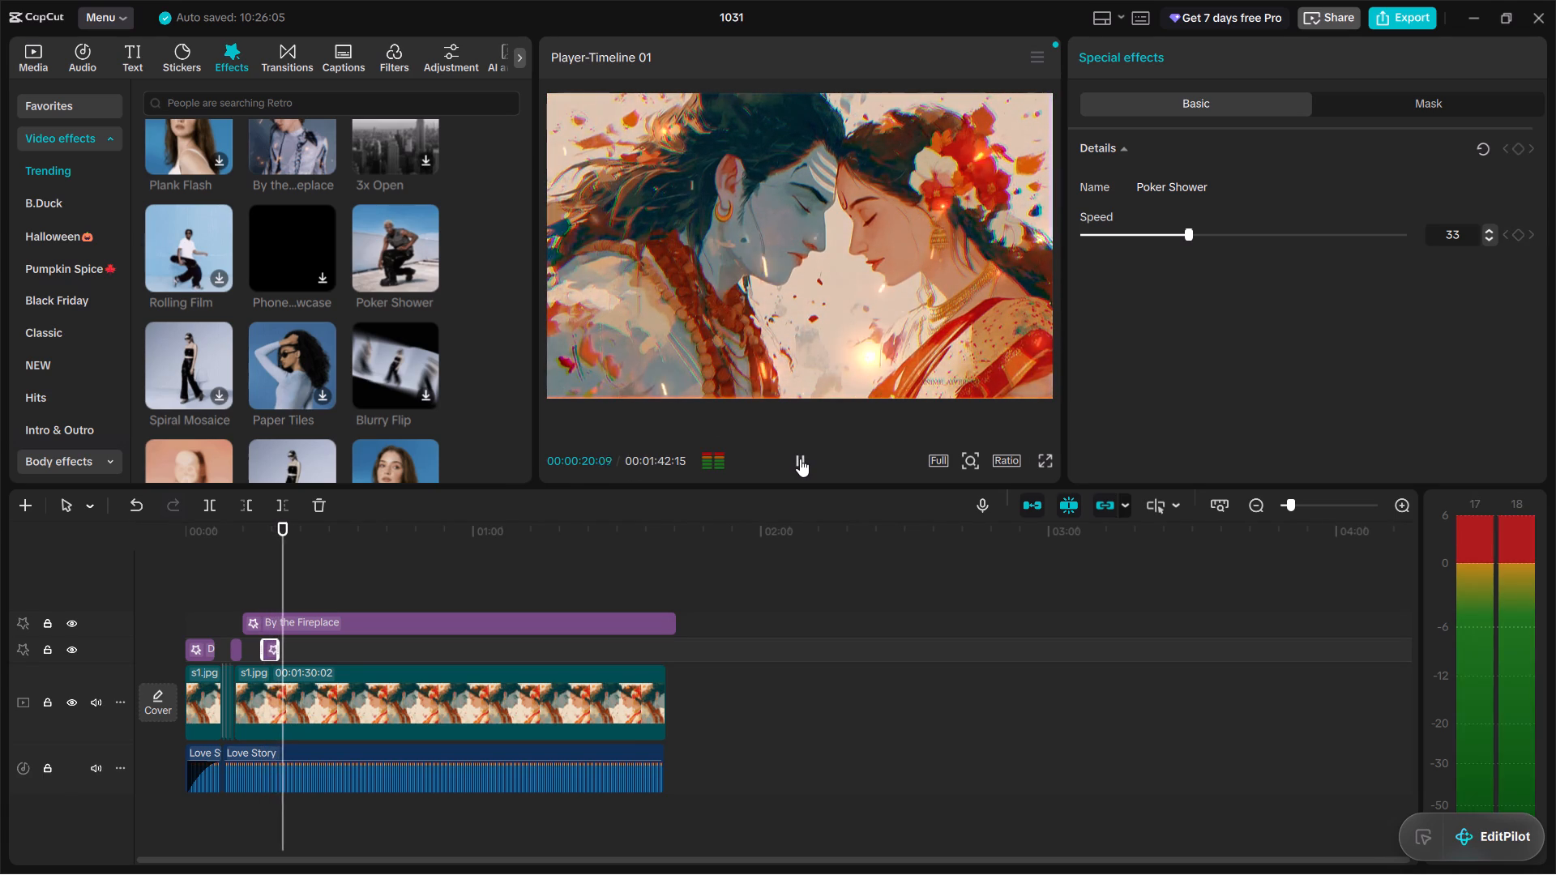
left_click(800, 459)
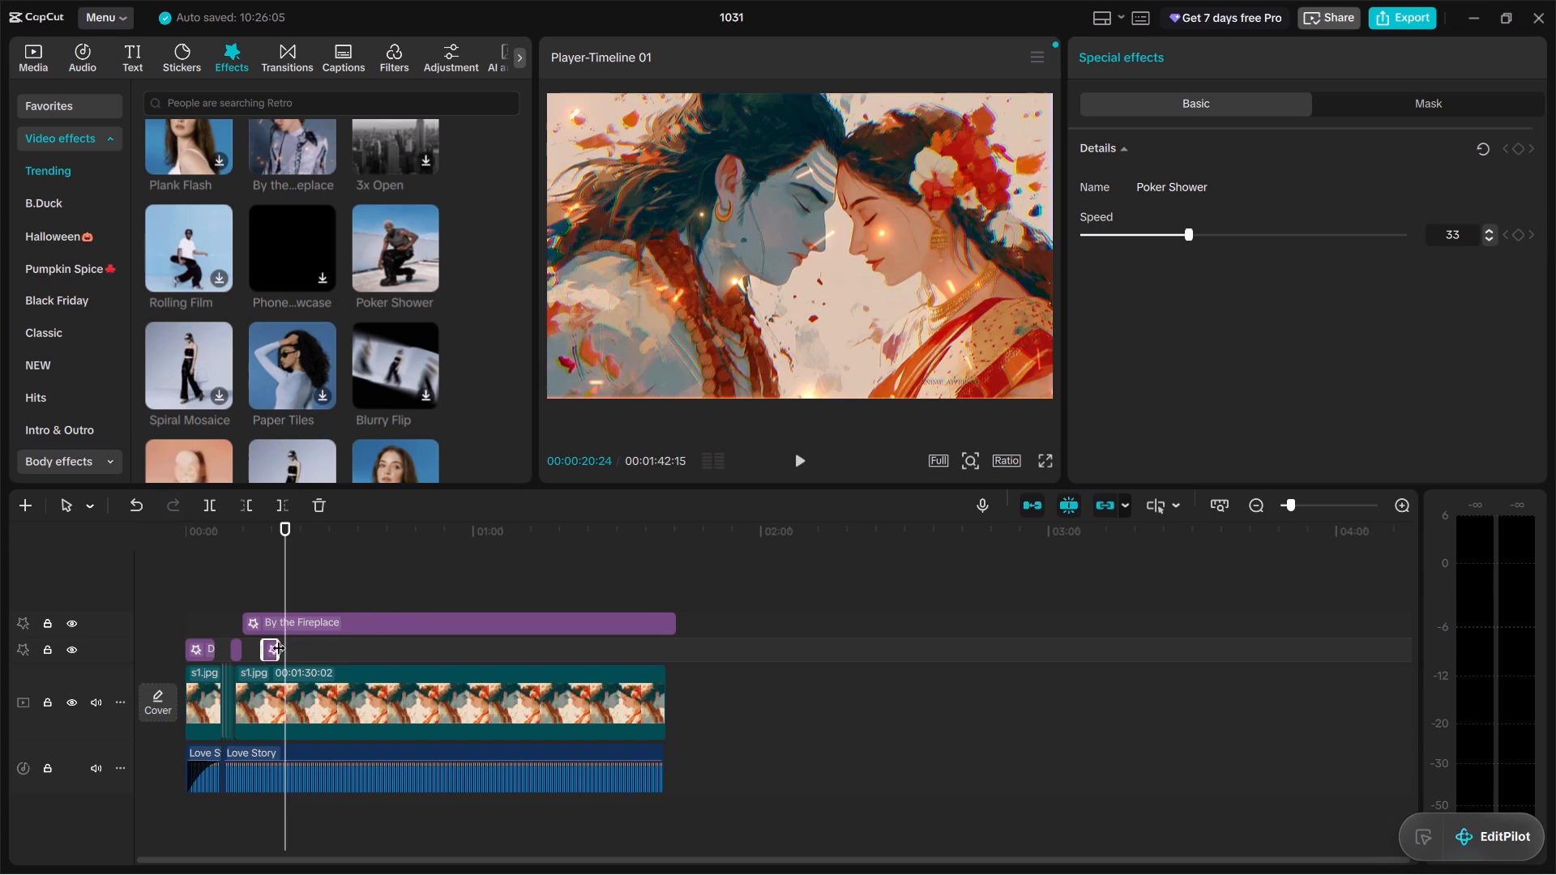
Split By the Fireplace at 00:00:16:06, trim the second piece to start where Poker Shower ends, and replay the passage.
left_click_drag(286, 596, 286, 595)
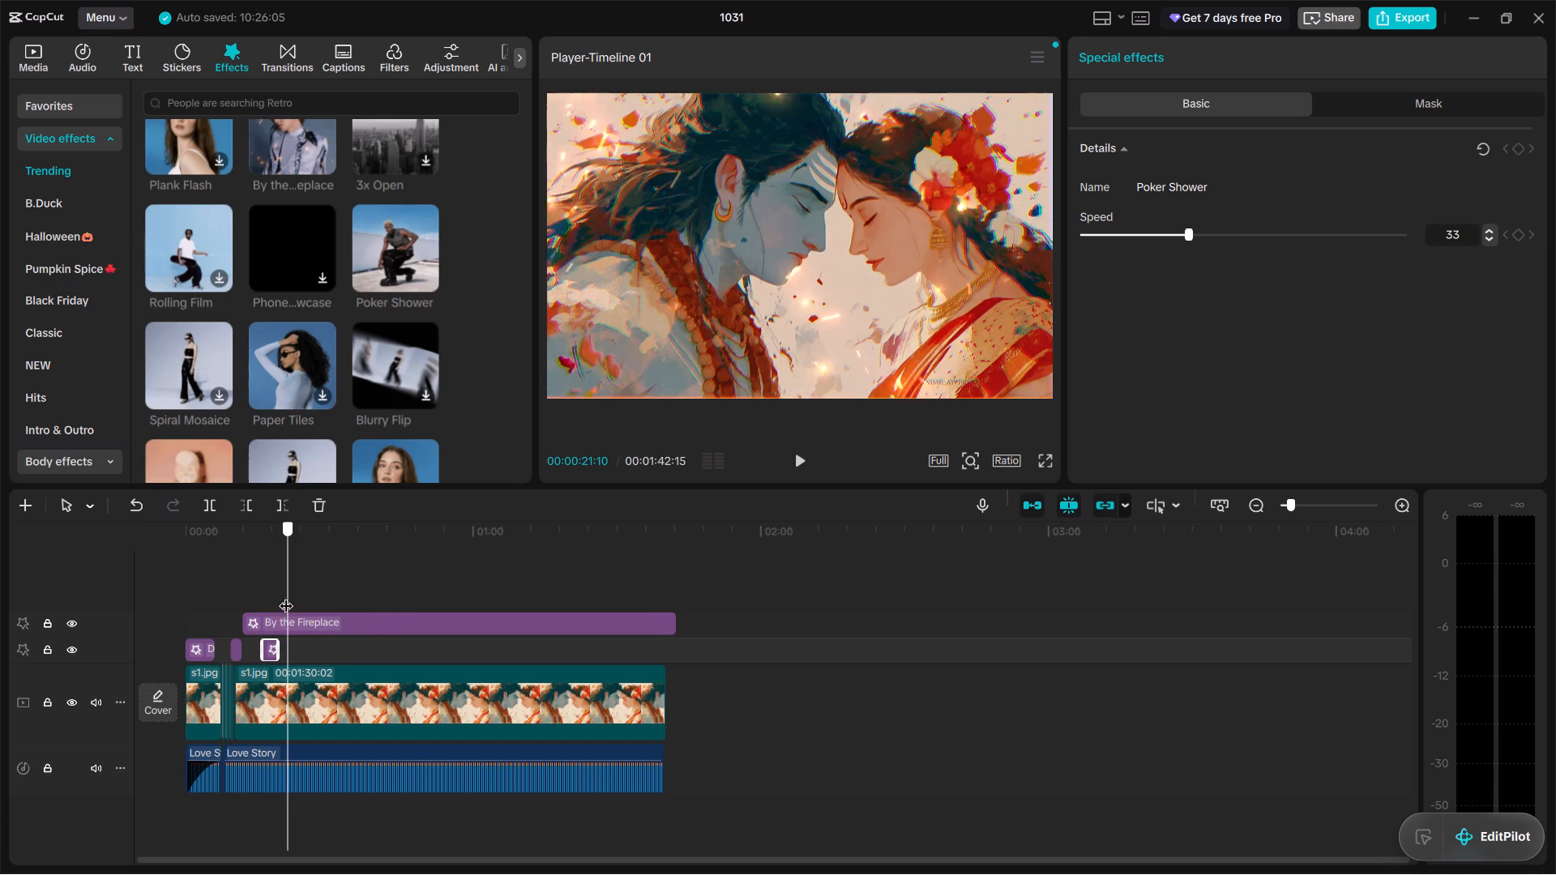
left_click_drag(286, 595, 262, 608)
left_click(269, 621)
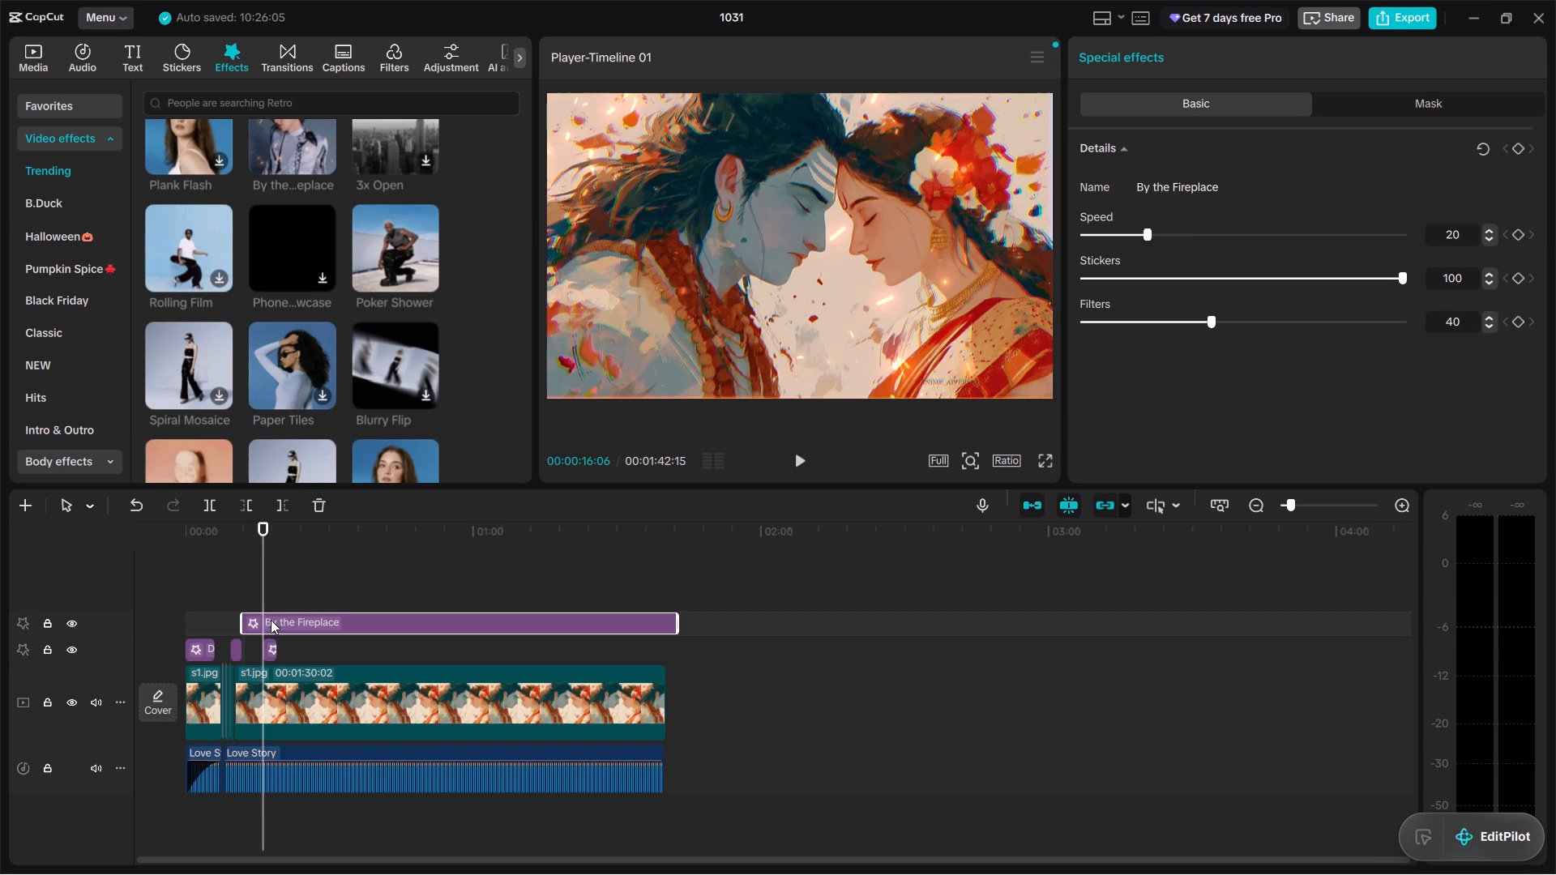
left_click(206, 502)
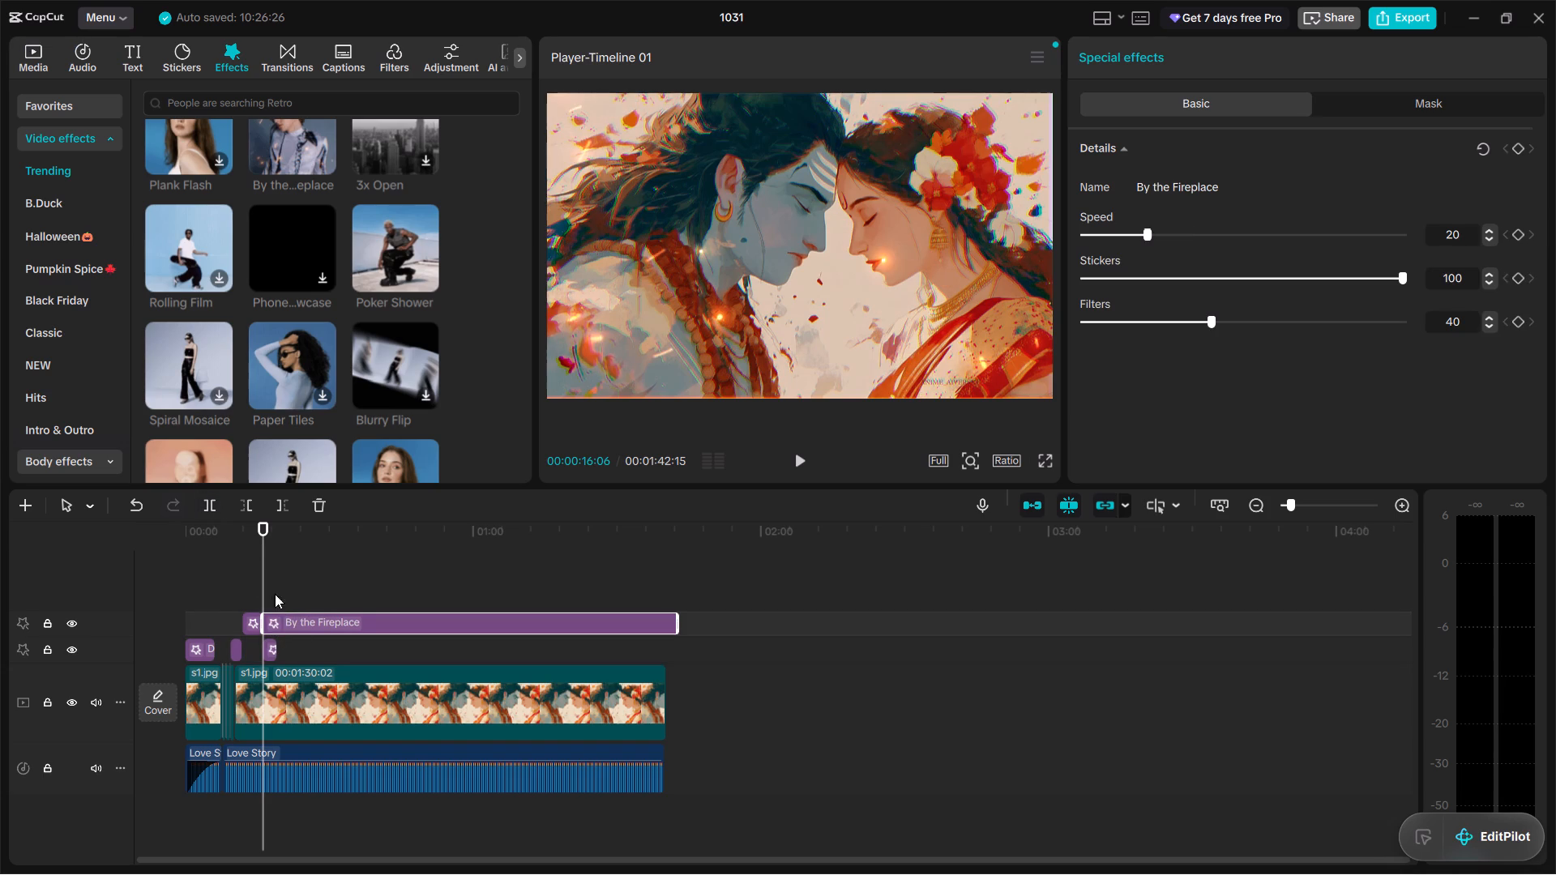
left_click(263, 593)
left_click_drag(262, 625, 277, 626)
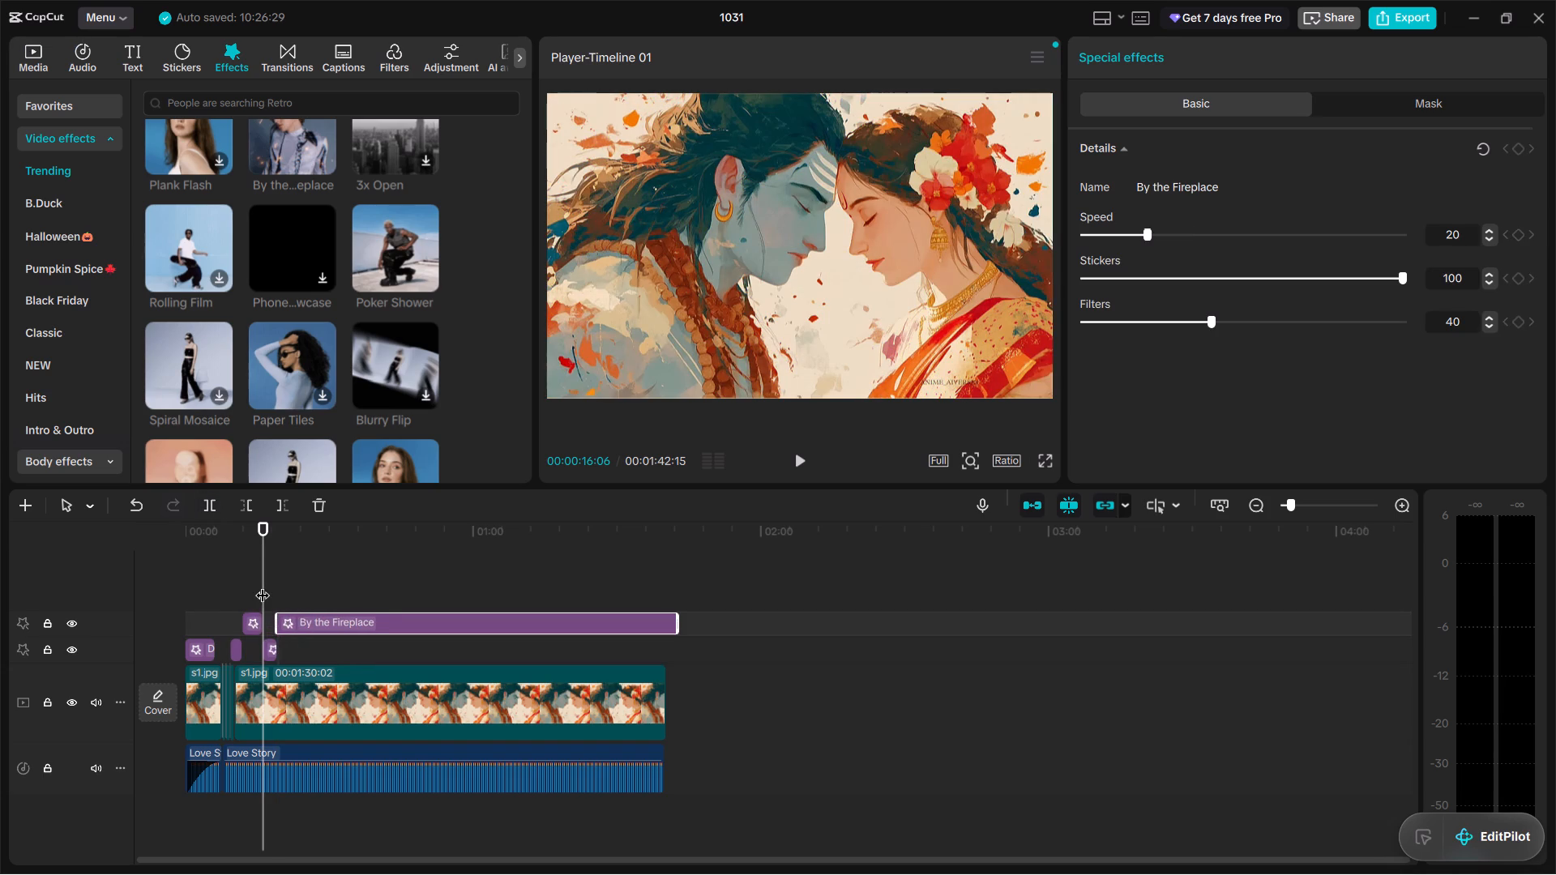
left_click_drag(263, 585, 253, 589)
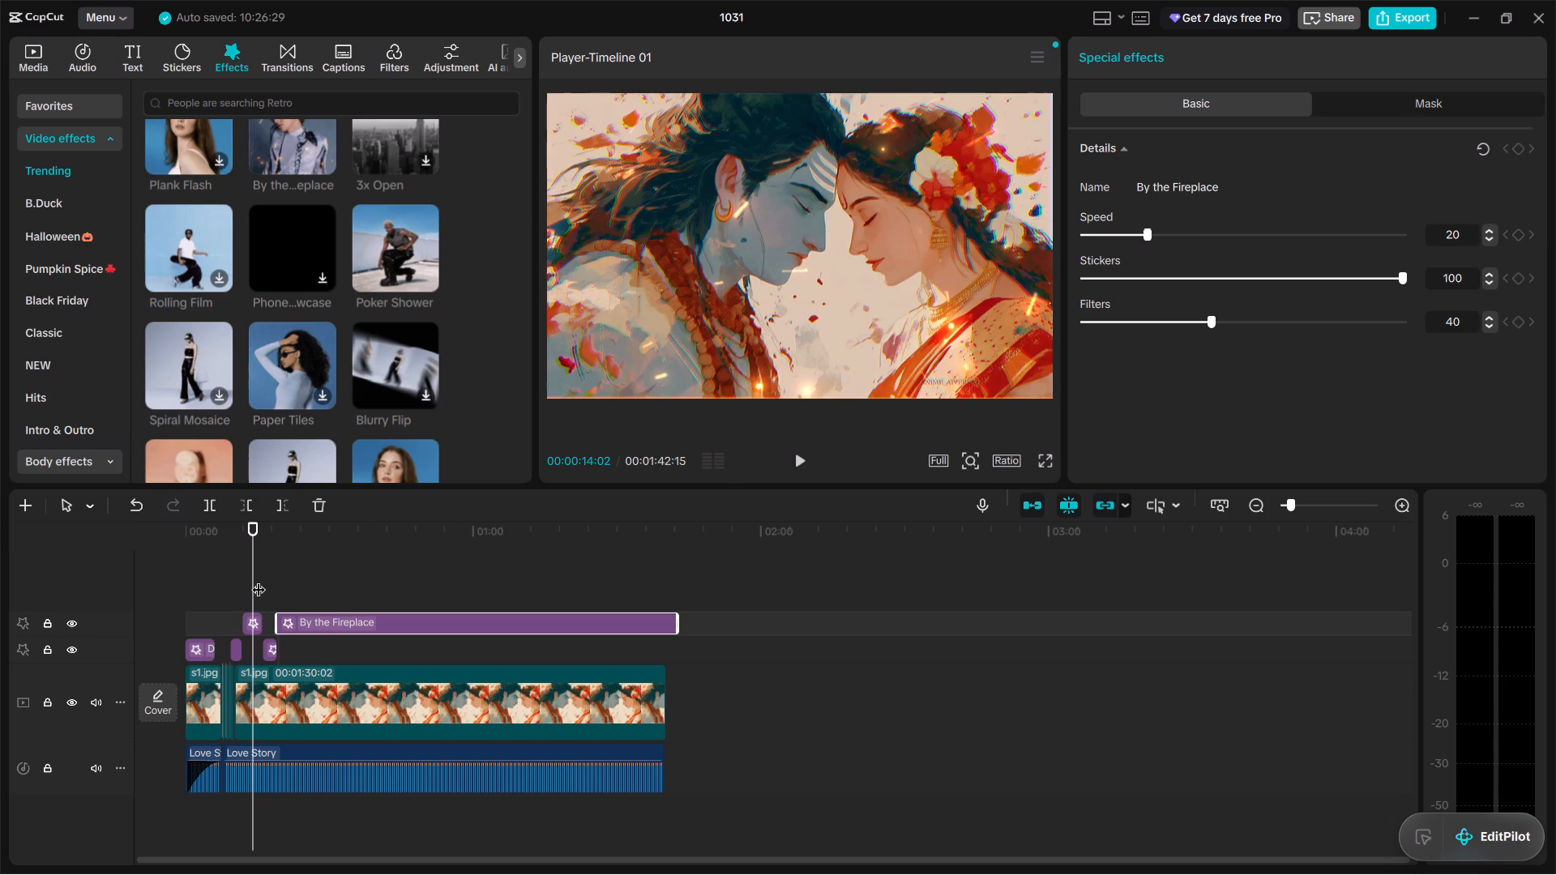
left_click_drag(249, 591, 241, 600)
left_click(791, 455)
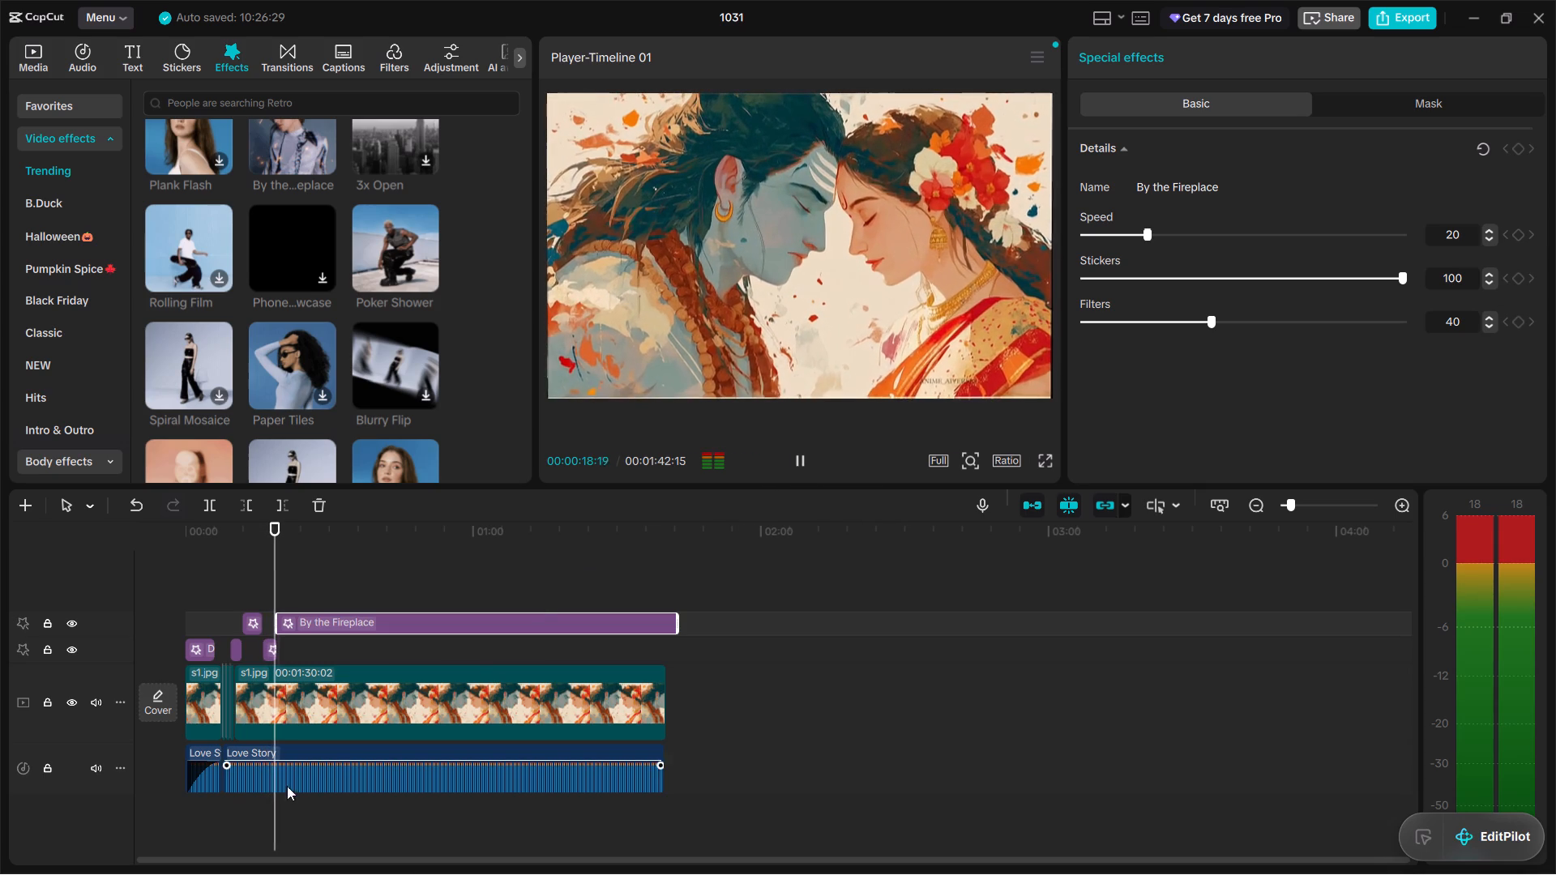
left_click(803, 453)
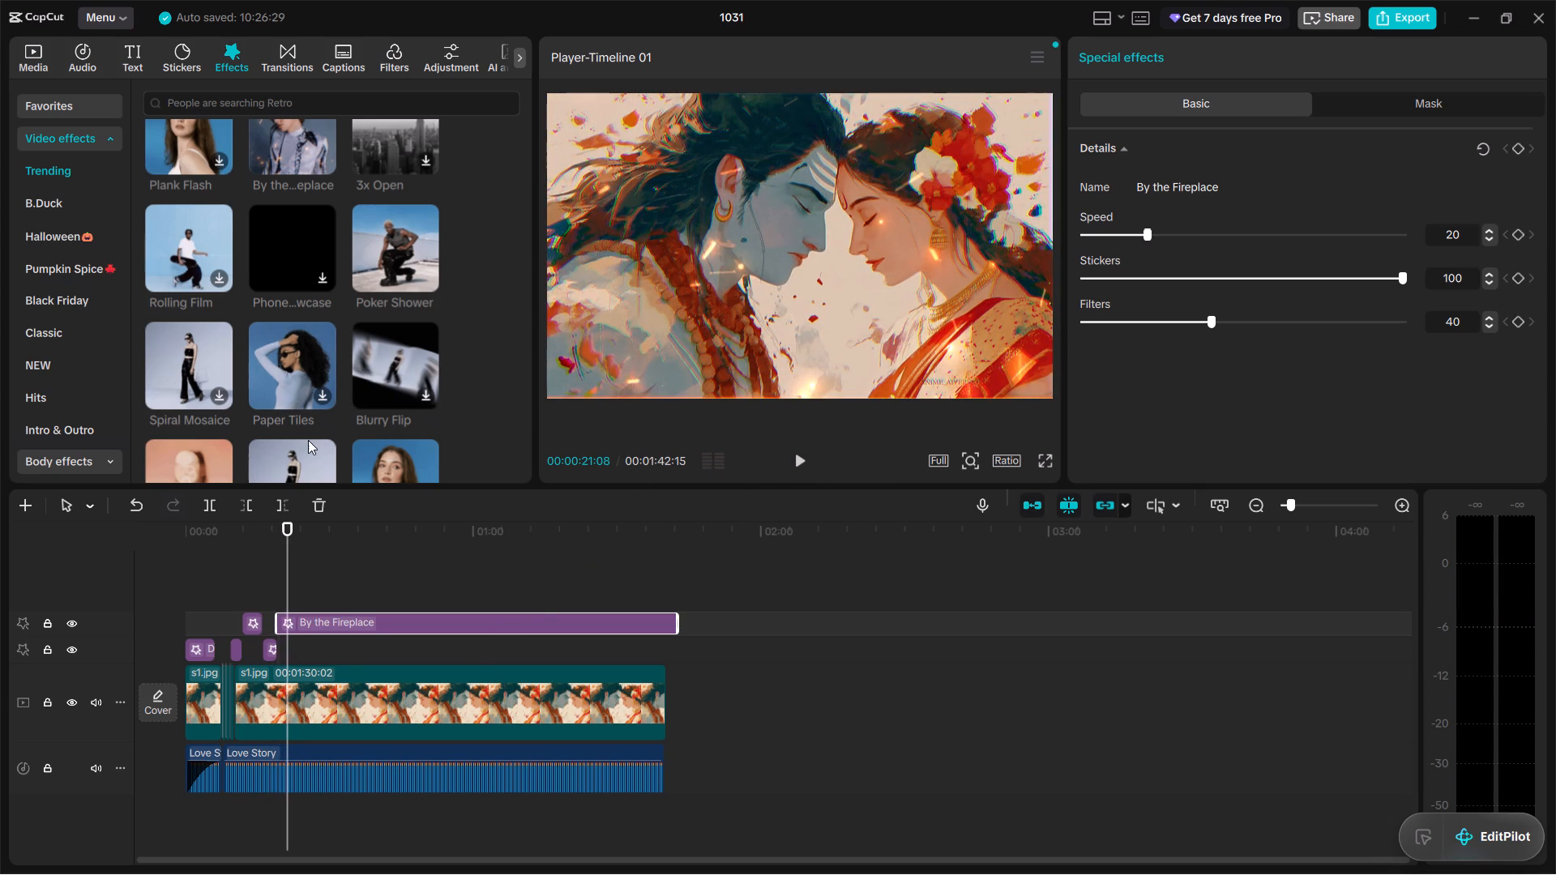
Add the trending Fuzzy Star effect at 00:00:14:22 and preview it from the start of the first By the Fireplace piece.
scroll(341, 426, "down", 3)
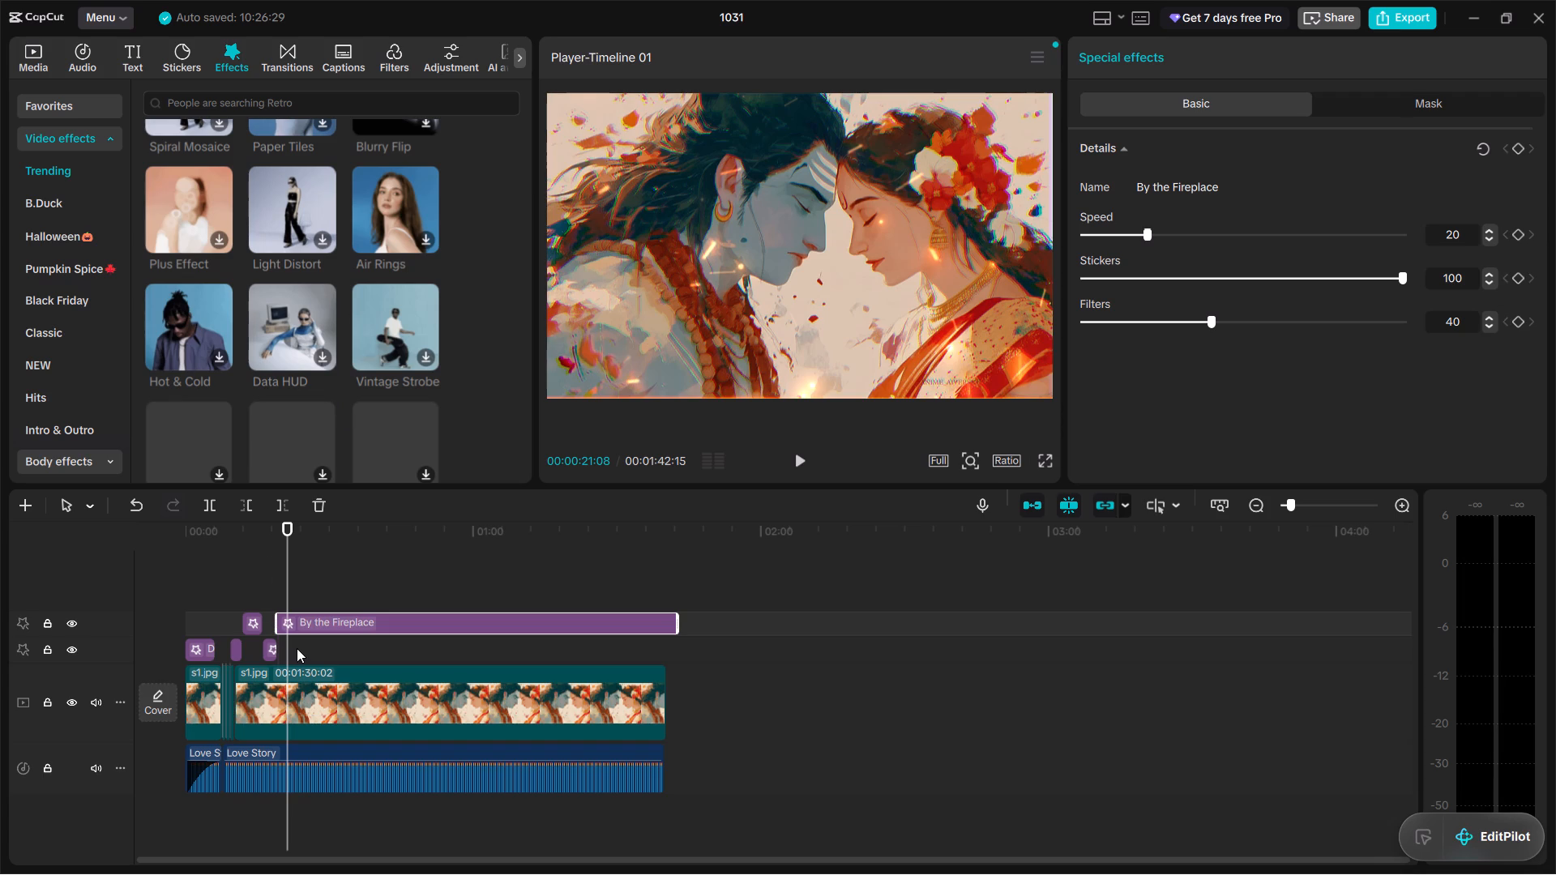
left_click_drag(288, 654, 267, 656)
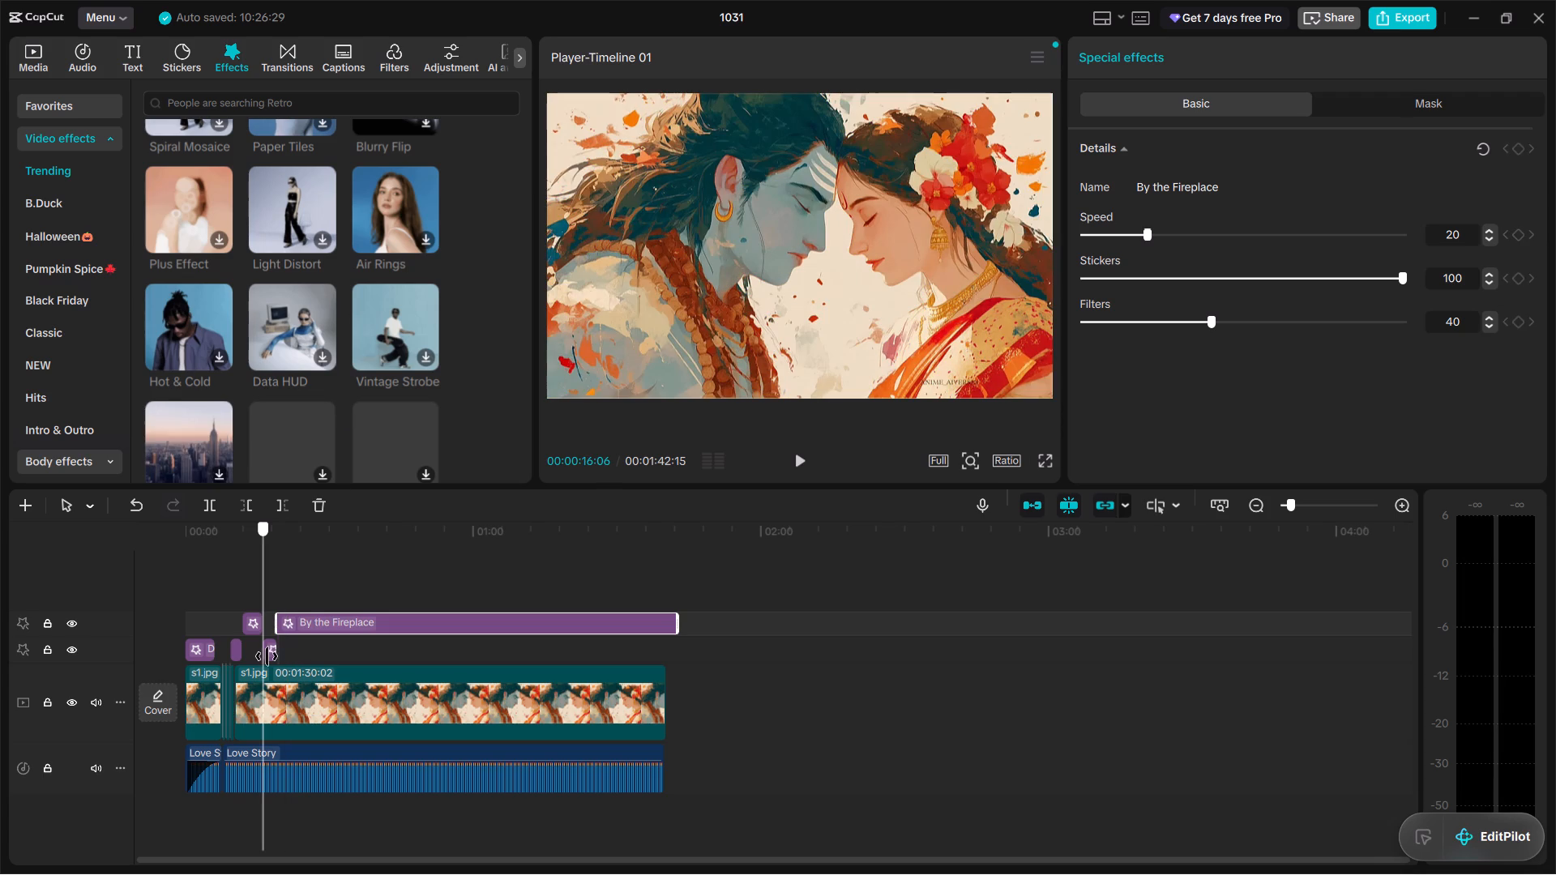
left_click_drag(267, 656, 256, 657)
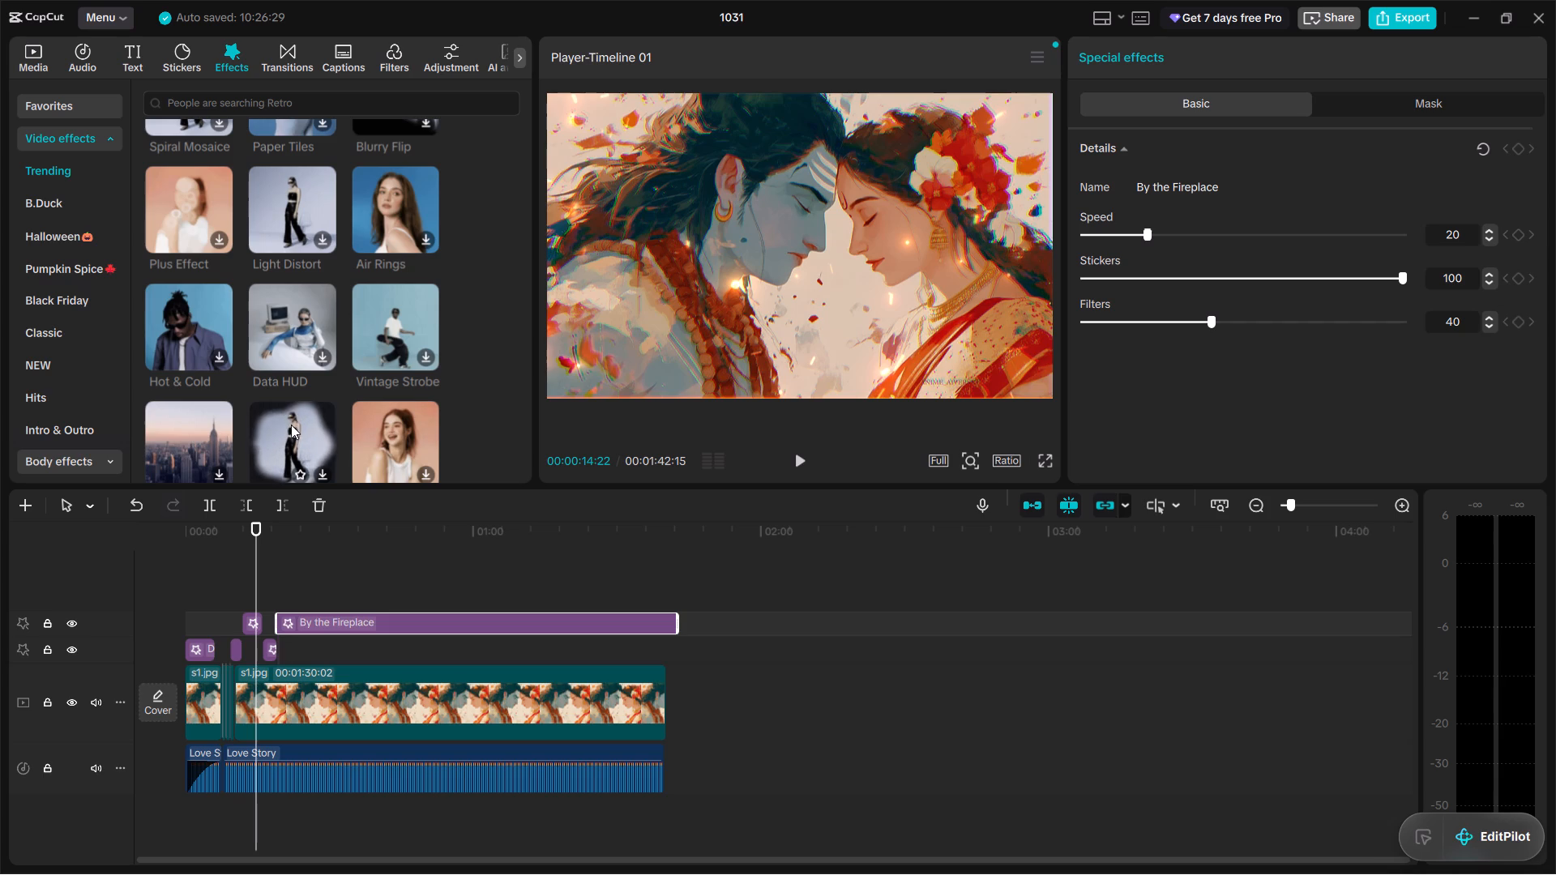
left_click(321, 470)
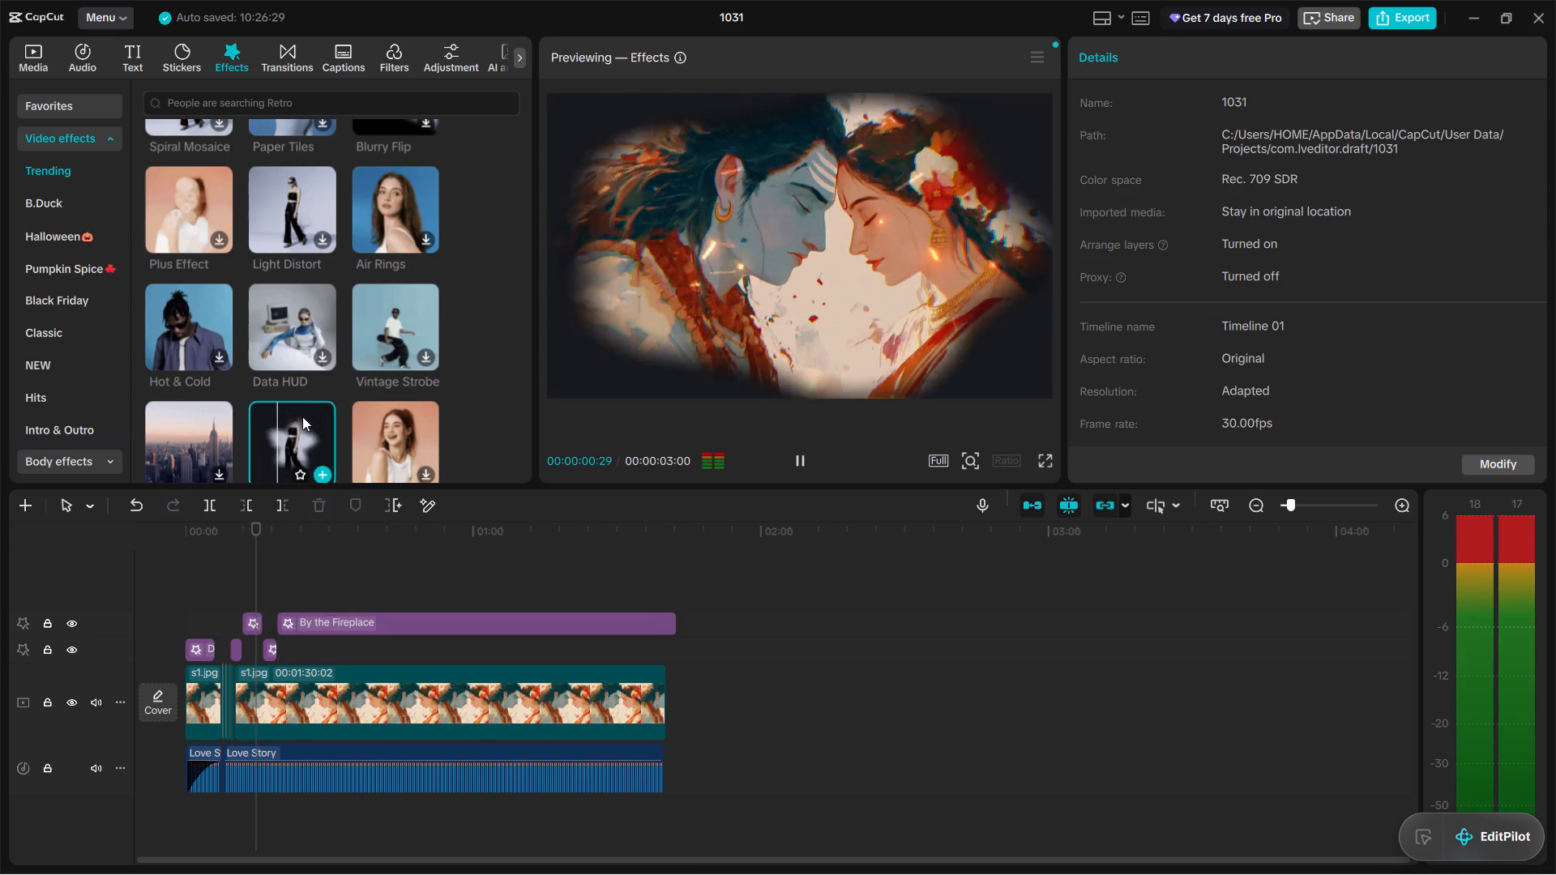
left_click(324, 471)
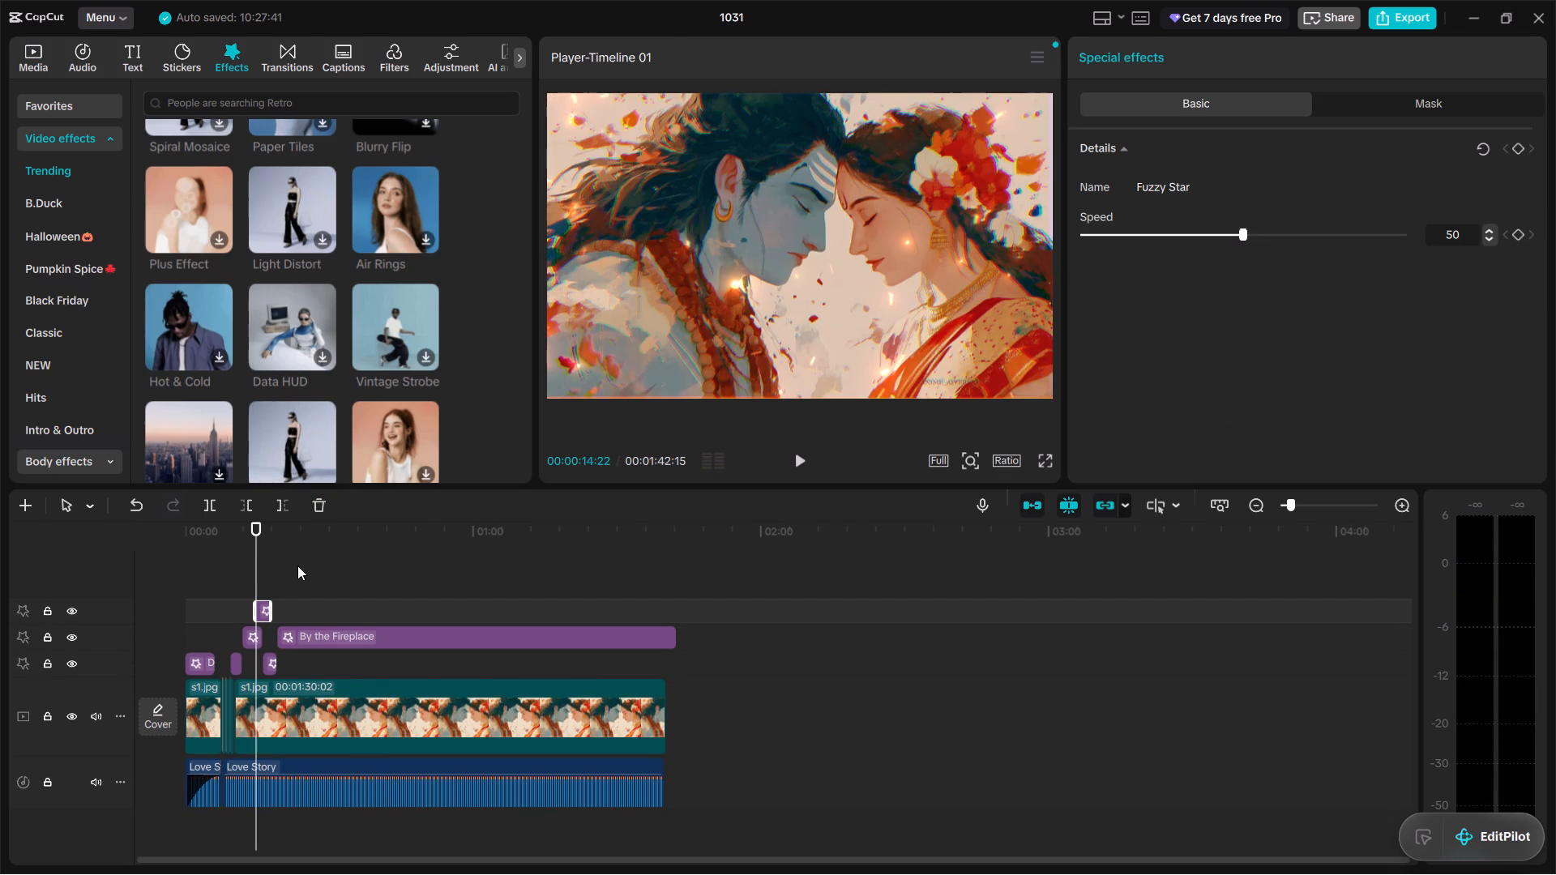
left_click_drag(255, 561, 242, 573)
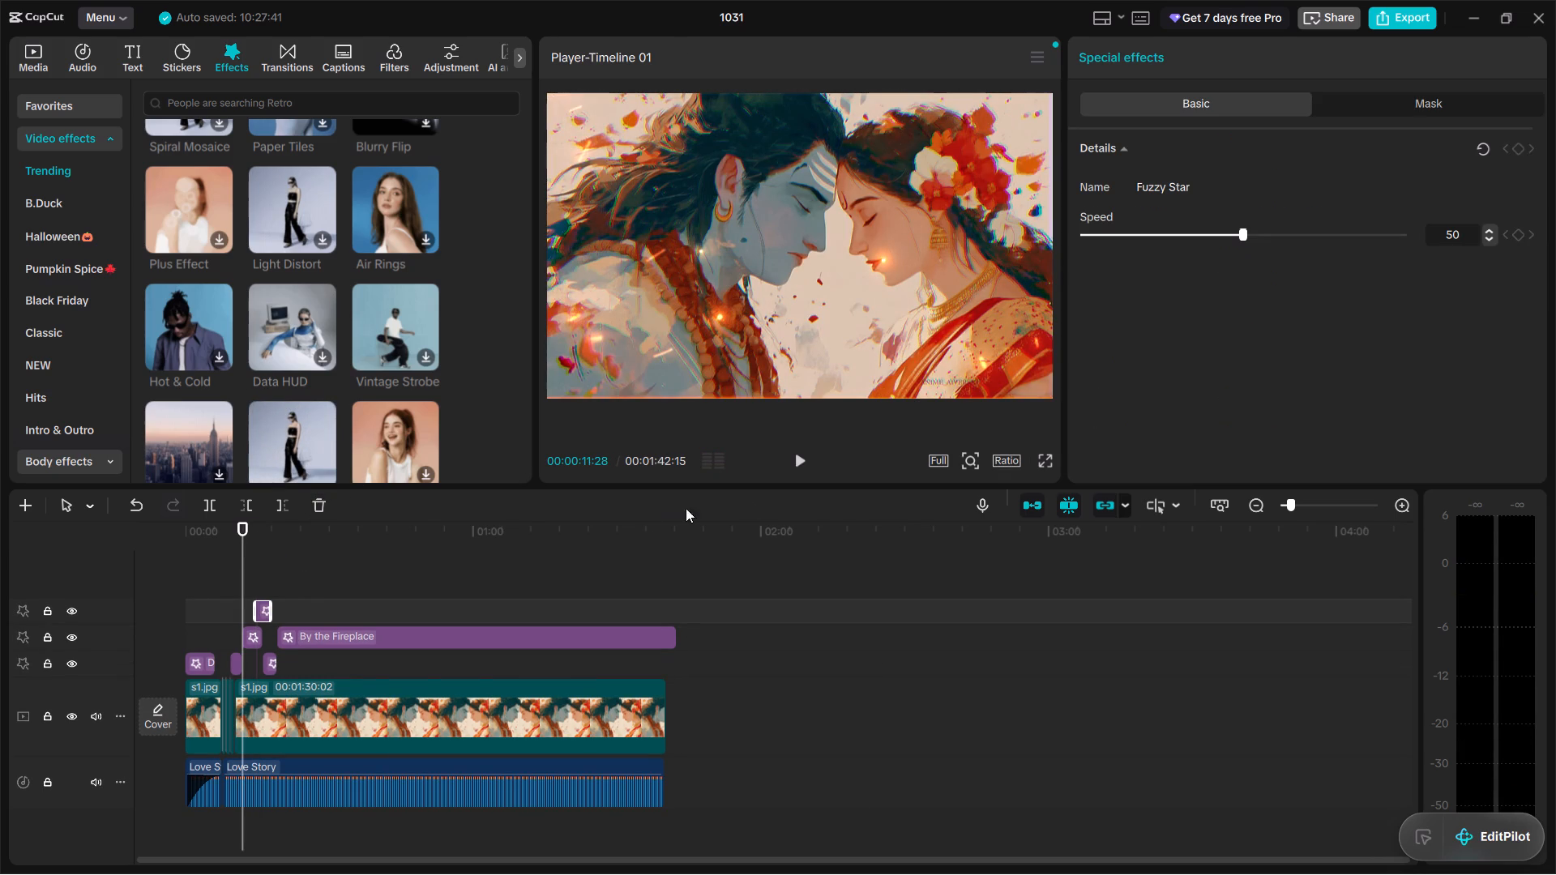
left_click(795, 449)
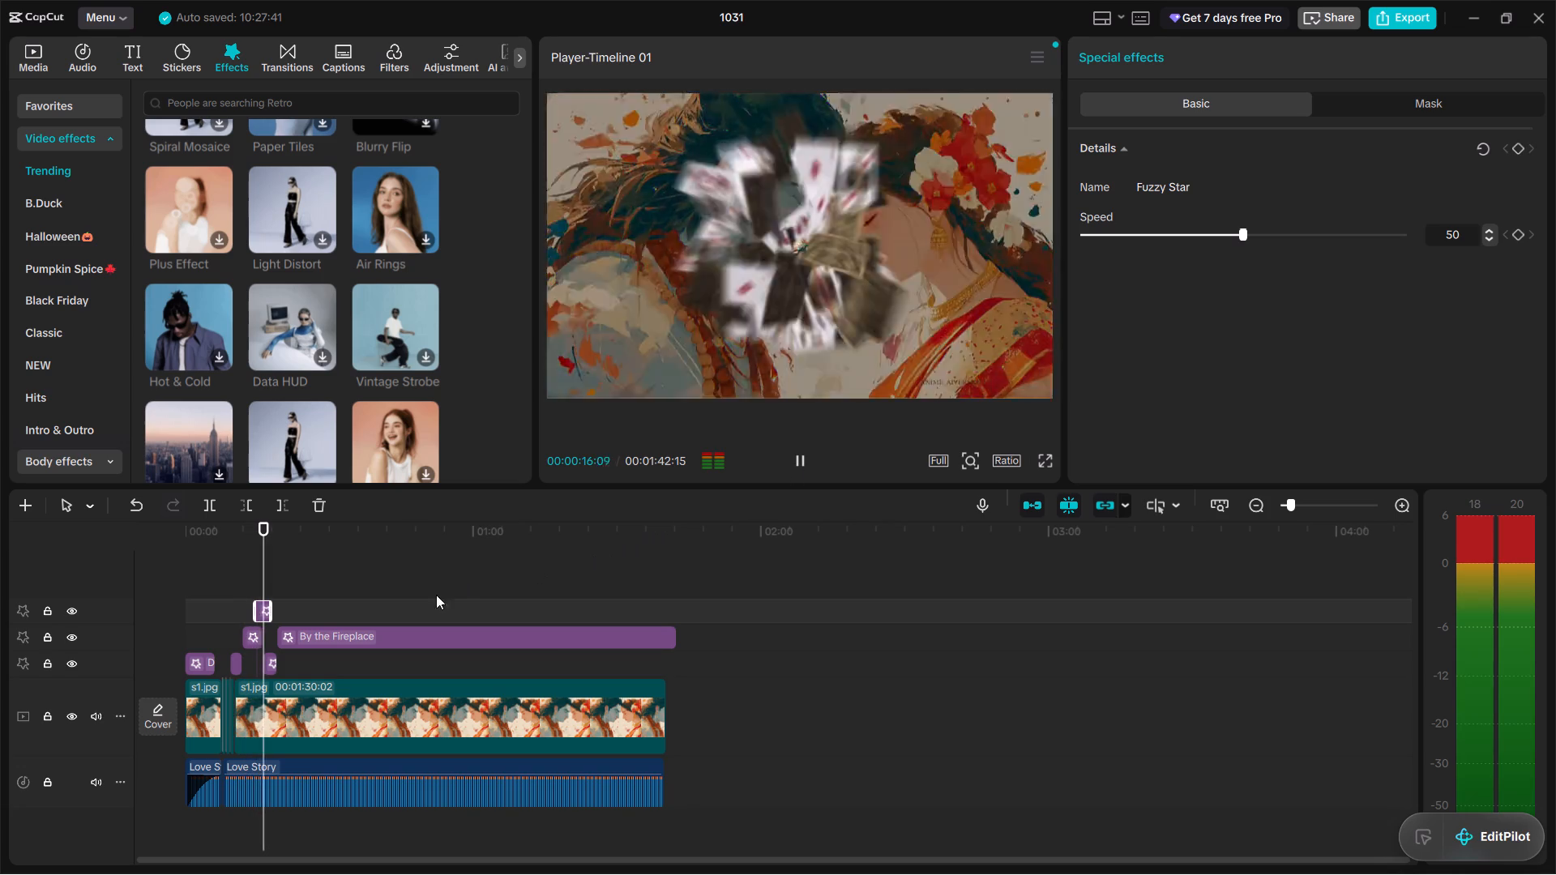
Extend the start of Fuzzy Star slightly earlier over the first By the Fireplace piece and replay from 00:00:11:28.
left_click(258, 614)
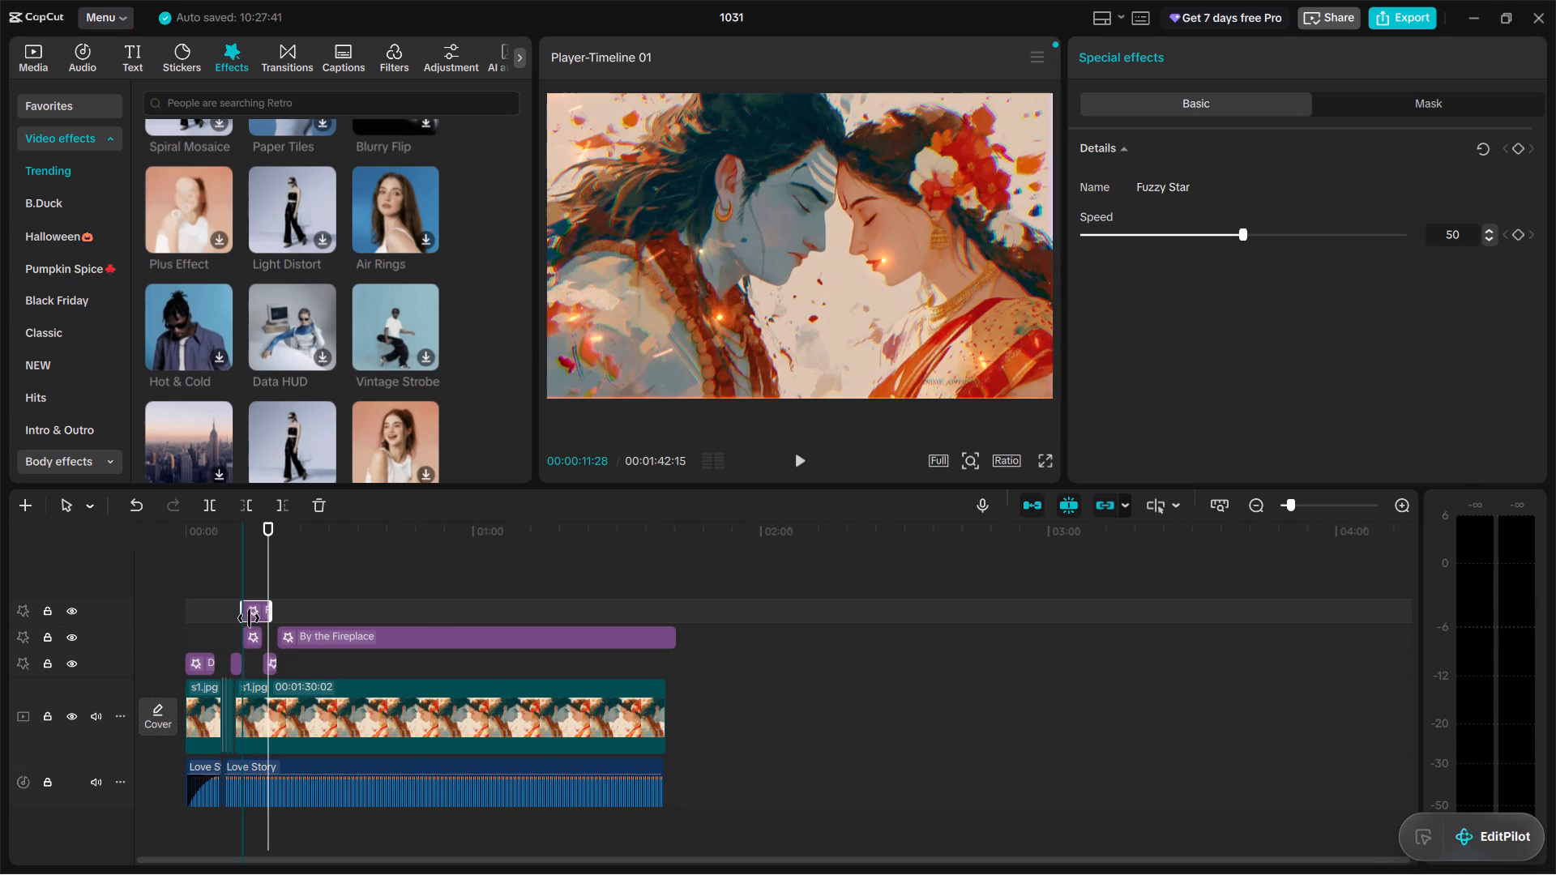
left_click_drag(271, 580, 246, 581)
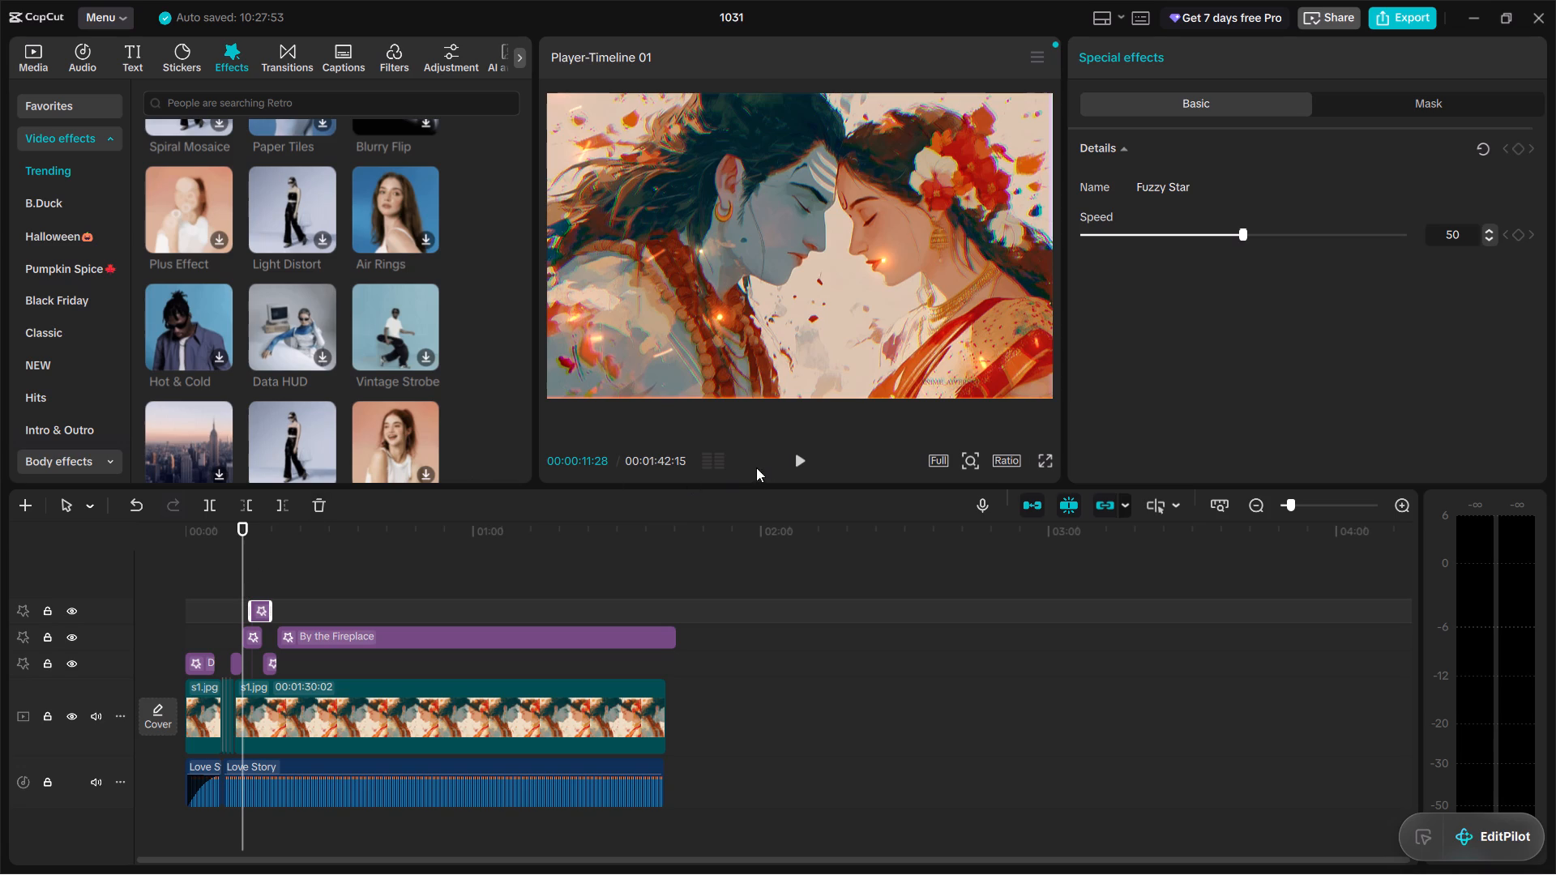
left_click(806, 455)
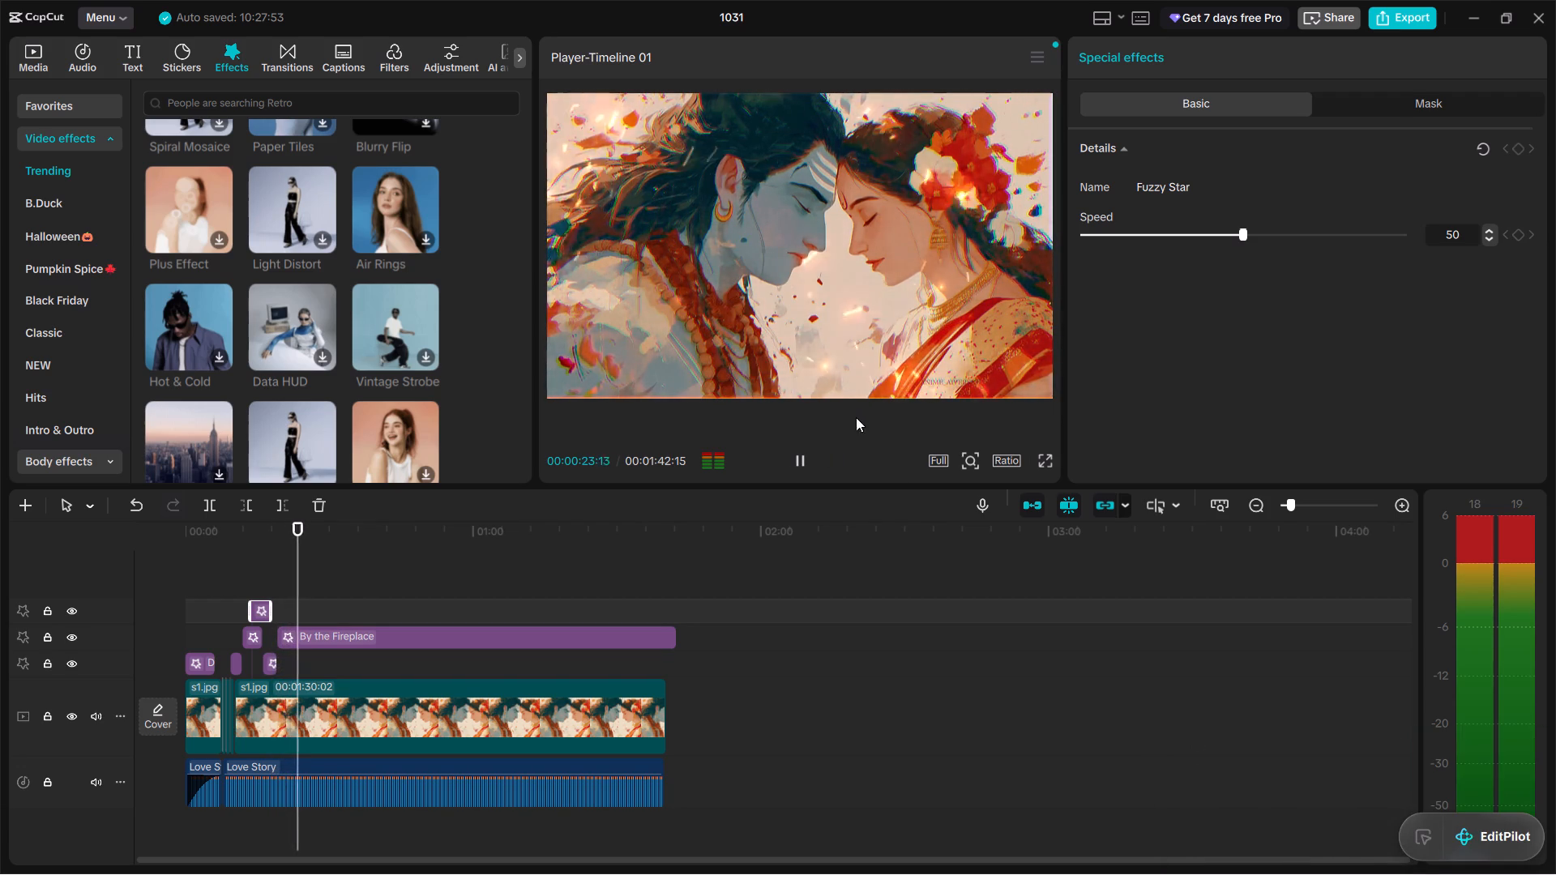
left_click(800, 467)
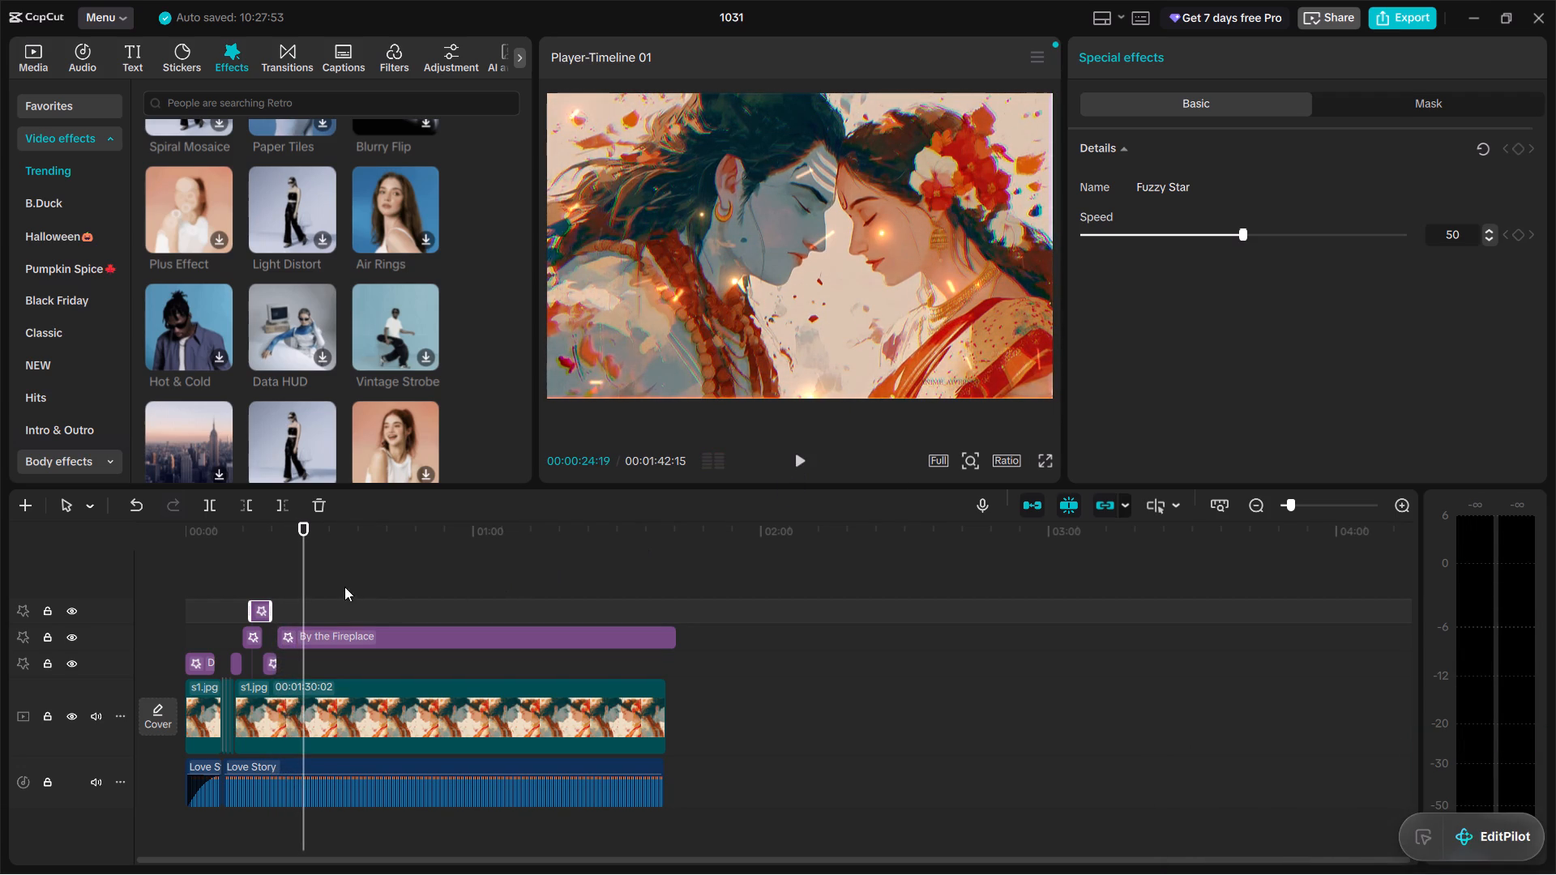
Add the trending Butterfly Shade effect to the timeline at 00:00:24:19.
scroll(296, 414, "down", 1)
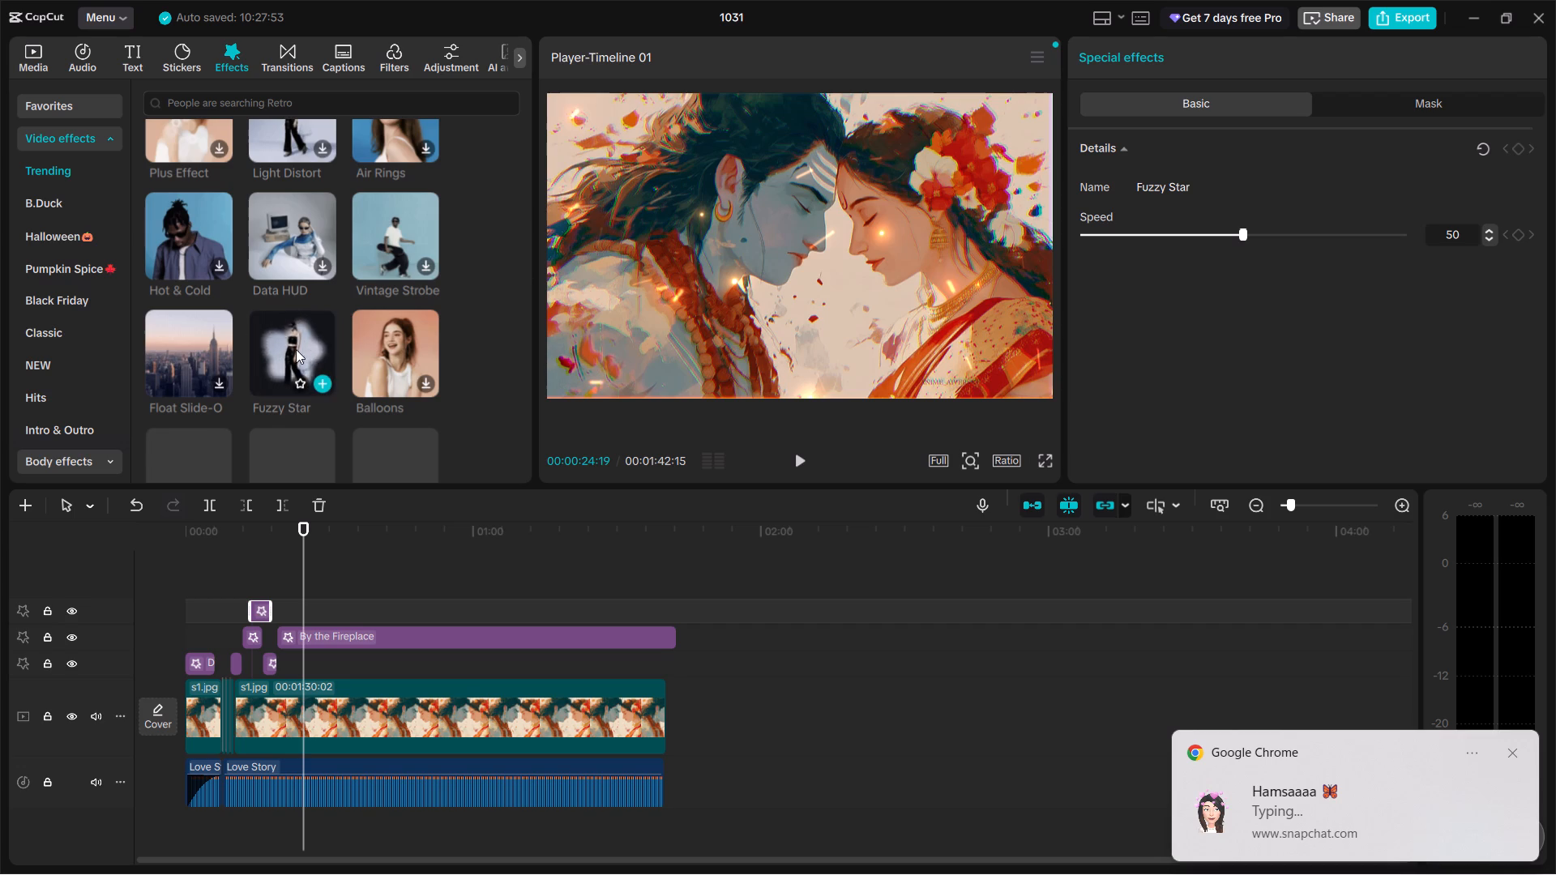
scroll(296, 349, "down", 1)
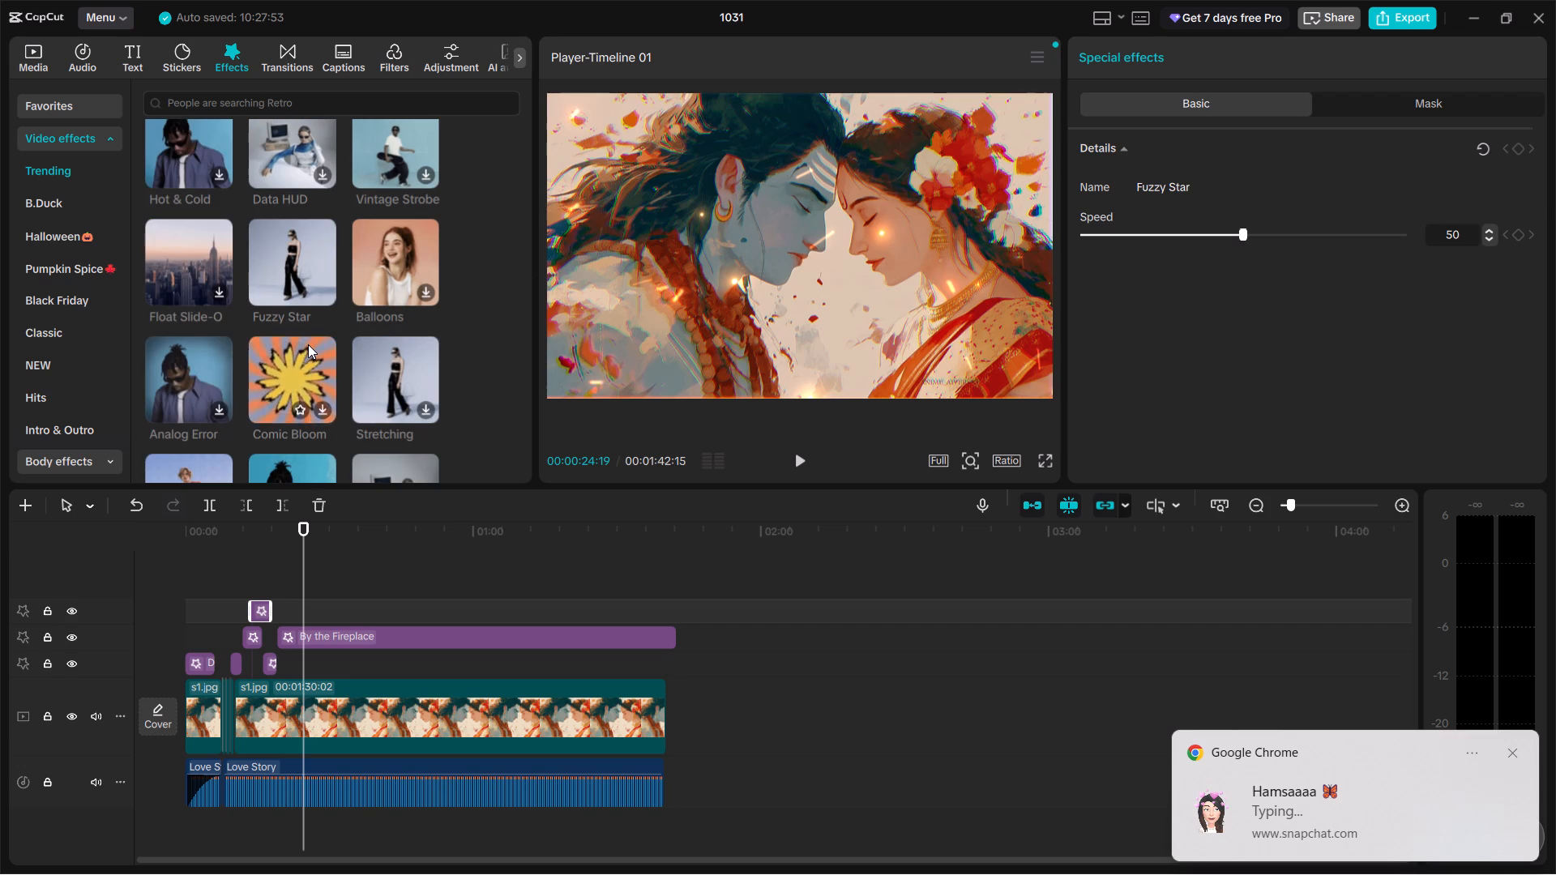
scroll(308, 344, "down", 2)
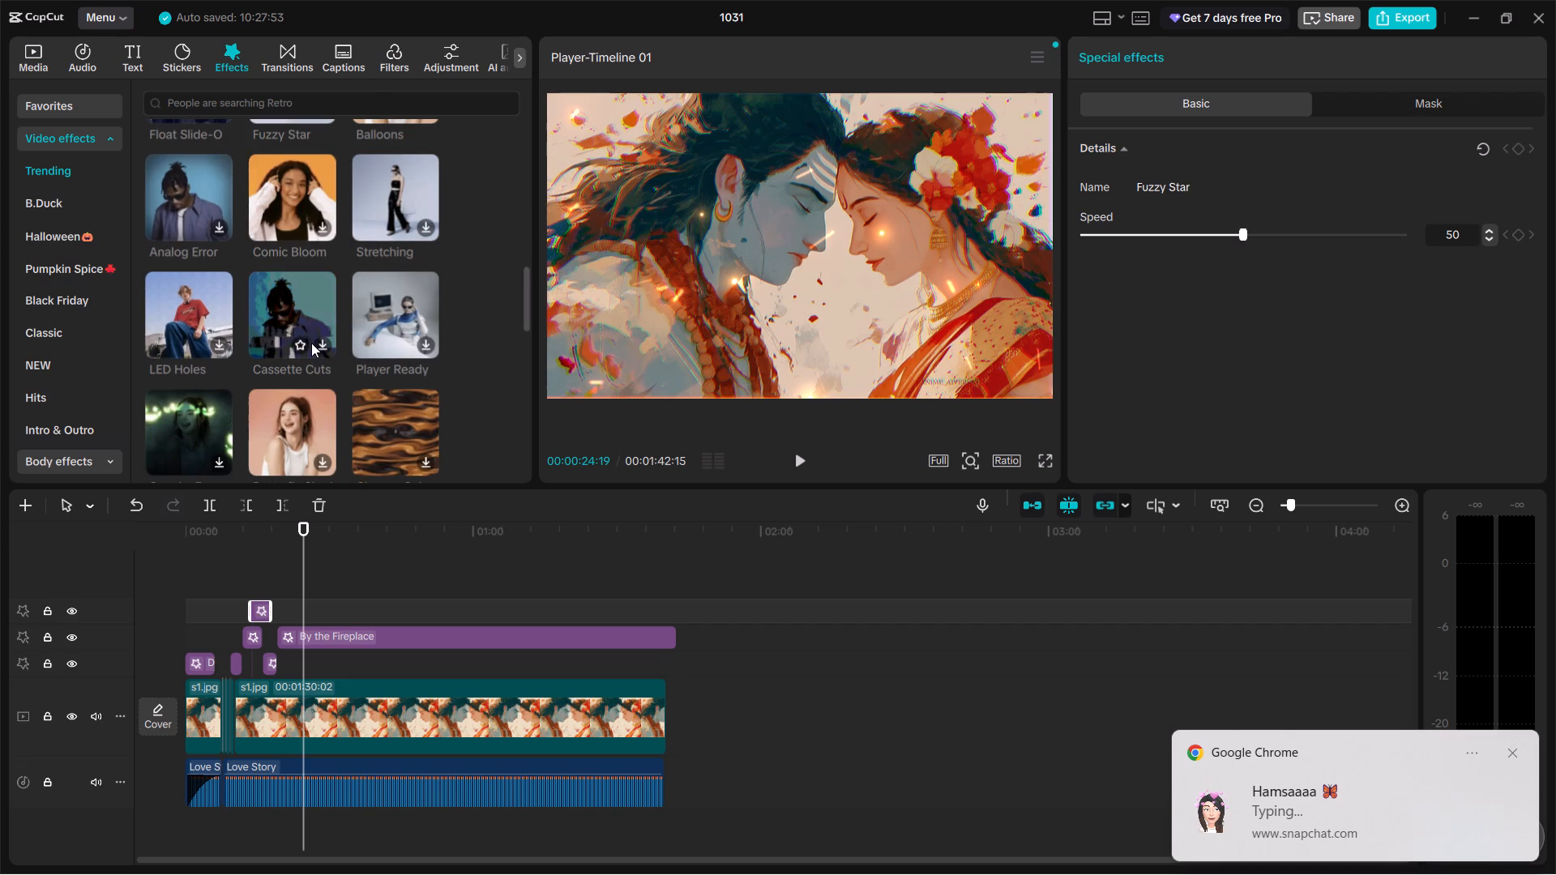
scroll(311, 343, "down", 1)
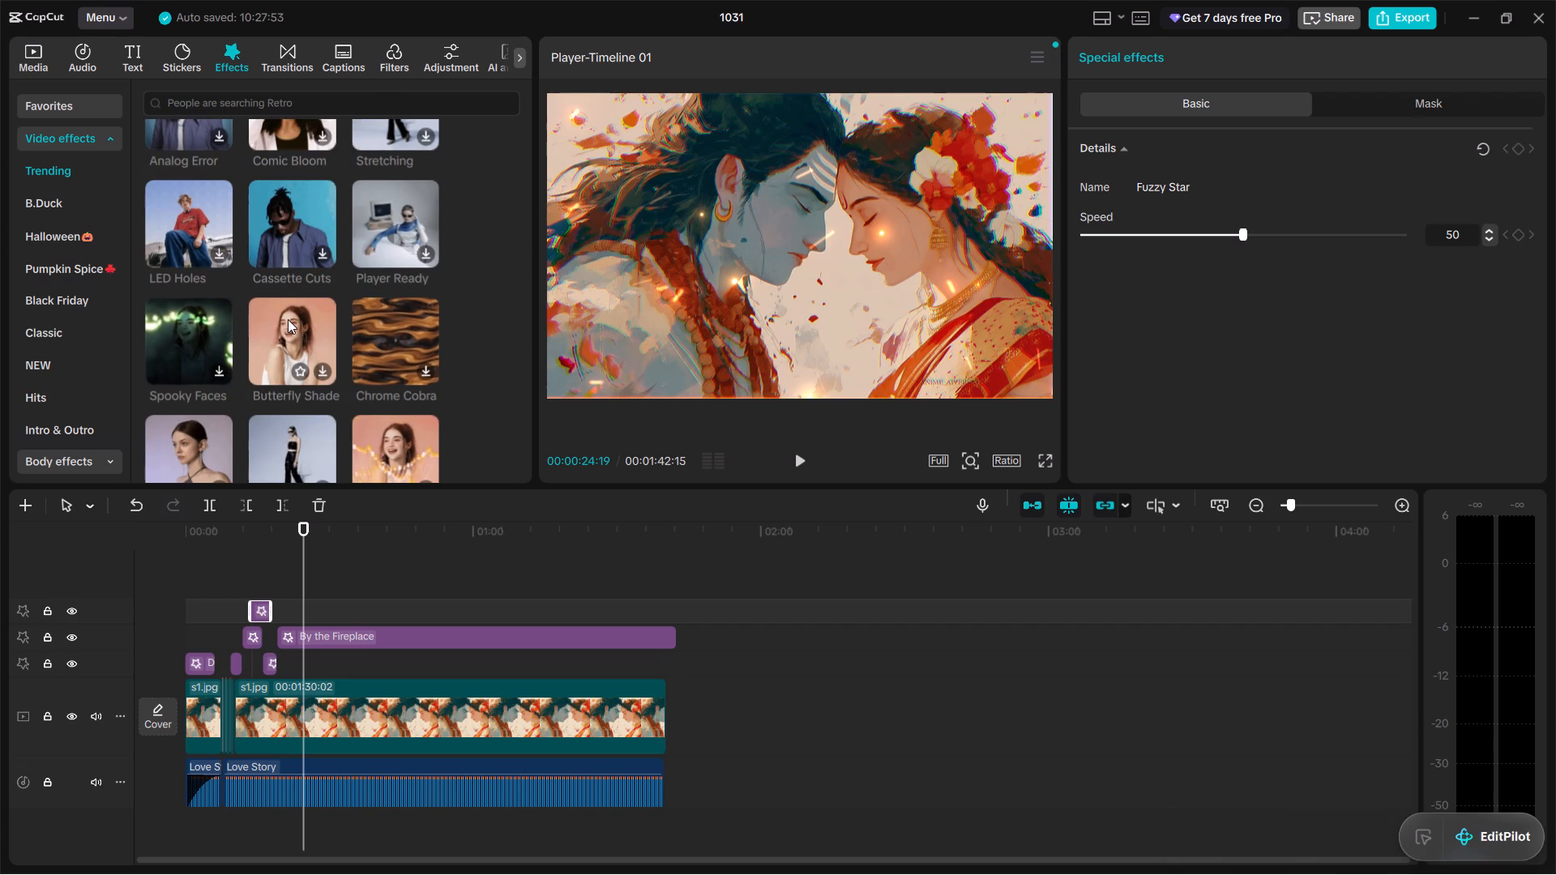
left_click(301, 318)
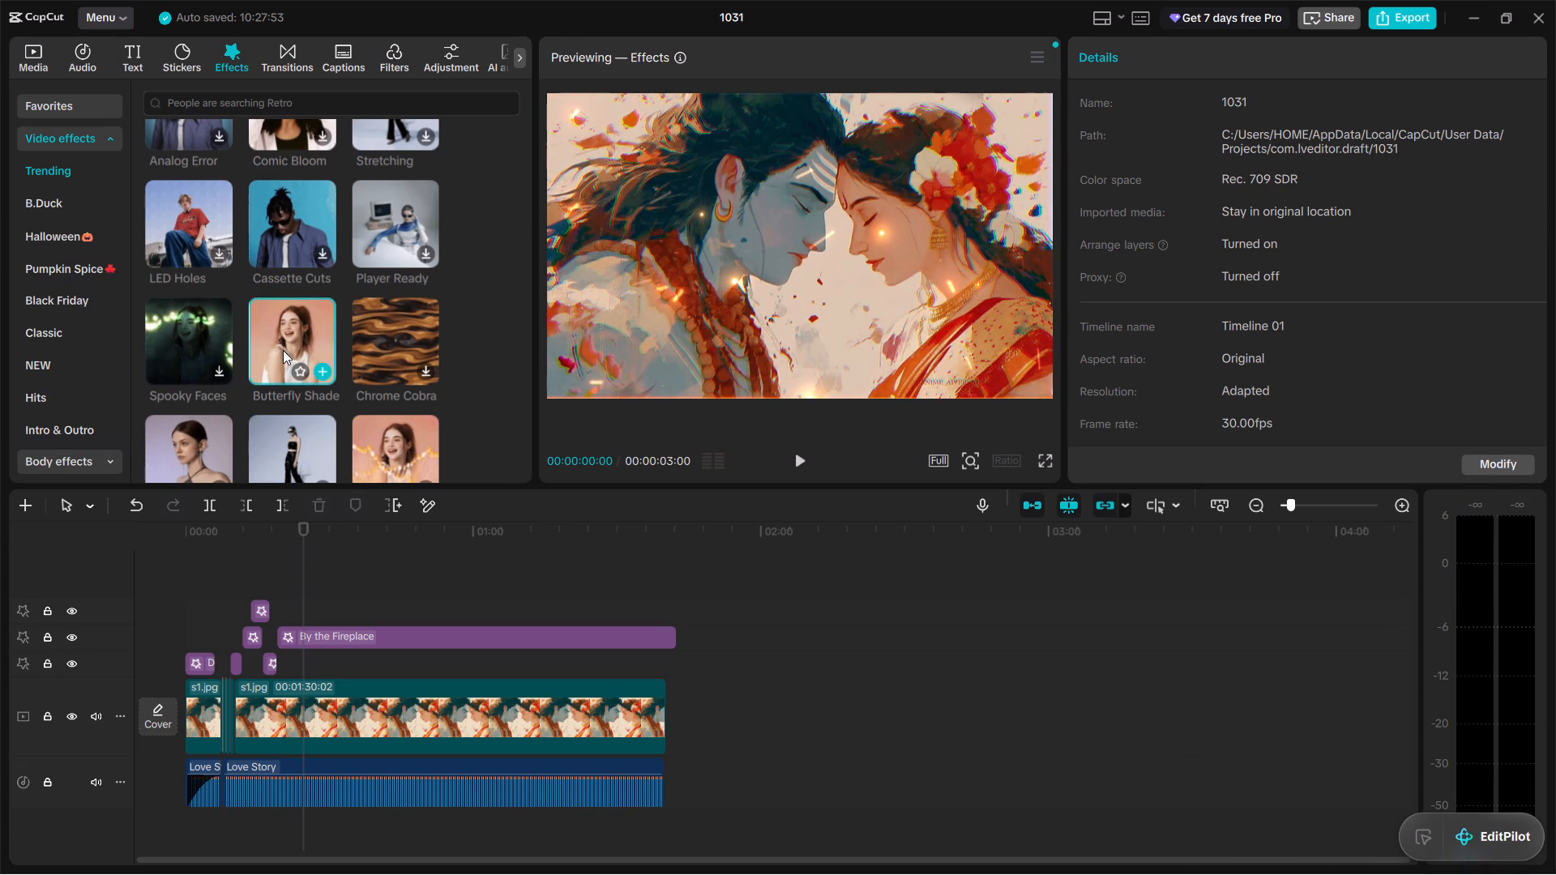
left_click(327, 372)
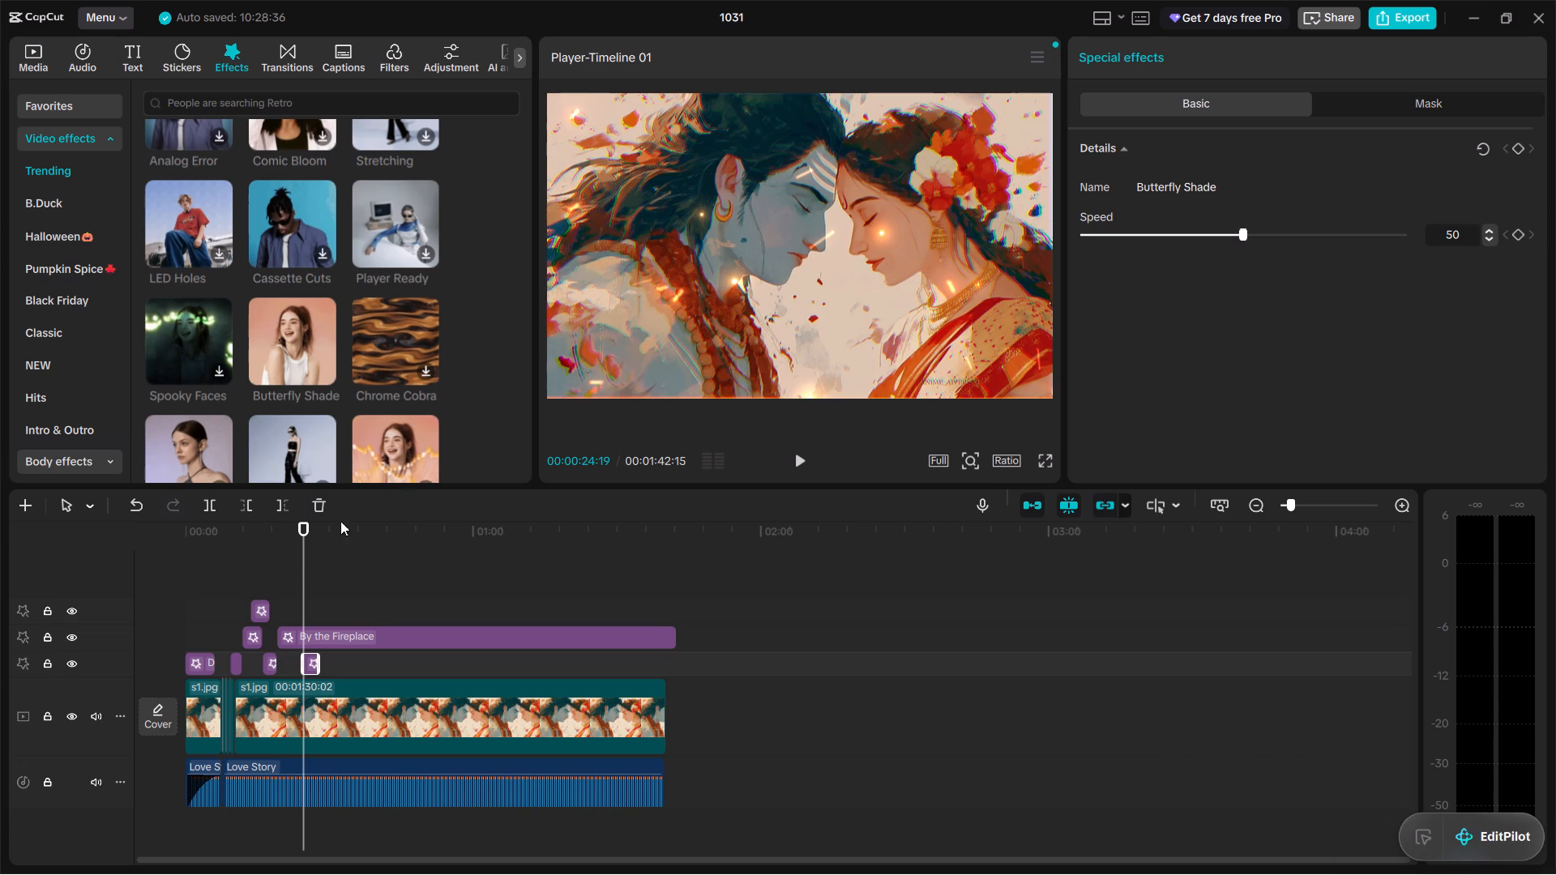
Fetch the trending Chrome Cobra effect and scrub the timeline around the Butterfly Shade passage.
left_click(377, 338)
left_click_drag(298, 589, 326, 595)
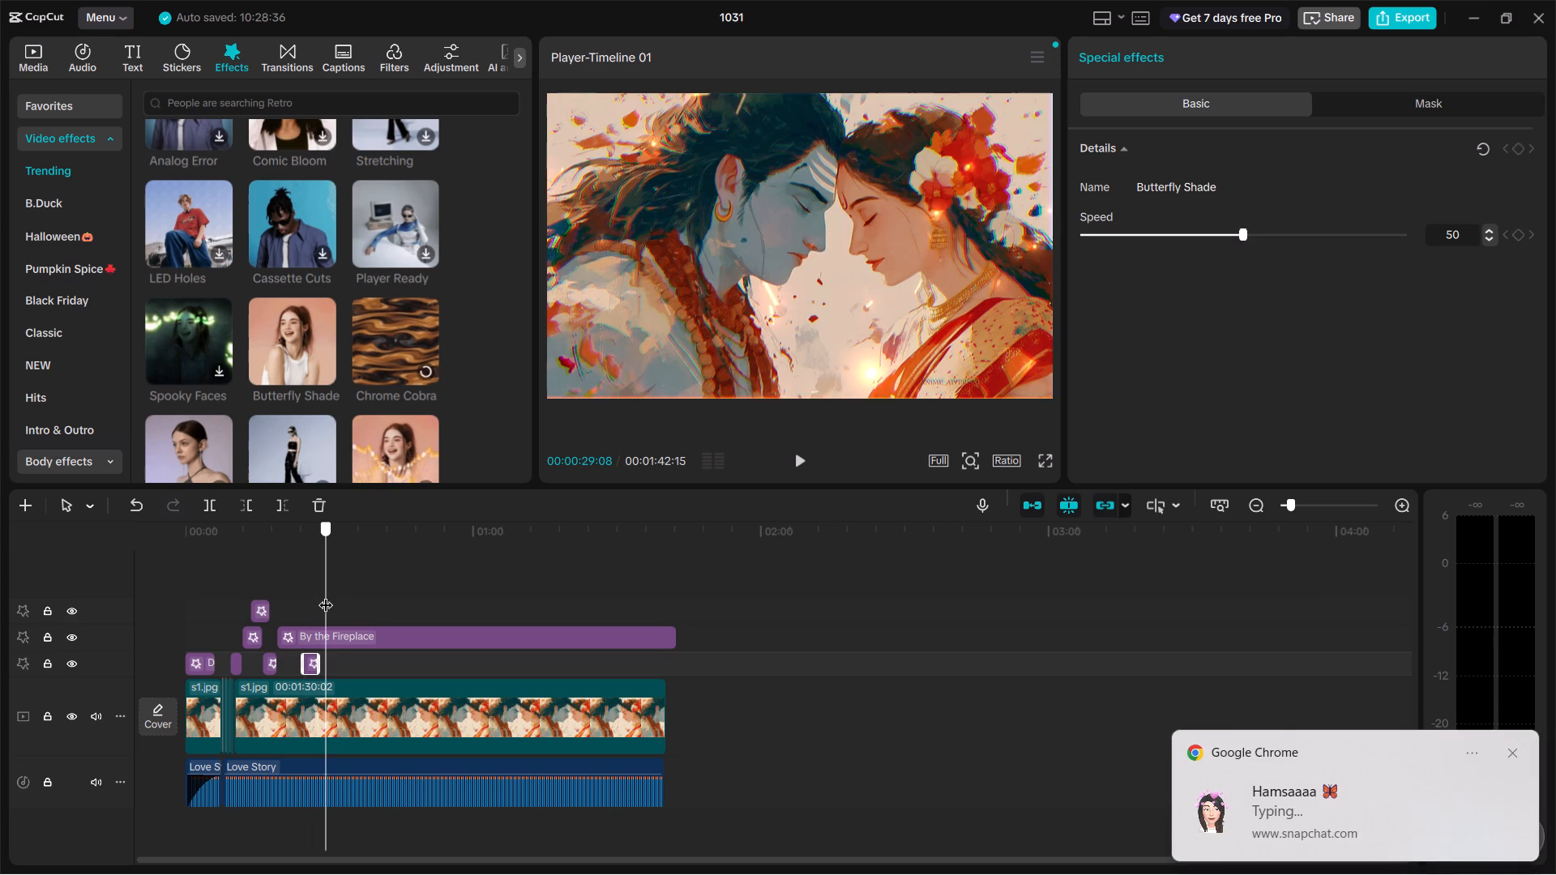
left_click_drag(326, 595, 289, 598)
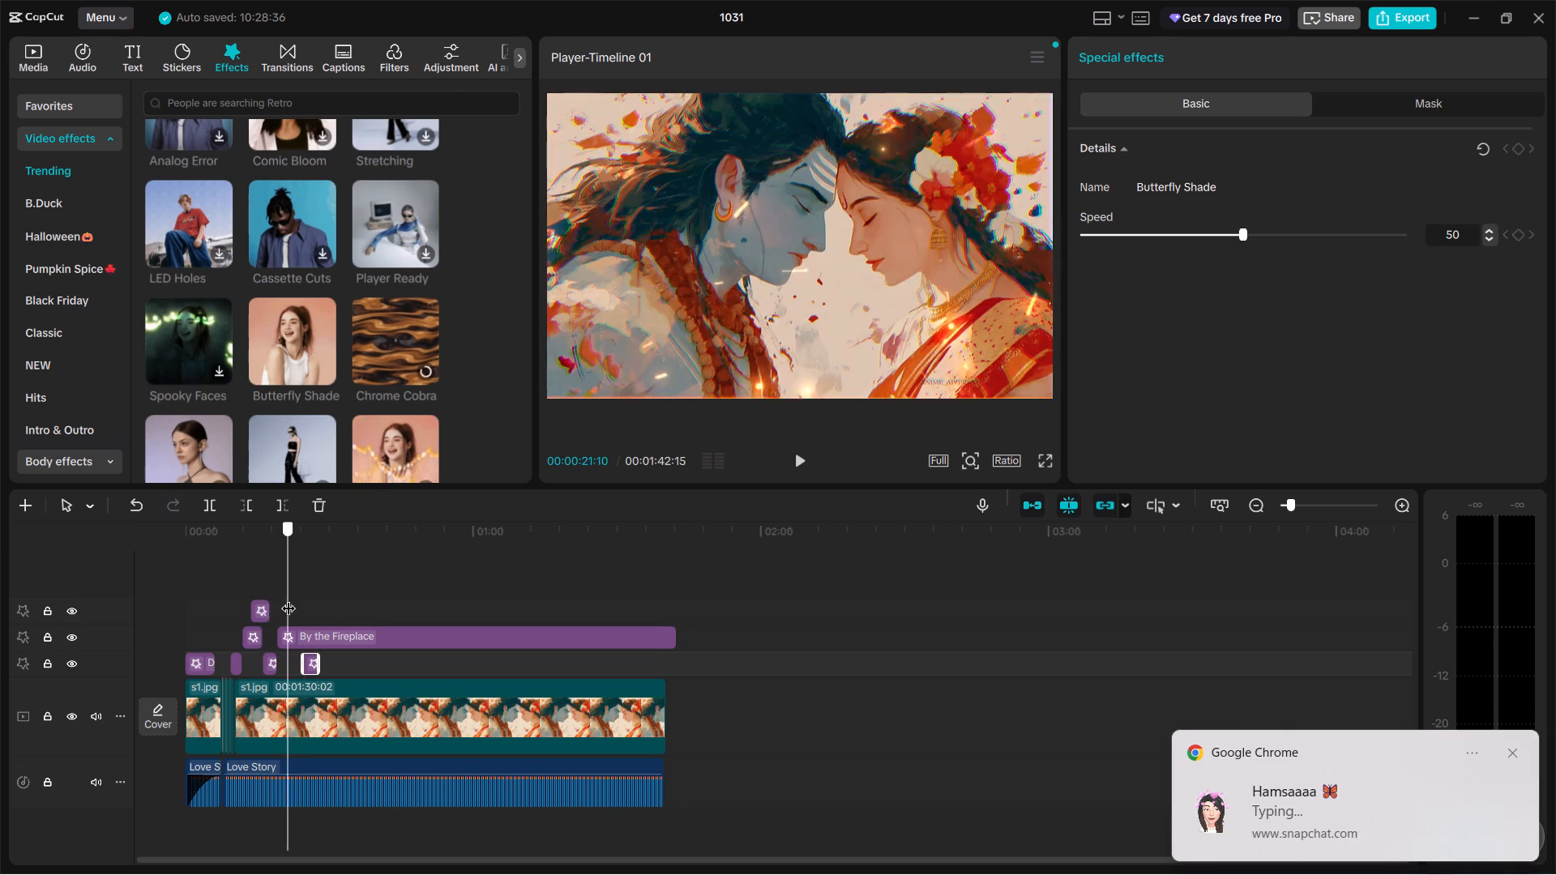
left_click_drag(289, 598, 506, 617)
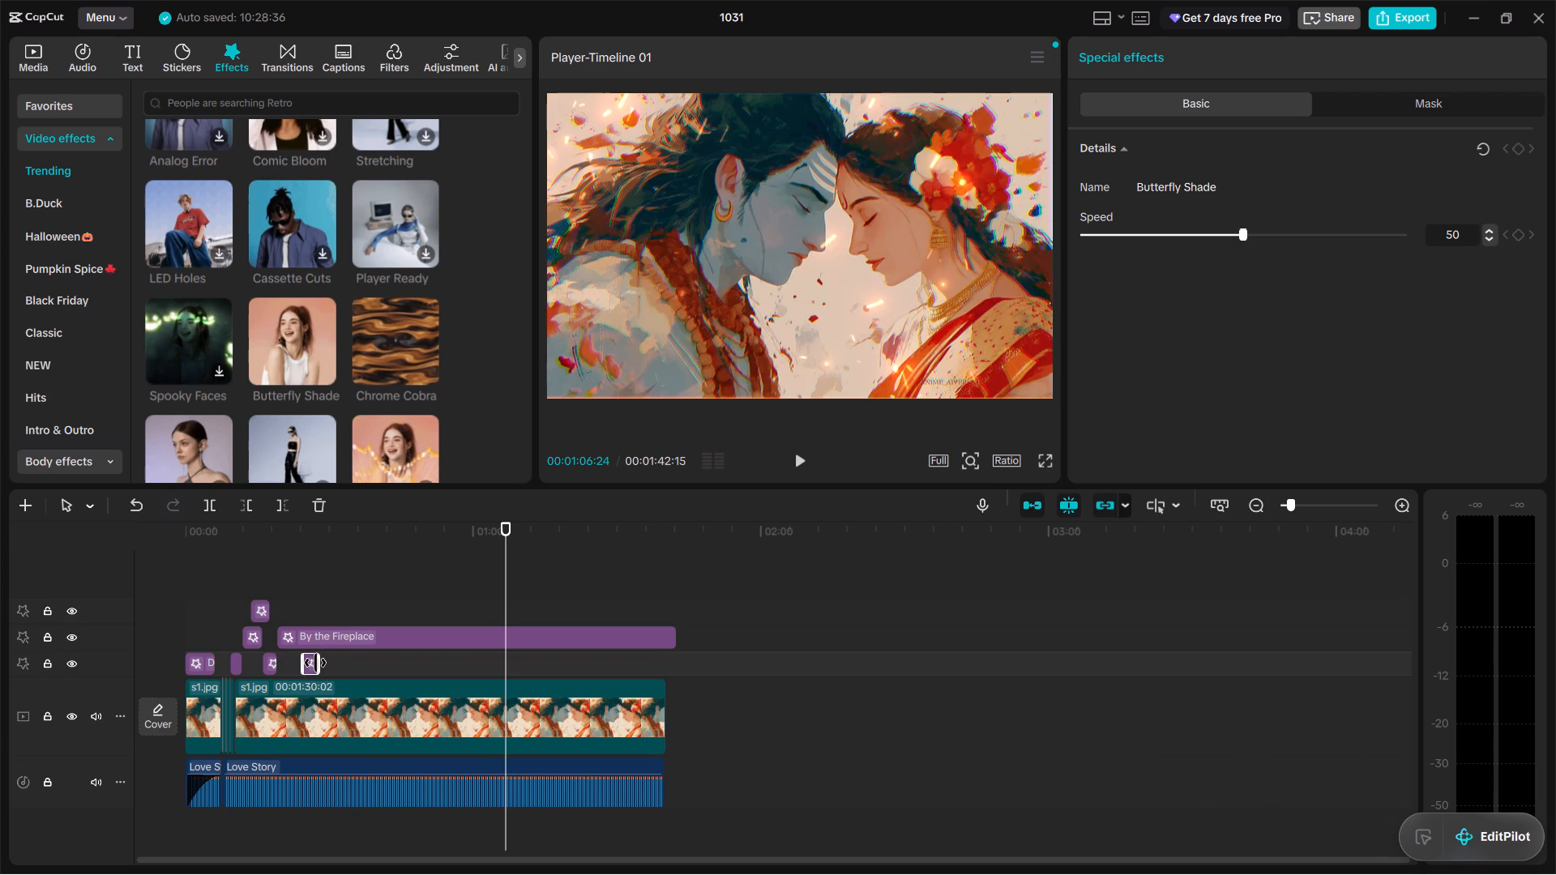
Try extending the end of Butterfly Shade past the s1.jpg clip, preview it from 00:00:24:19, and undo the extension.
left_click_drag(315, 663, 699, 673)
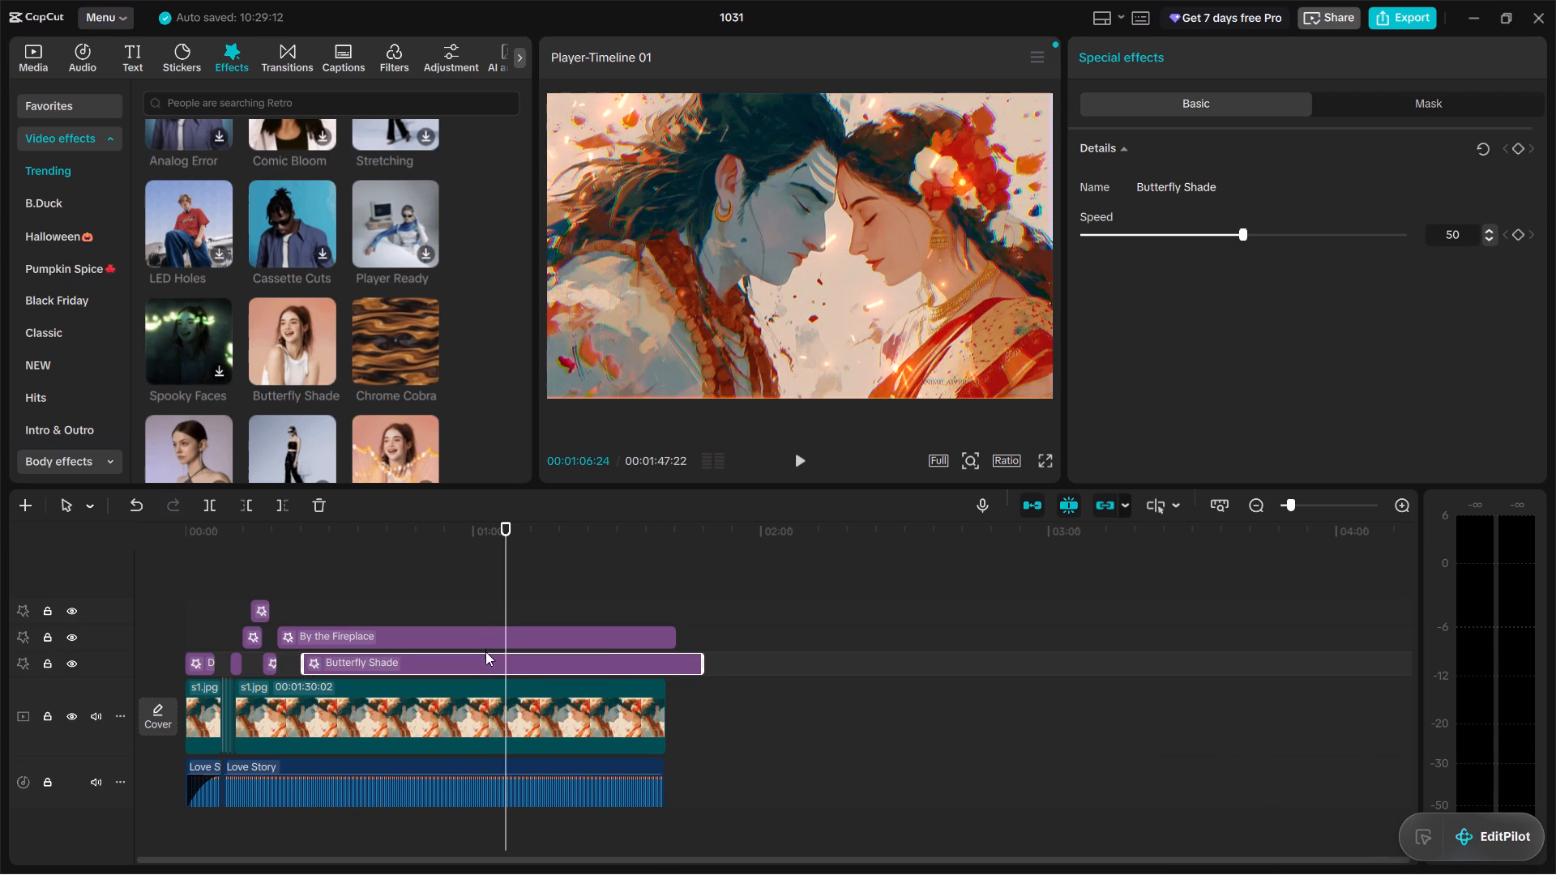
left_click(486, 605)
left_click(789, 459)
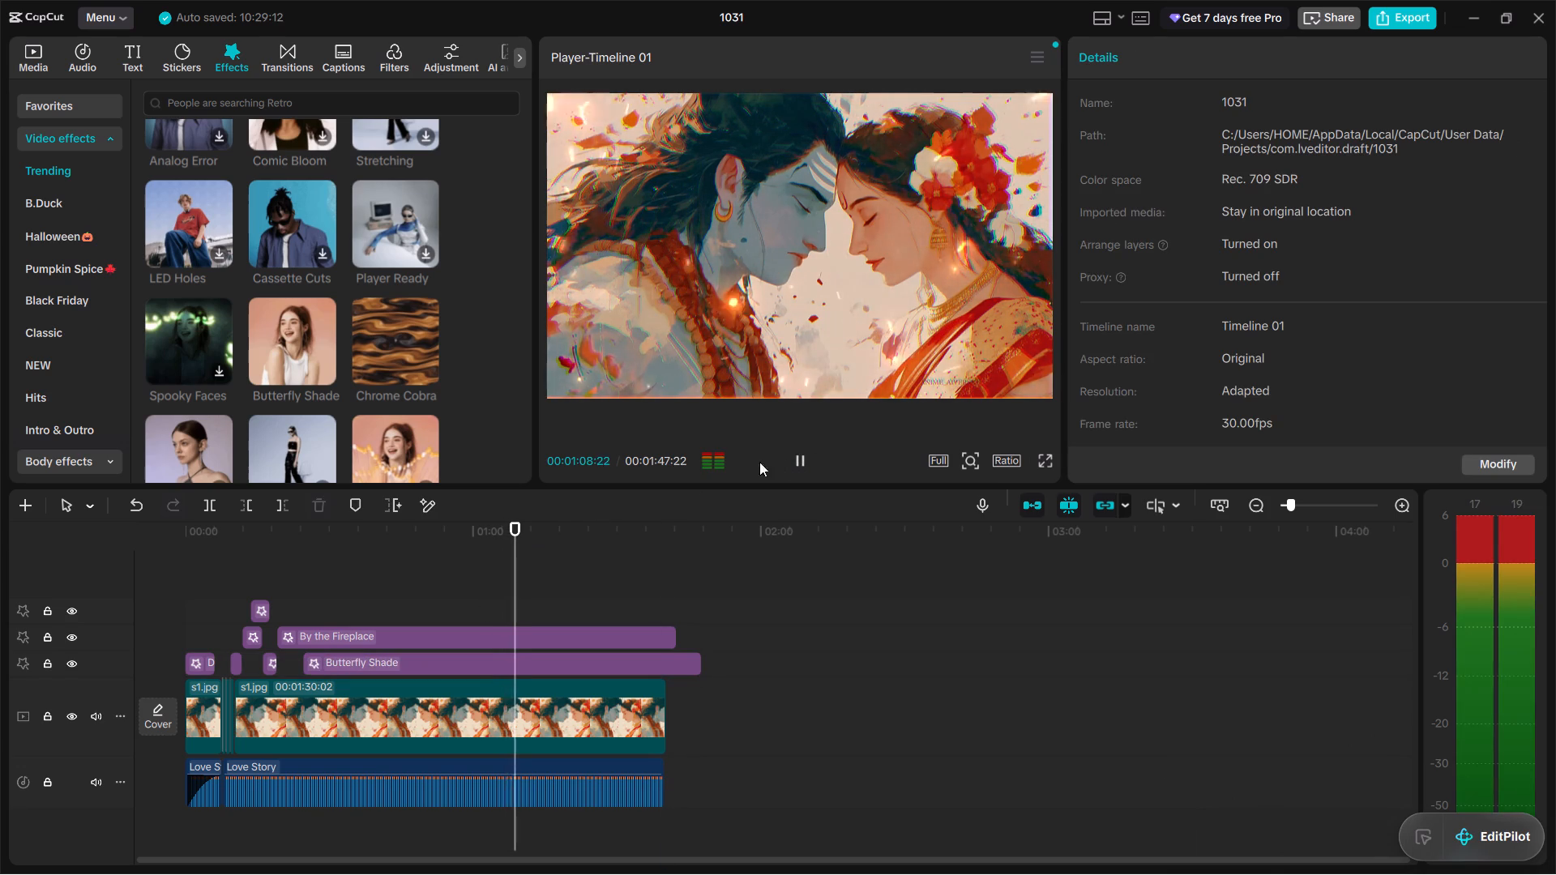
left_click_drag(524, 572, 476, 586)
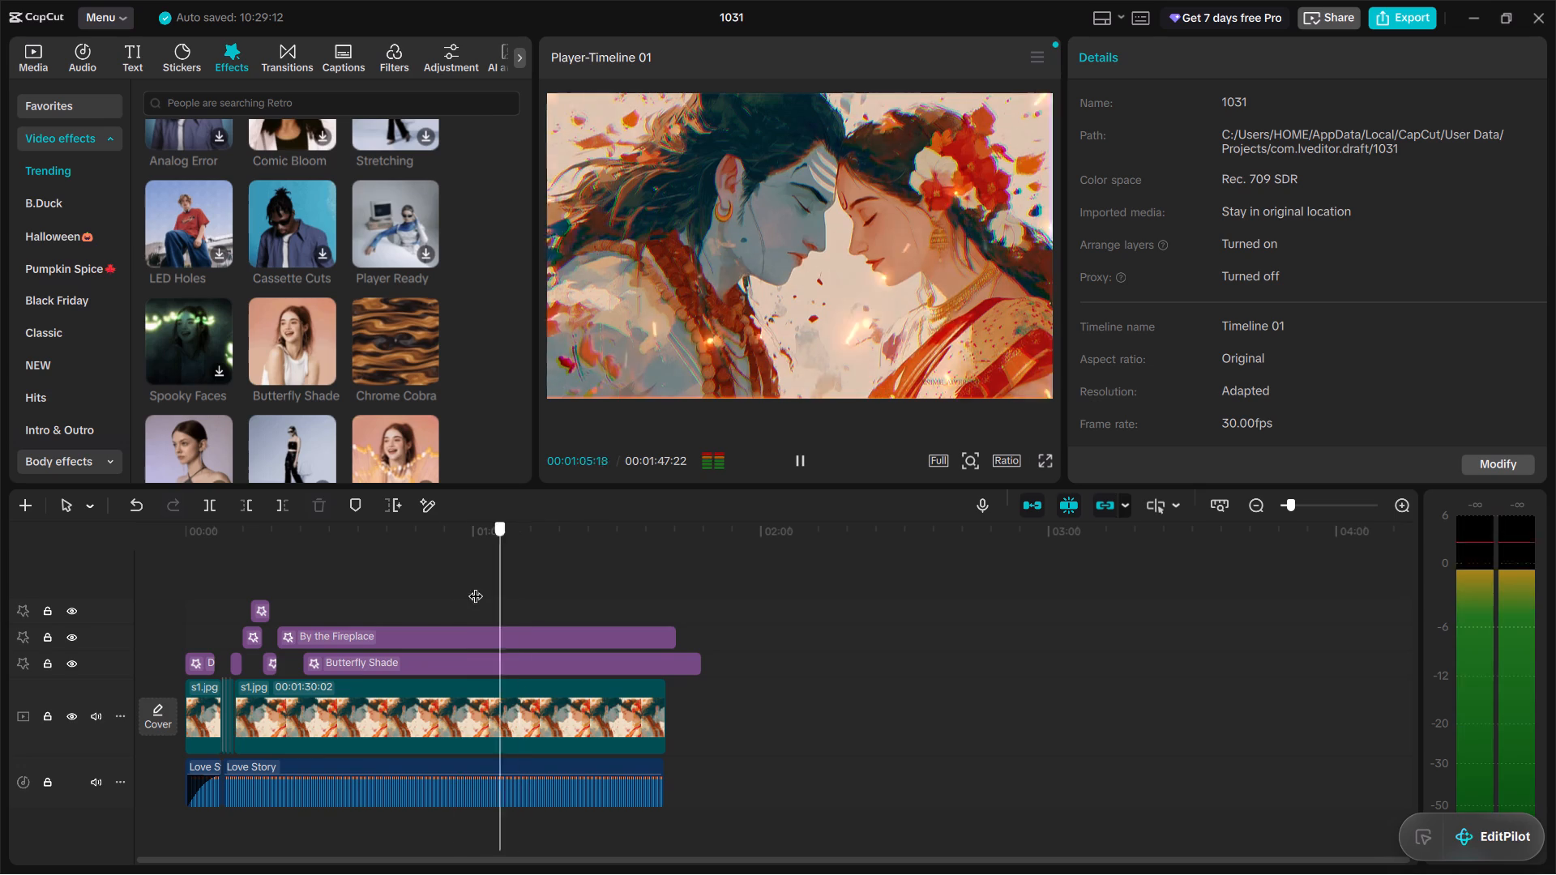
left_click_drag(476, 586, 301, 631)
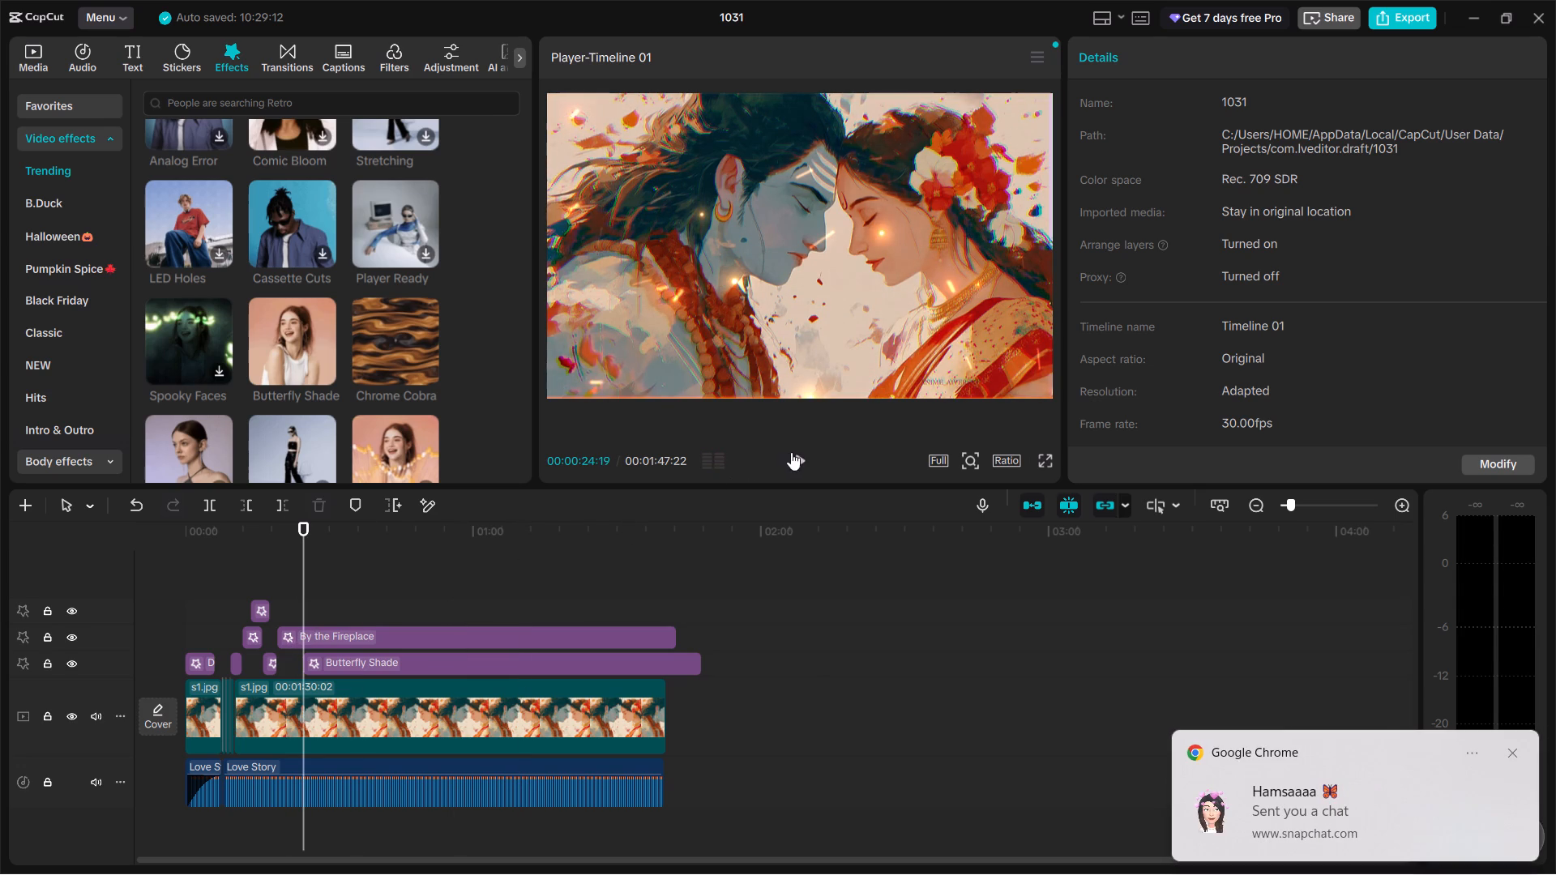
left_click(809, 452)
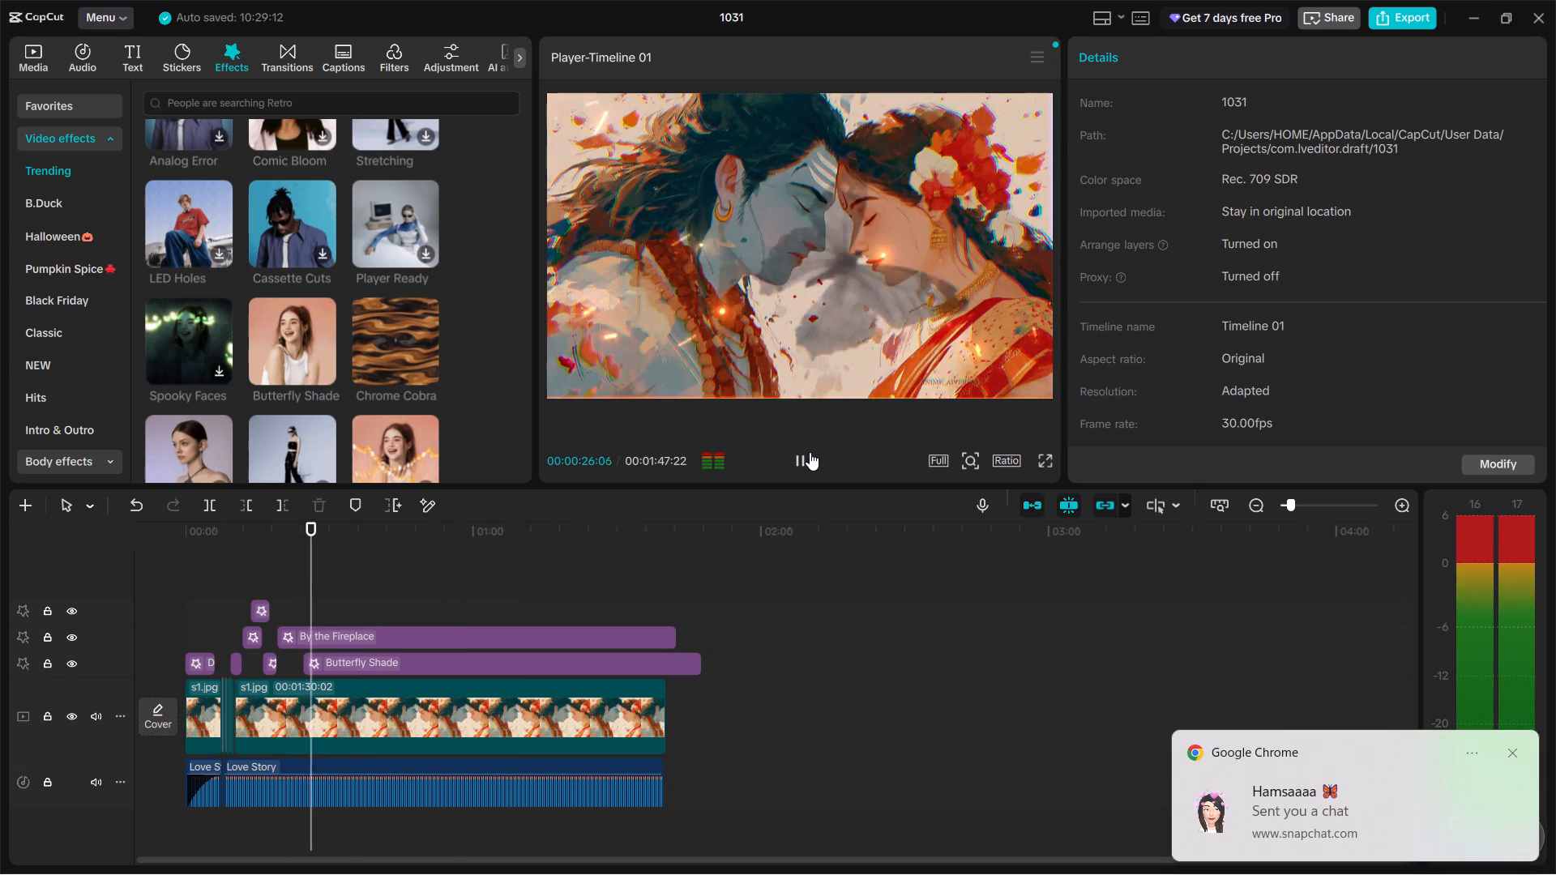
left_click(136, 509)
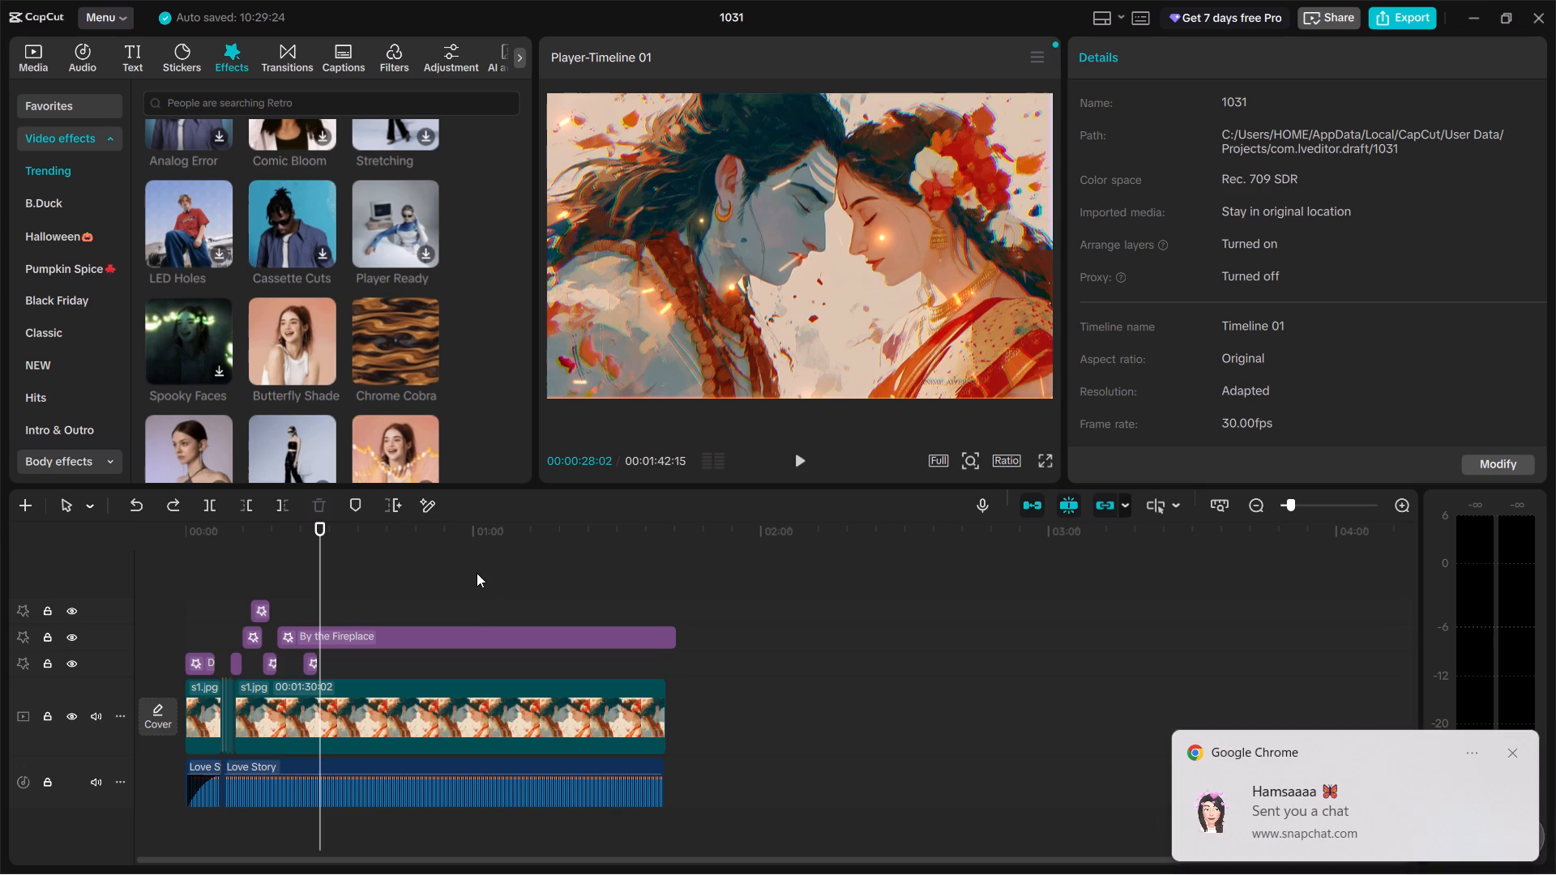
Play briefly past the end of Butterfly Shade and preview the trending Chrome Cobra effect.
left_click(794, 459)
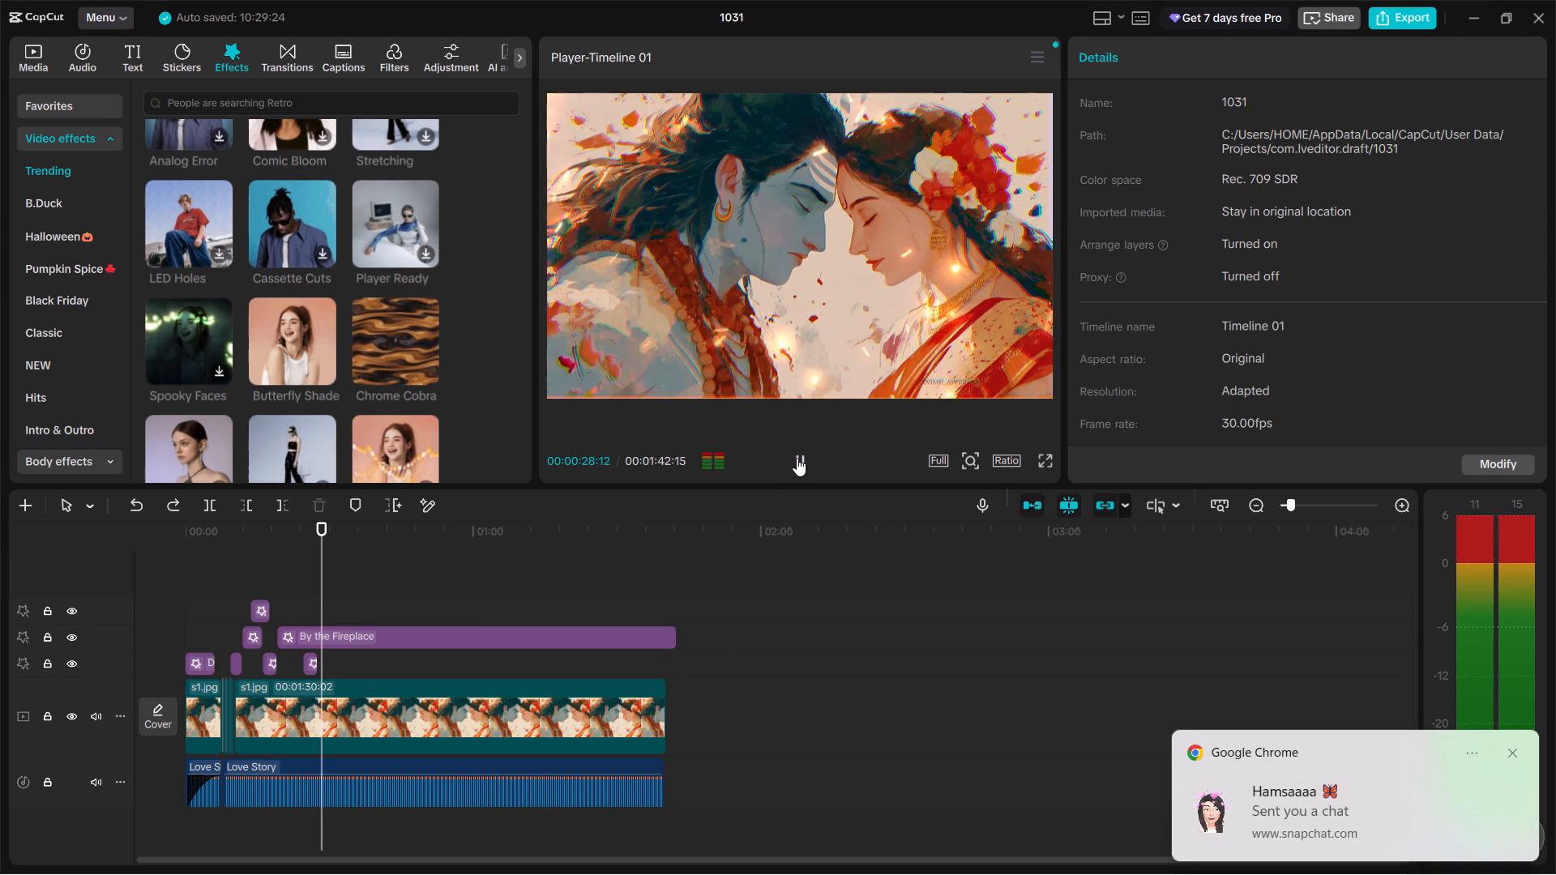
left_click(797, 458)
left_click(376, 331)
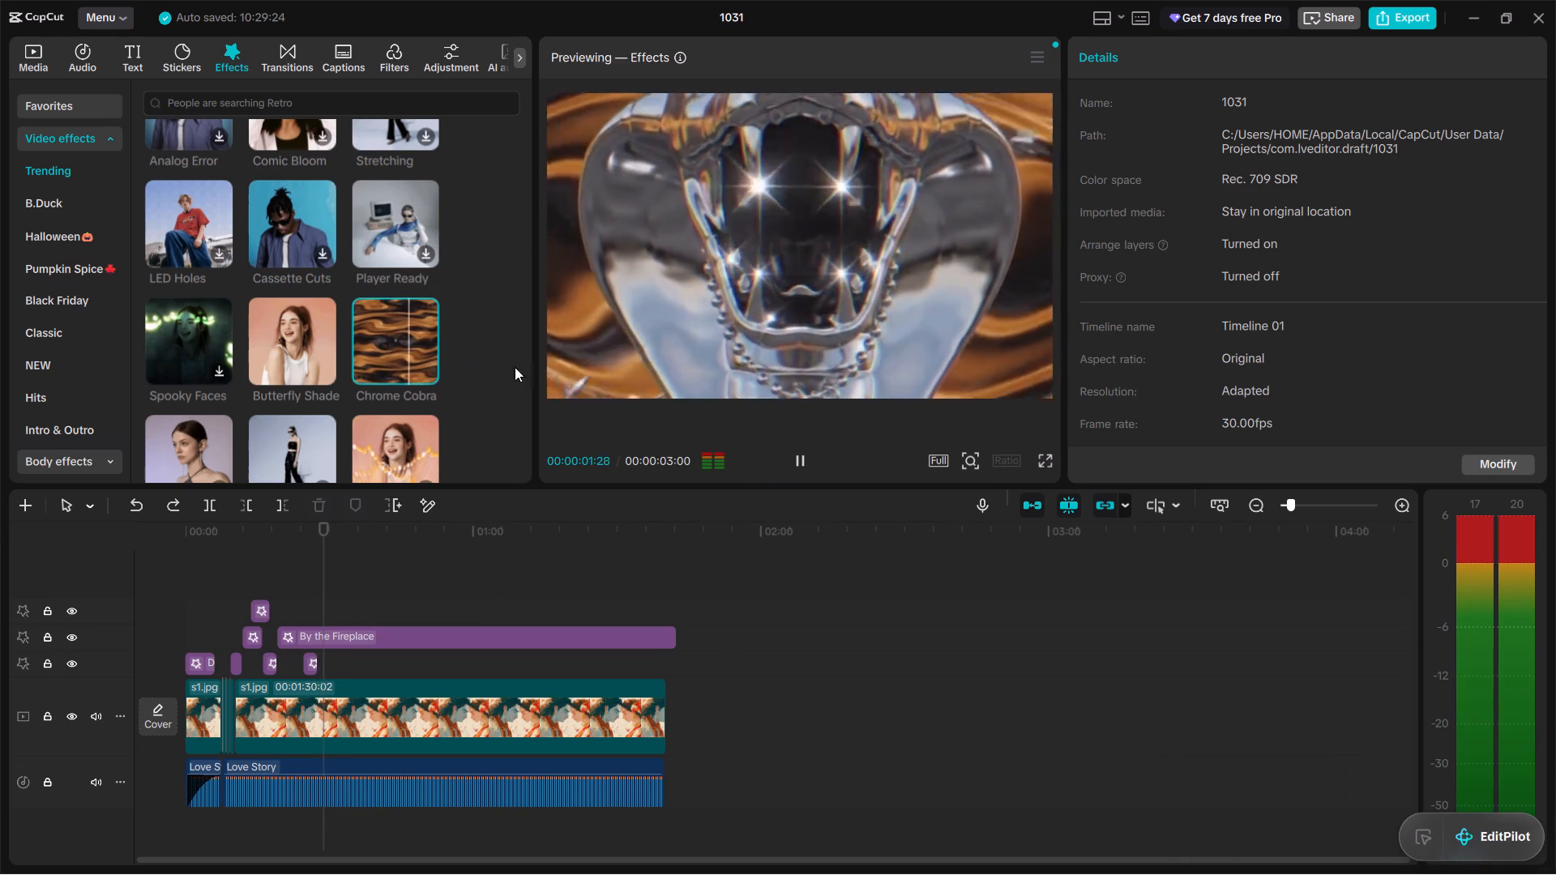
left_click(795, 457)
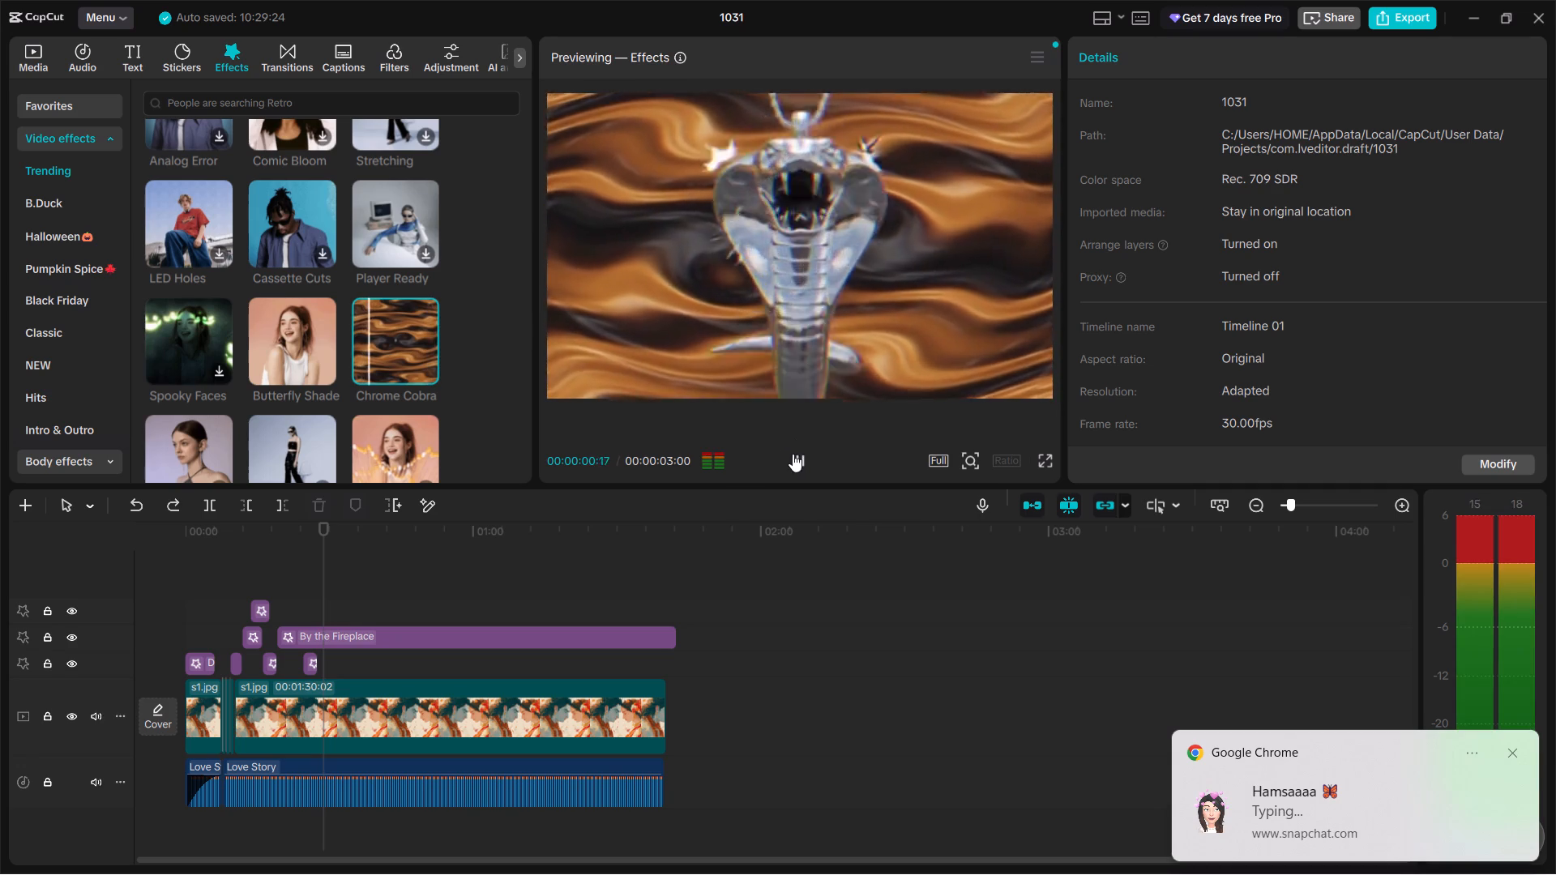
left_click(792, 467)
left_click(277, 351)
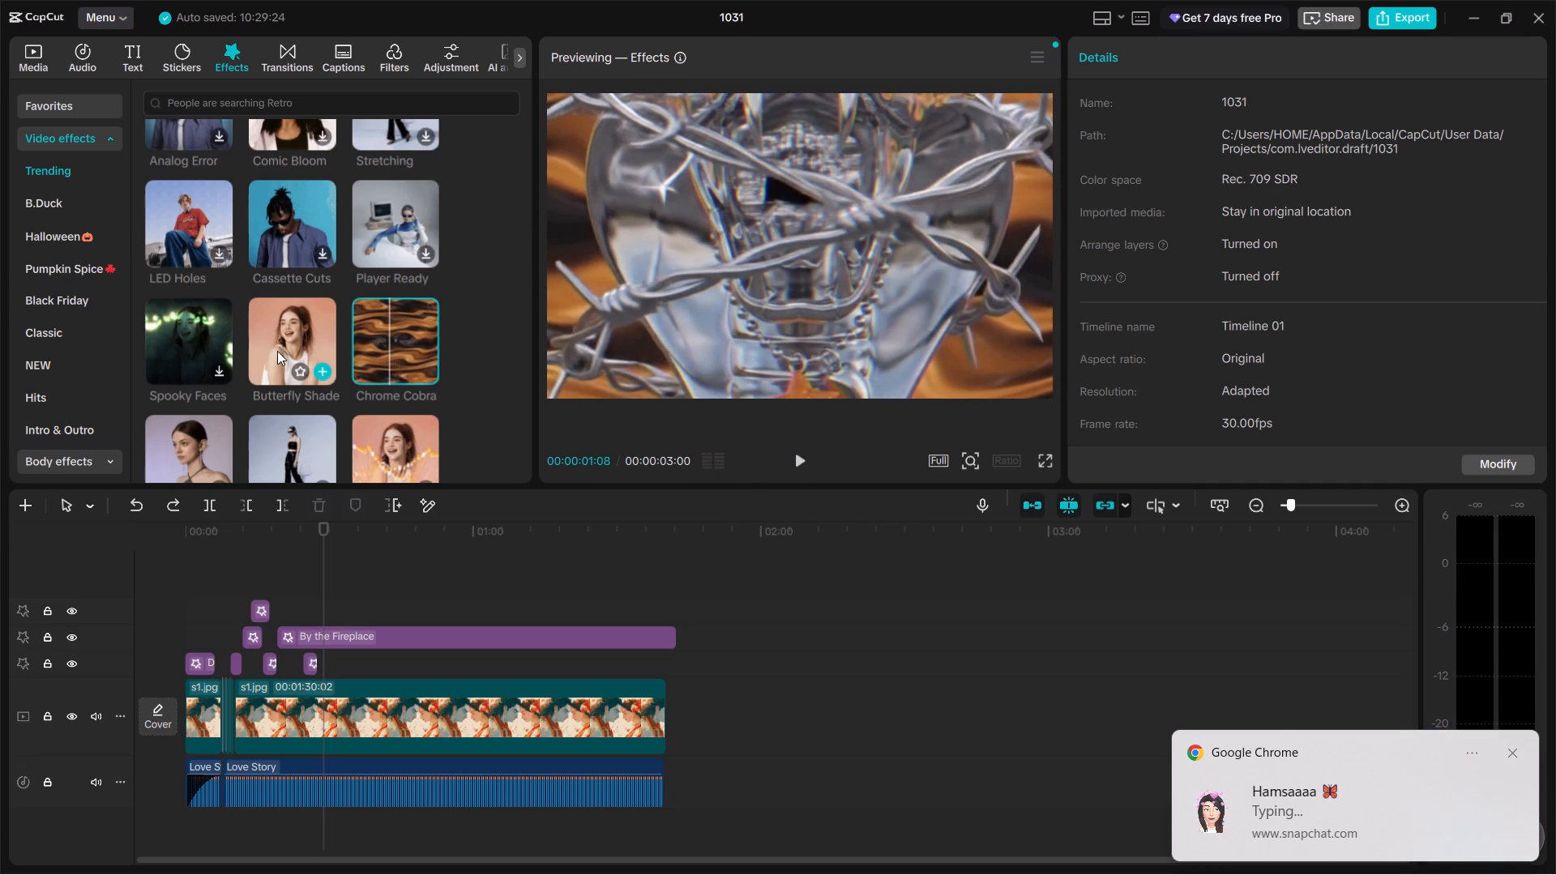
left_click(378, 330)
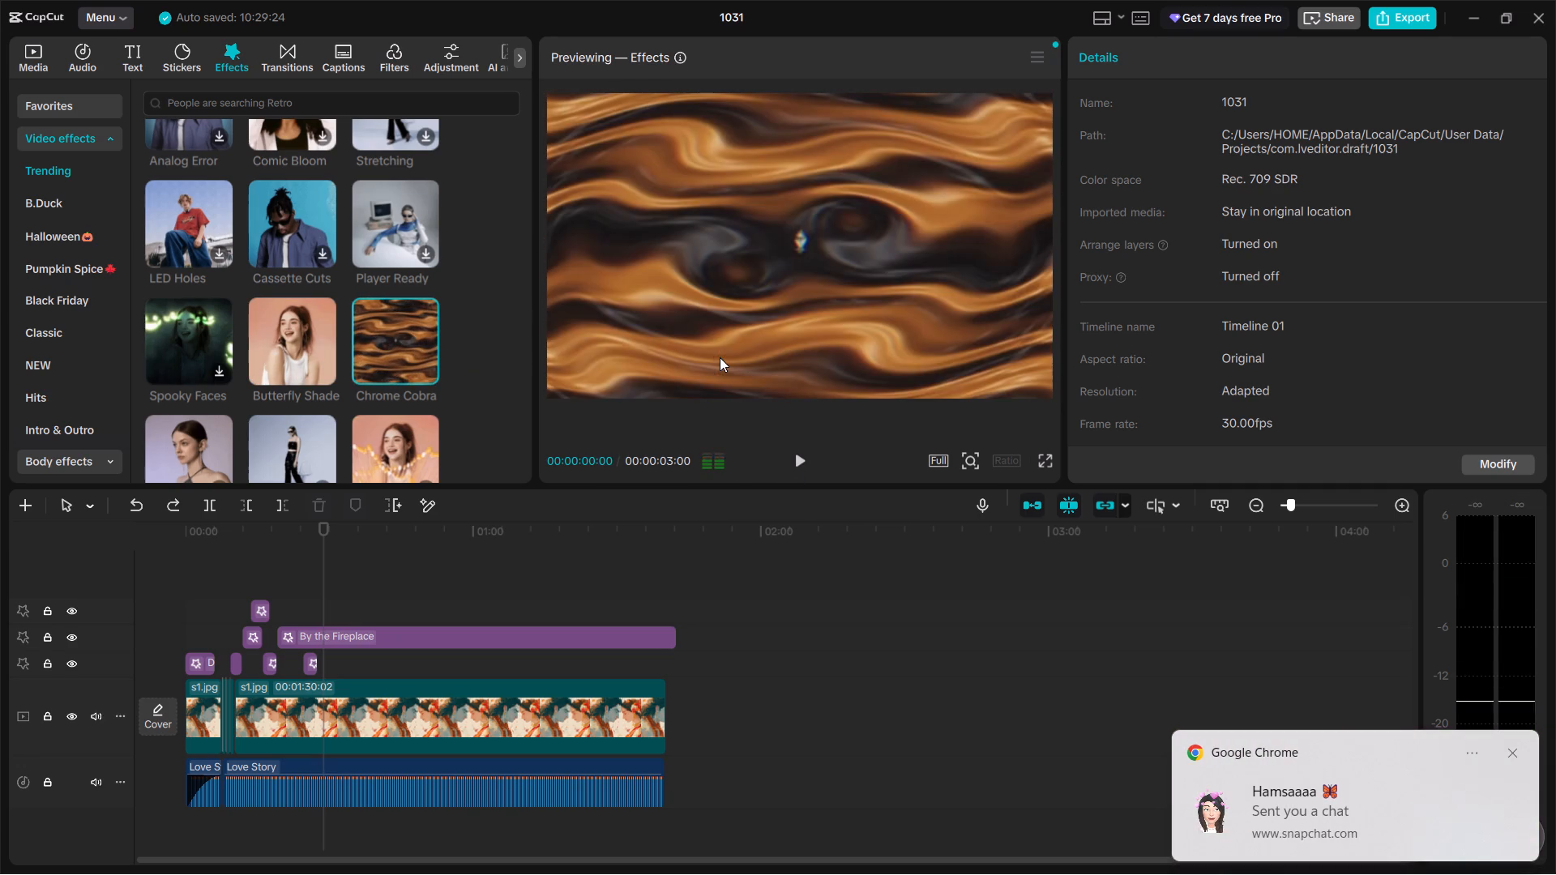
Browse further through the trending video effects and preview Firework Wheel.
scroll(404, 363, "down", 2)
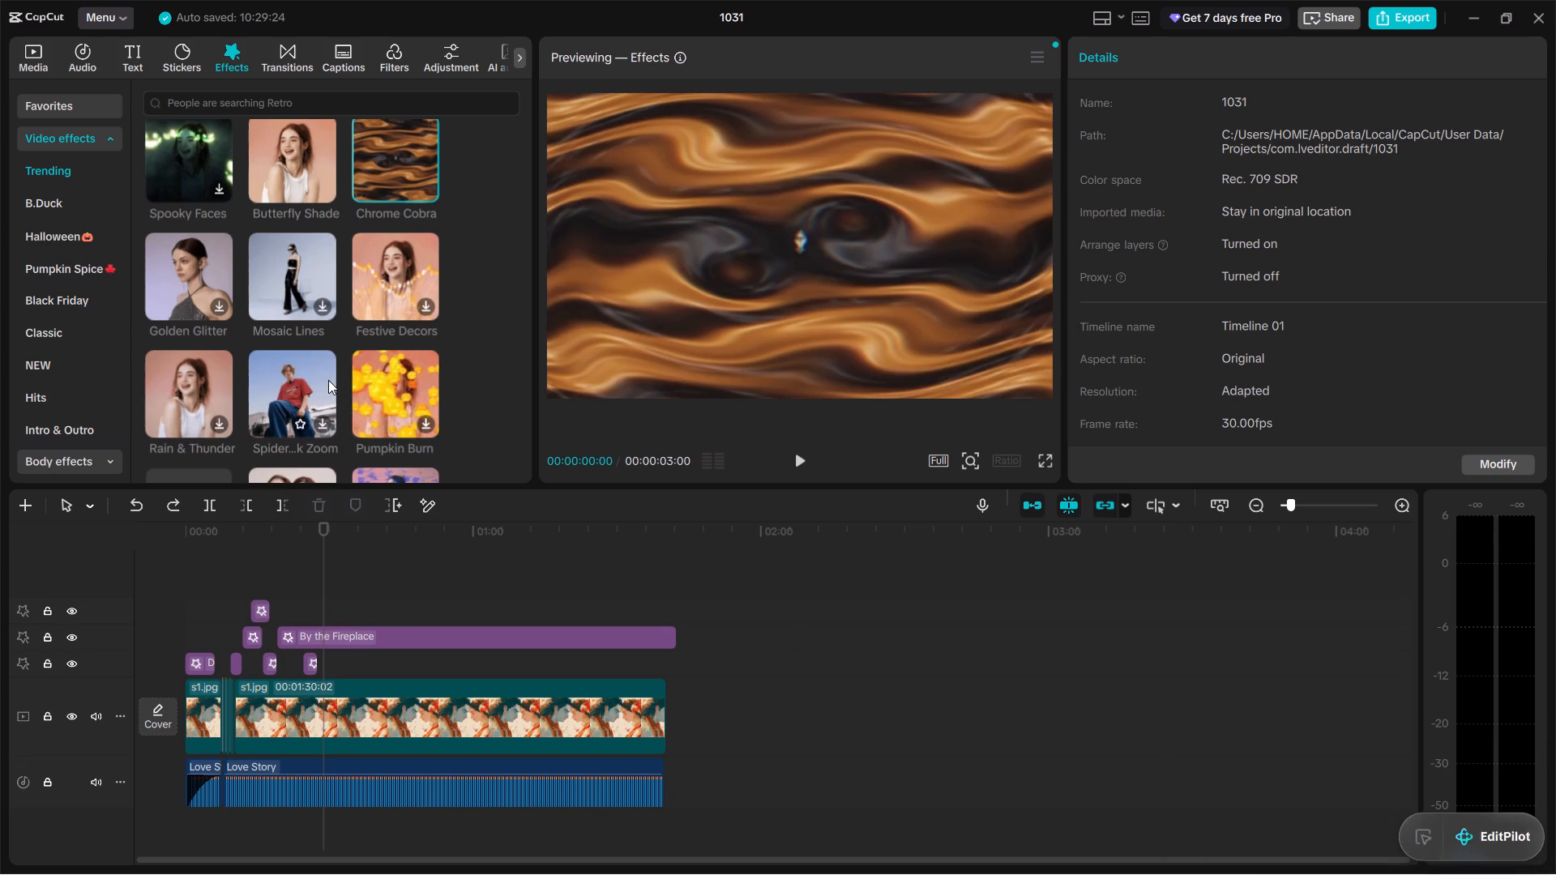
scroll(328, 373, "down", 3)
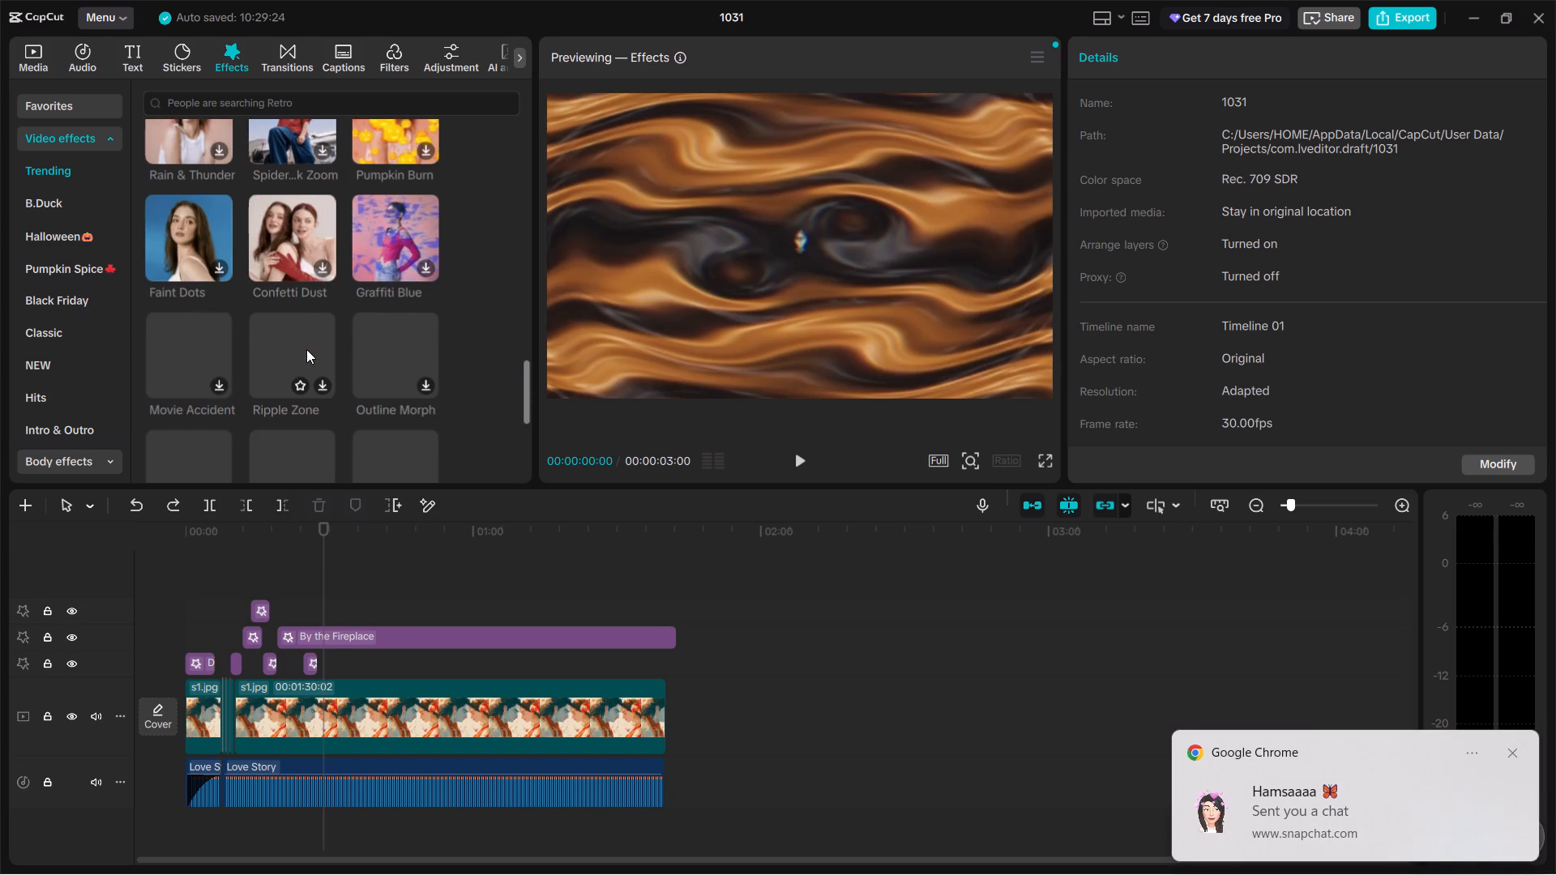
left_click(64, 164)
left_click(88, 173)
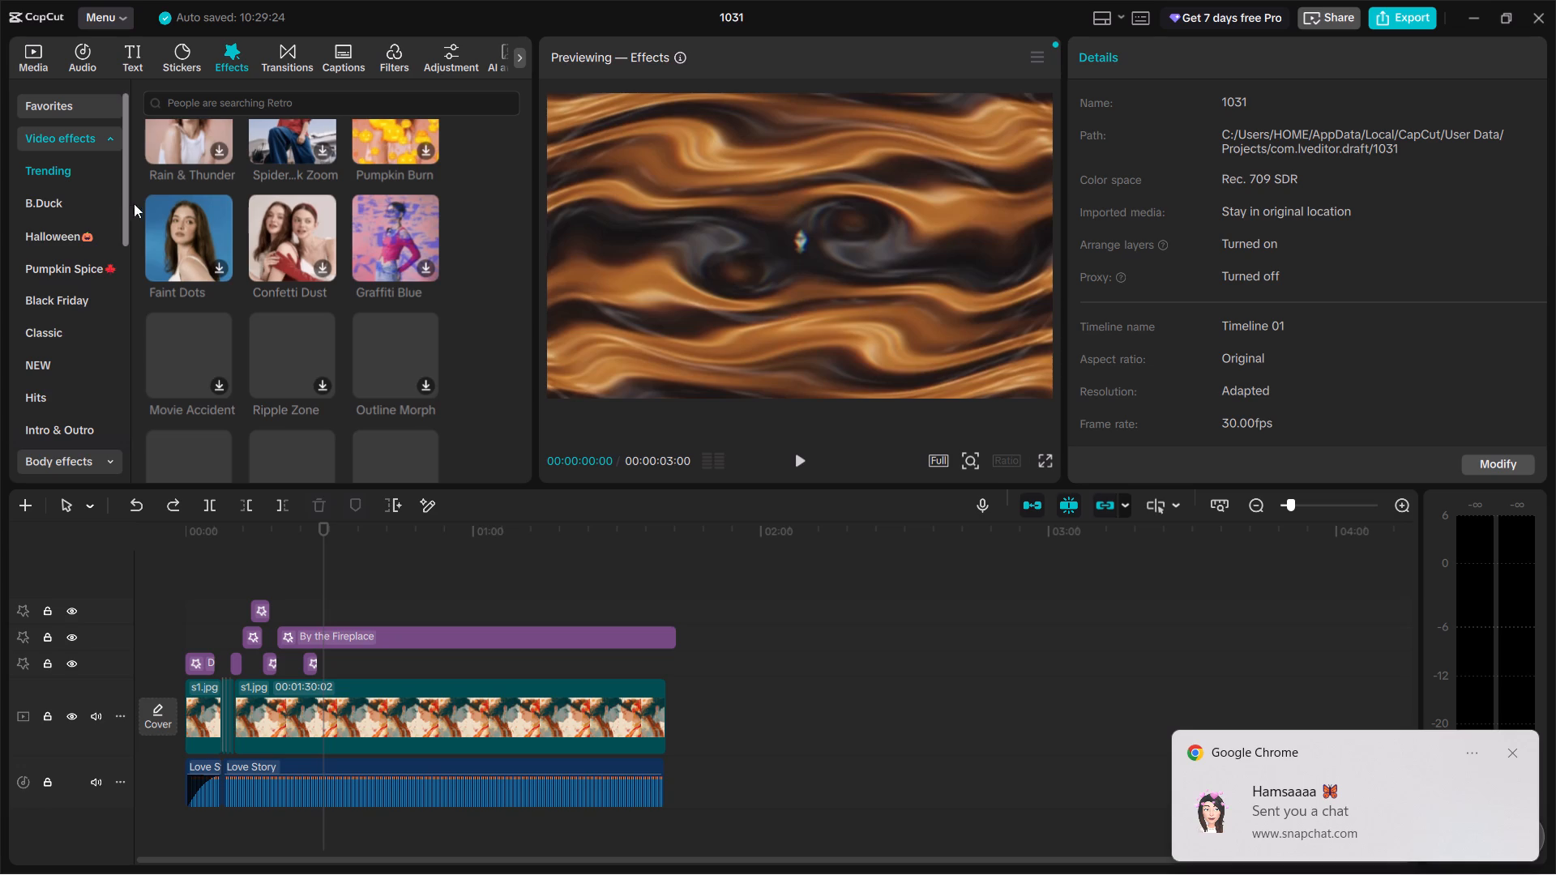
scroll(172, 236, "down", 1)
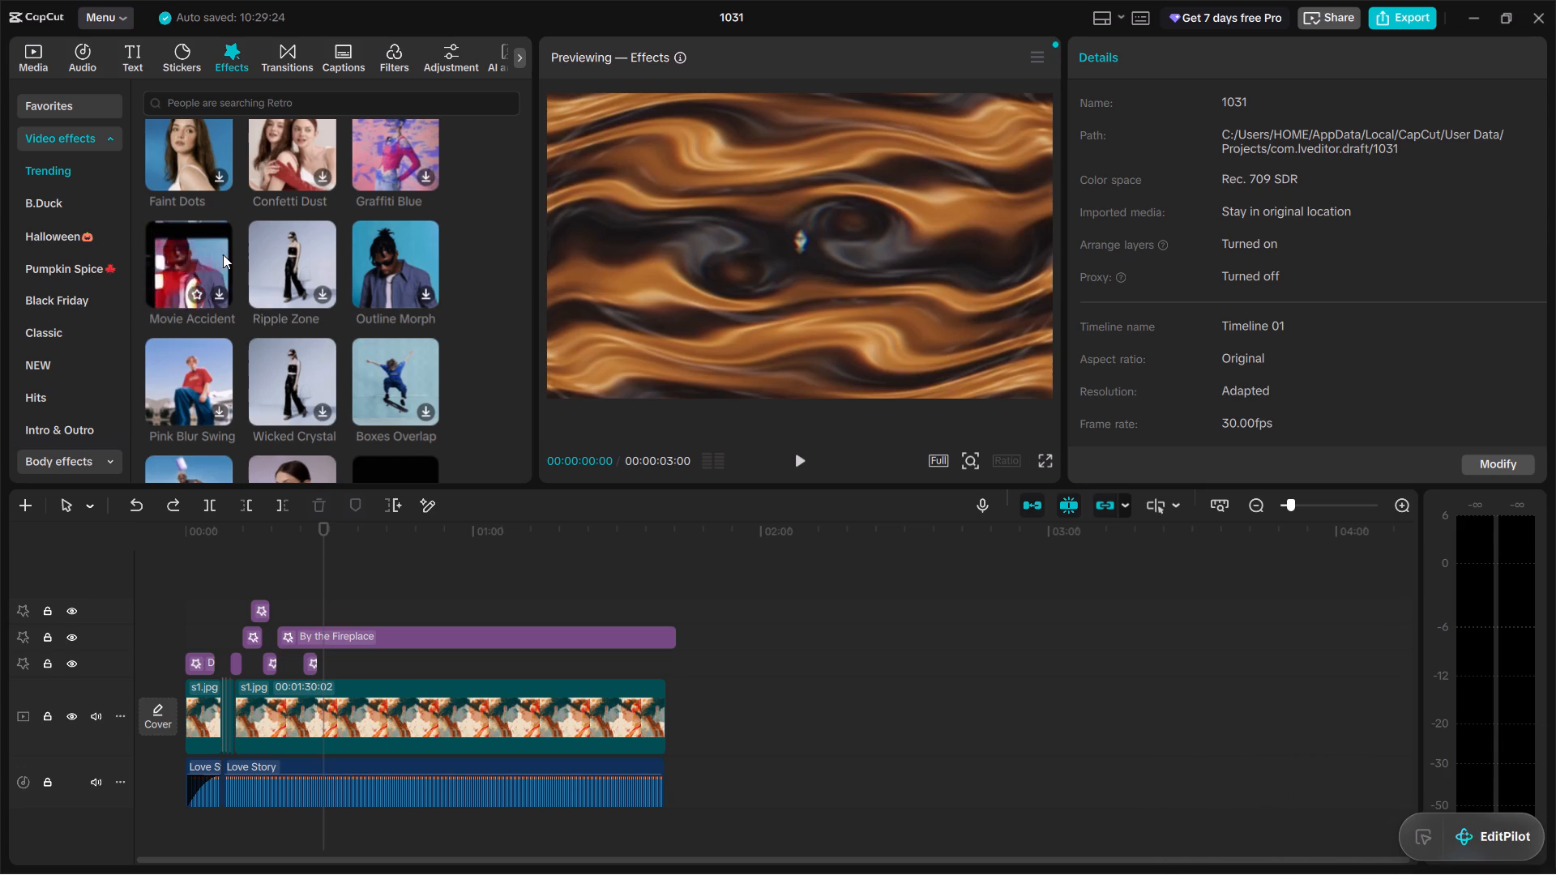
scroll(216, 289, "down", 2)
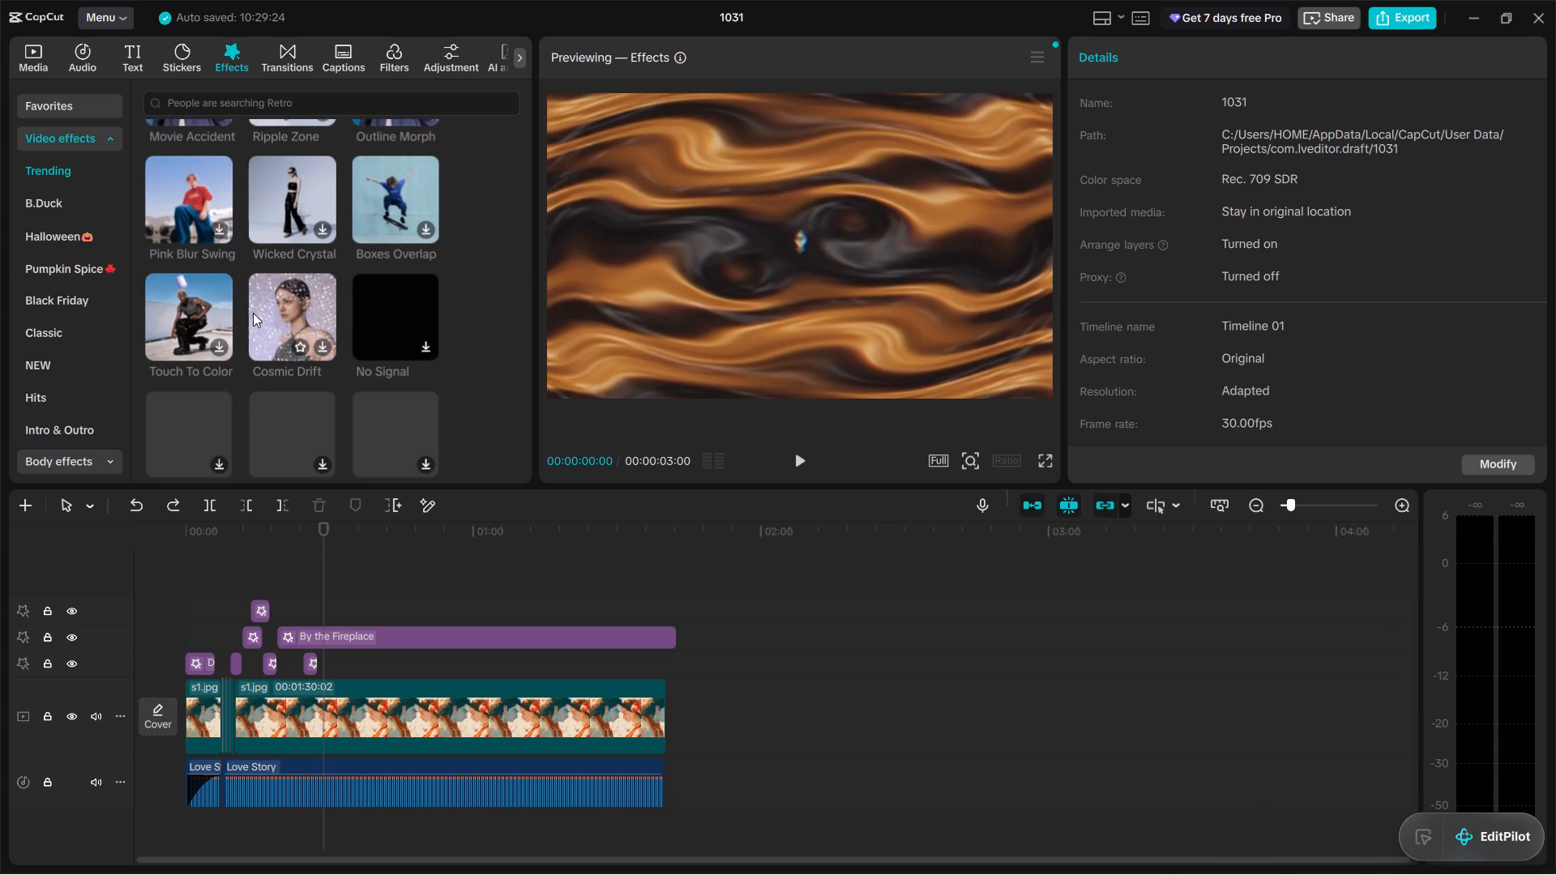
scroll(247, 321, "down", 1)
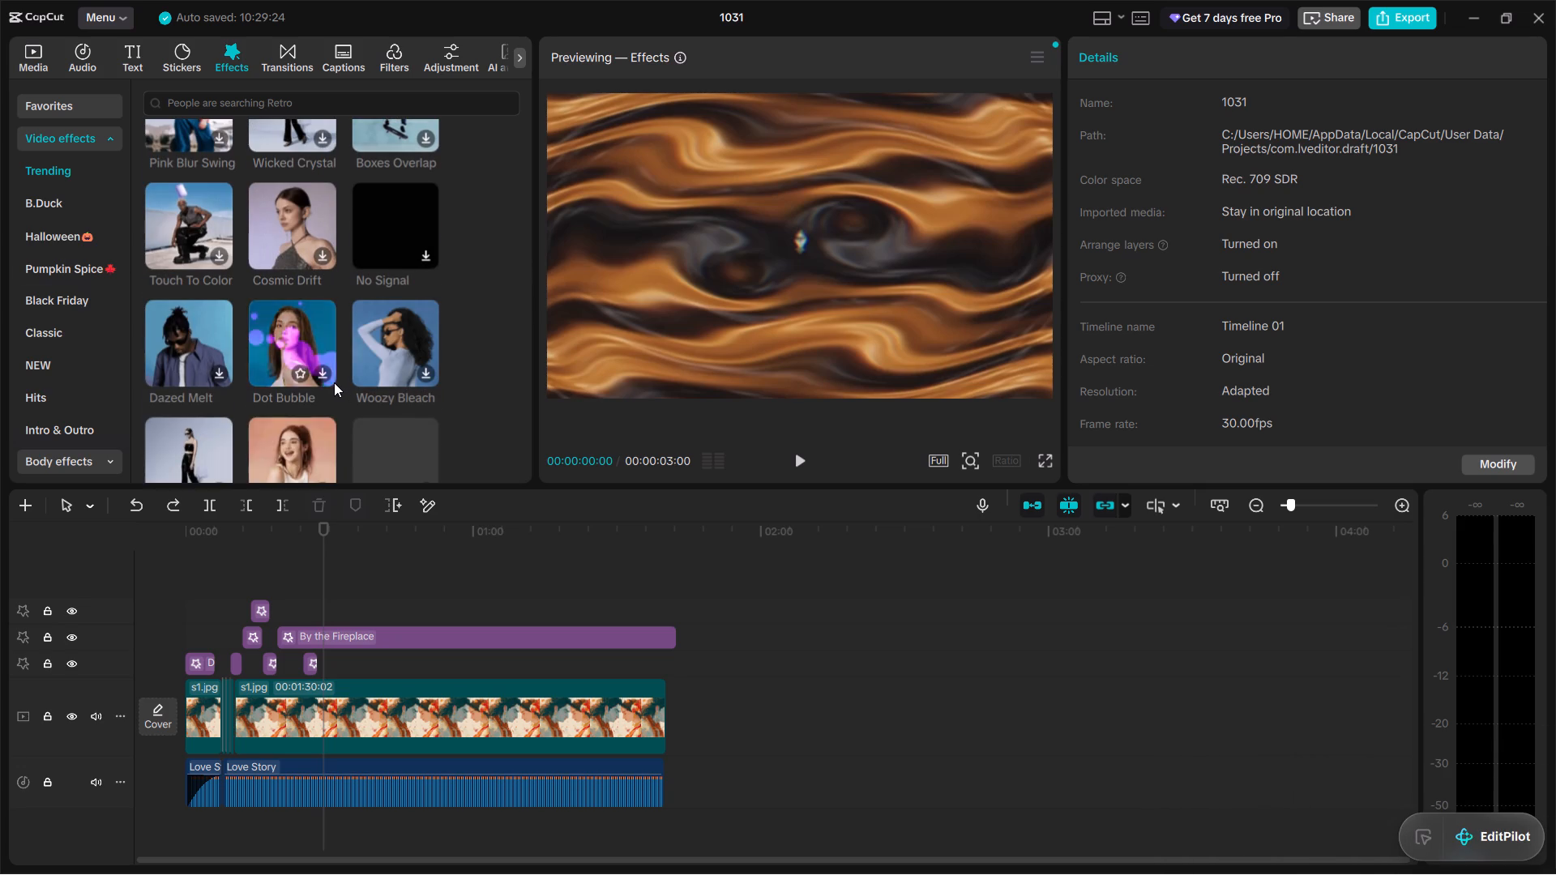
scroll(334, 382, "down", 1)
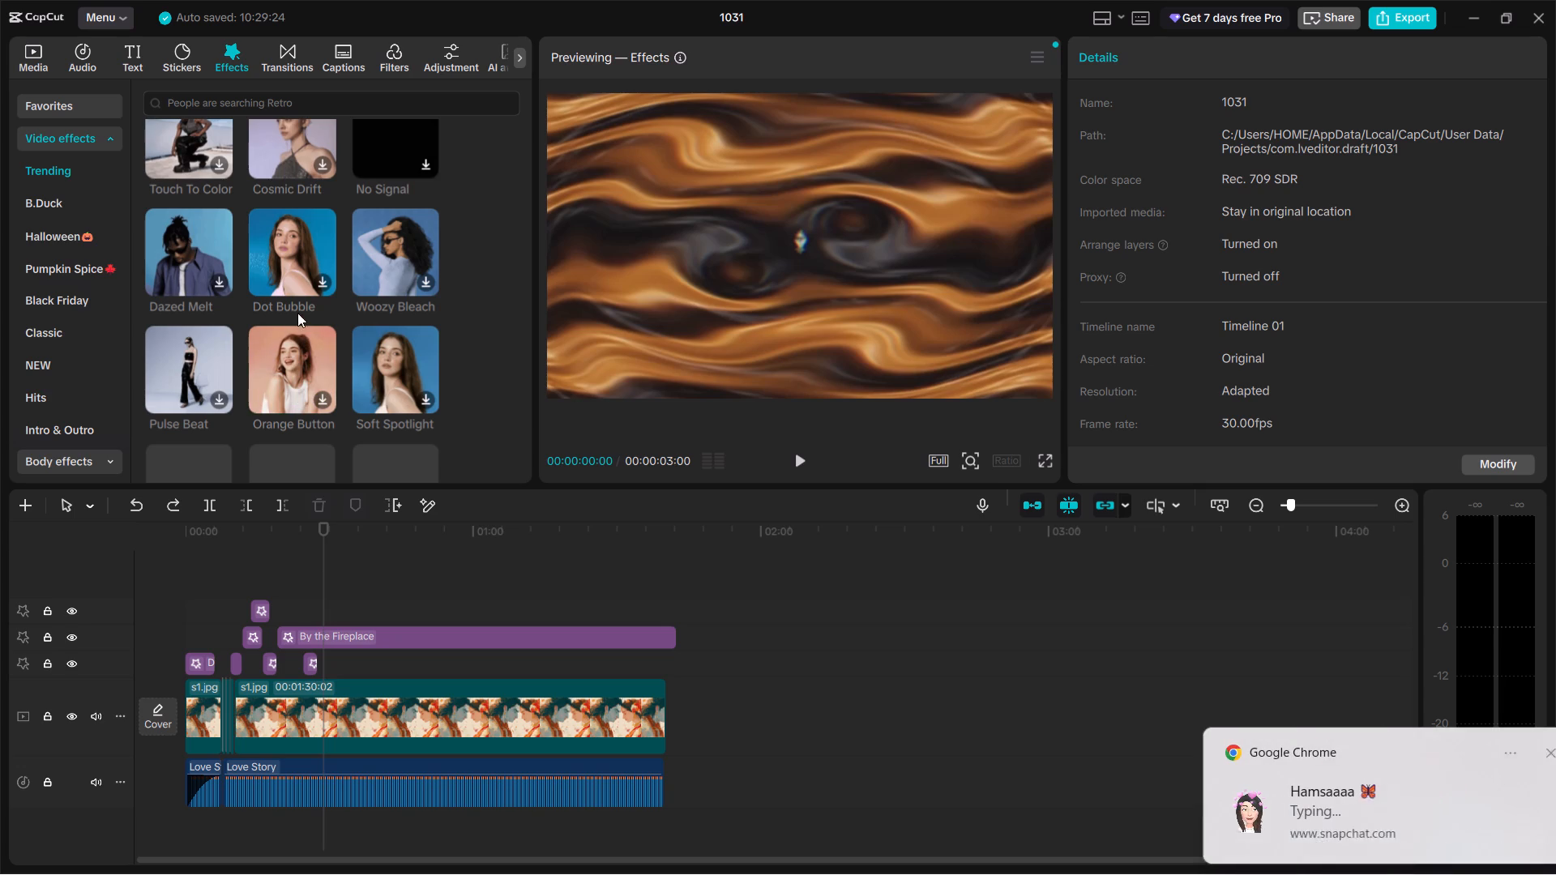
scroll(293, 303, "down", 1)
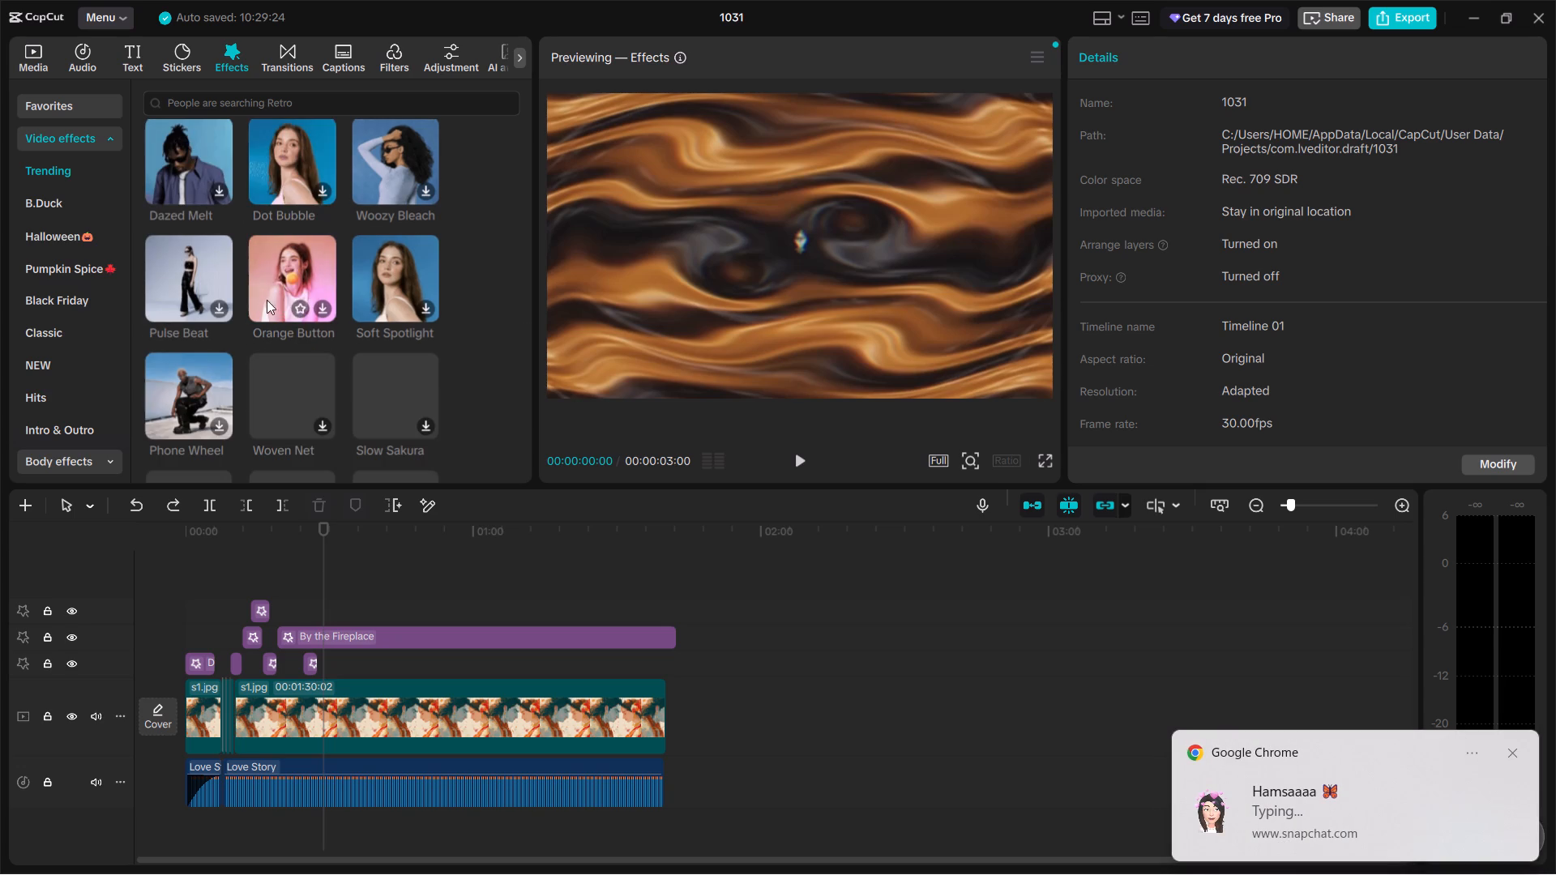
scroll(331, 340, "down", 2)
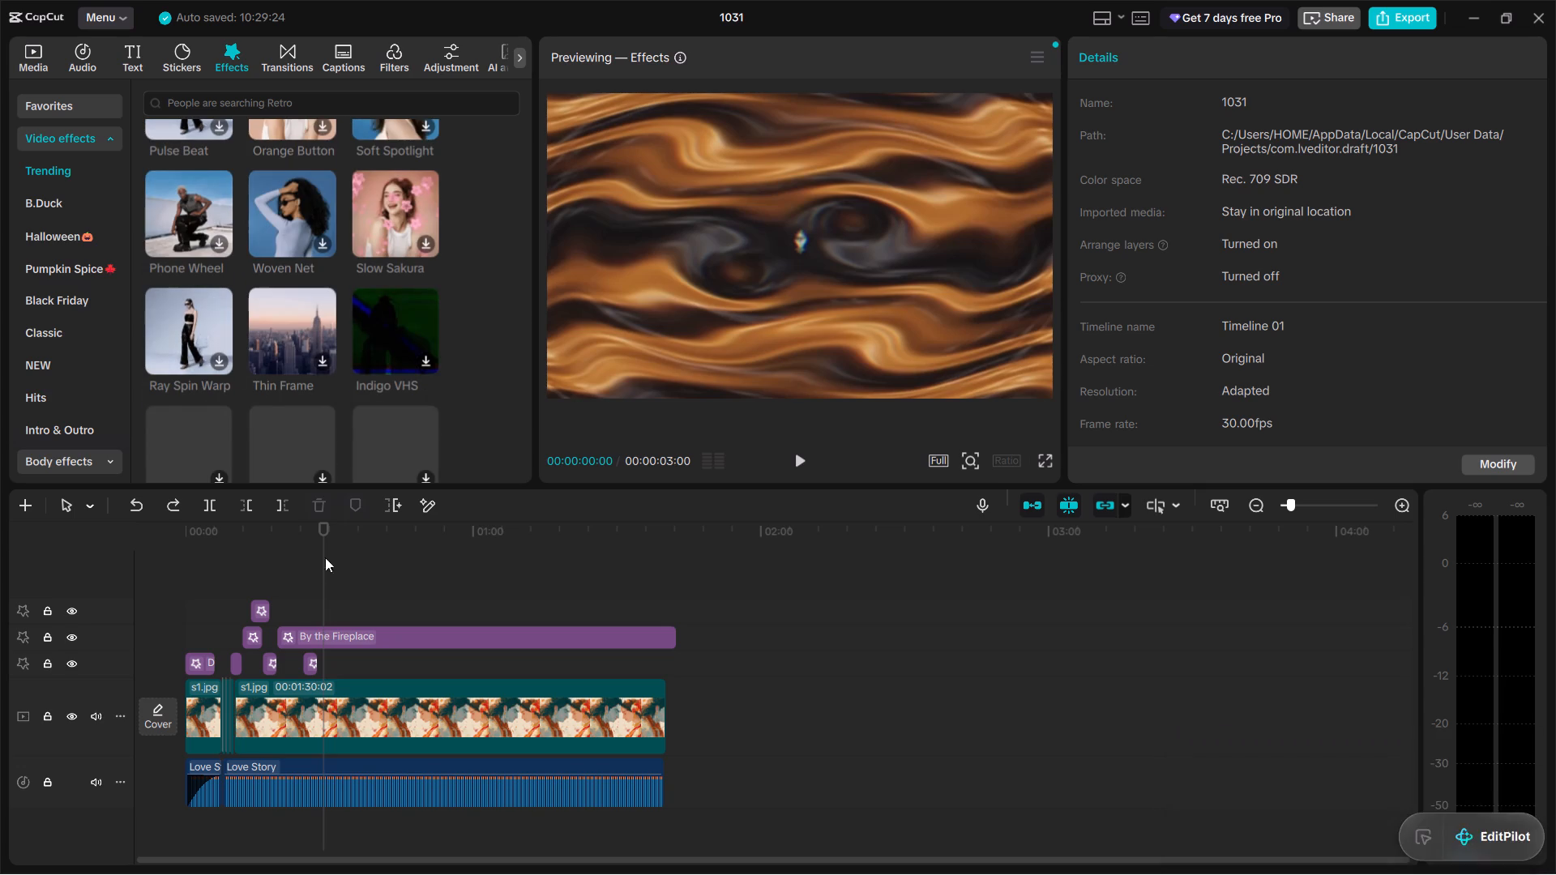
left_click_drag(322, 577, 288, 585)
left_click(199, 437)
scroll(199, 433, "down", 1)
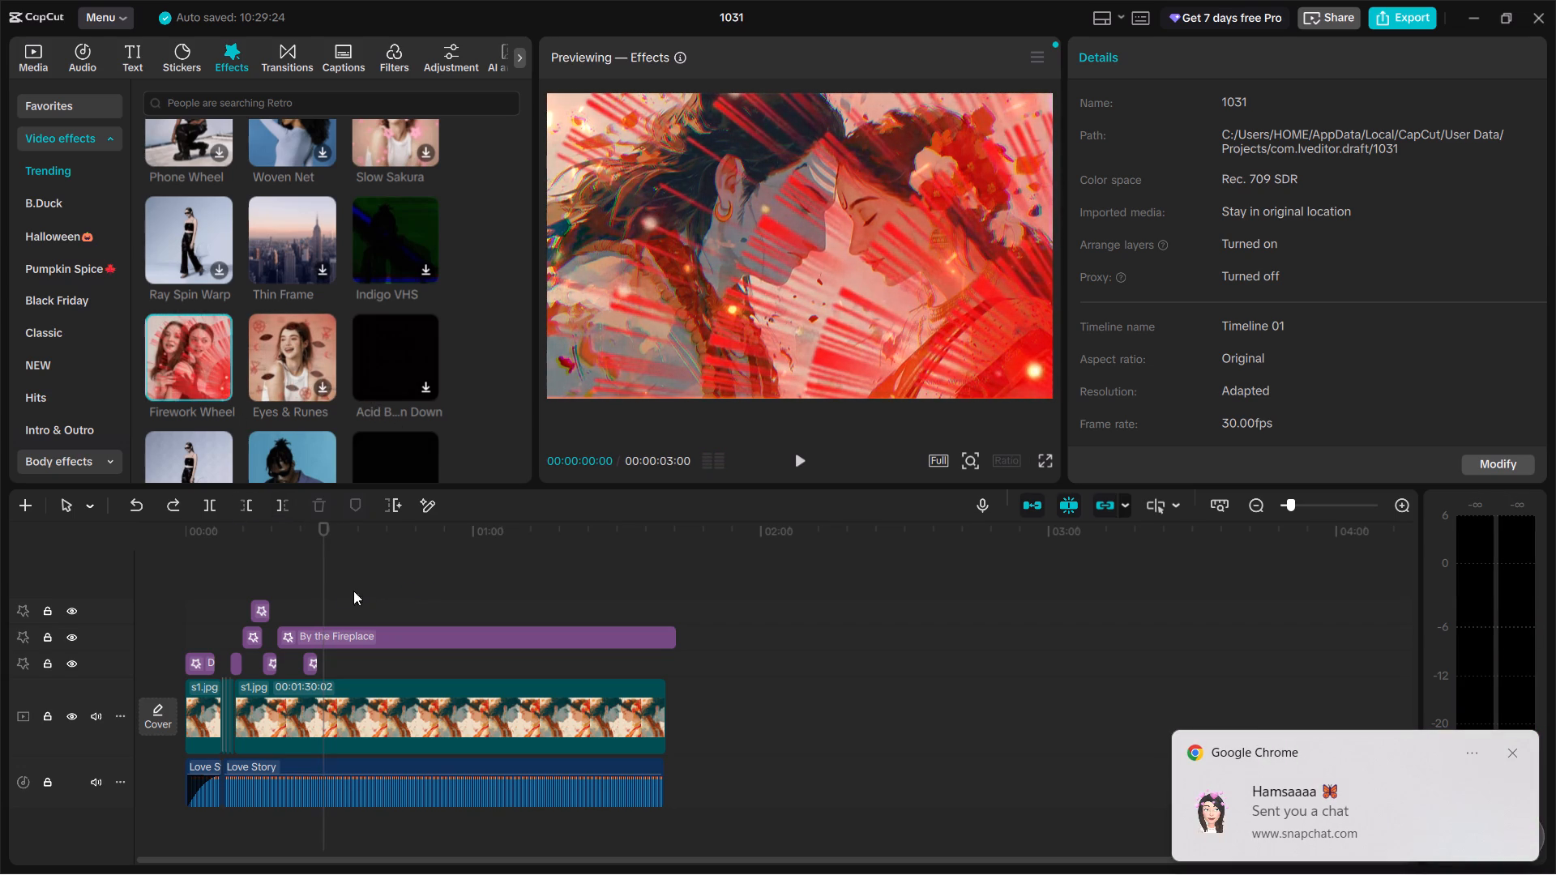
Return the playhead to 00:00:00:00 and play the whole timeline from the start.
left_click_drag(319, 592, 87, 665)
left_click_drag(322, 586, 32, 590)
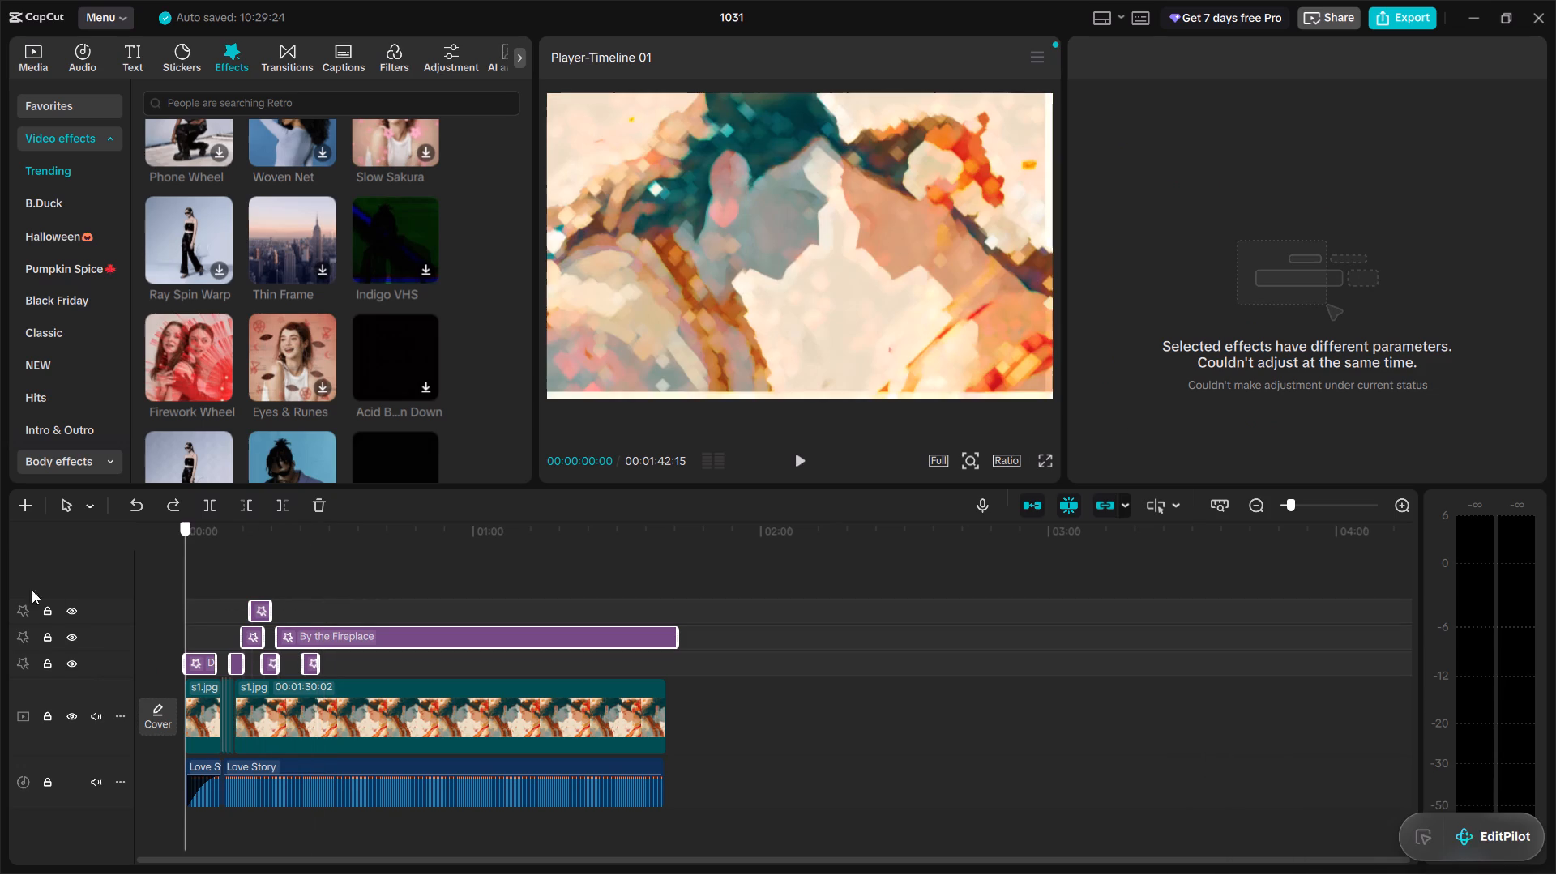
left_click_drag(32, 590, 10, 590)
left_click(797, 460)
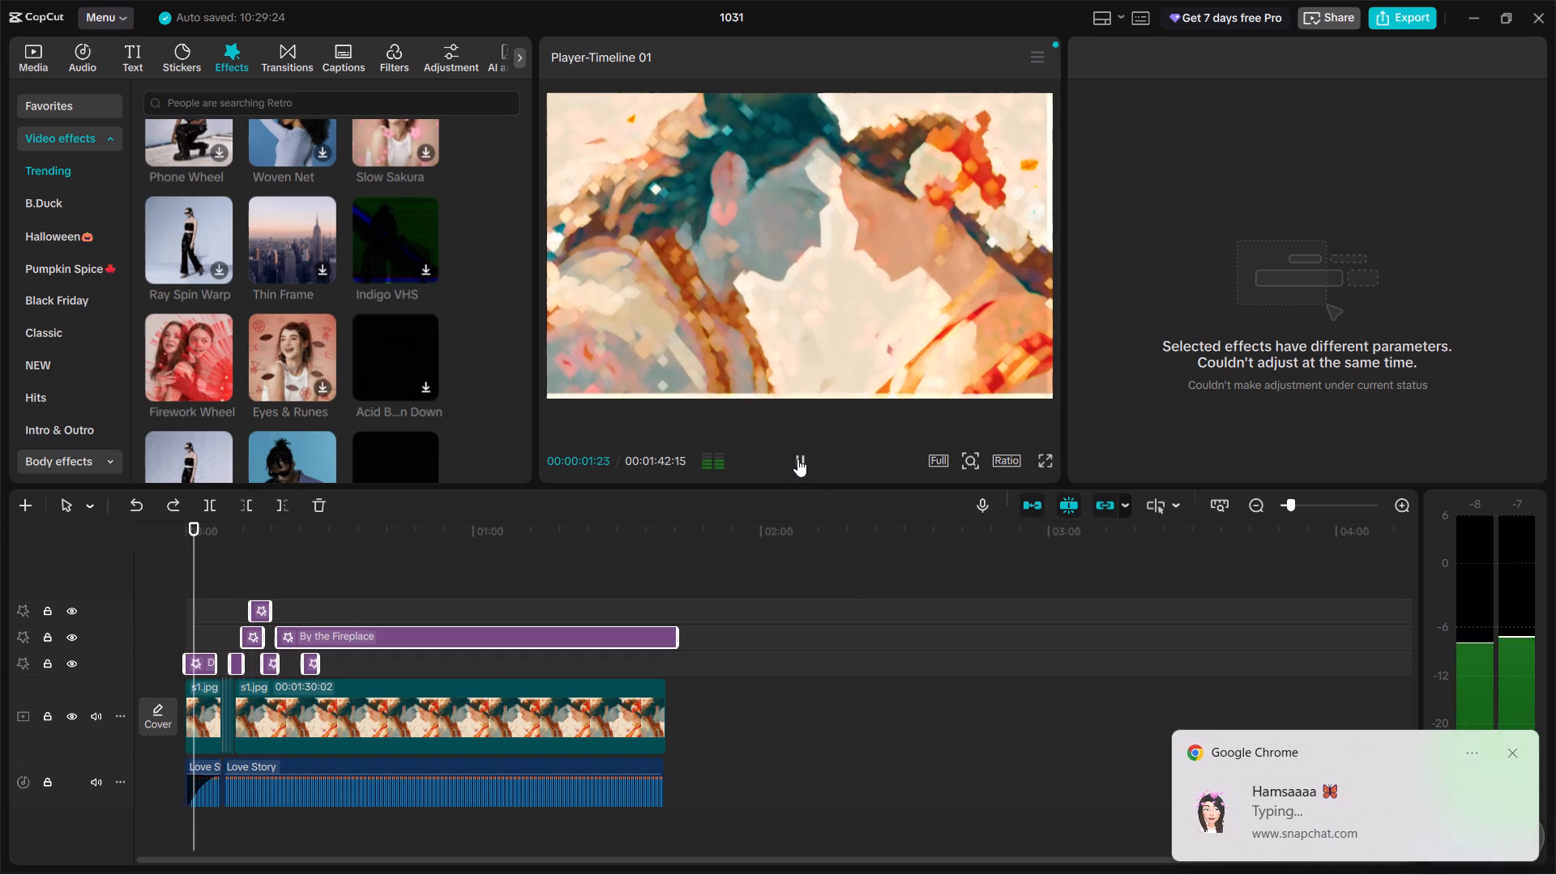
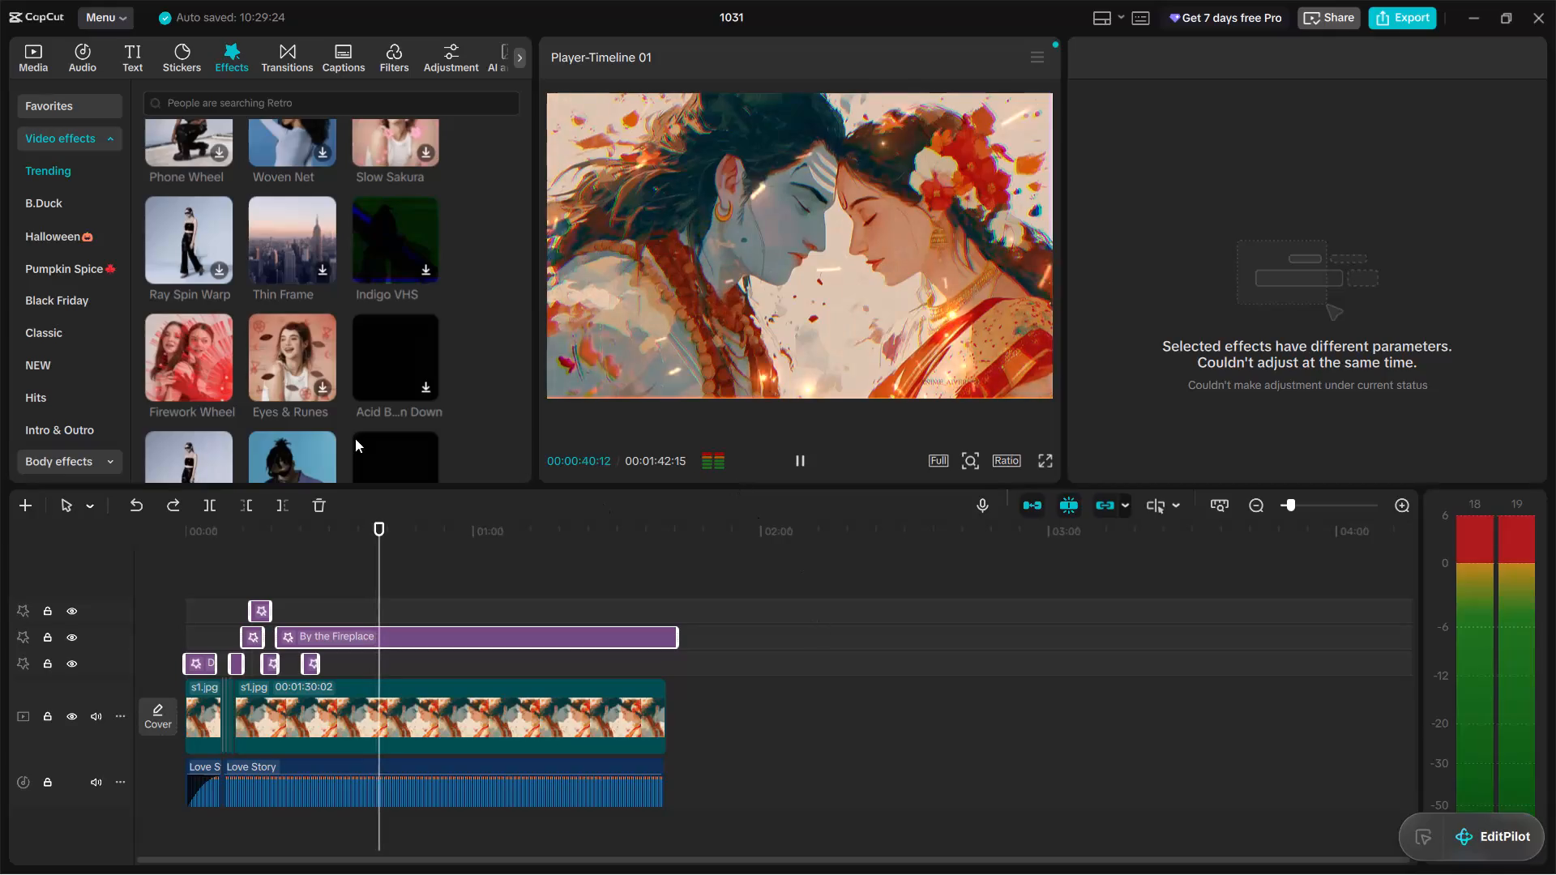
Preview the trending Bushy Layers effect and add it to the timeline at 00:00:53:19.
scroll(184, 332, "down", 1)
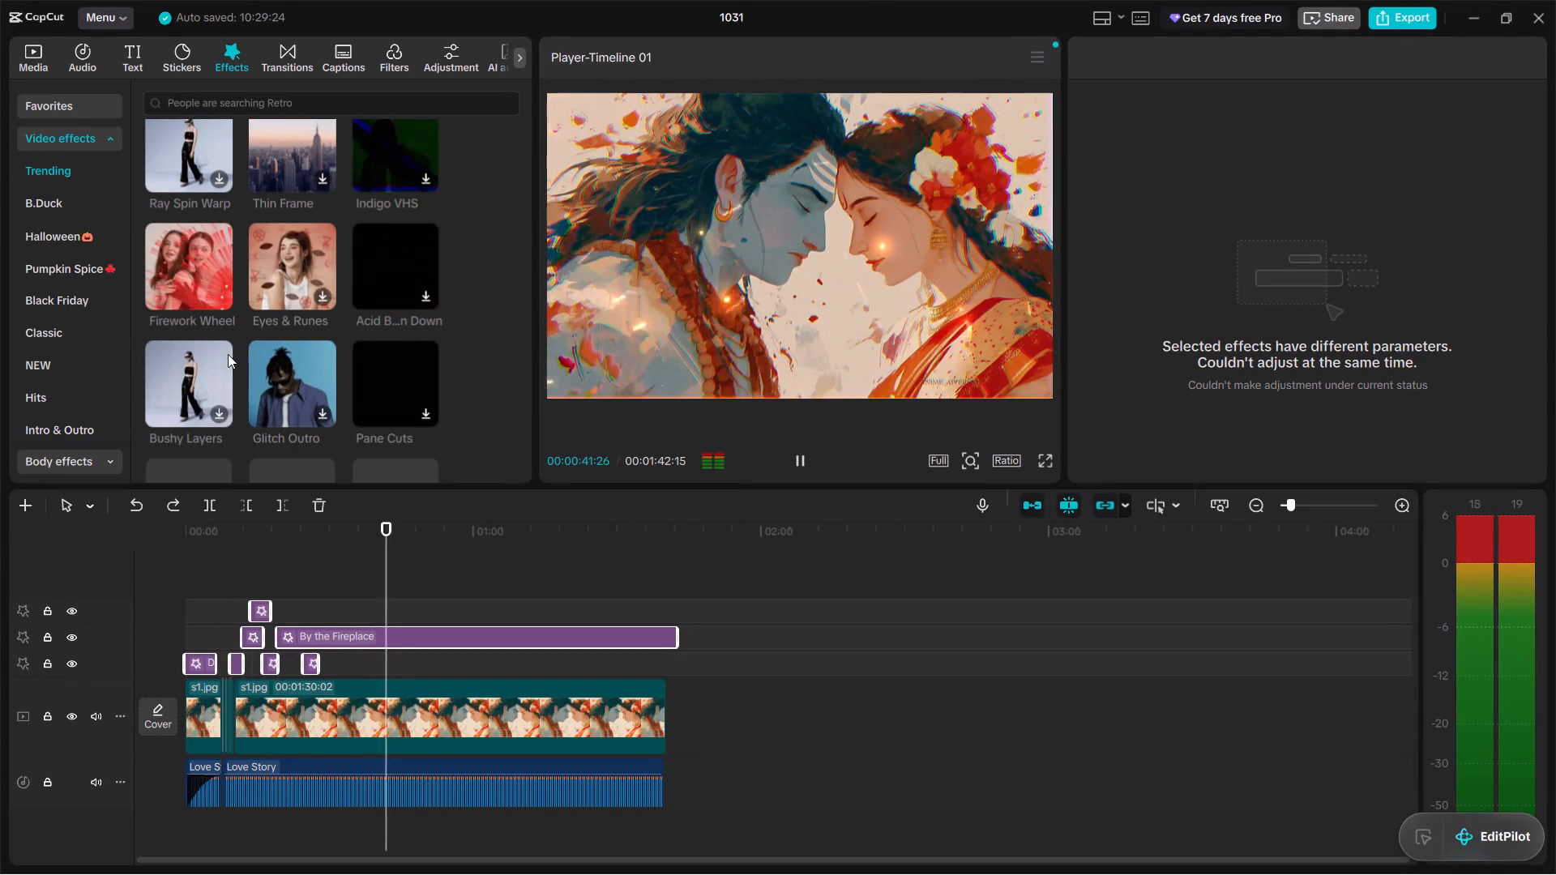
left_click(203, 382)
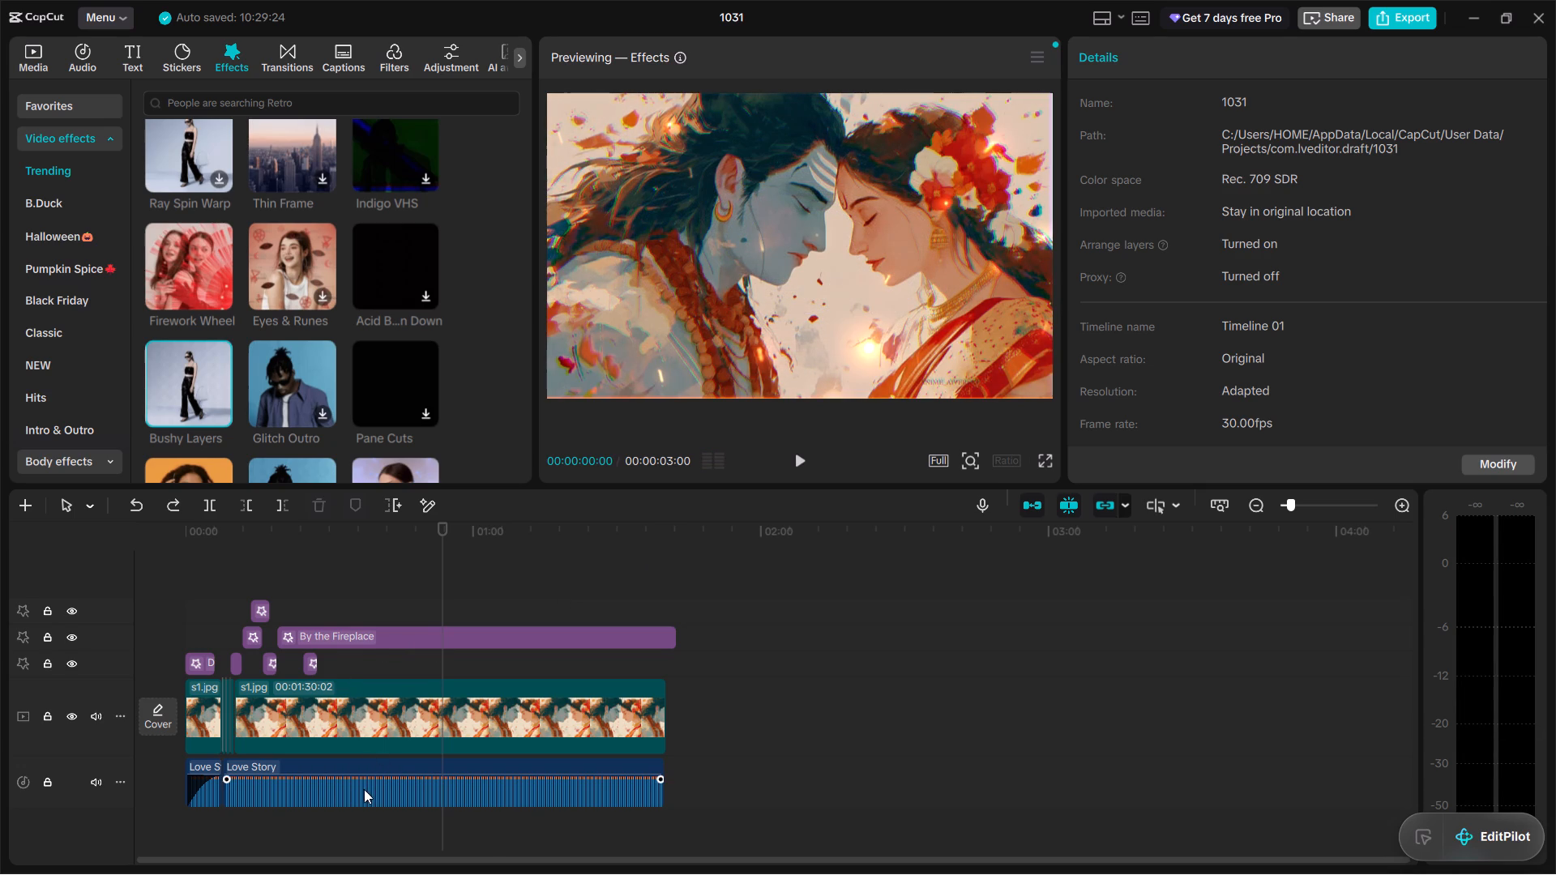
left_click(165, 387)
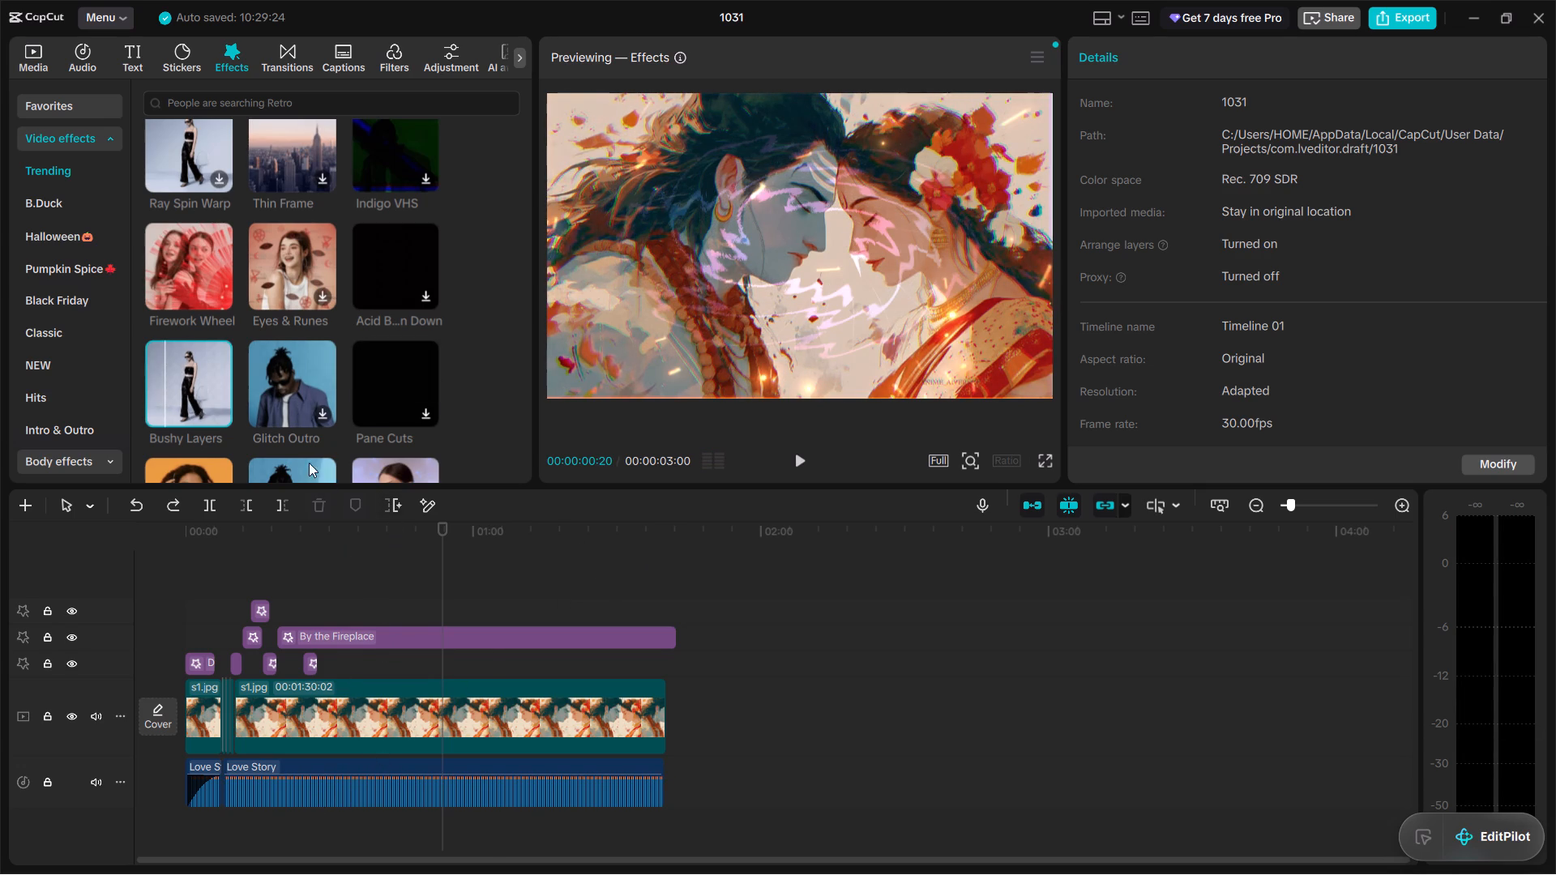
left_click(220, 408)
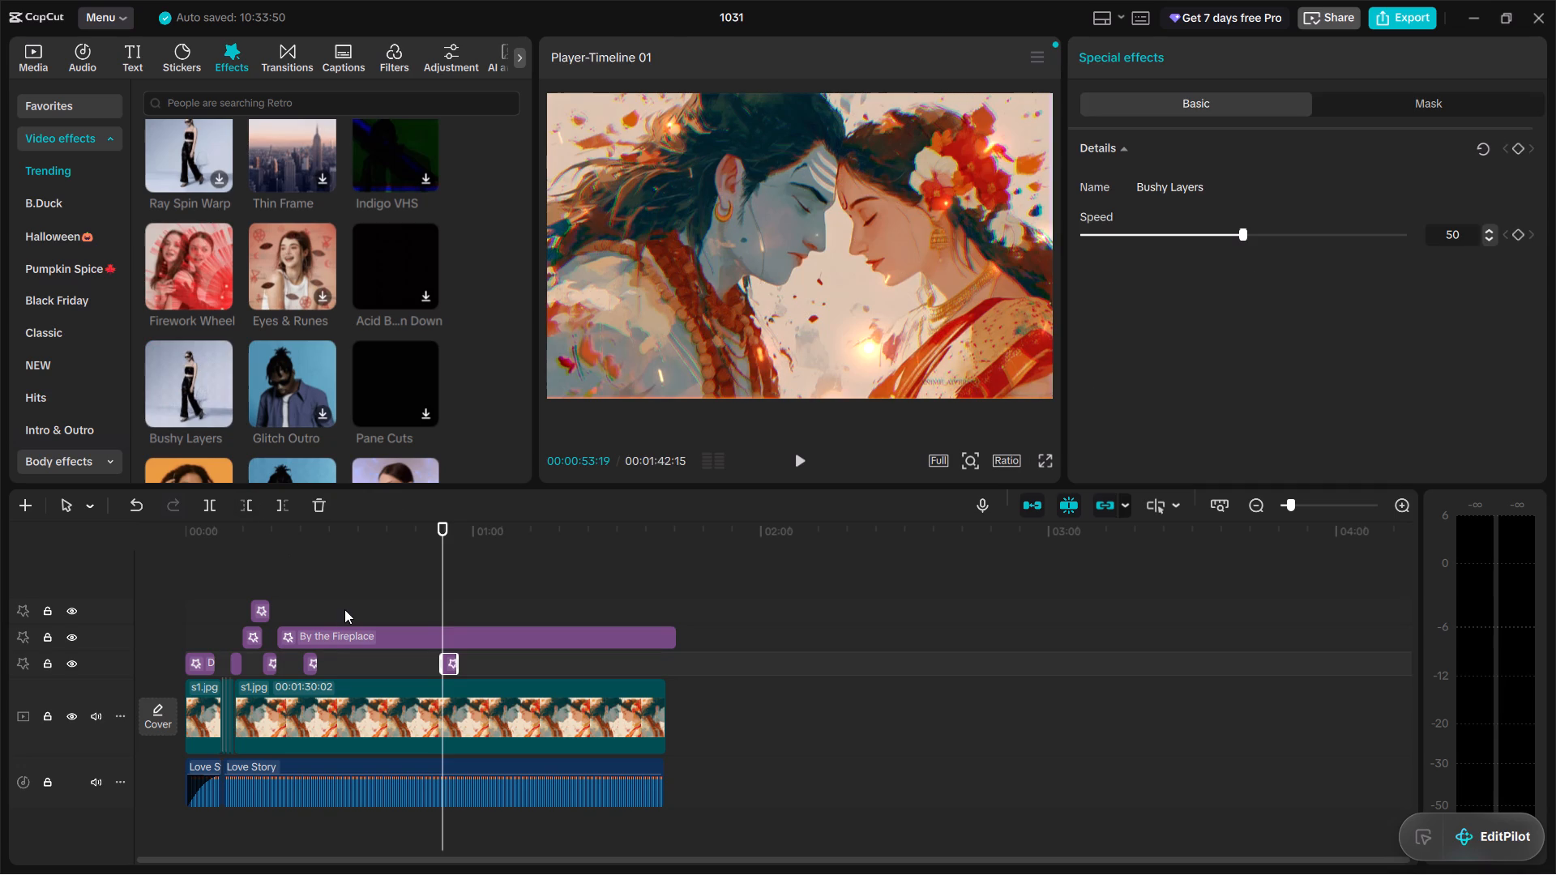
Move the By the Fireplace effect onto its own track without shifting its start time.
left_click(340, 638)
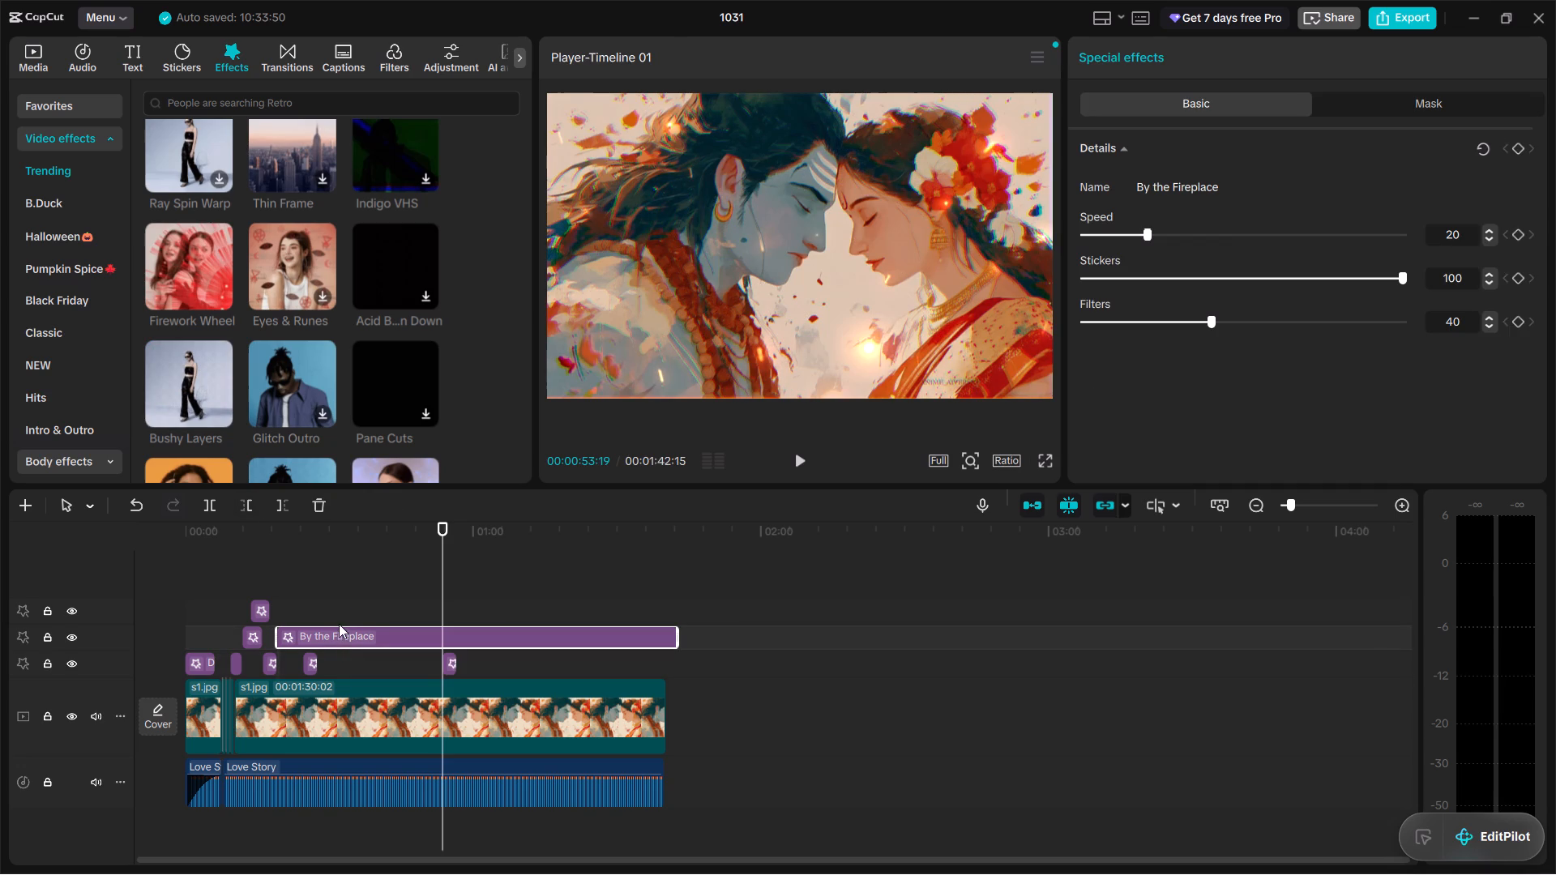
left_click_drag(447, 612, 337, 632)
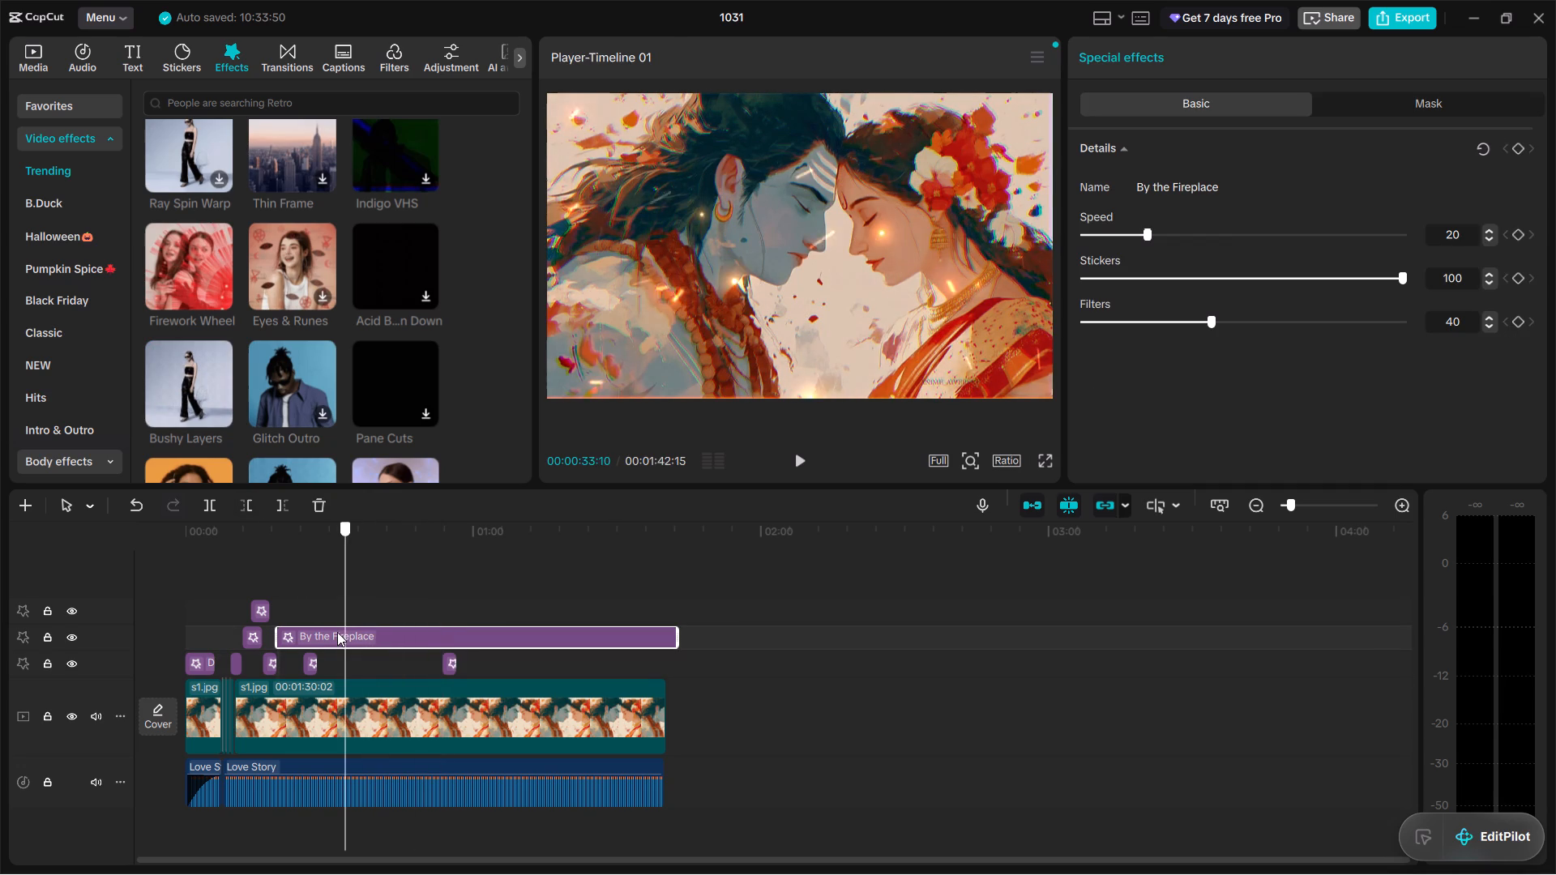
left_click_drag(337, 632, 345, 630)
left_click_drag(336, 633, 344, 637)
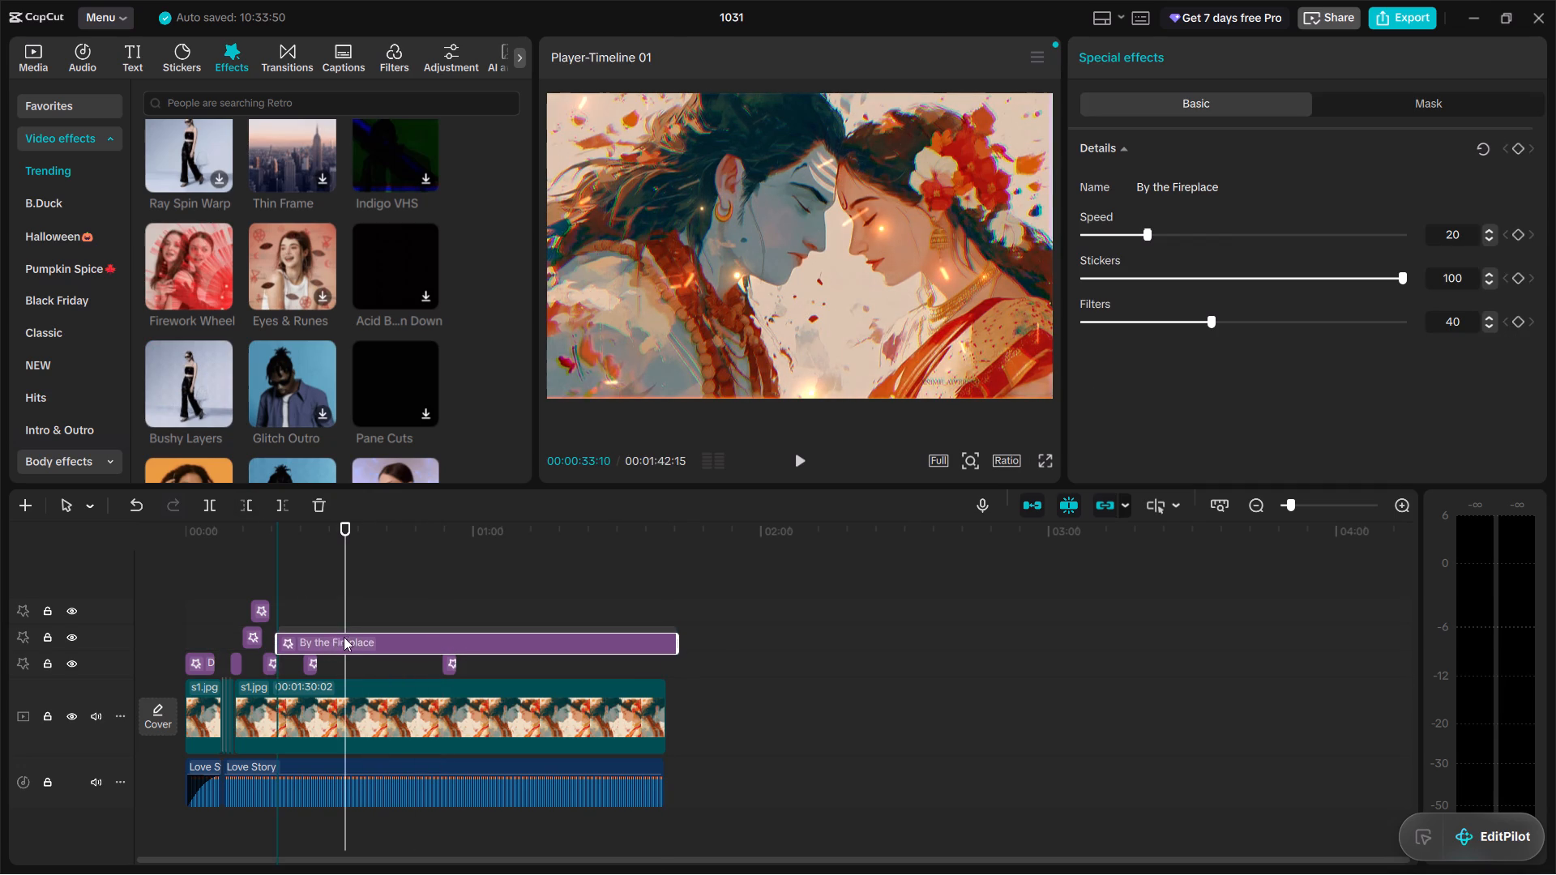
left_click_drag(344, 637, 345, 636)
double_click(351, 628)
left_click_drag(346, 627, 336, 627)
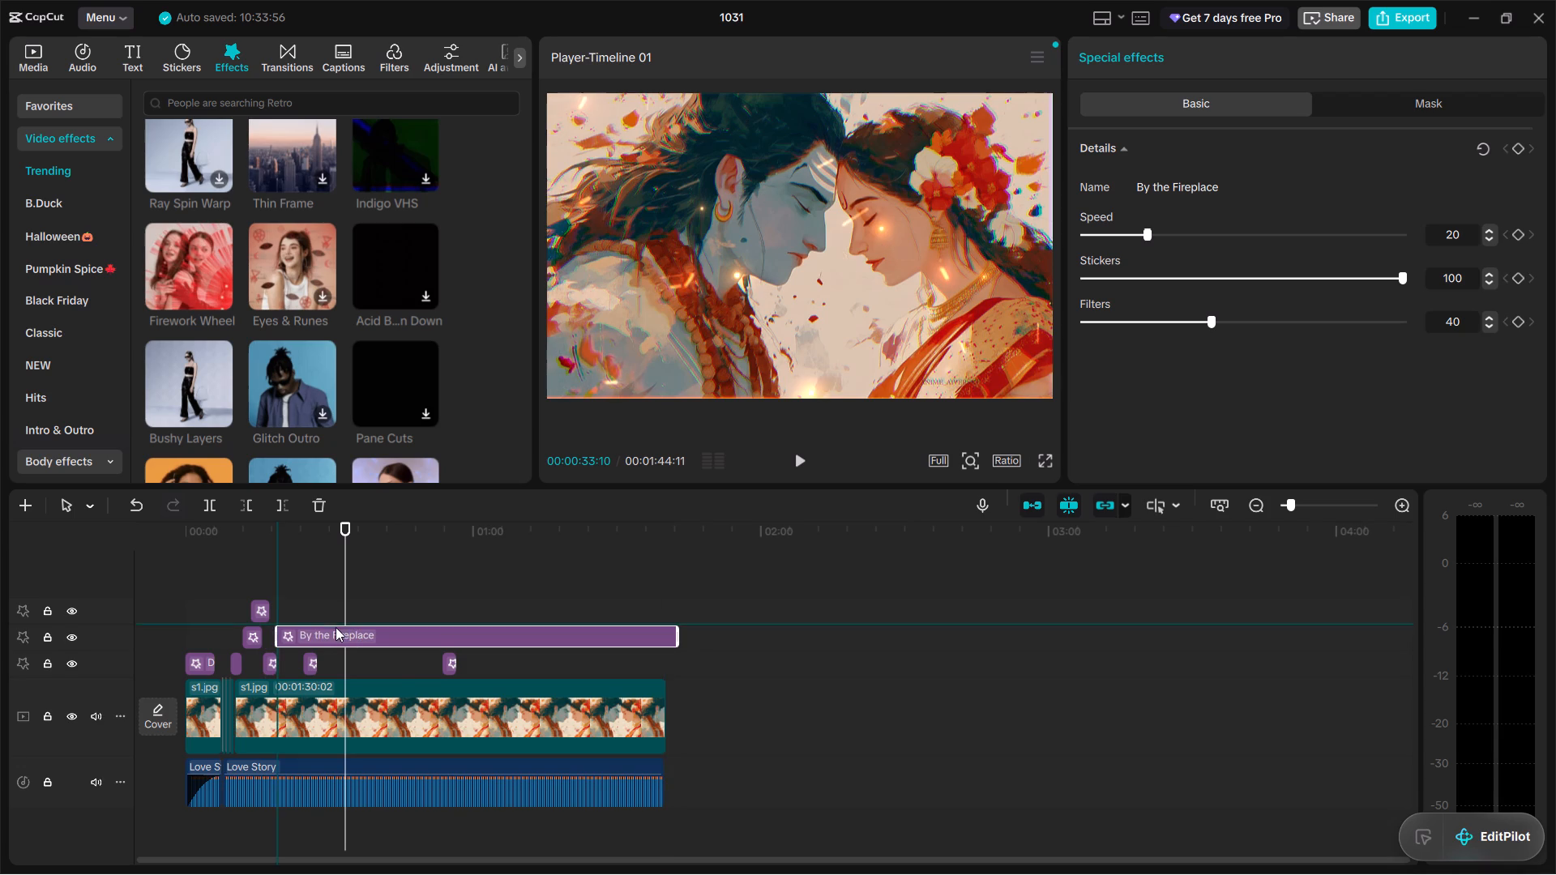
Split By the Fireplace at 00:00:32:20 and delete the part after the split.
left_click(343, 591)
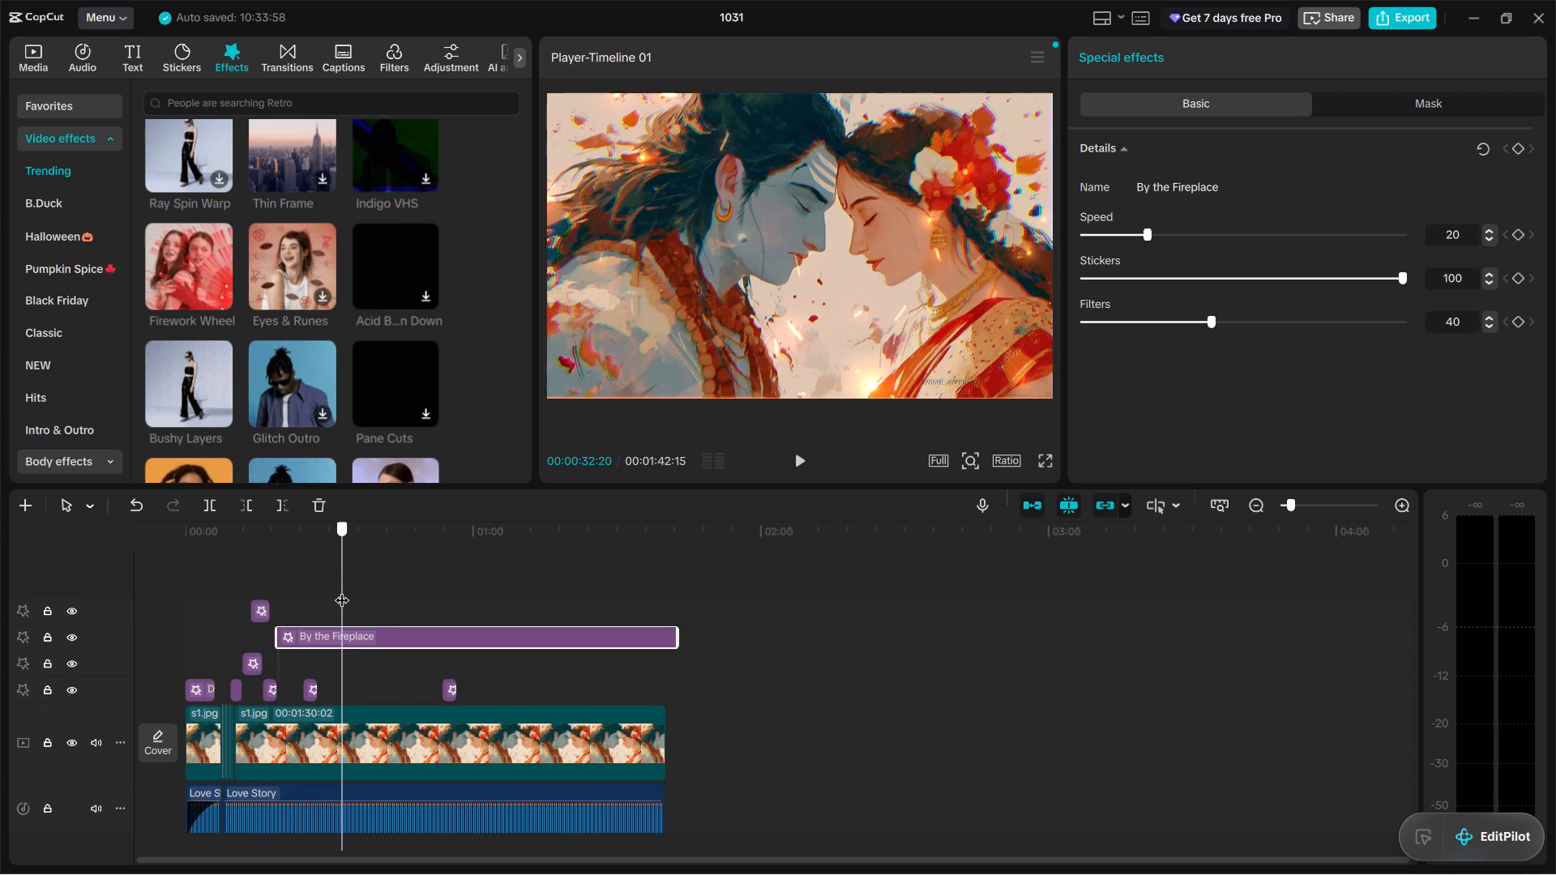
left_click(206, 504)
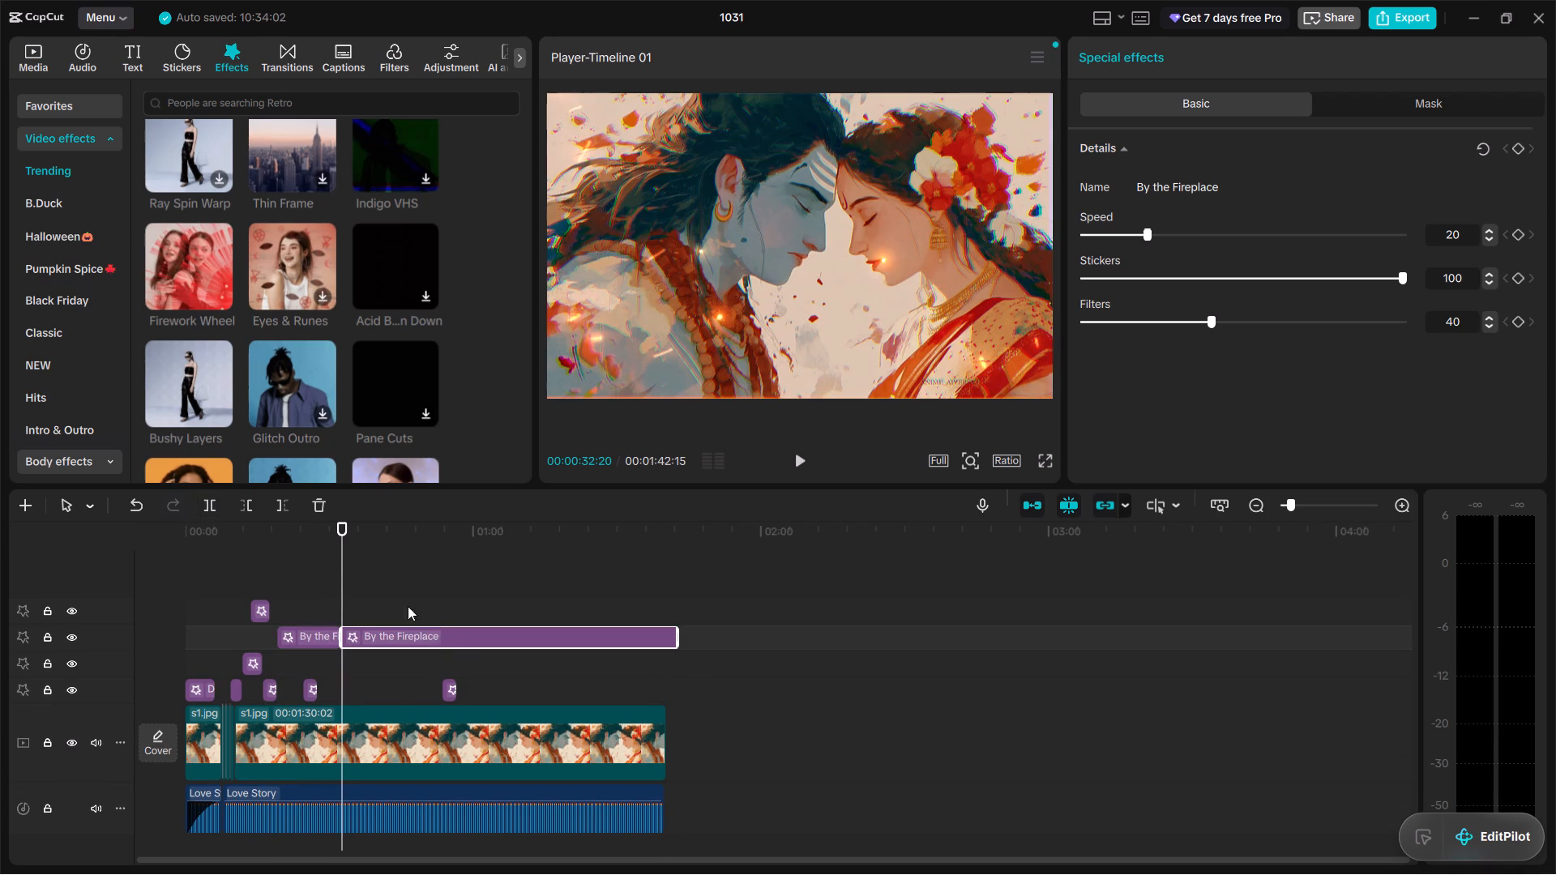
left_click(451, 636)
left_click(323, 509)
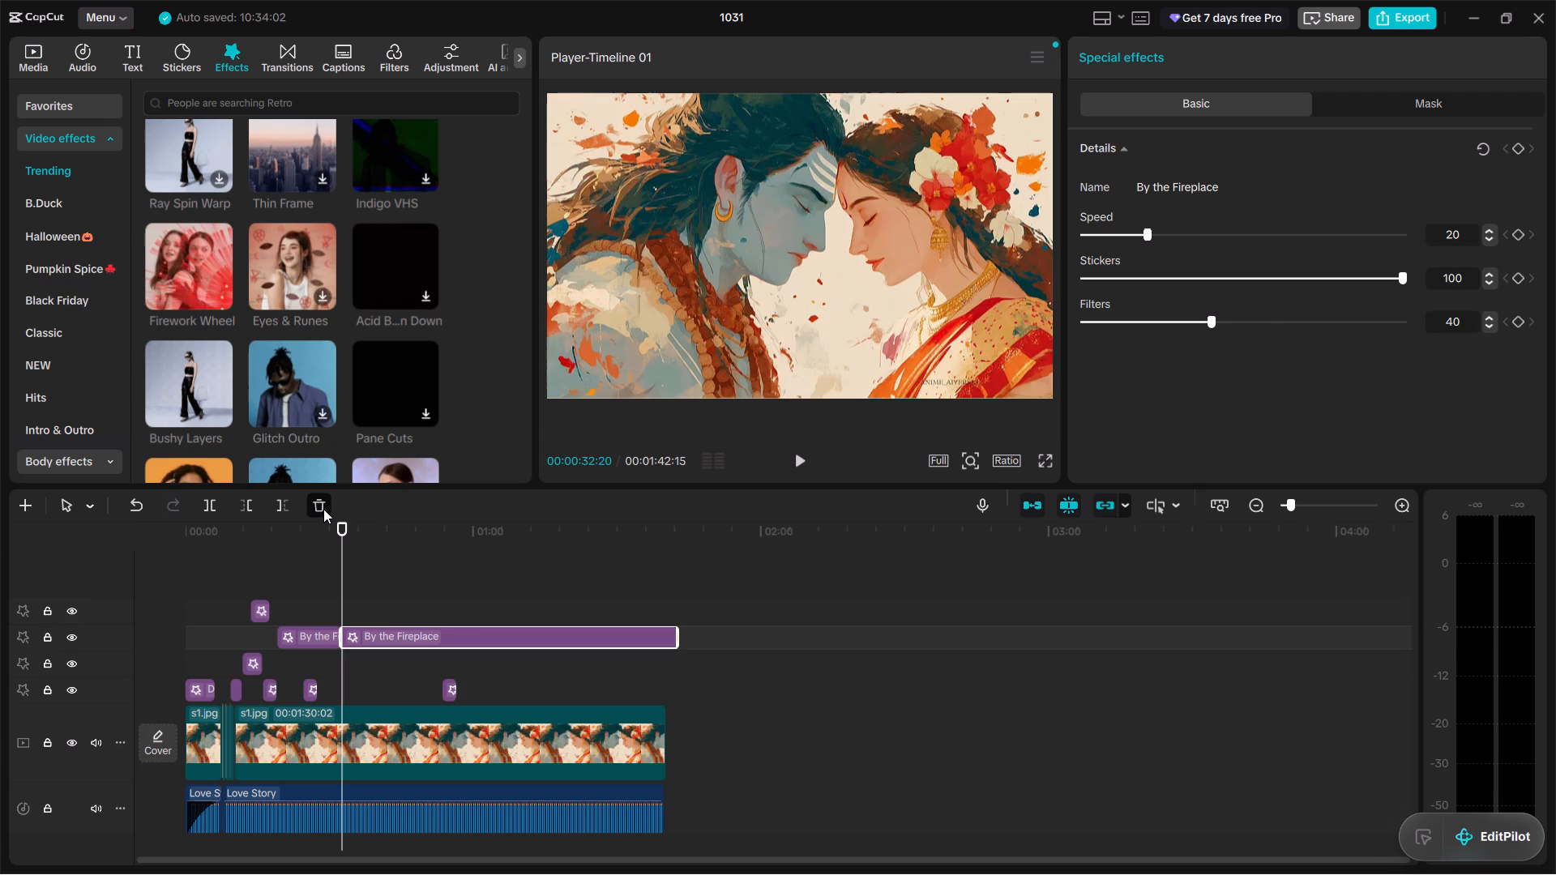
Add another Bushy Layers effect at 00:00:32:20, where By the Fireplace ends.
left_click(195, 401)
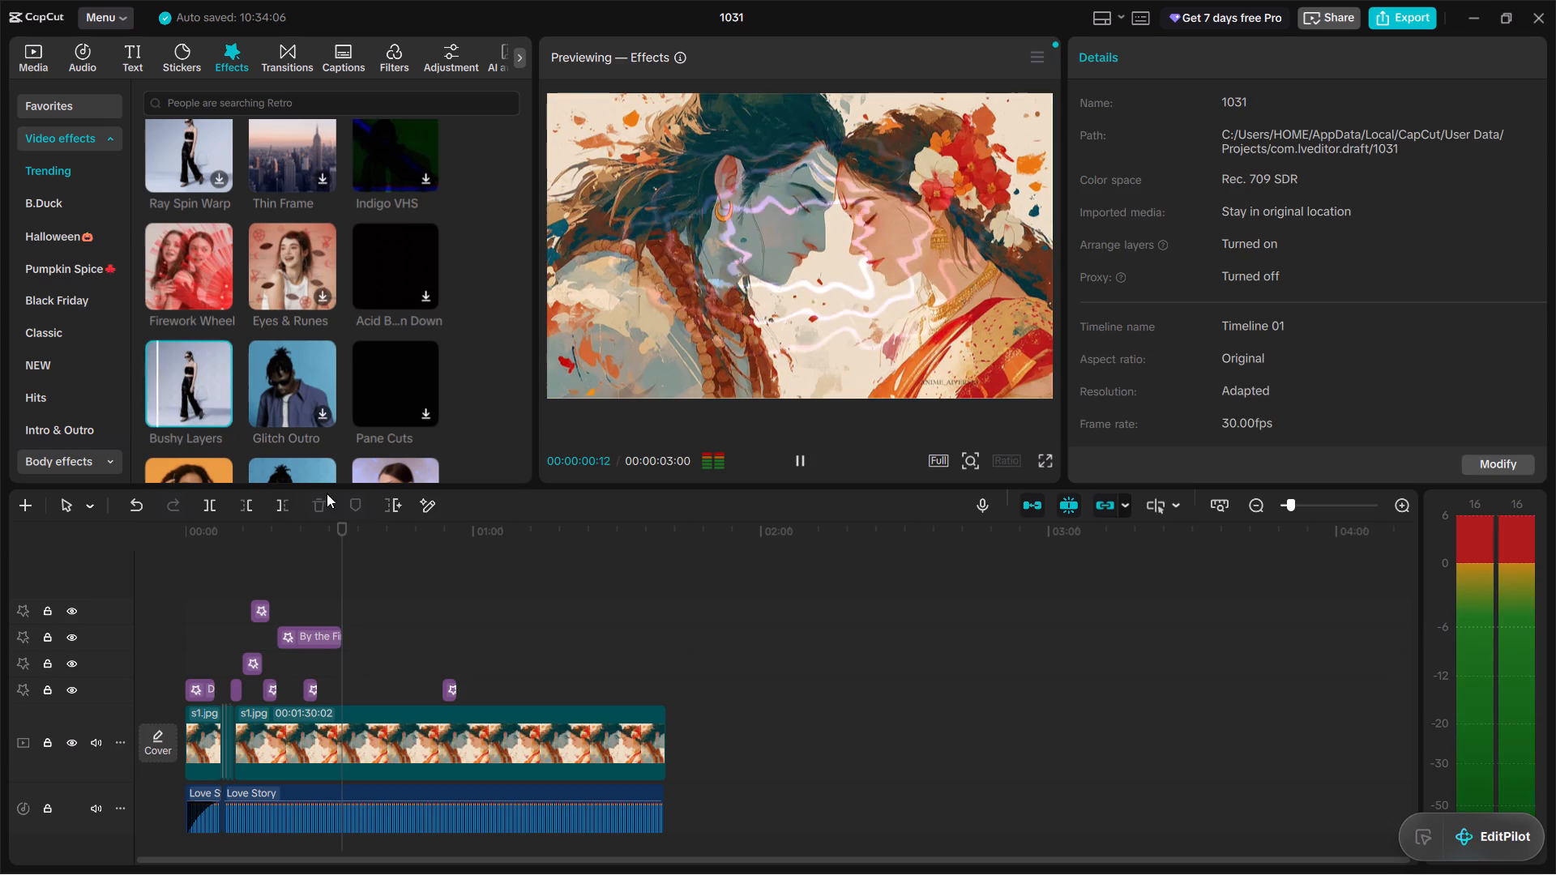
left_click(216, 410)
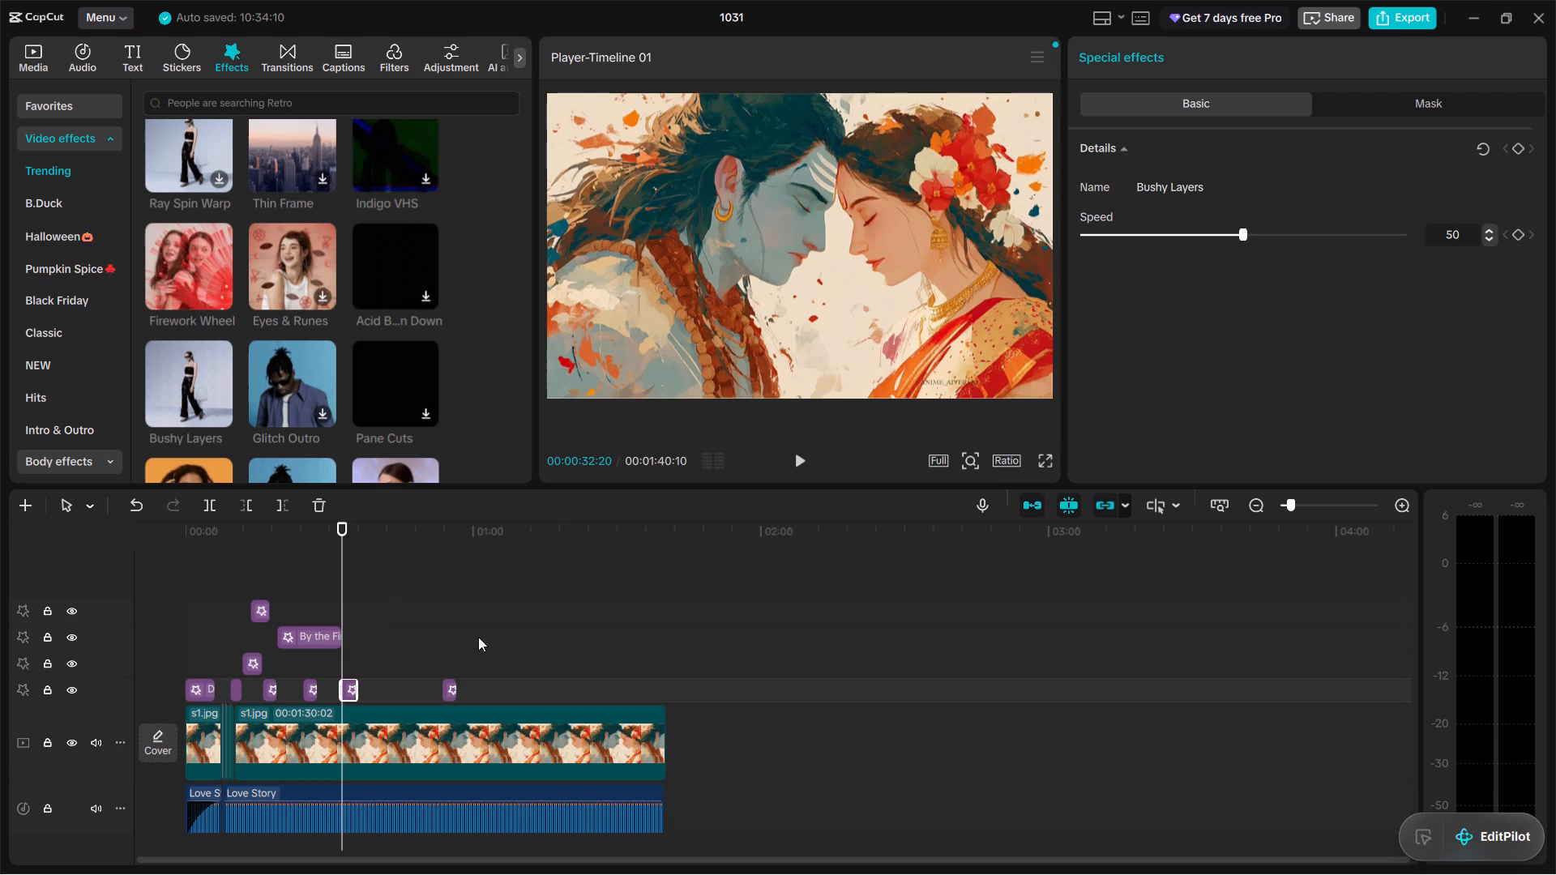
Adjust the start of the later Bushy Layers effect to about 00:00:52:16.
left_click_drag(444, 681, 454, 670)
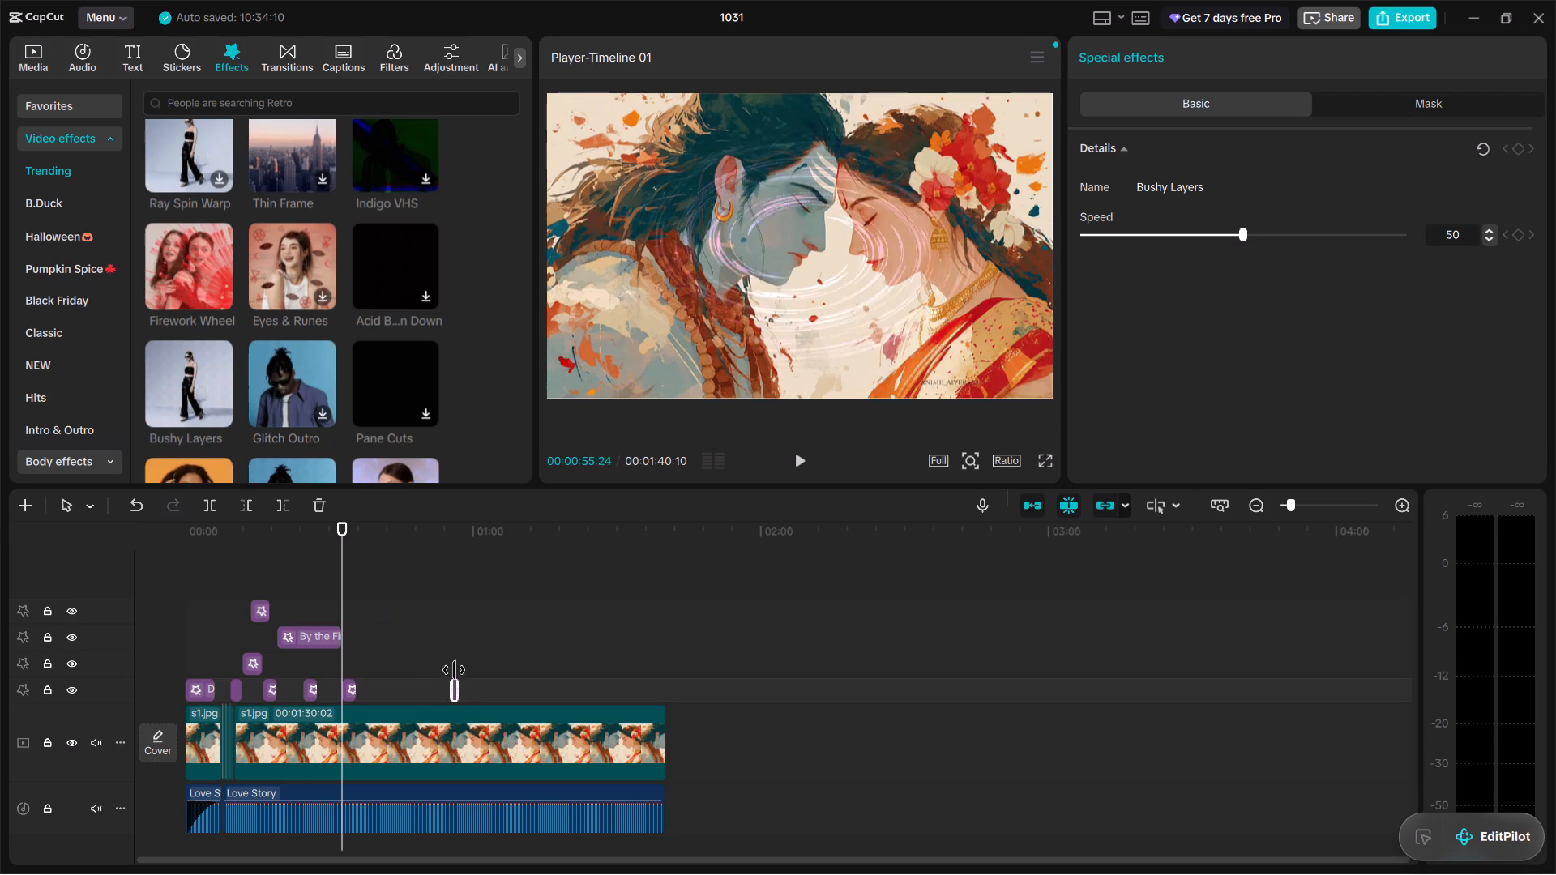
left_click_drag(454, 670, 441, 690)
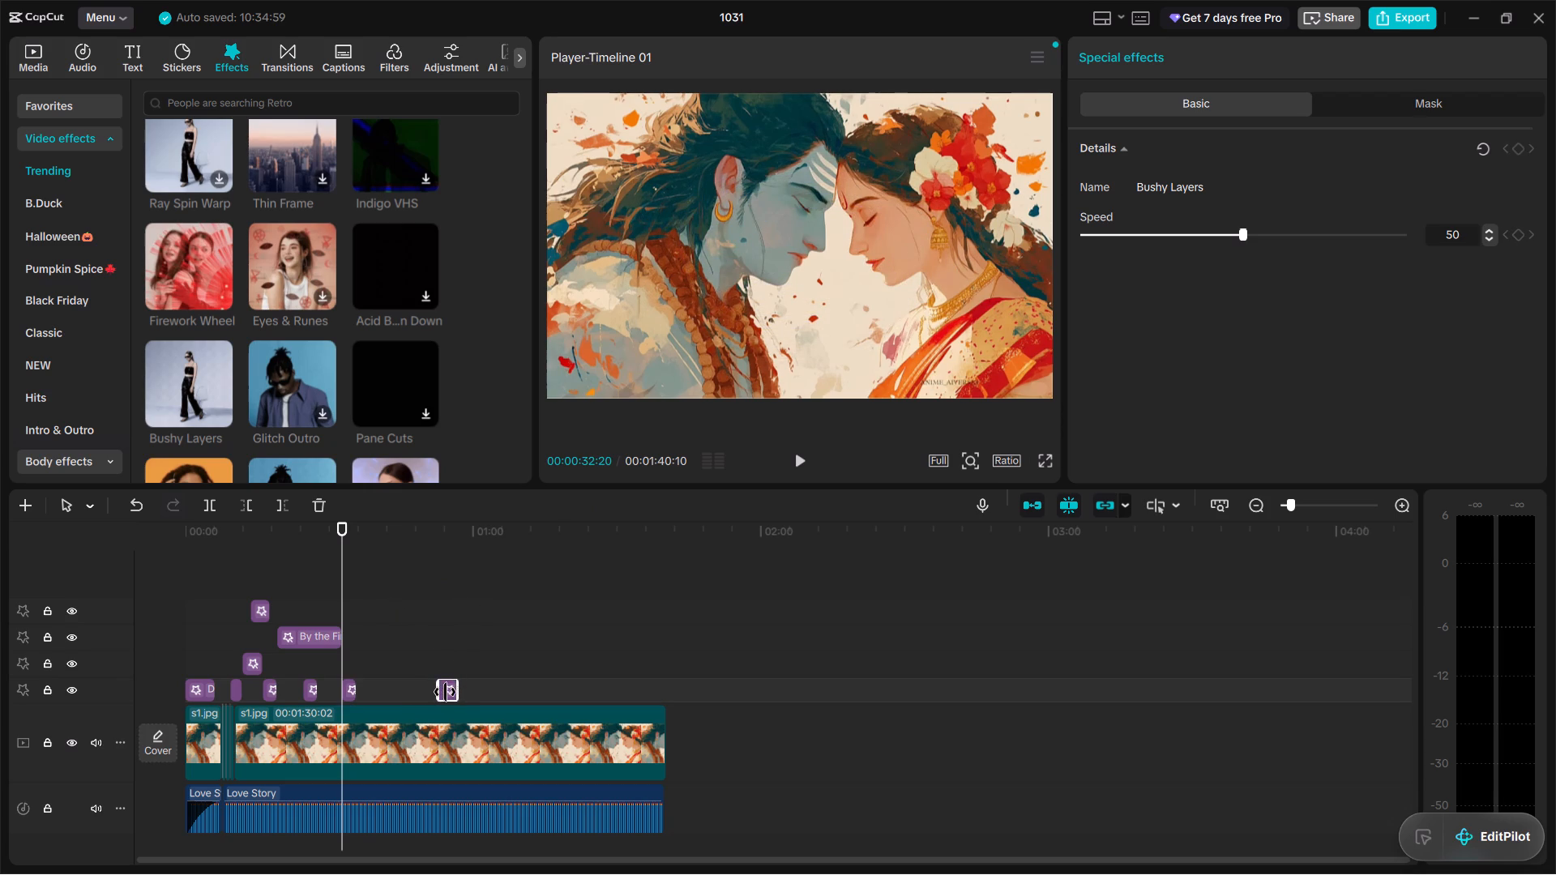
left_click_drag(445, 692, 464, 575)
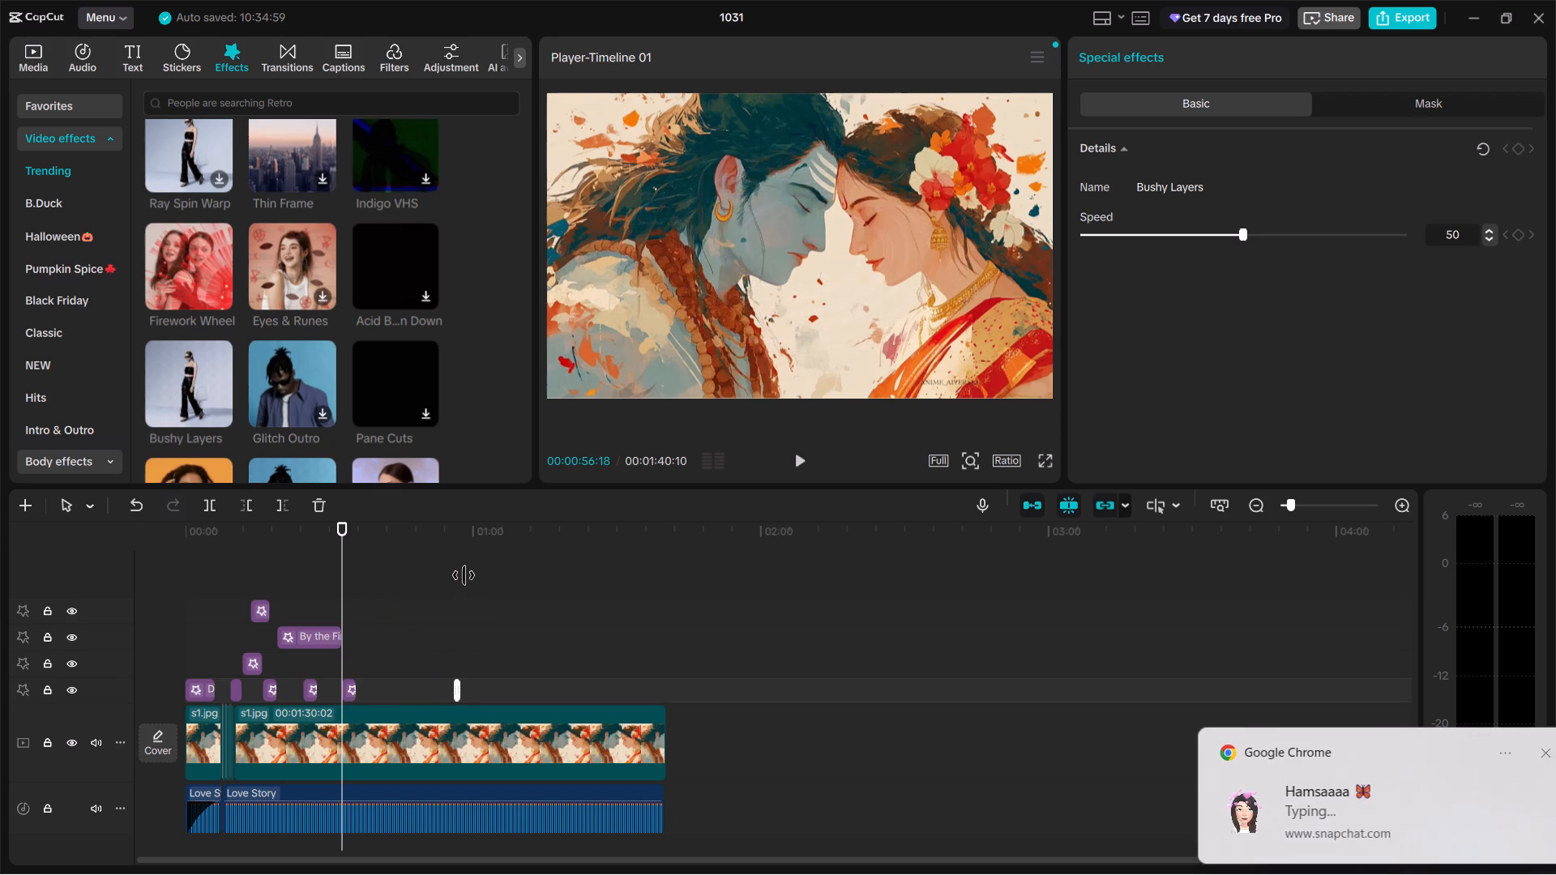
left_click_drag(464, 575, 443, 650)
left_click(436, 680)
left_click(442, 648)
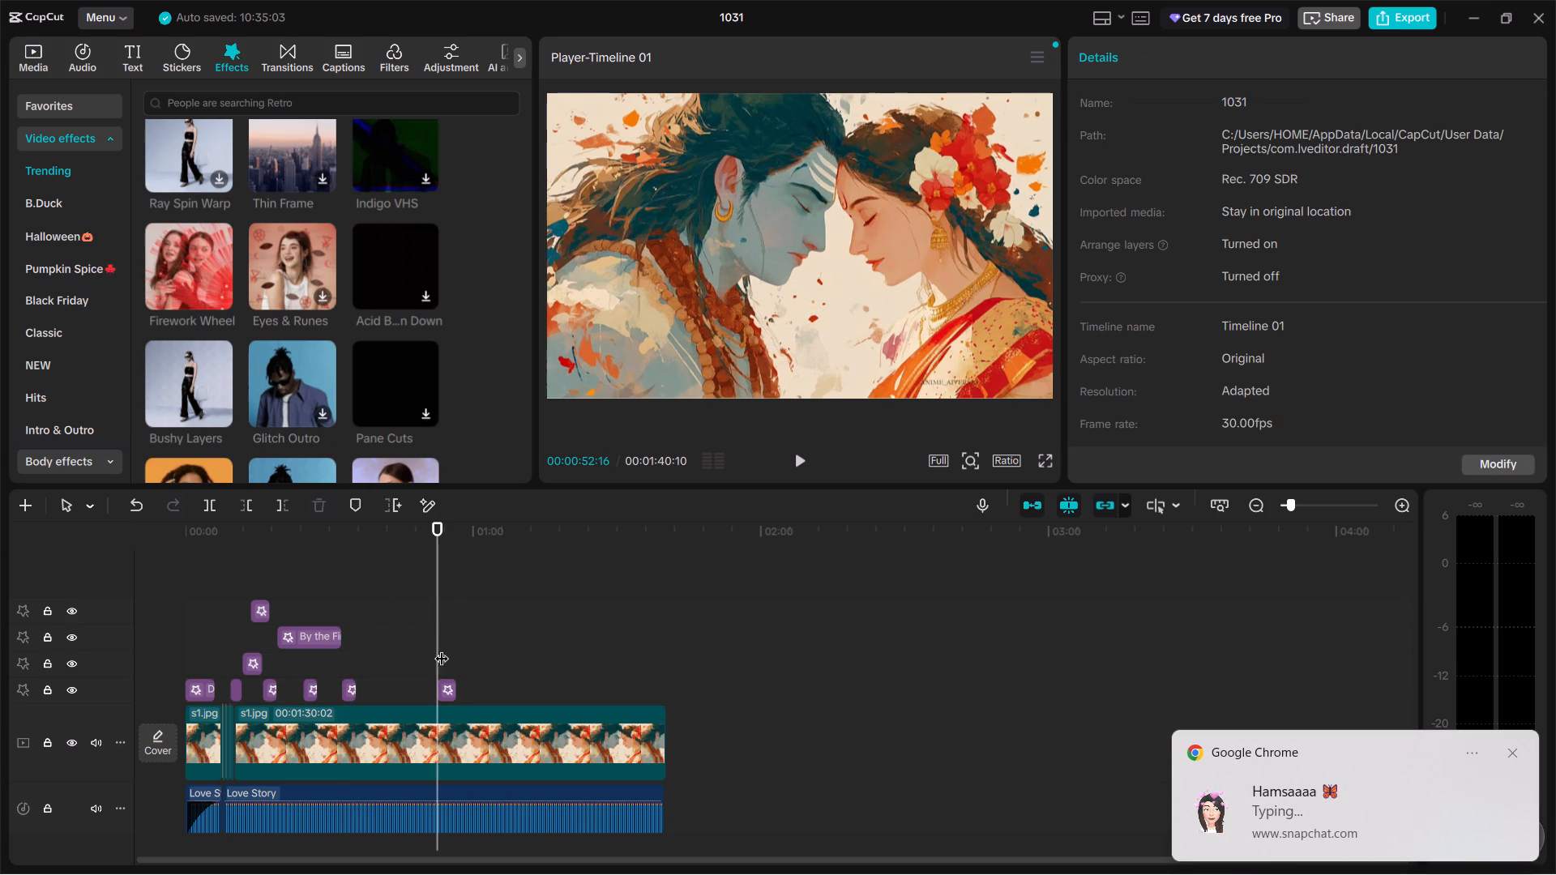
Move the later Bushy Layers effect onto a new track above all the other effects.
left_click(446, 688)
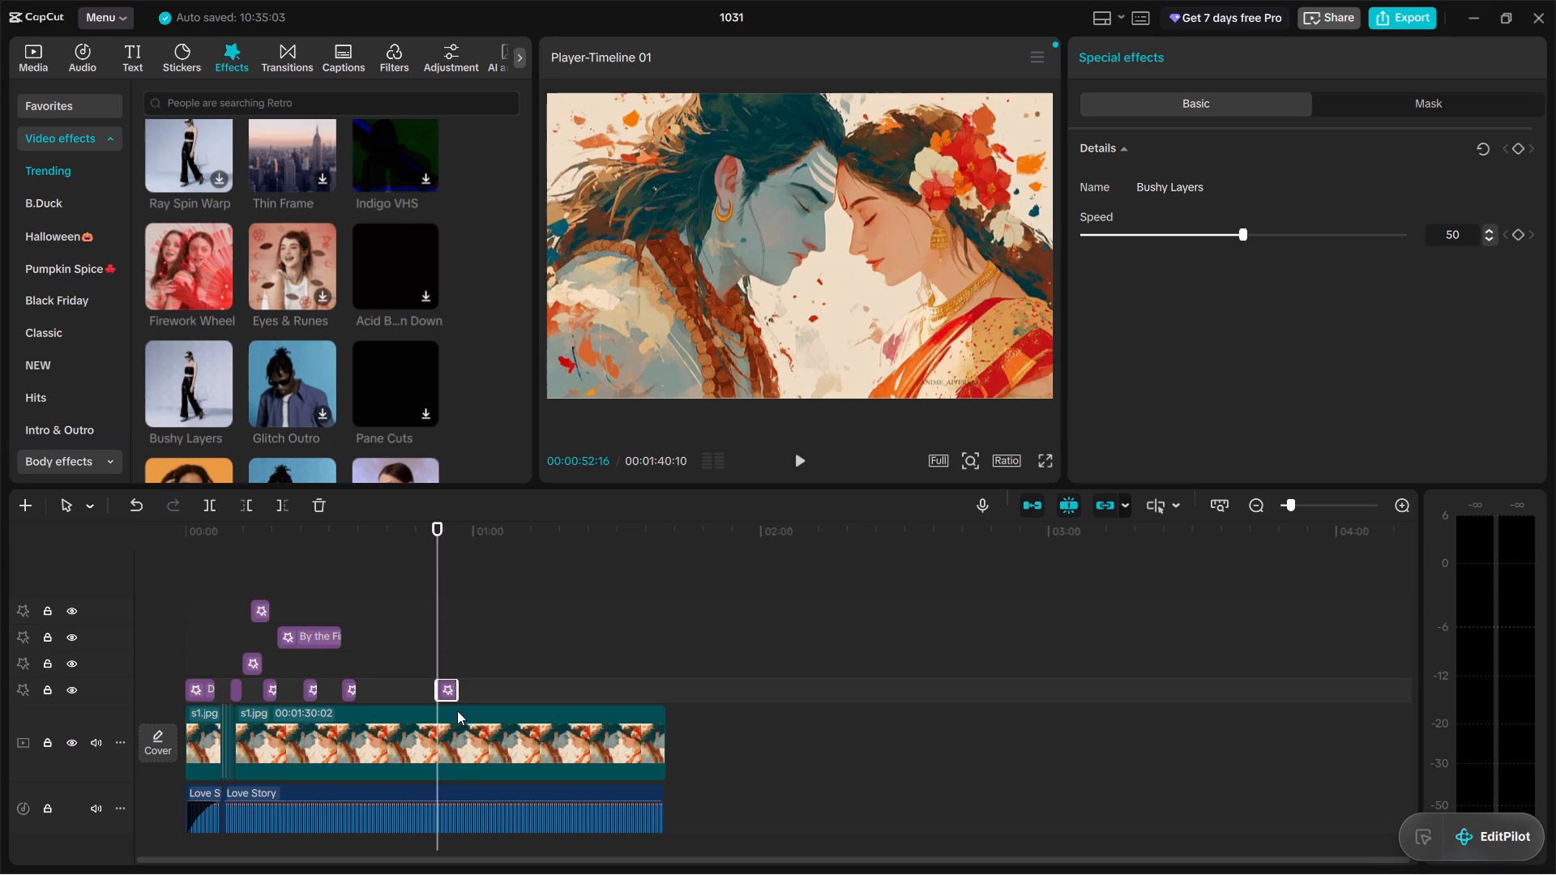
left_click_drag(444, 689, 449, 677)
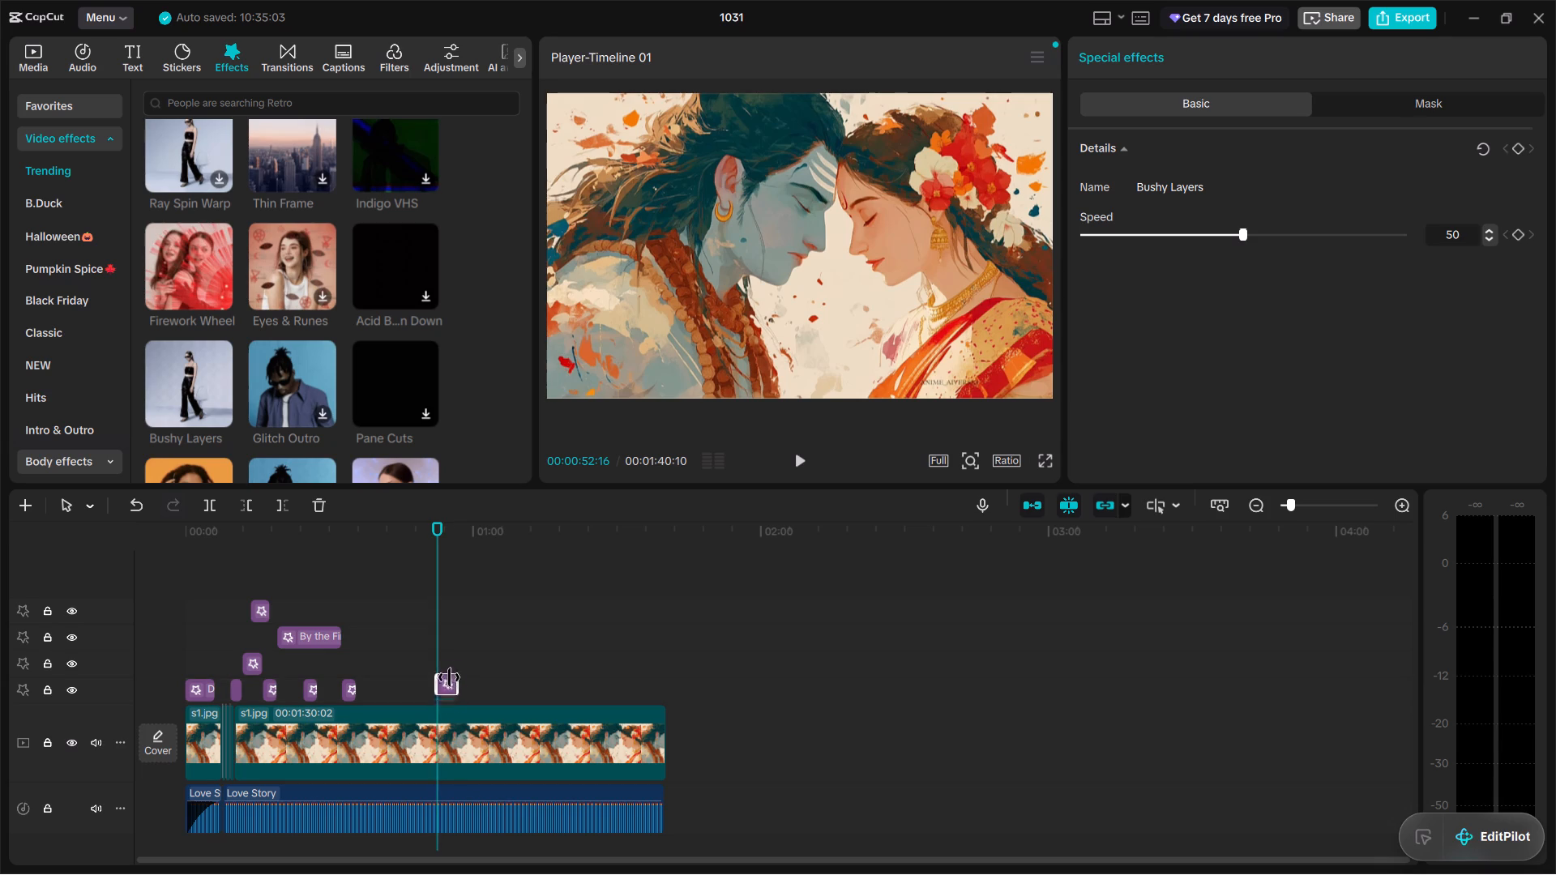
left_click_drag(449, 677, 449, 584)
Stretch the top-track Bushy Layers effect to run from about 00:00:13:20 to the end of the s1.jpg clip.
left_click_drag(434, 617, 255, 605)
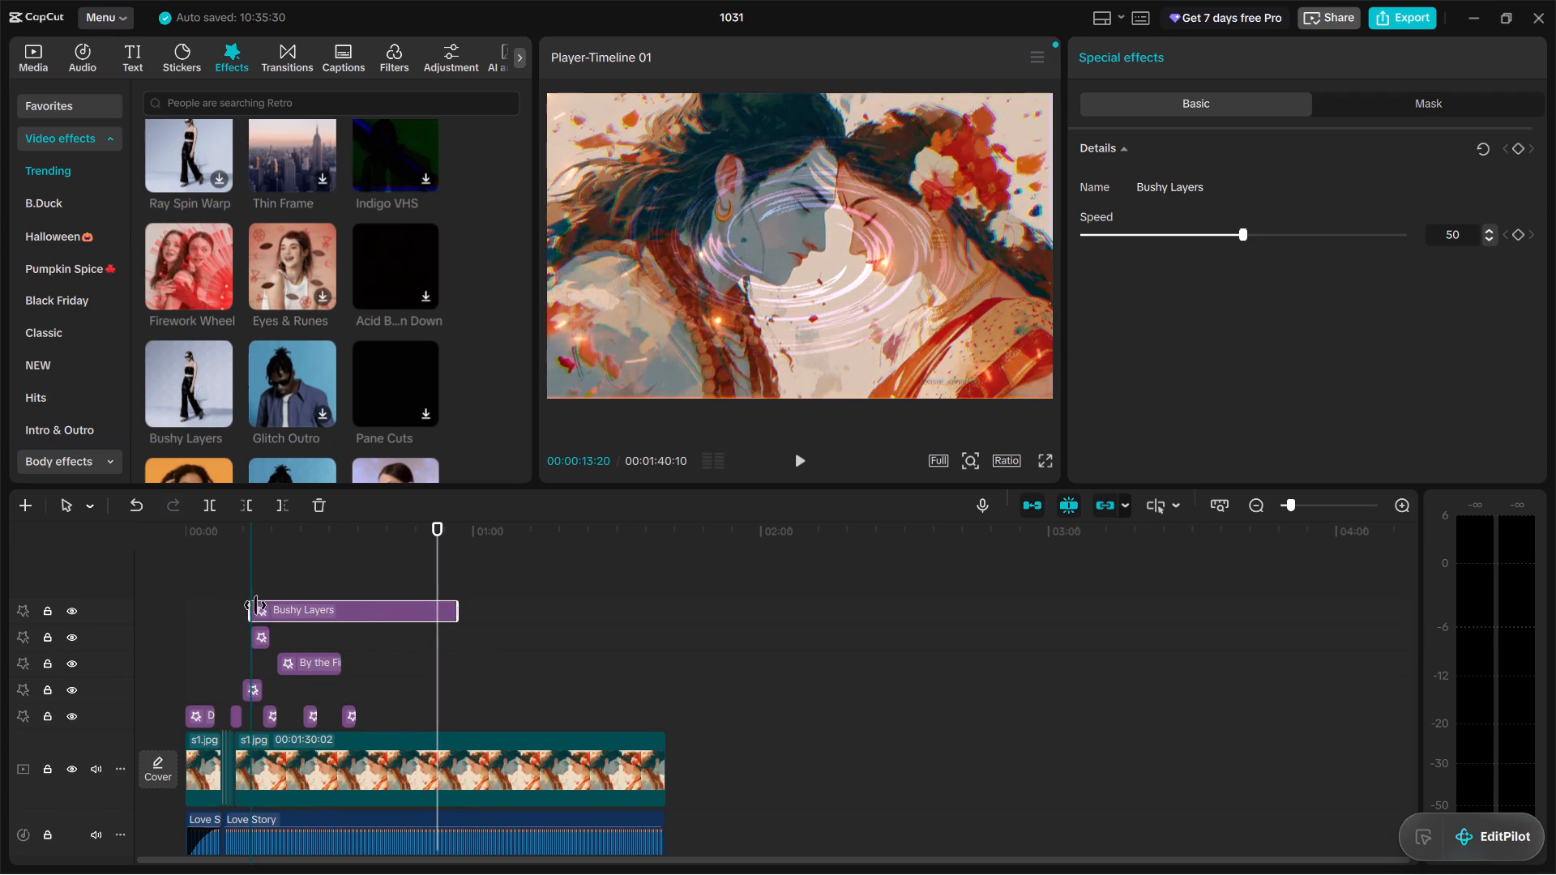
left_click_drag(255, 605, 251, 608)
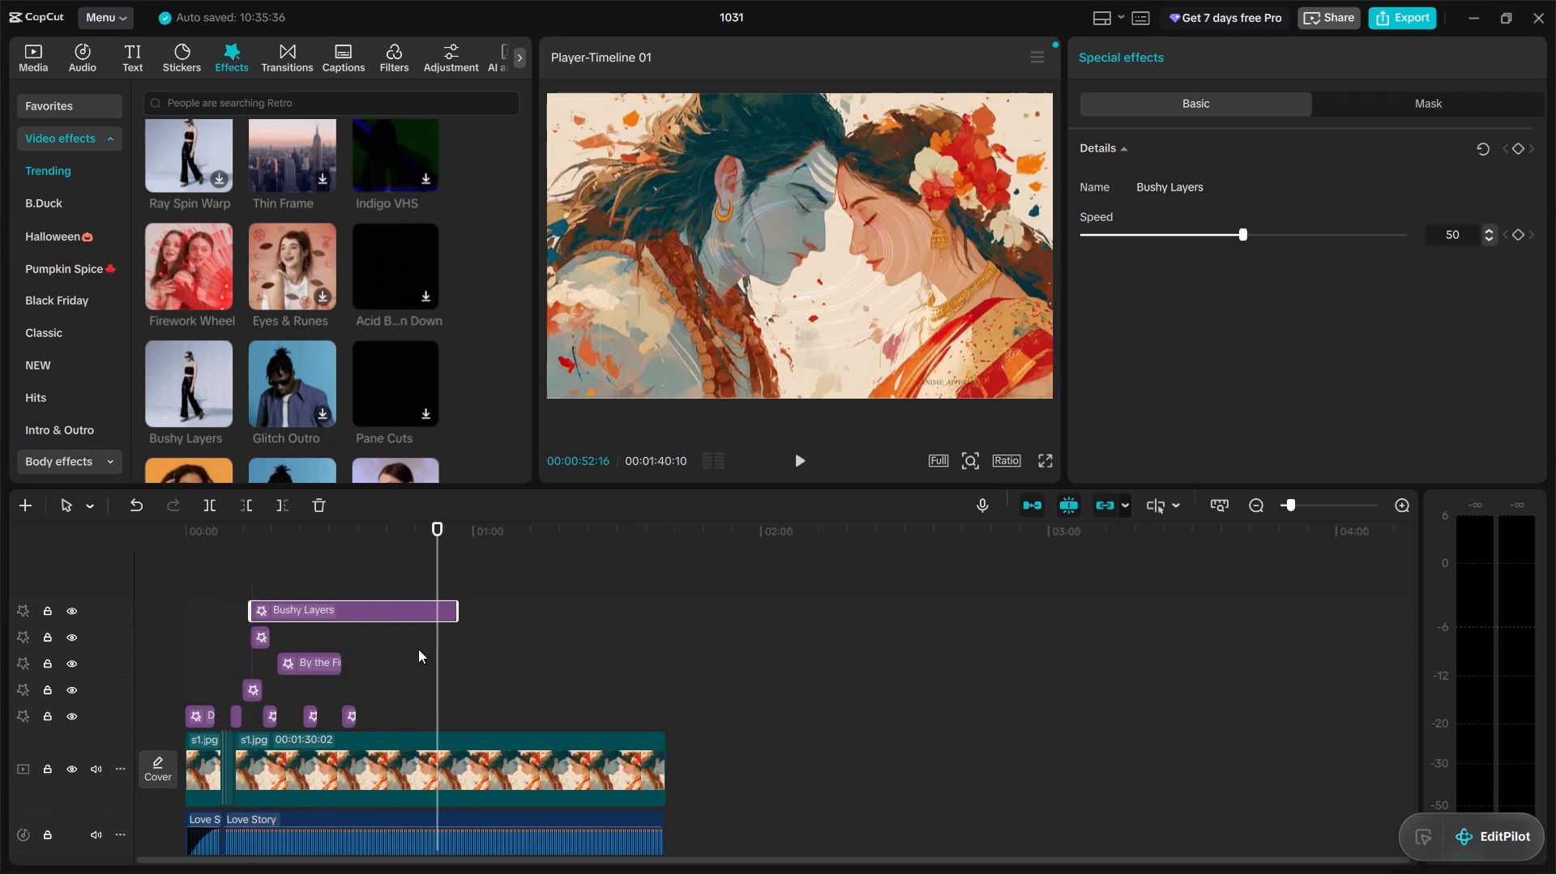
left_click_drag(451, 611, 656, 660)
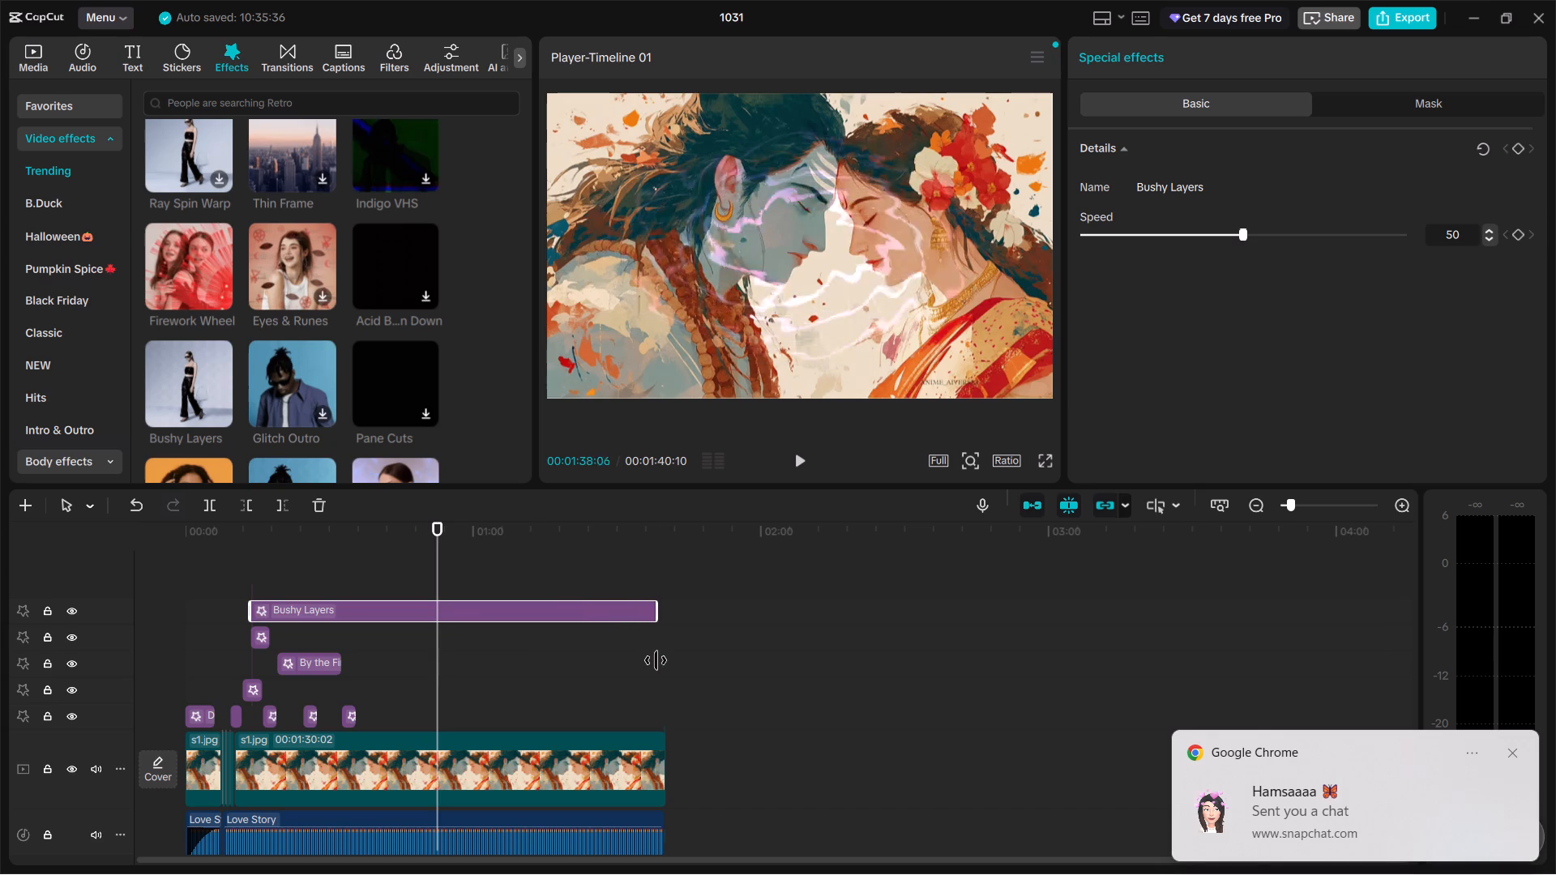
left_click_drag(656, 660, 660, 664)
Scrub through the layered effects from near the timeline's end and return the playhead to 00:00:00:00.
left_click_drag(544, 671, 647, 671)
left_click_drag(637, 665, 566, 665)
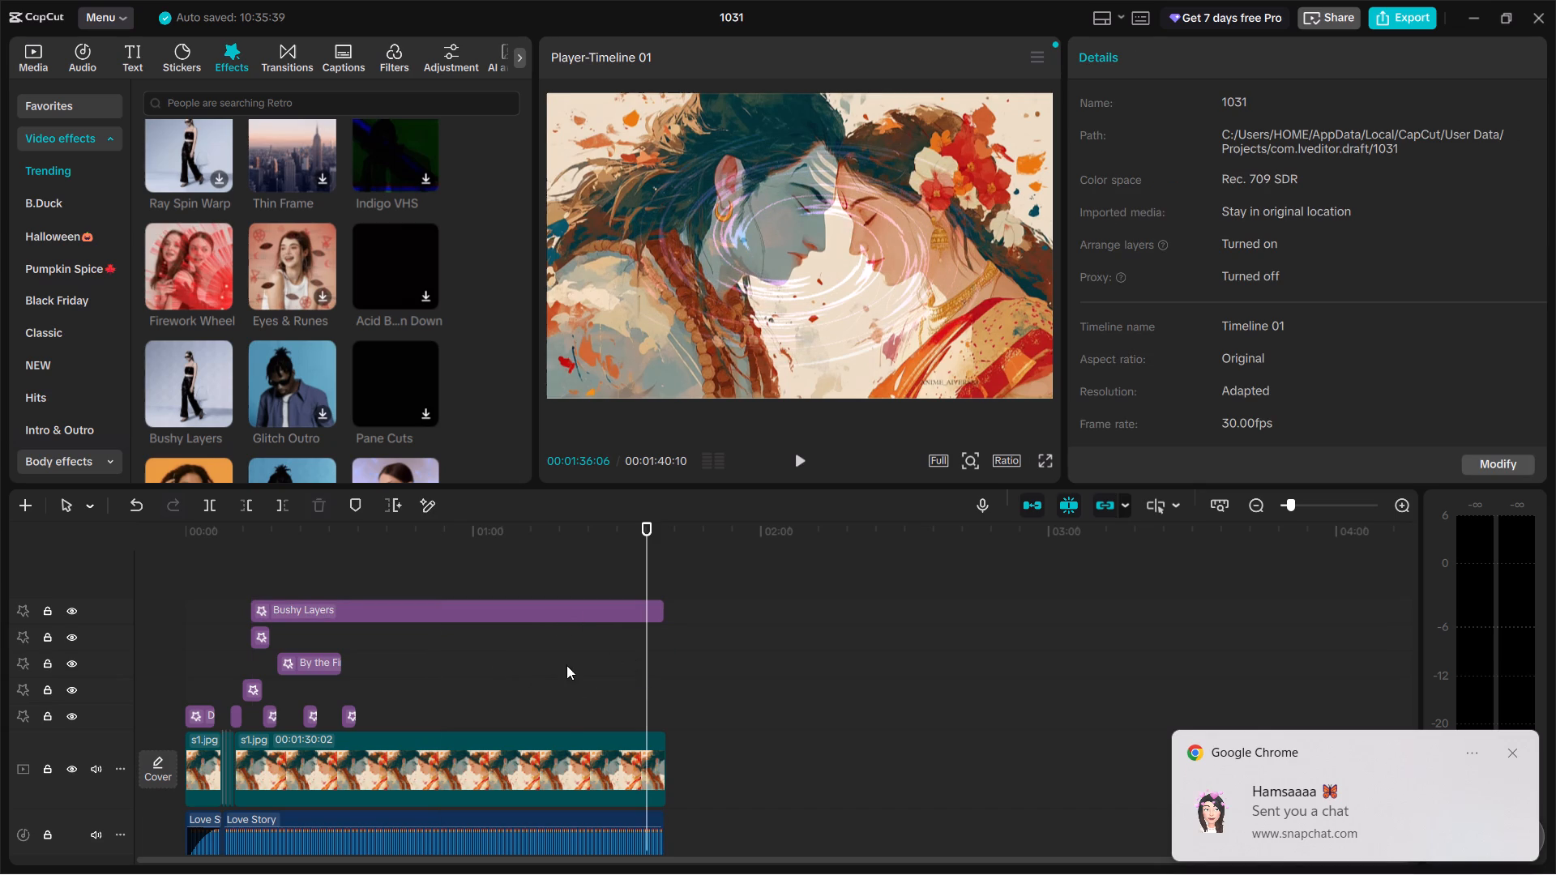
left_click_drag(566, 665, 562, 665)
left_click_drag(550, 678, 378, 666)
left_click_drag(569, 651, 277, 661)
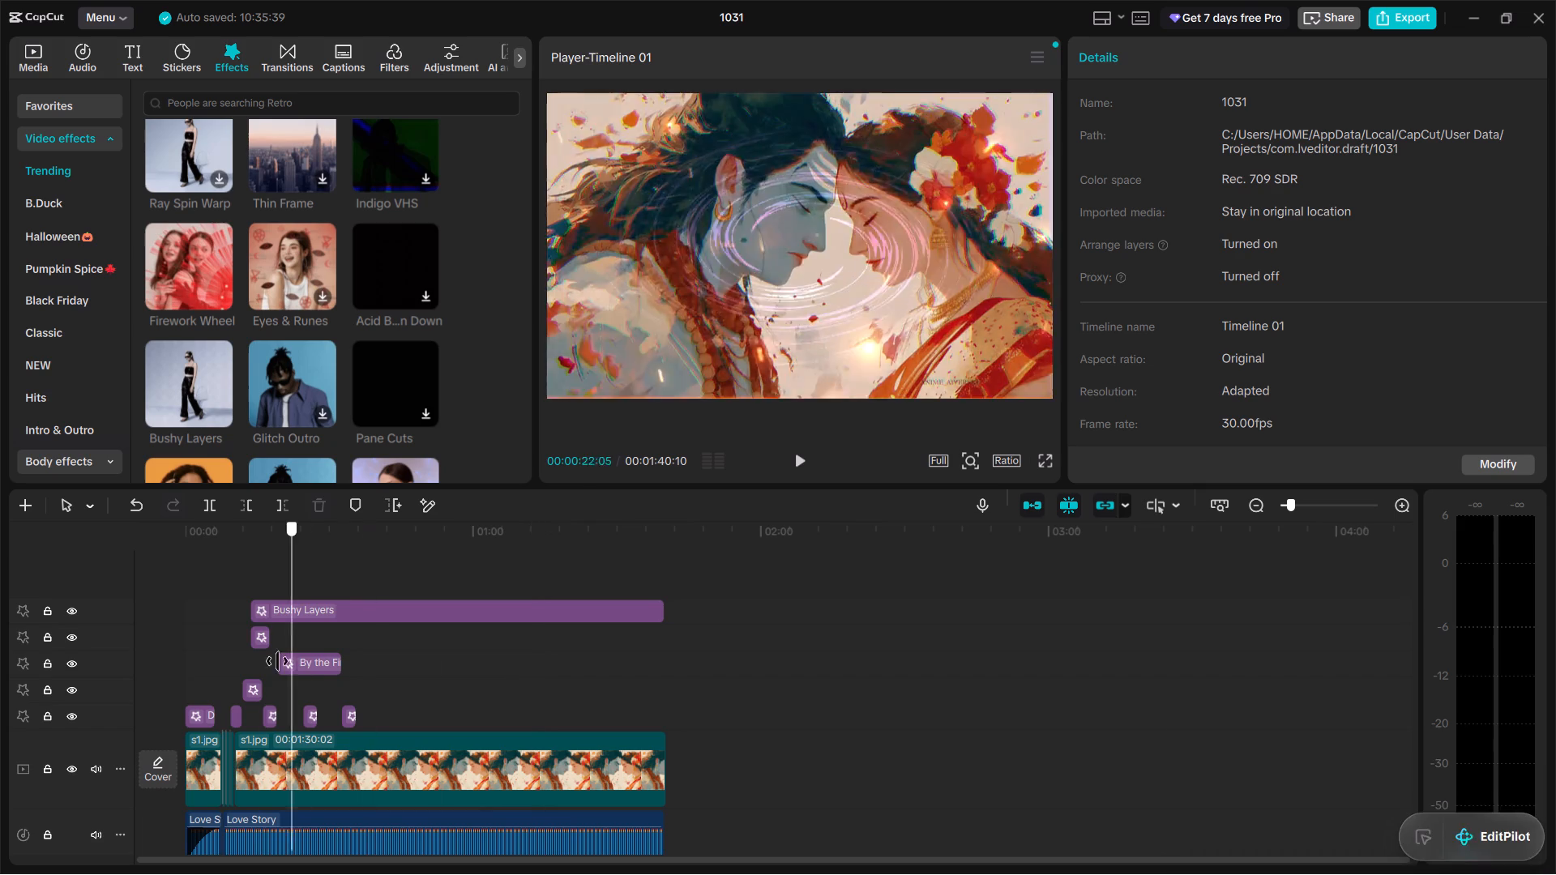
left_click_drag(277, 661, 158, 661)
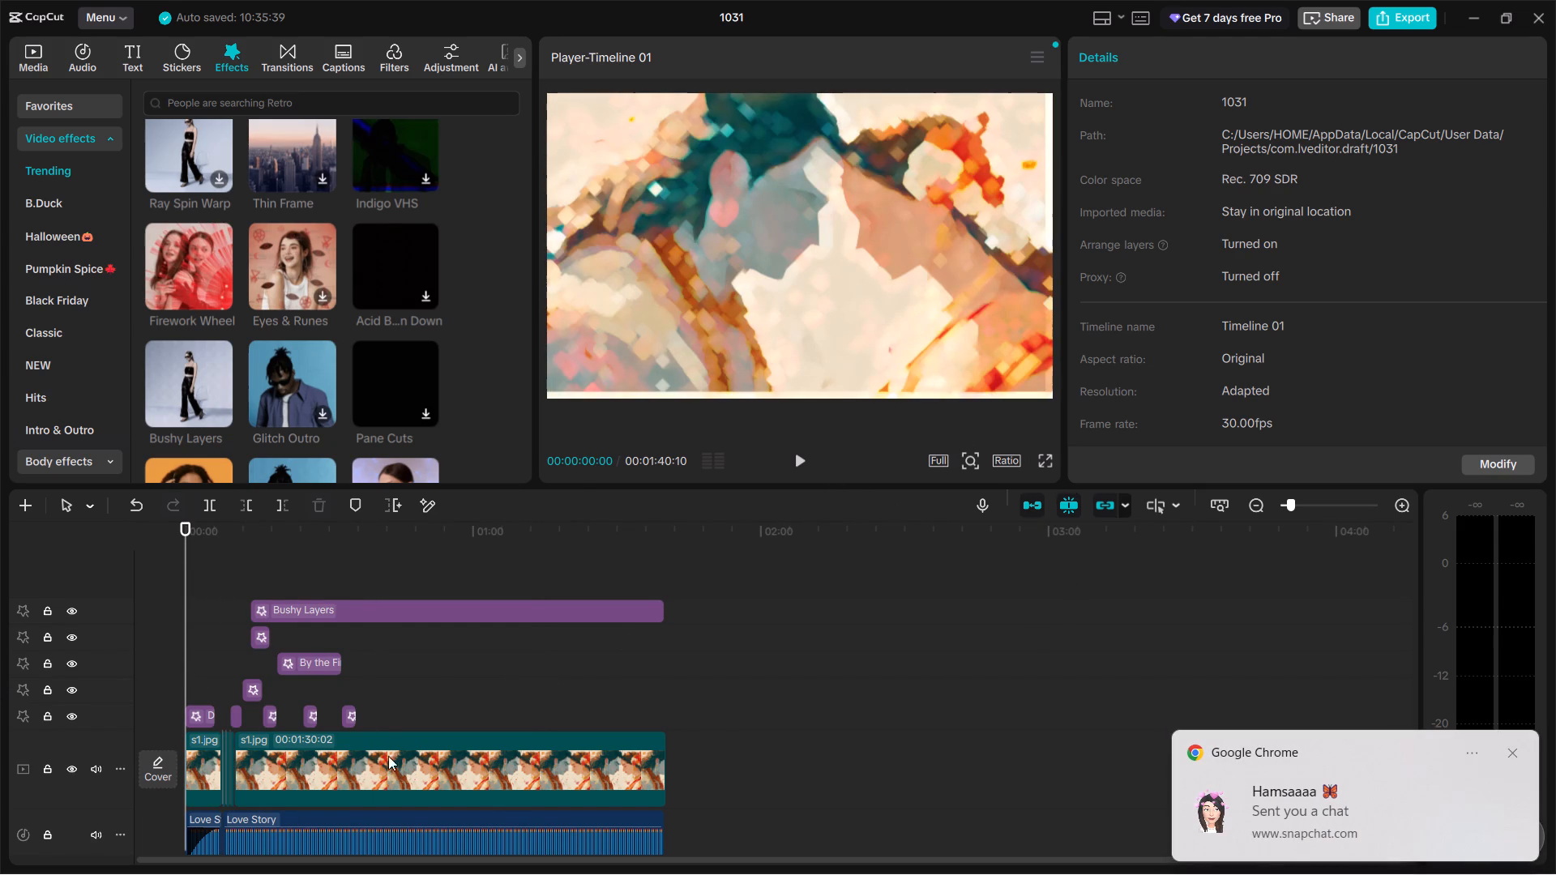
Select the longer Love Story audio clip and browse its available voice filters.
left_click(370, 826)
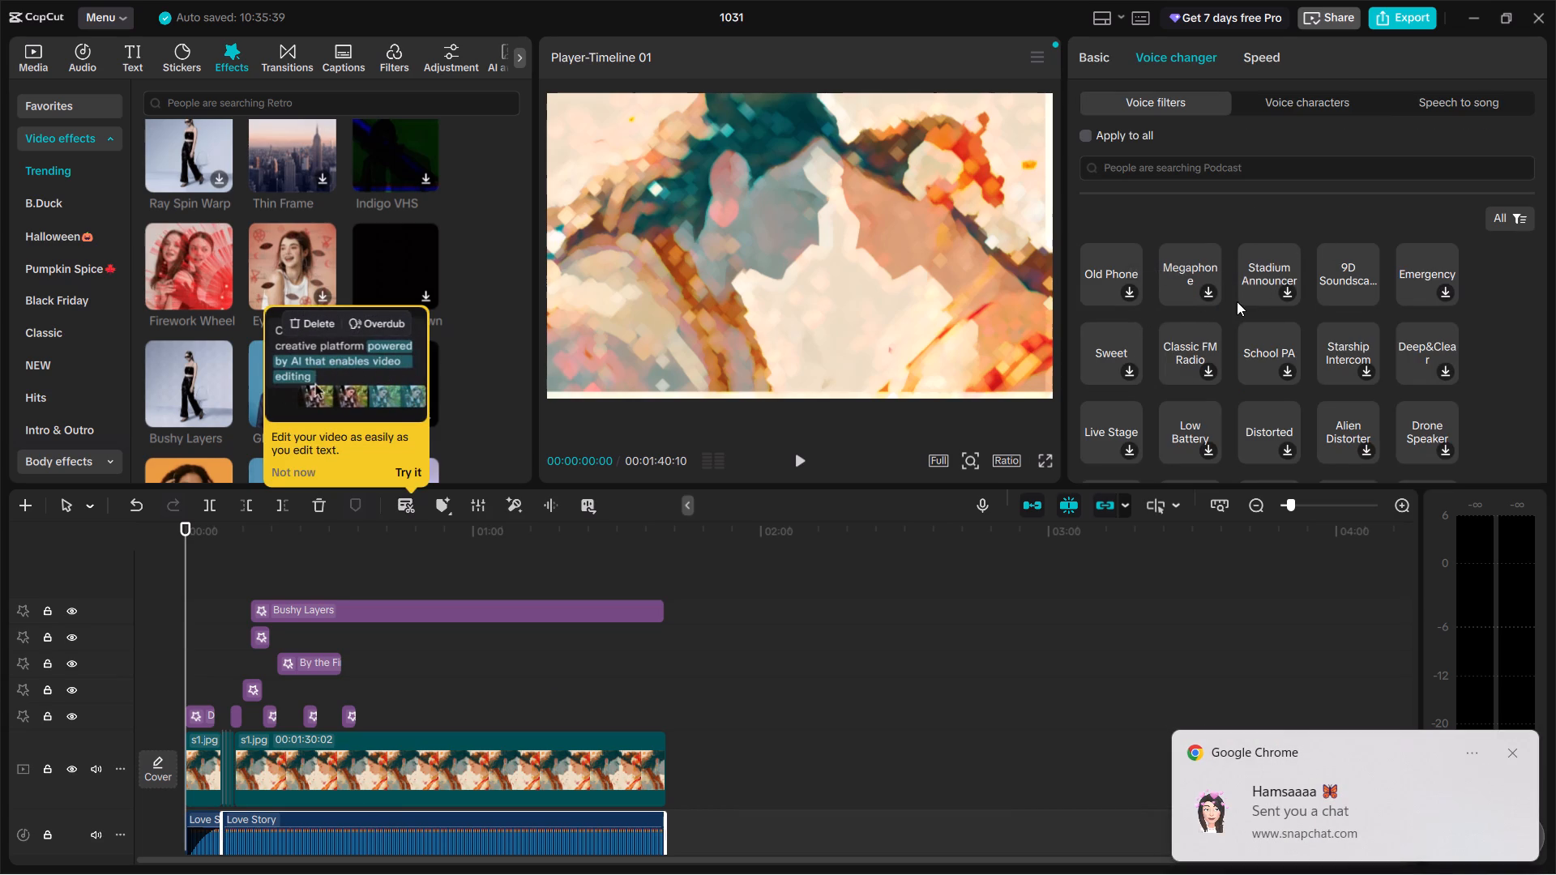
scroll(1420, 267, "down", 1)
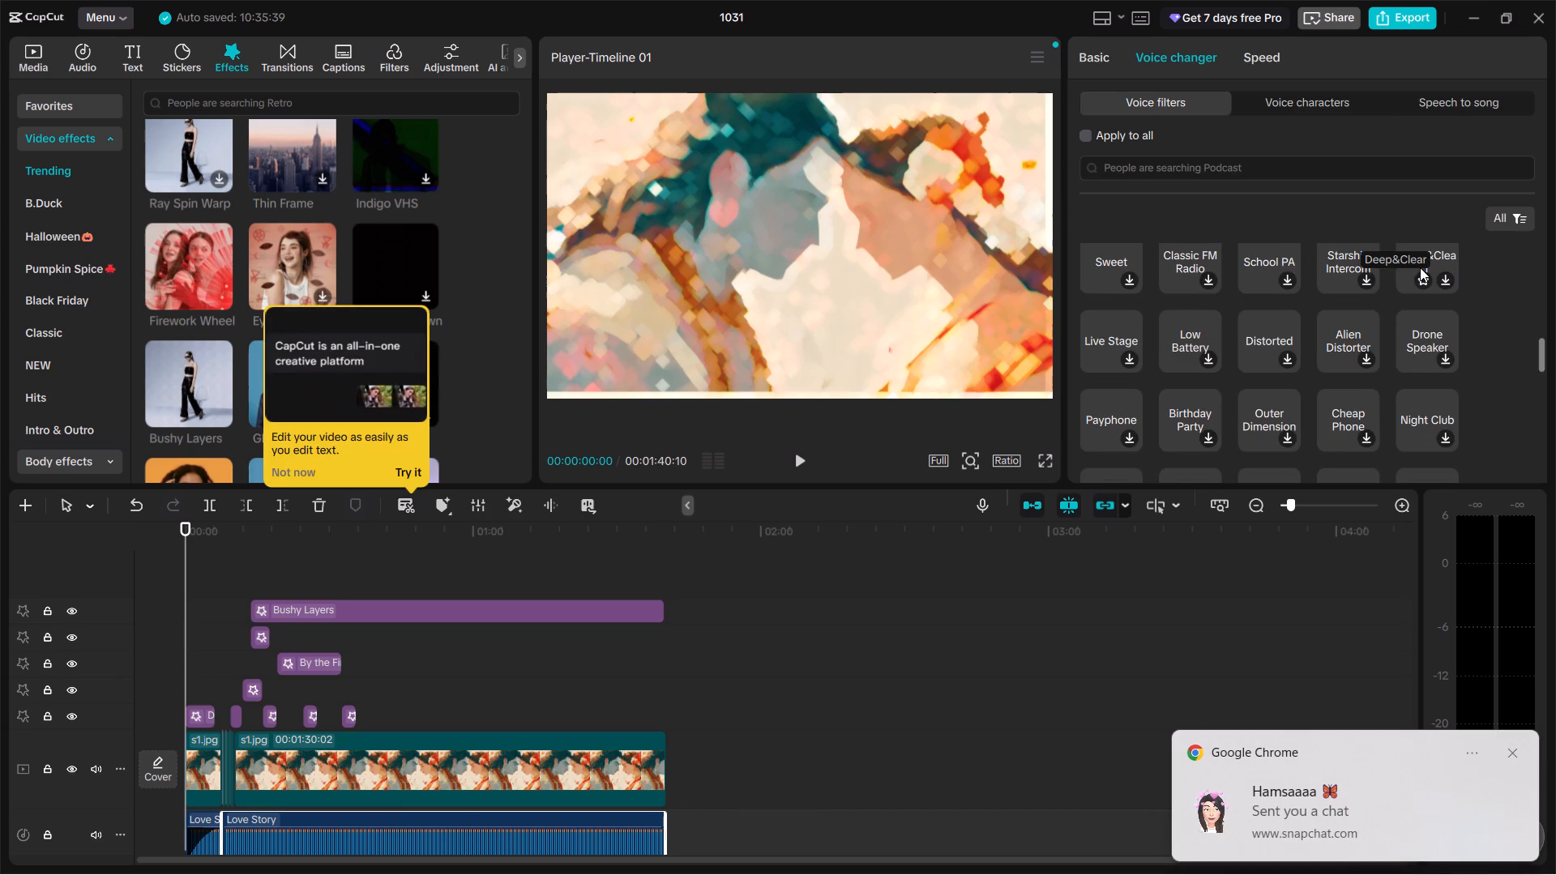
scroll(1420, 267, "down", 1)
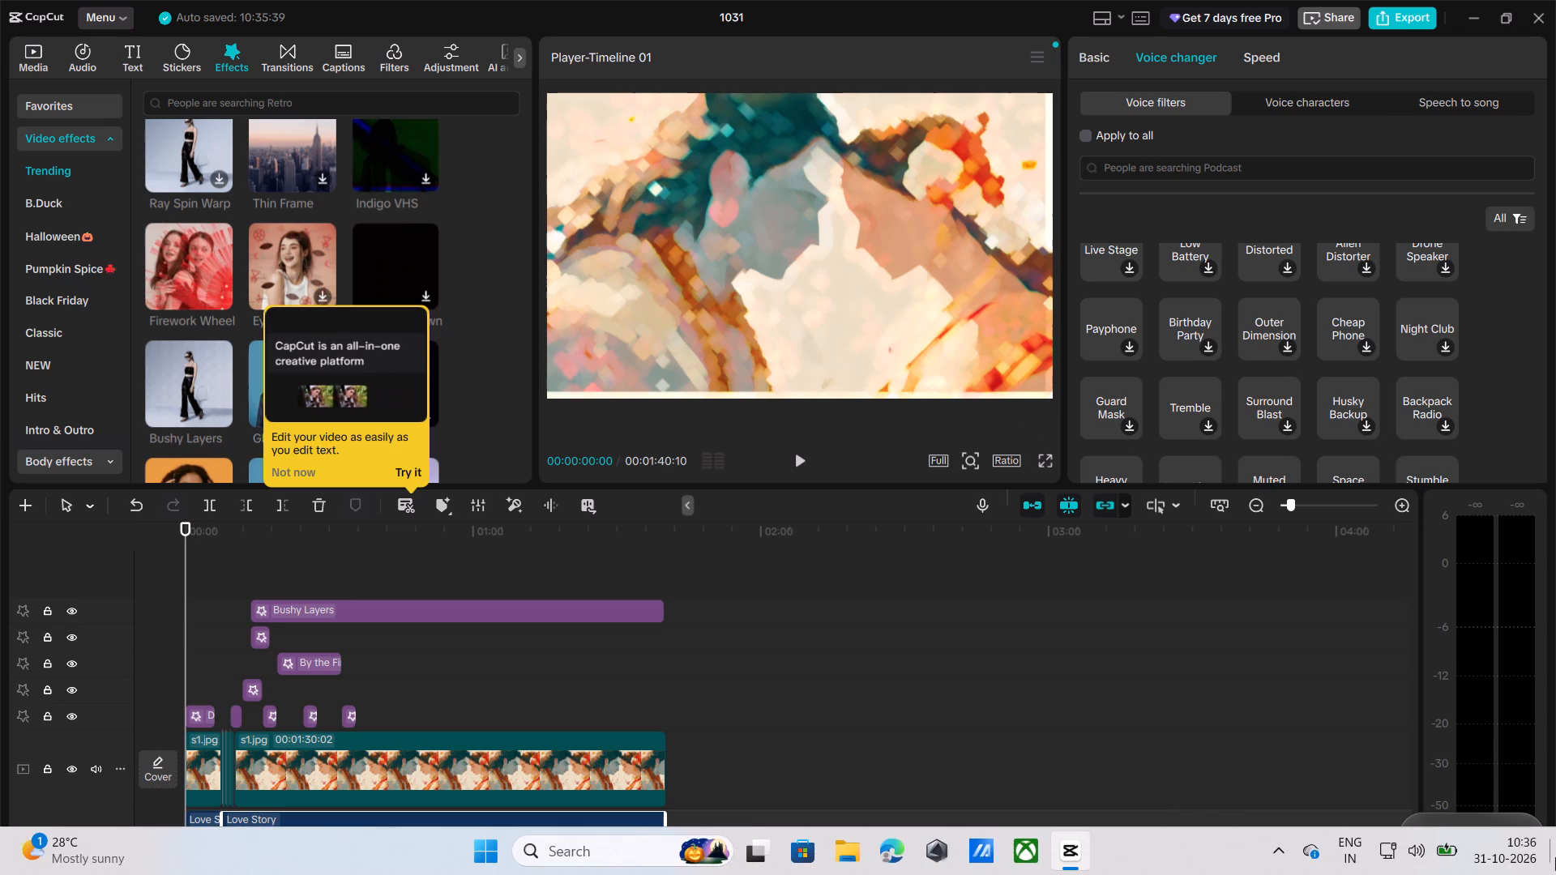
Turn the computer's system sound volume down to its minimum.
left_click(1423, 853)
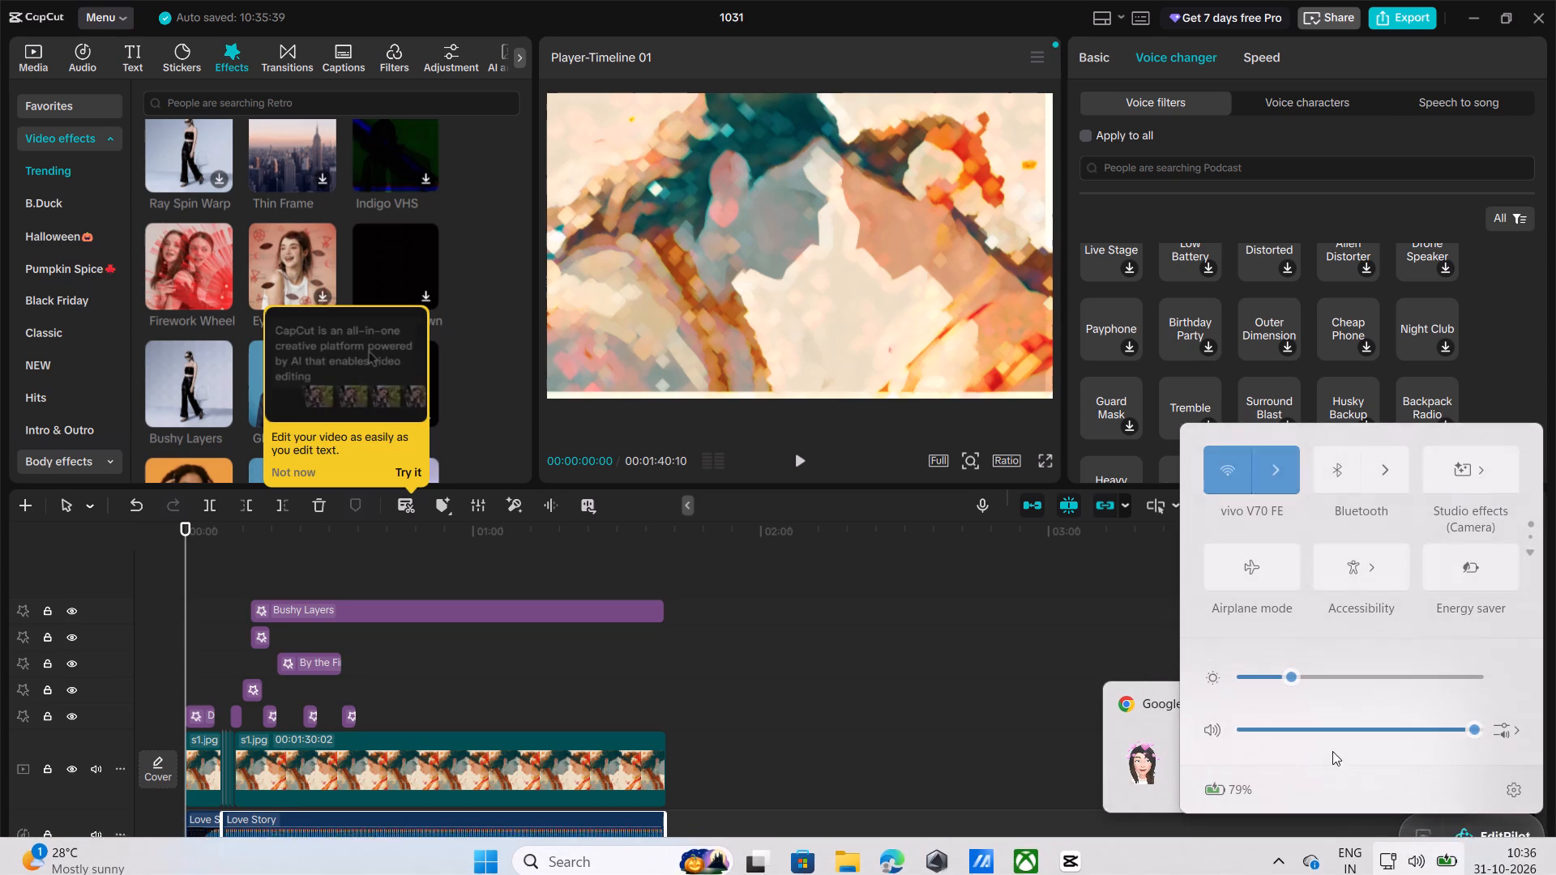
left_click(1235, 732)
left_click_drag(1244, 731, 1212, 736)
Play the edited timeline from 00:00:00:00 to review the layered effects.
left_click(793, 456)
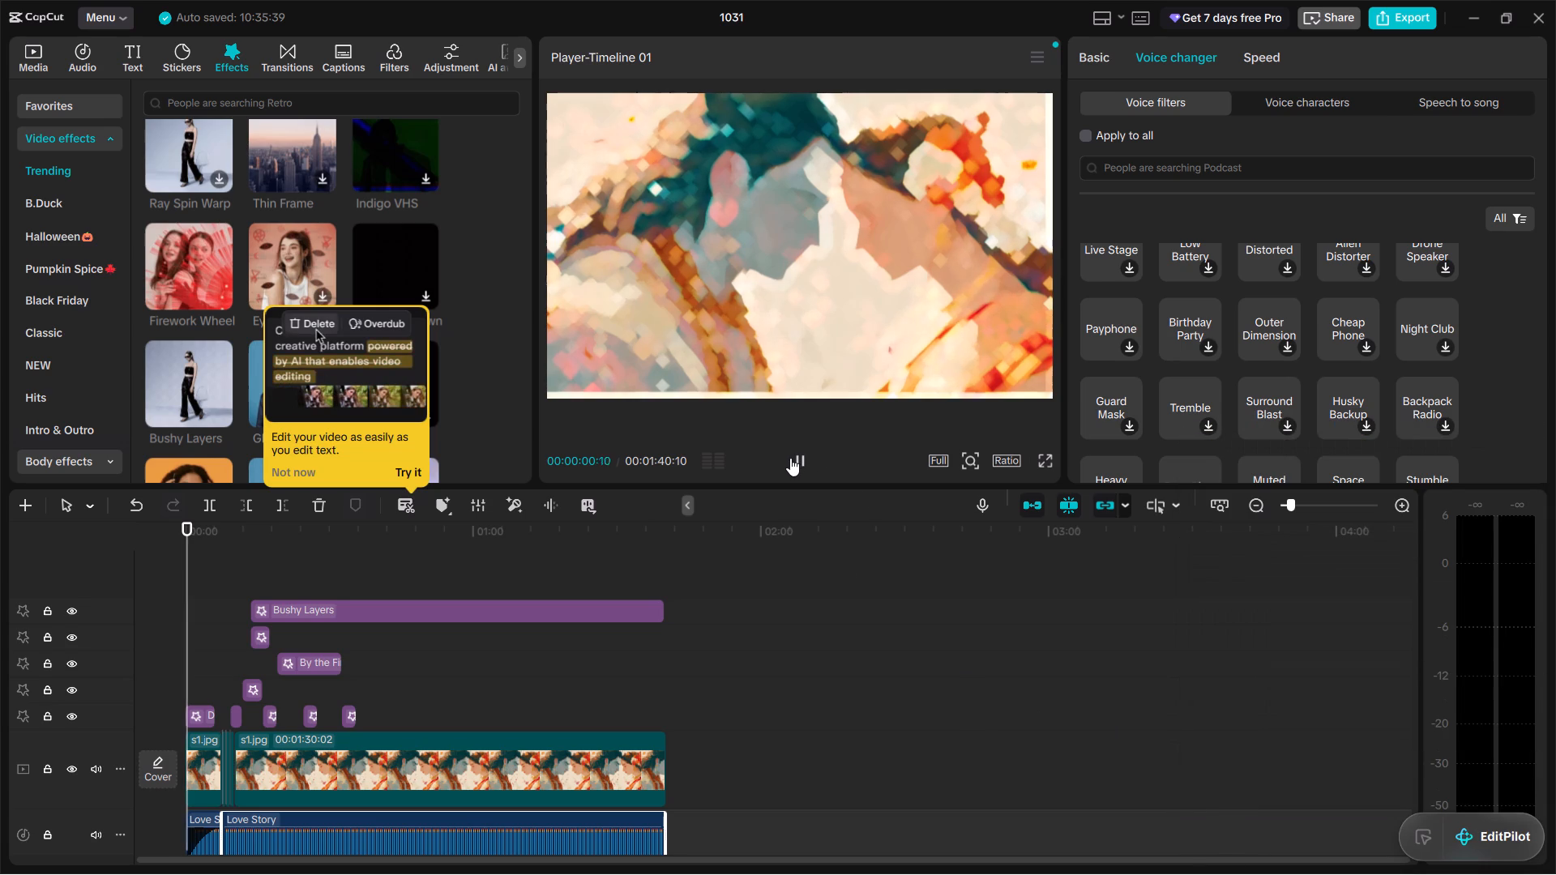
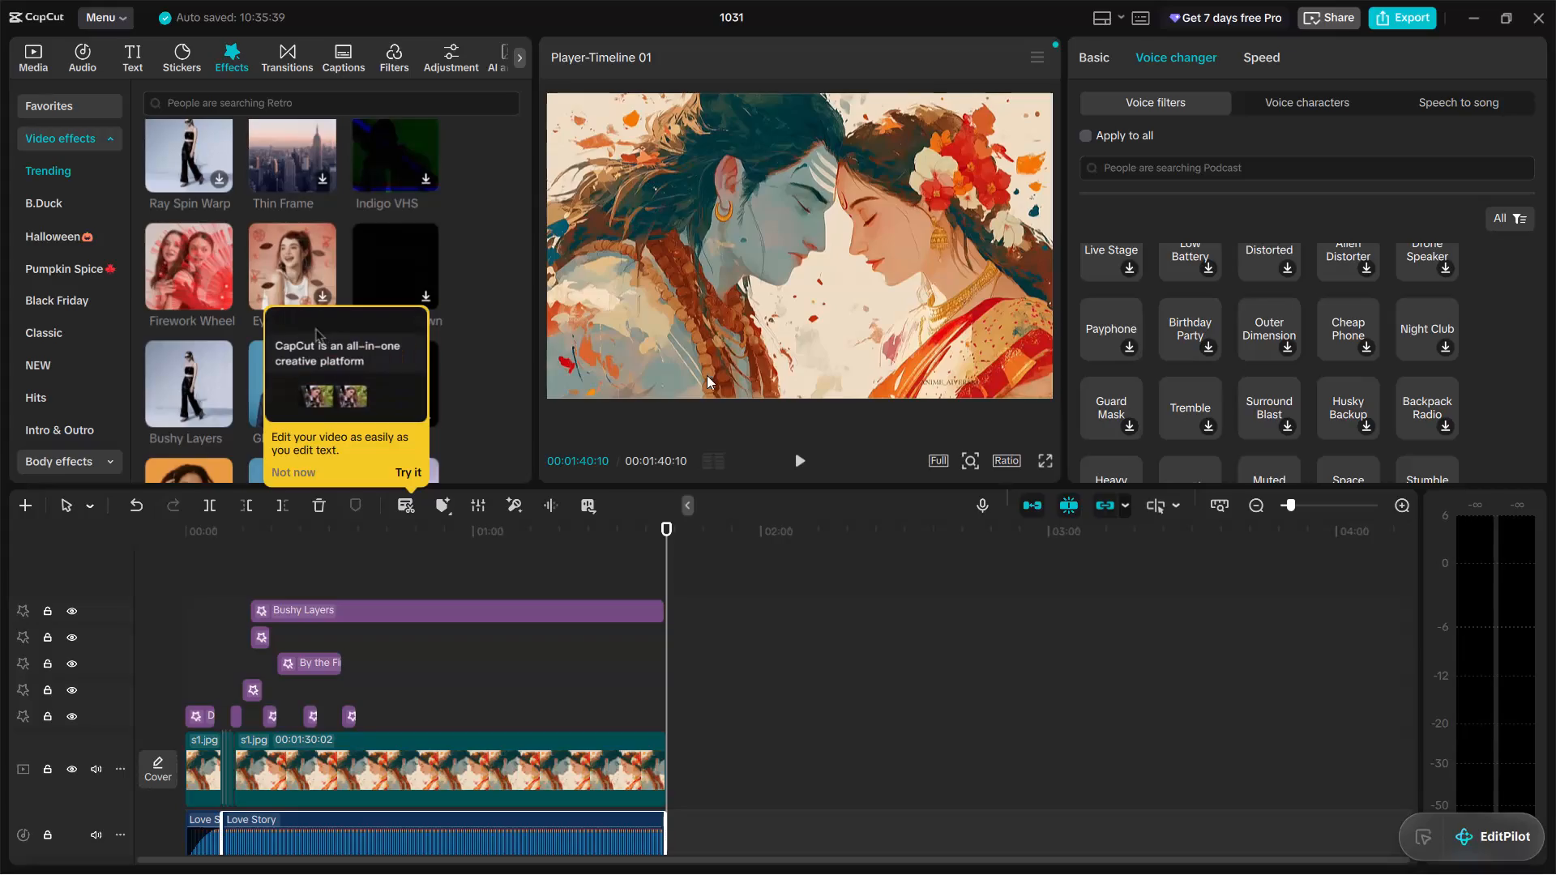
Play back the layered effects from just after the short effect clips and set the playhead at 00:00:52:23.
left_click_drag(665, 553, 493, 552)
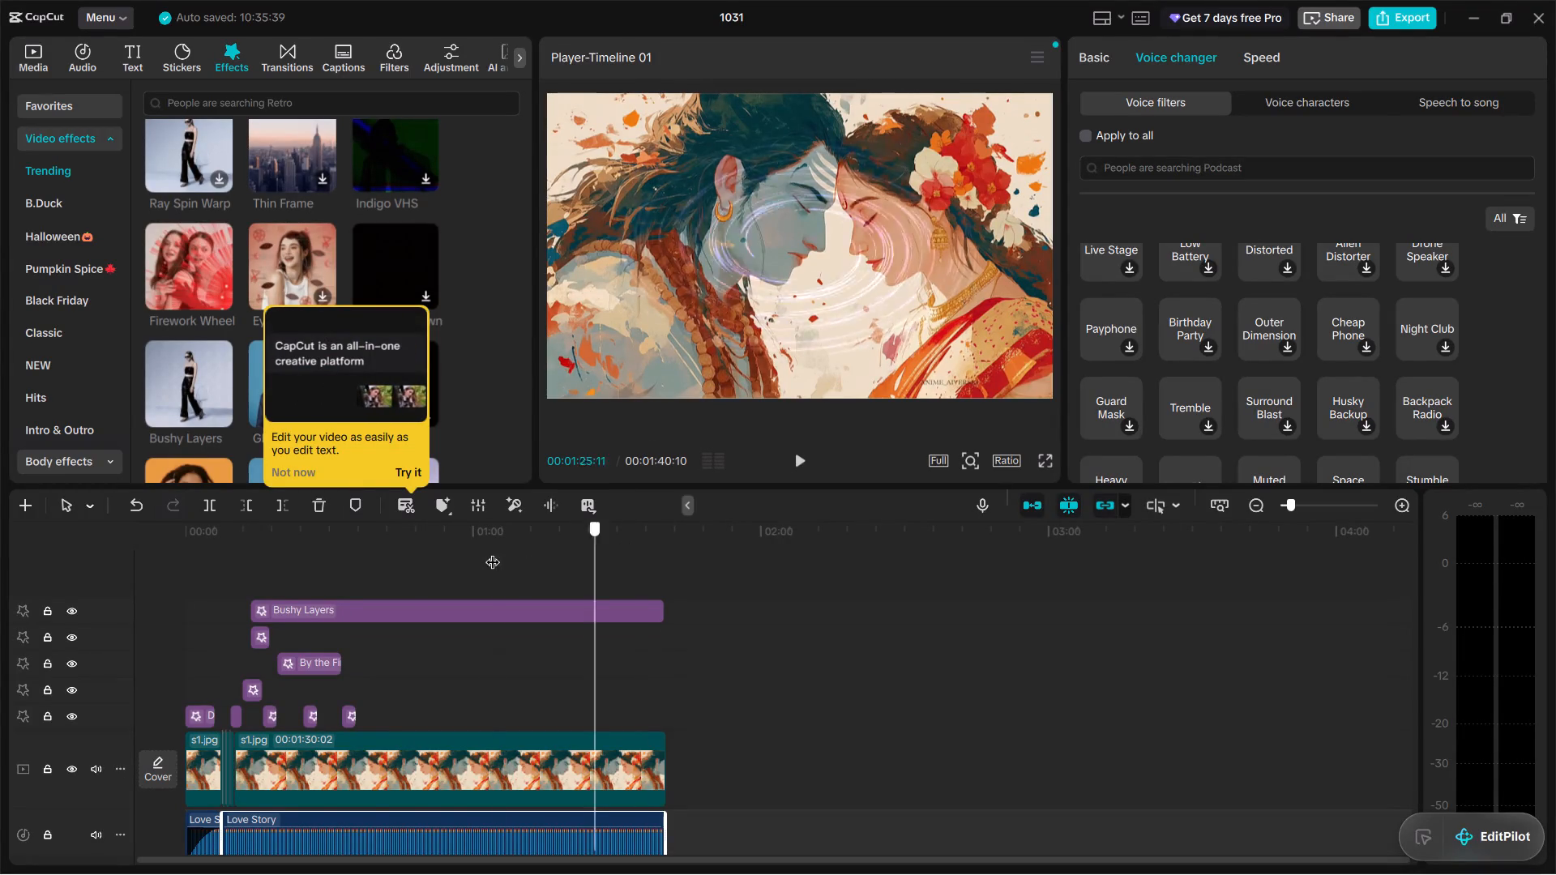
left_click_drag(493, 552, 355, 534)
left_click(807, 455)
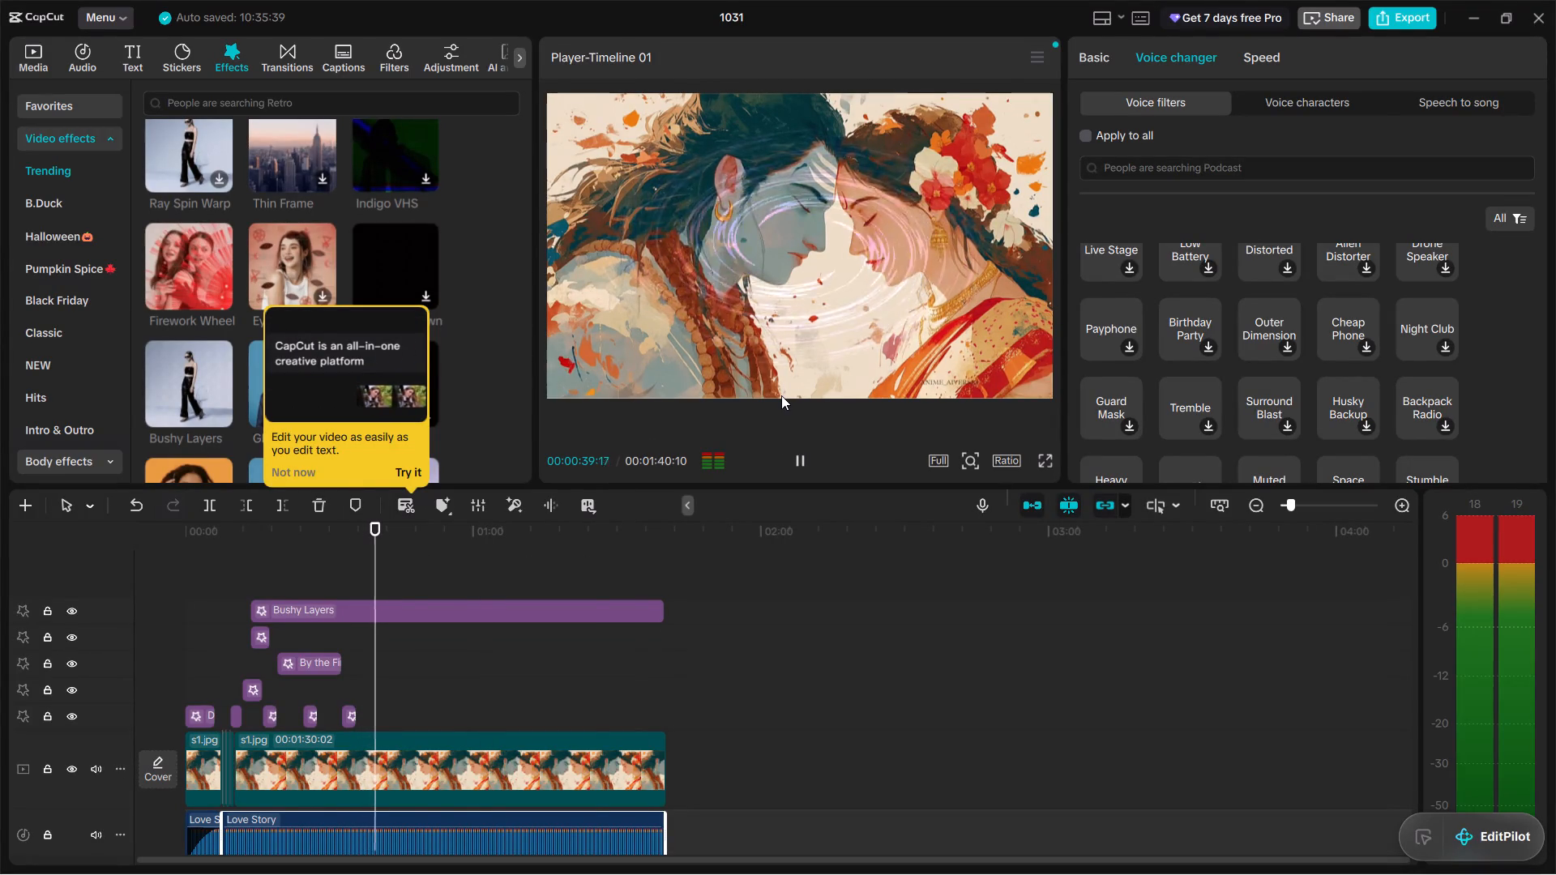
scroll(167, 45, "down", 1)
scroll(264, 270, "down", 1)
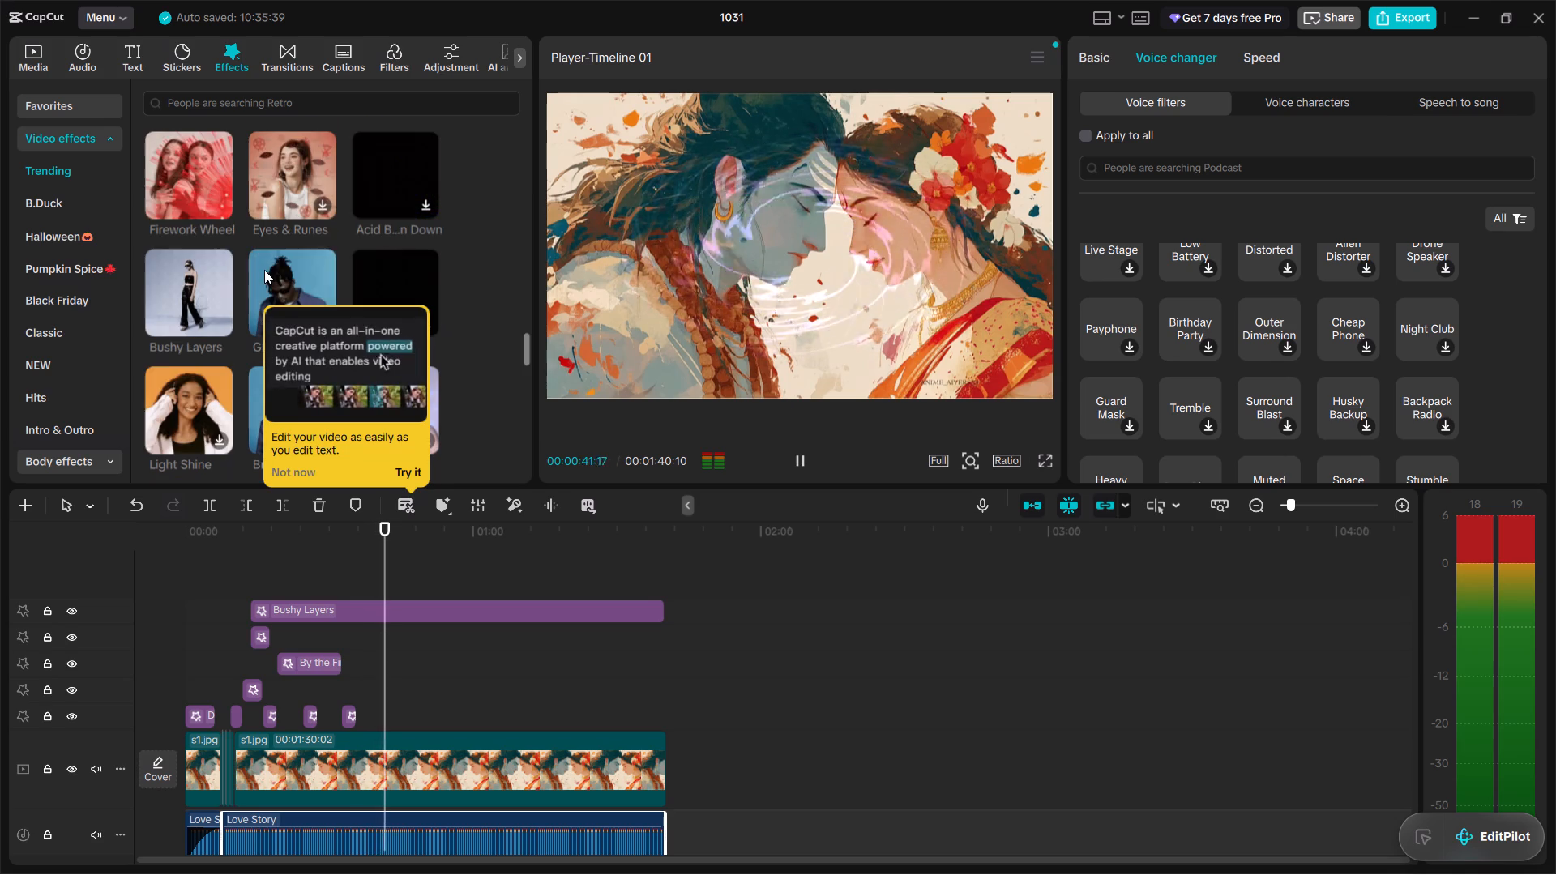
scroll(216, 190, "down", 2)
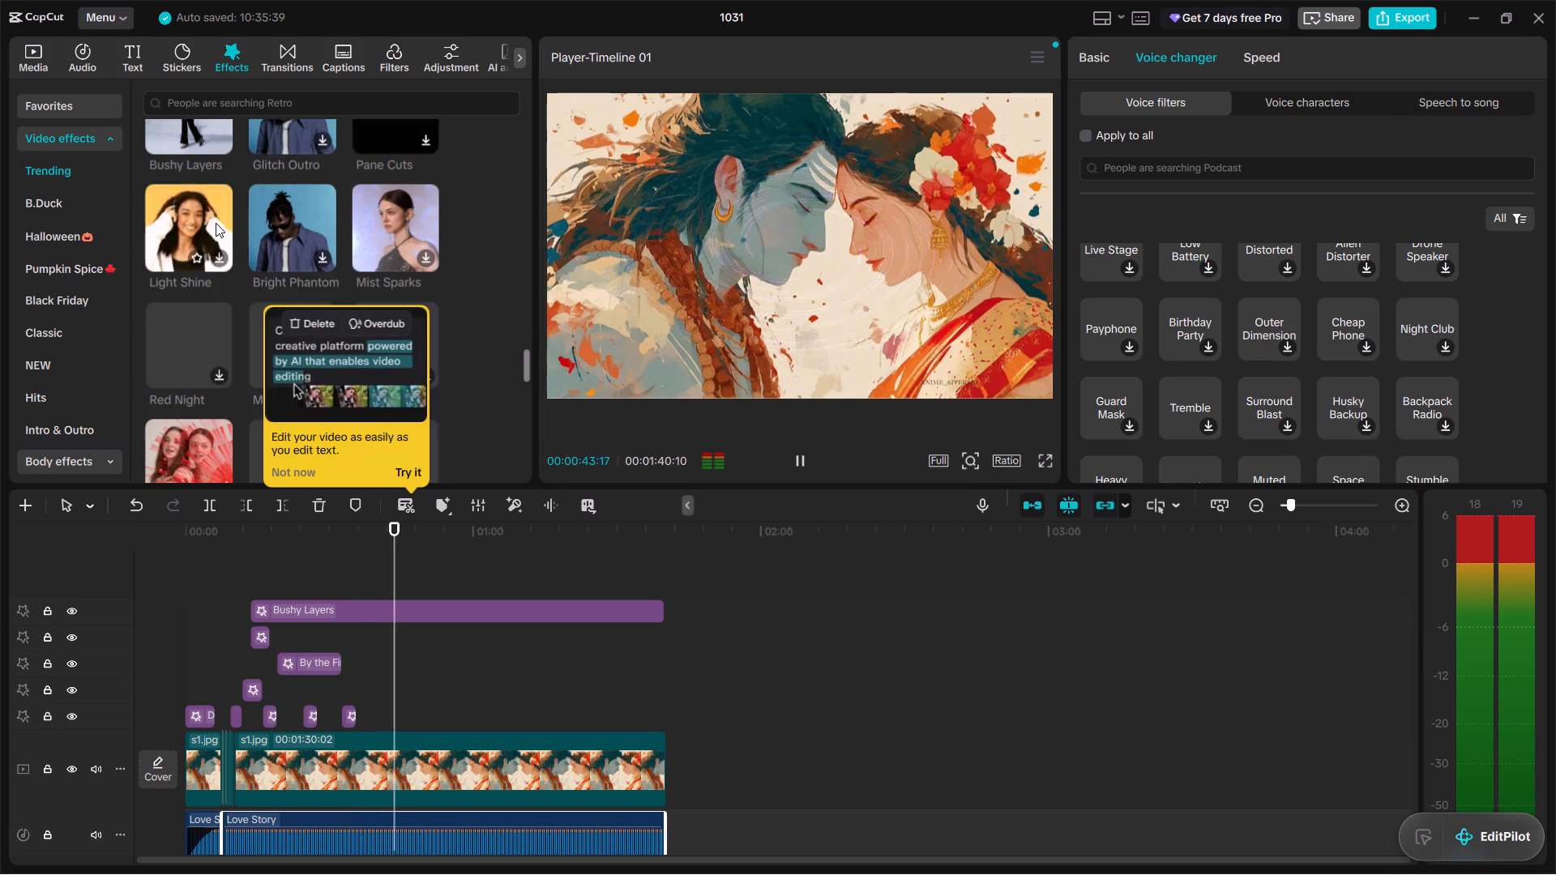
scroll(314, 223, "down", 1)
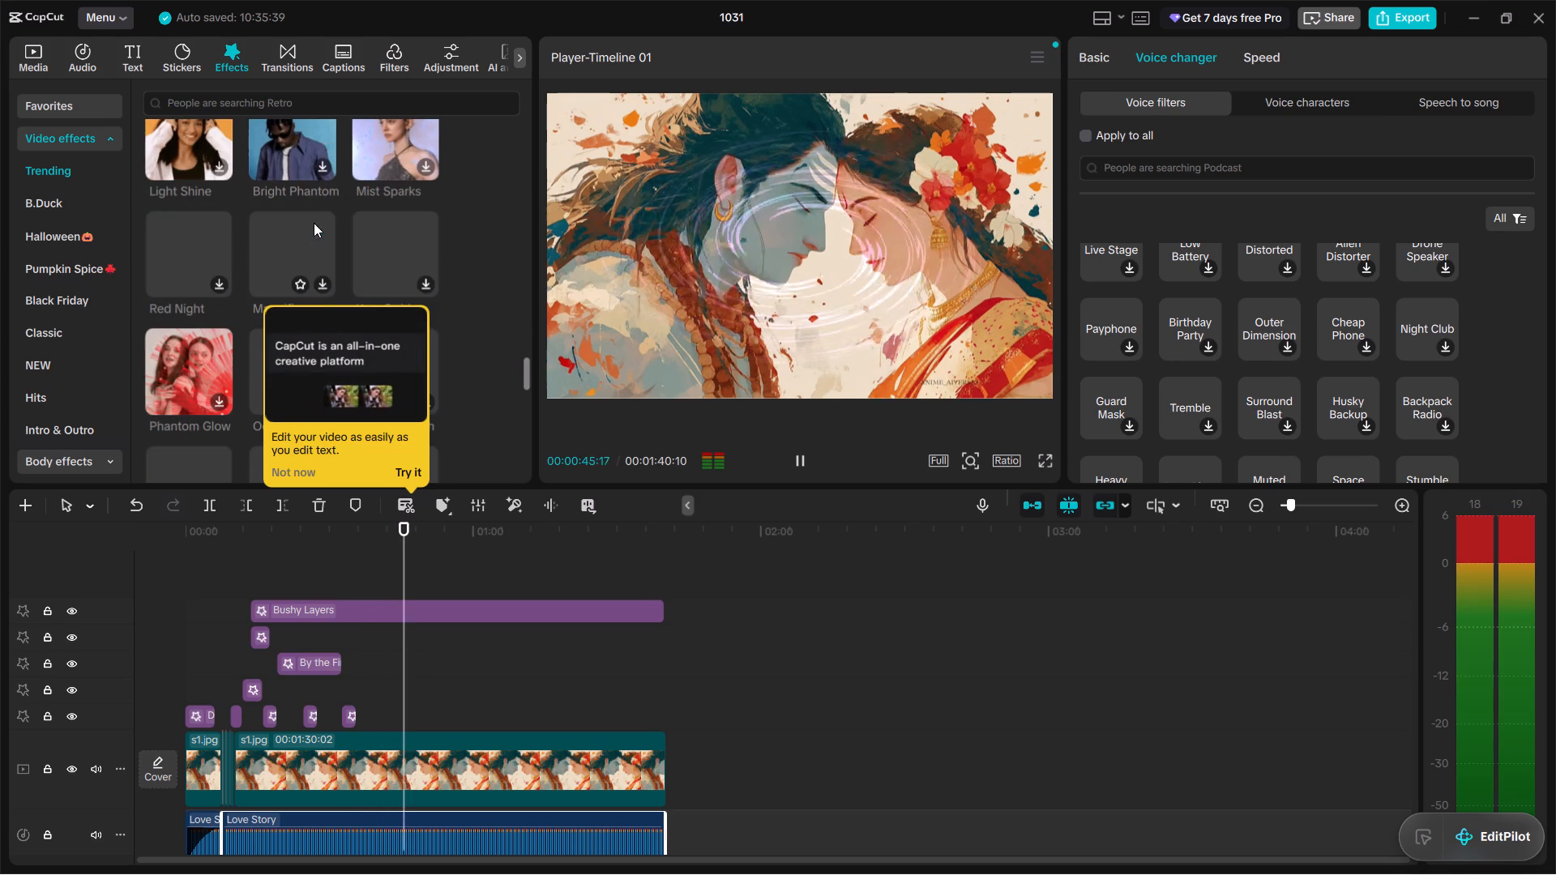
left_click(438, 560)
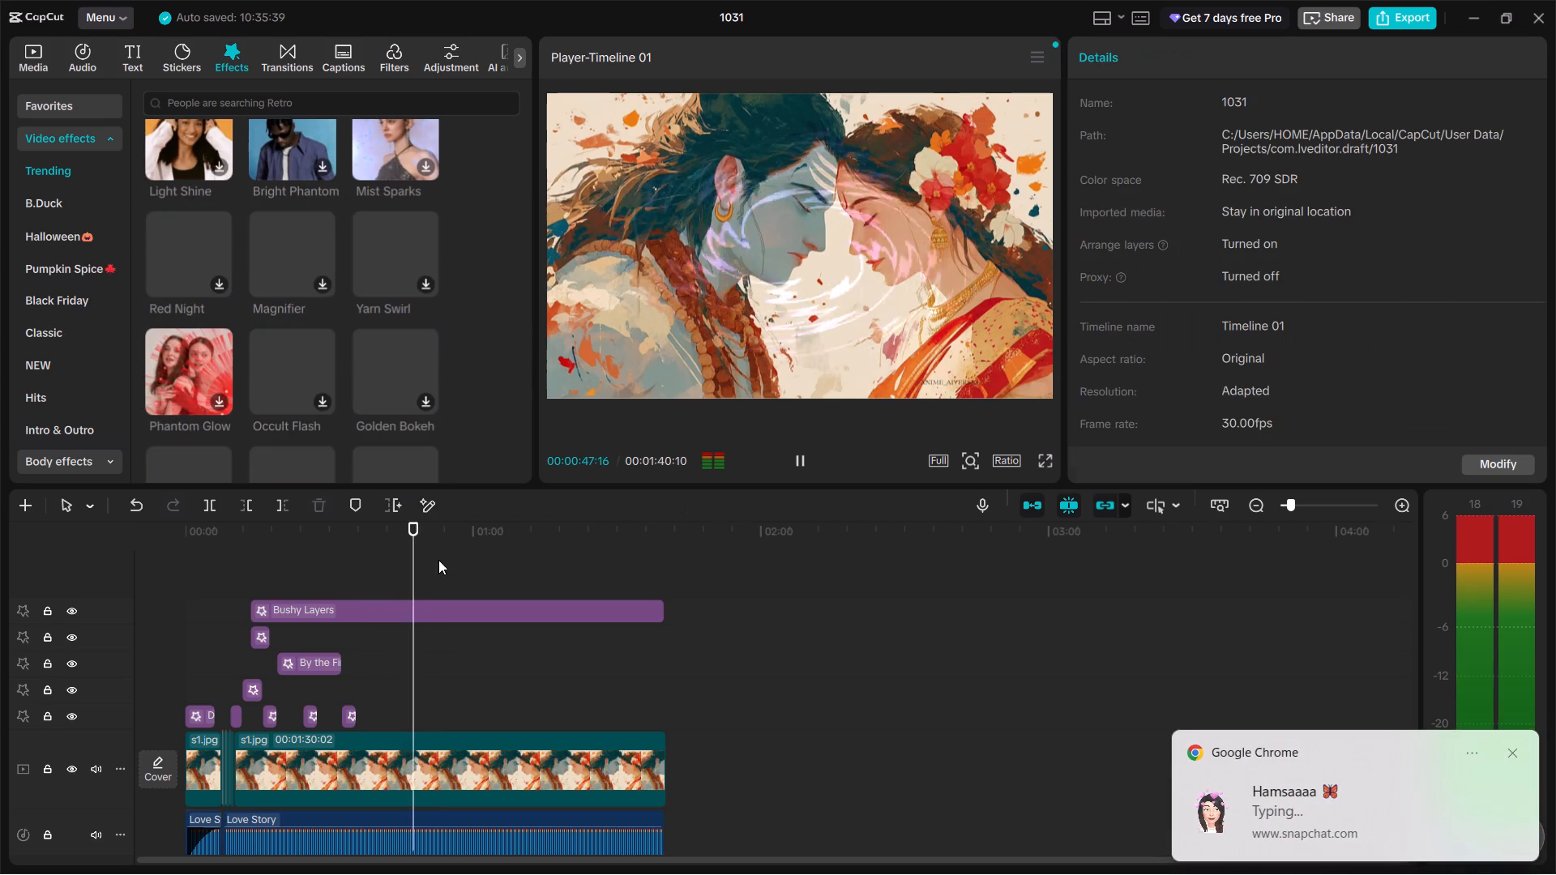
Browse the remaining Trending video effects and the list of video effect categories for another suitable effect.
scroll(289, 376, "down", 4)
scroll(231, 305, "down", 3)
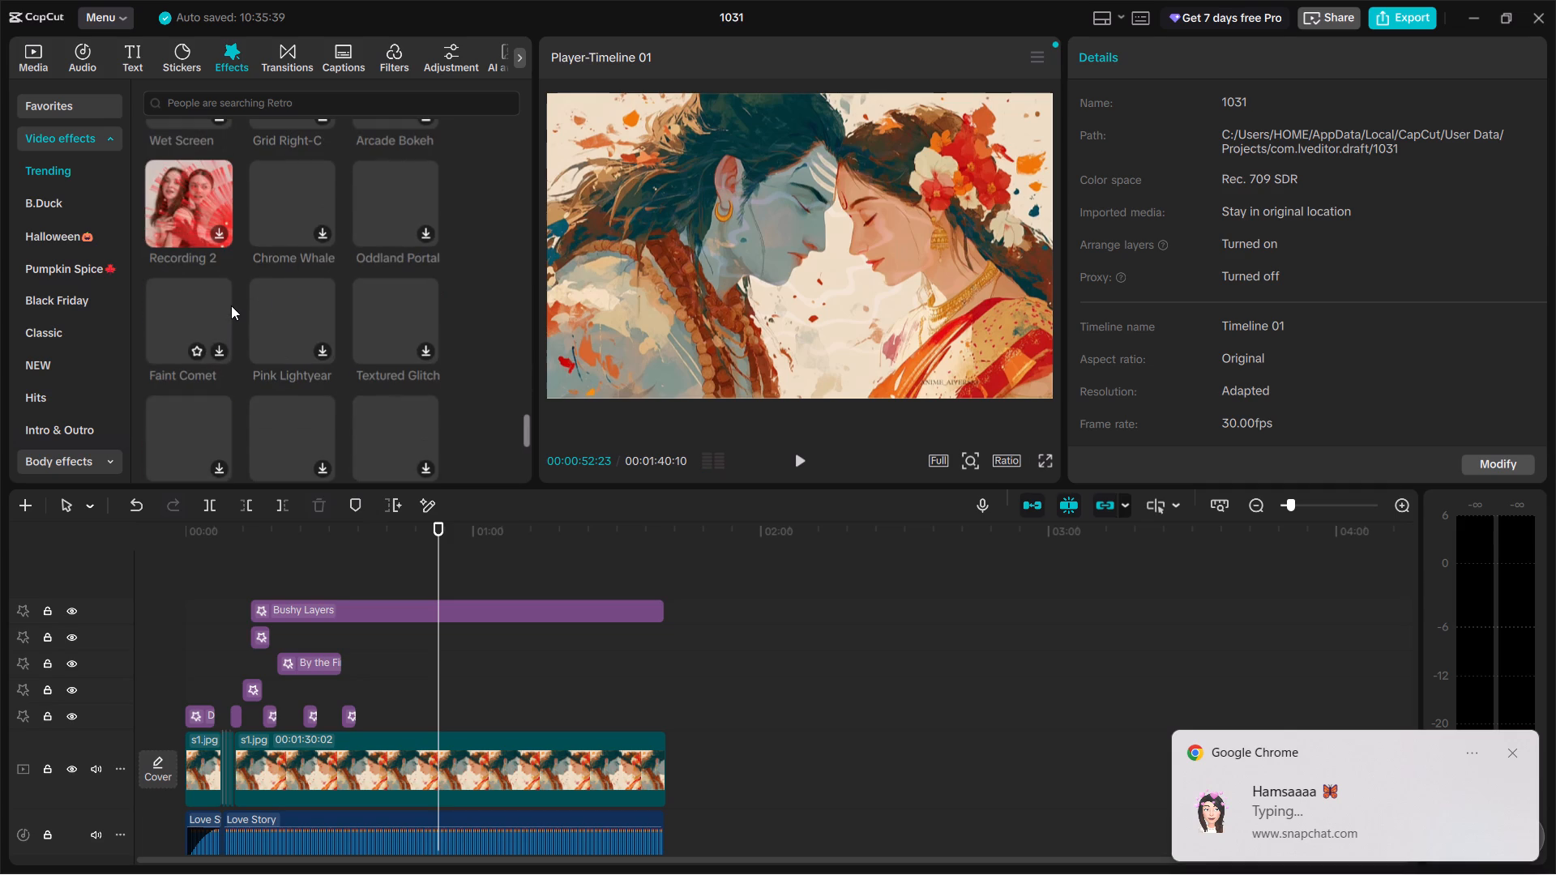
scroll(229, 304, "down", 4)
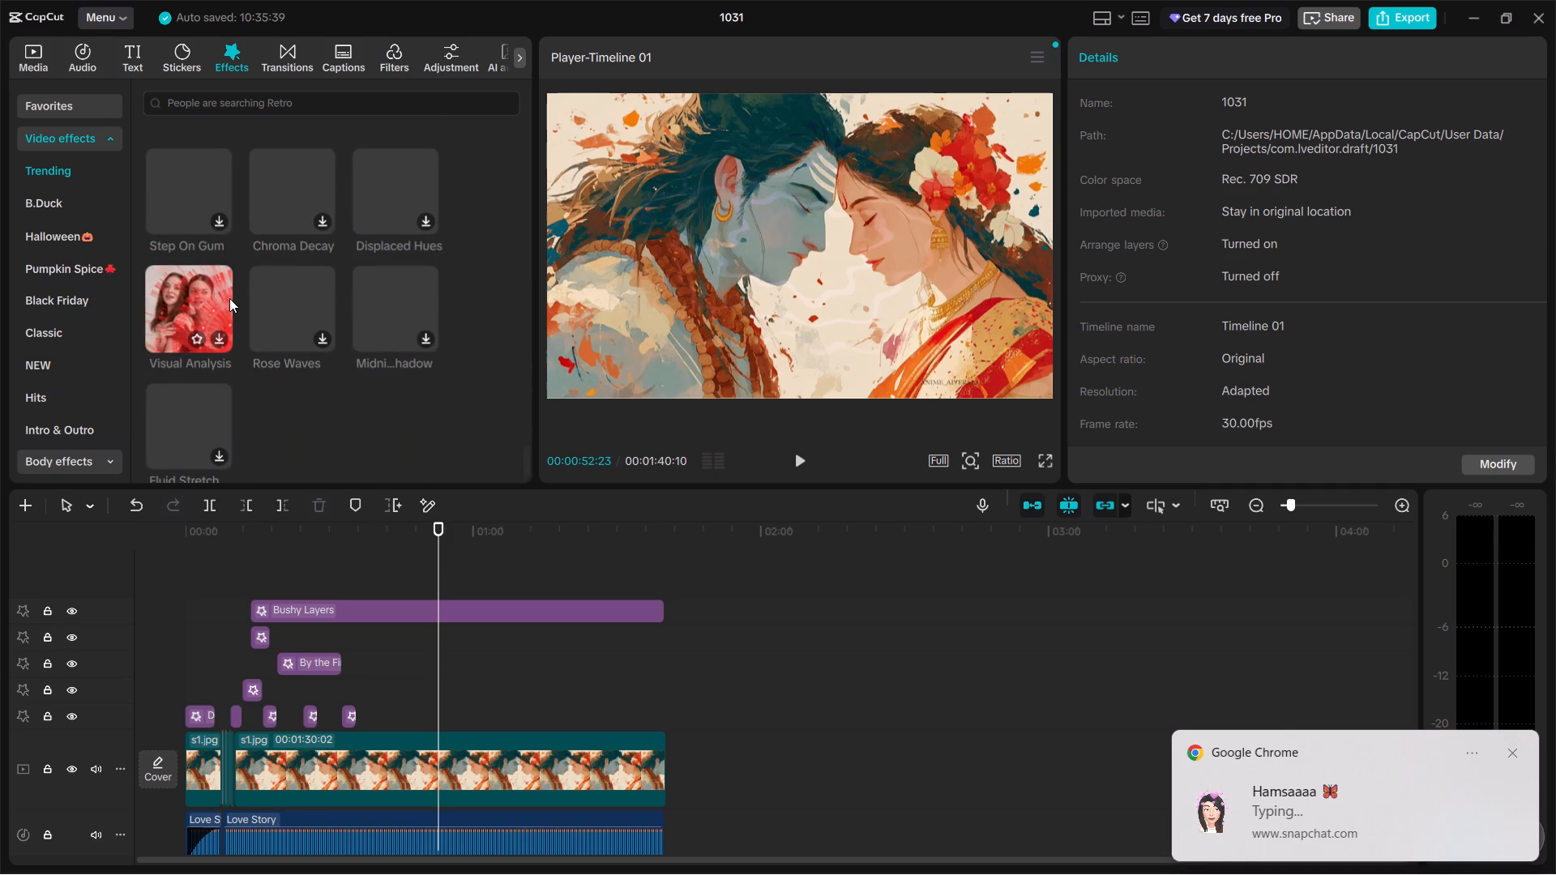
scroll(121, 309, "down", 5)
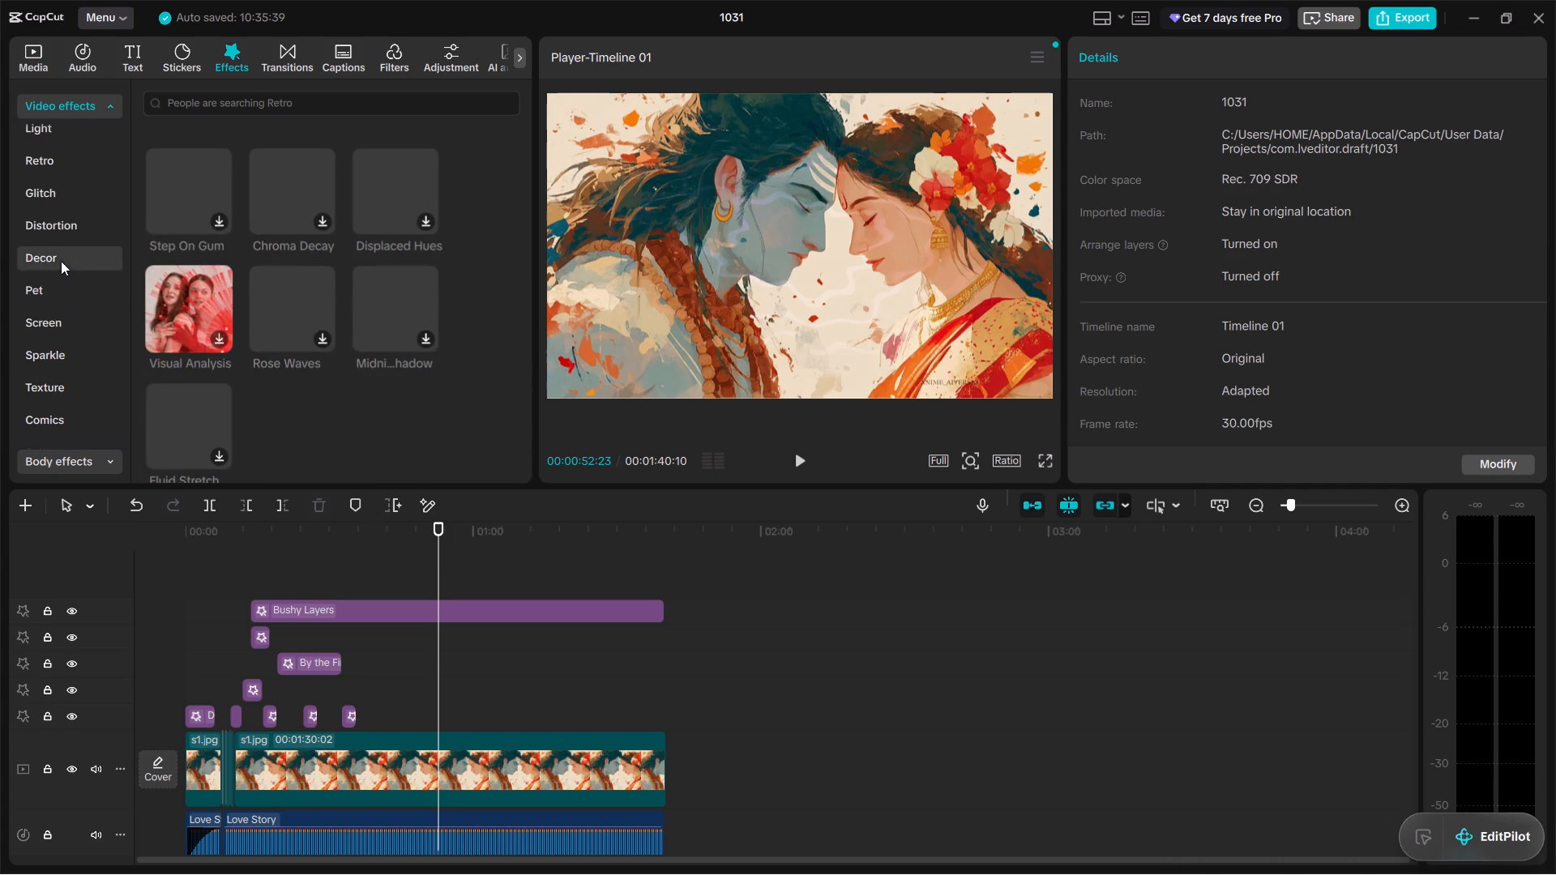
scroll(49, 226, "down", 4)
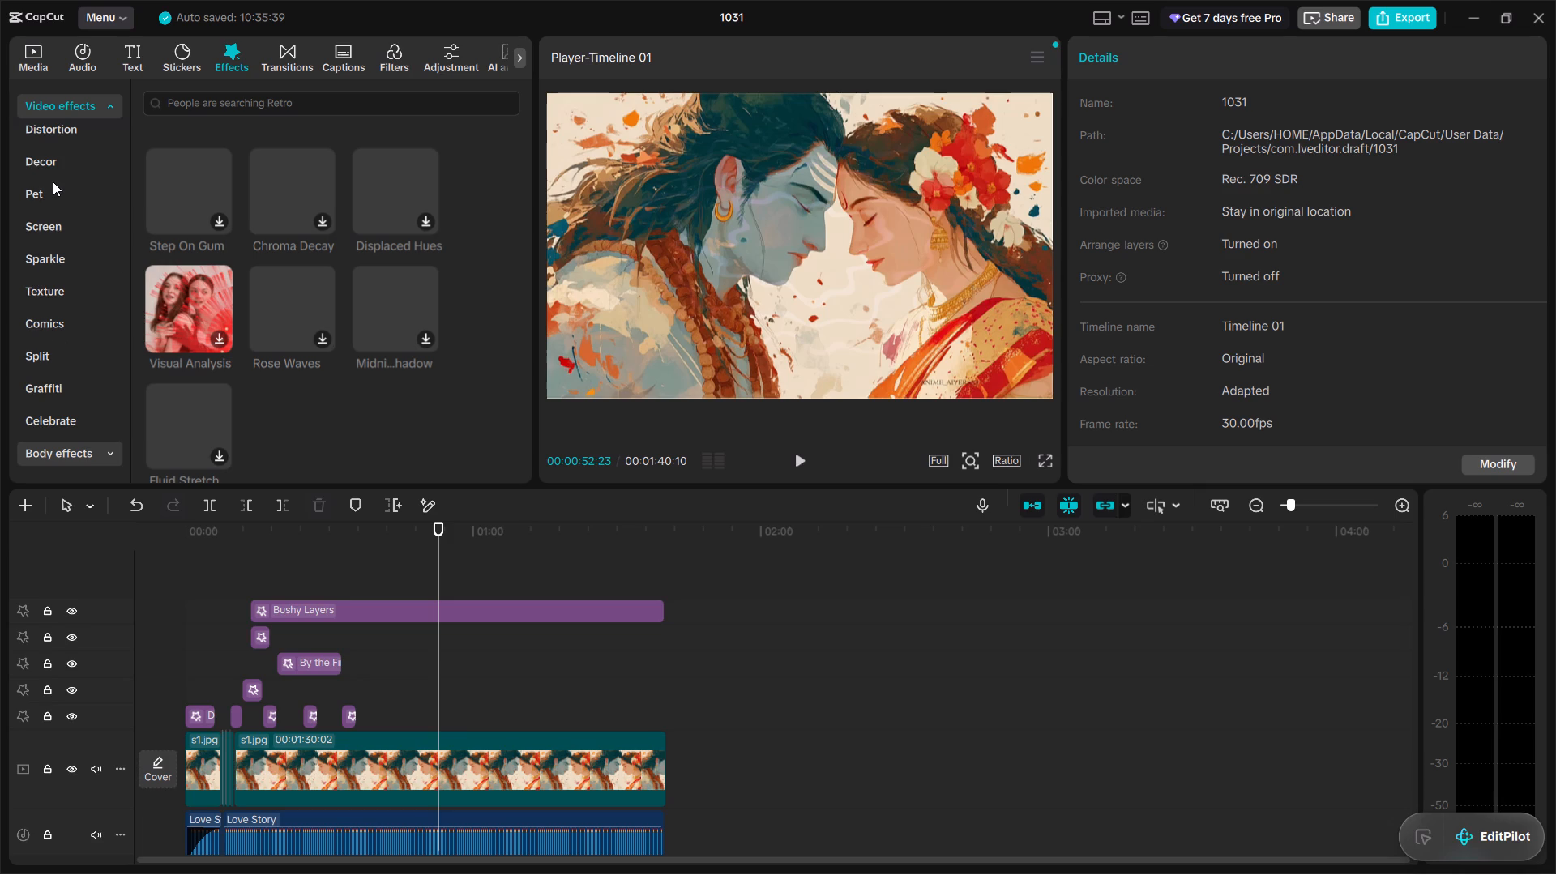
scroll(53, 180, "up", 1)
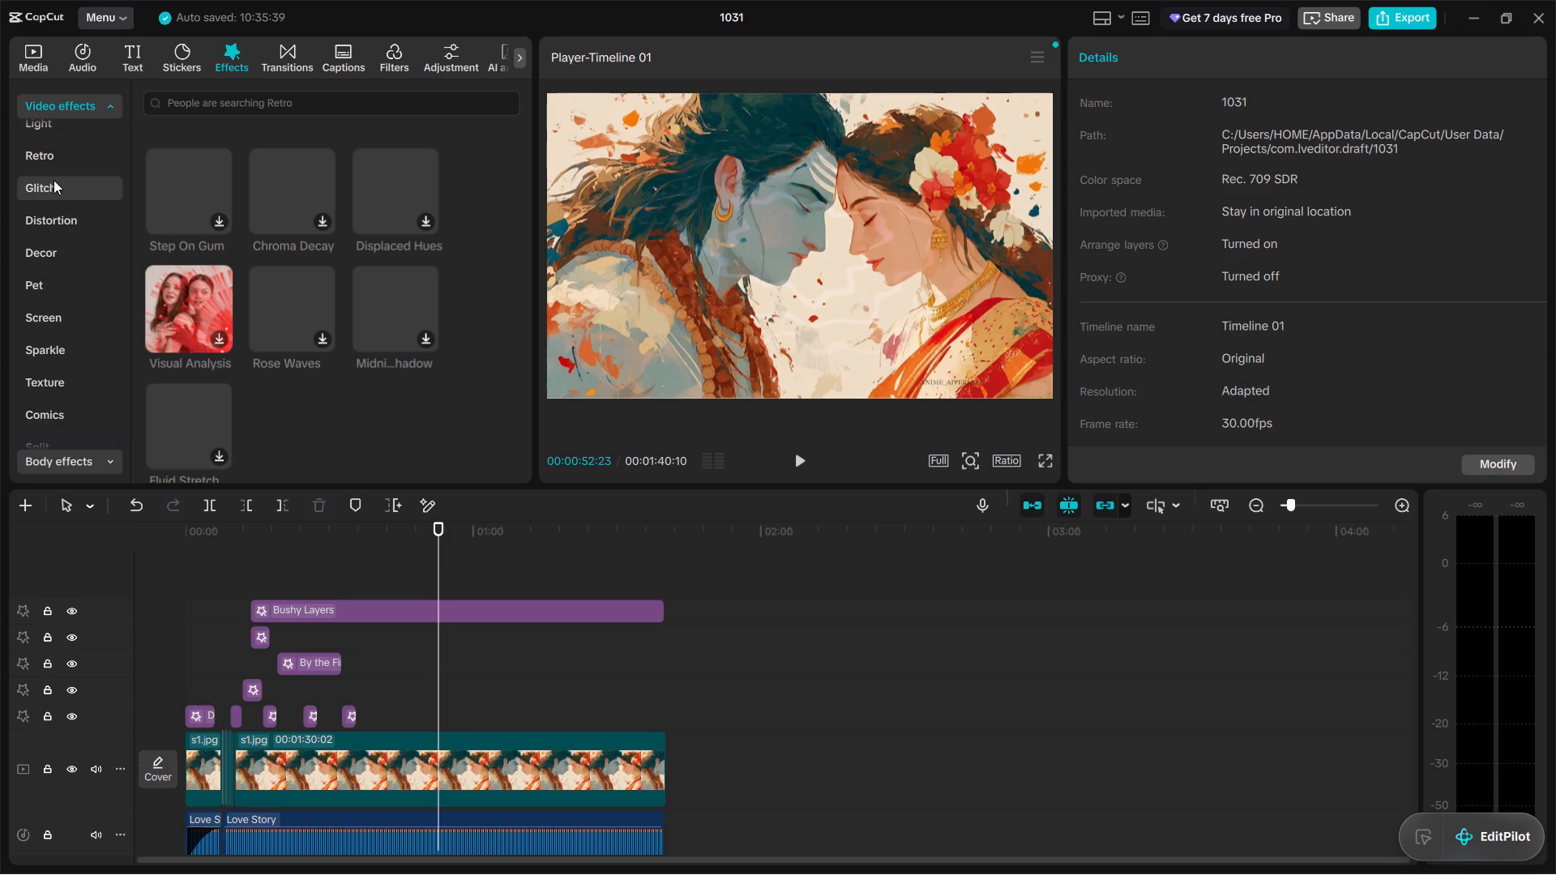
scroll(62, 173, "up", 3)
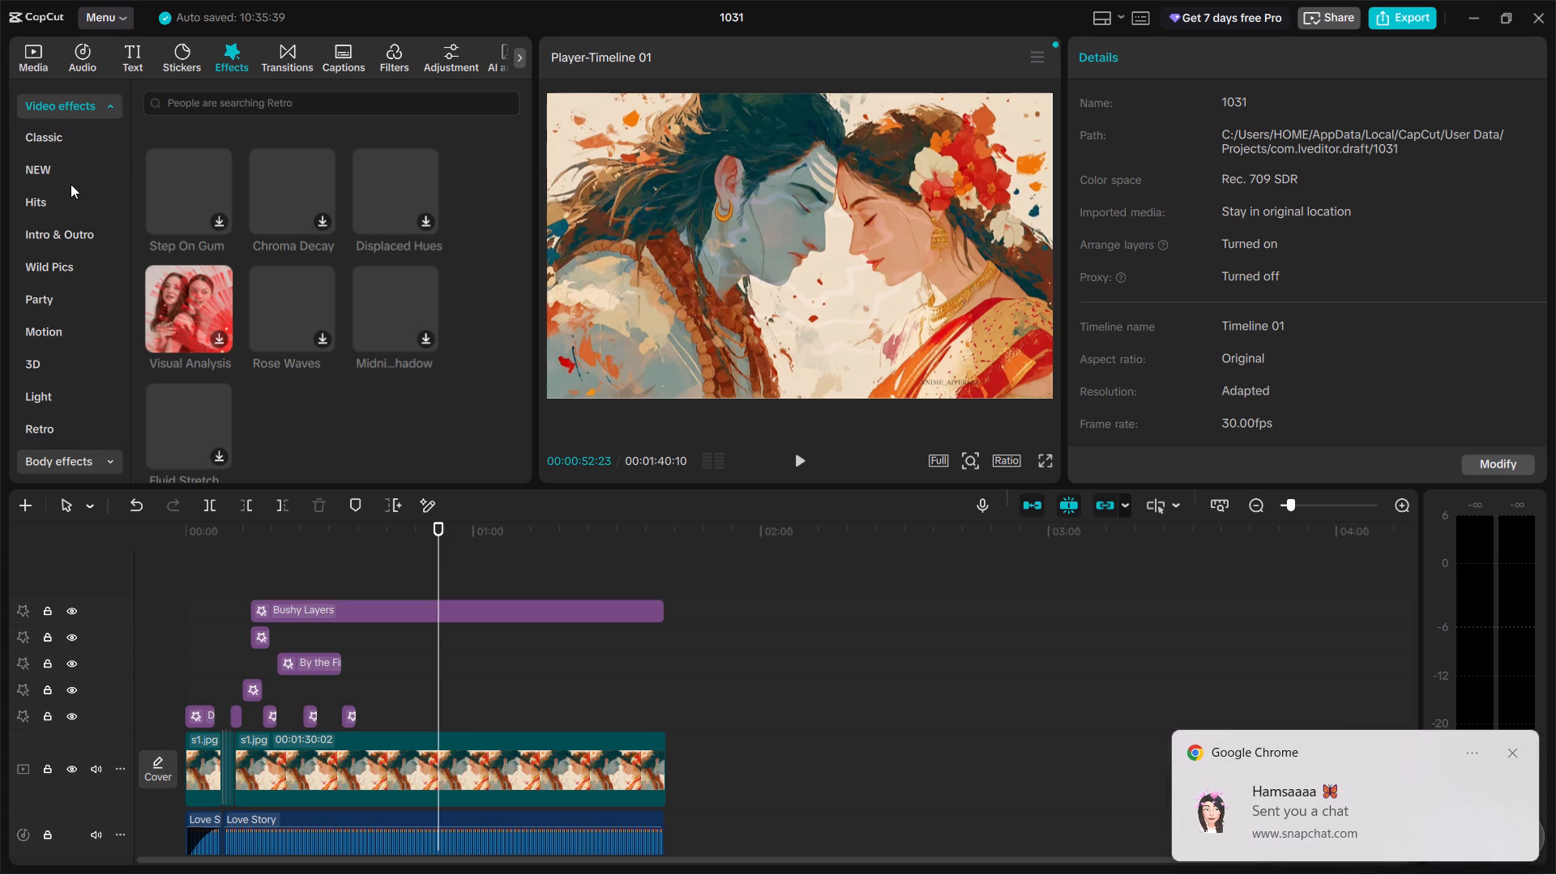
scroll(71, 184, "up", 2)
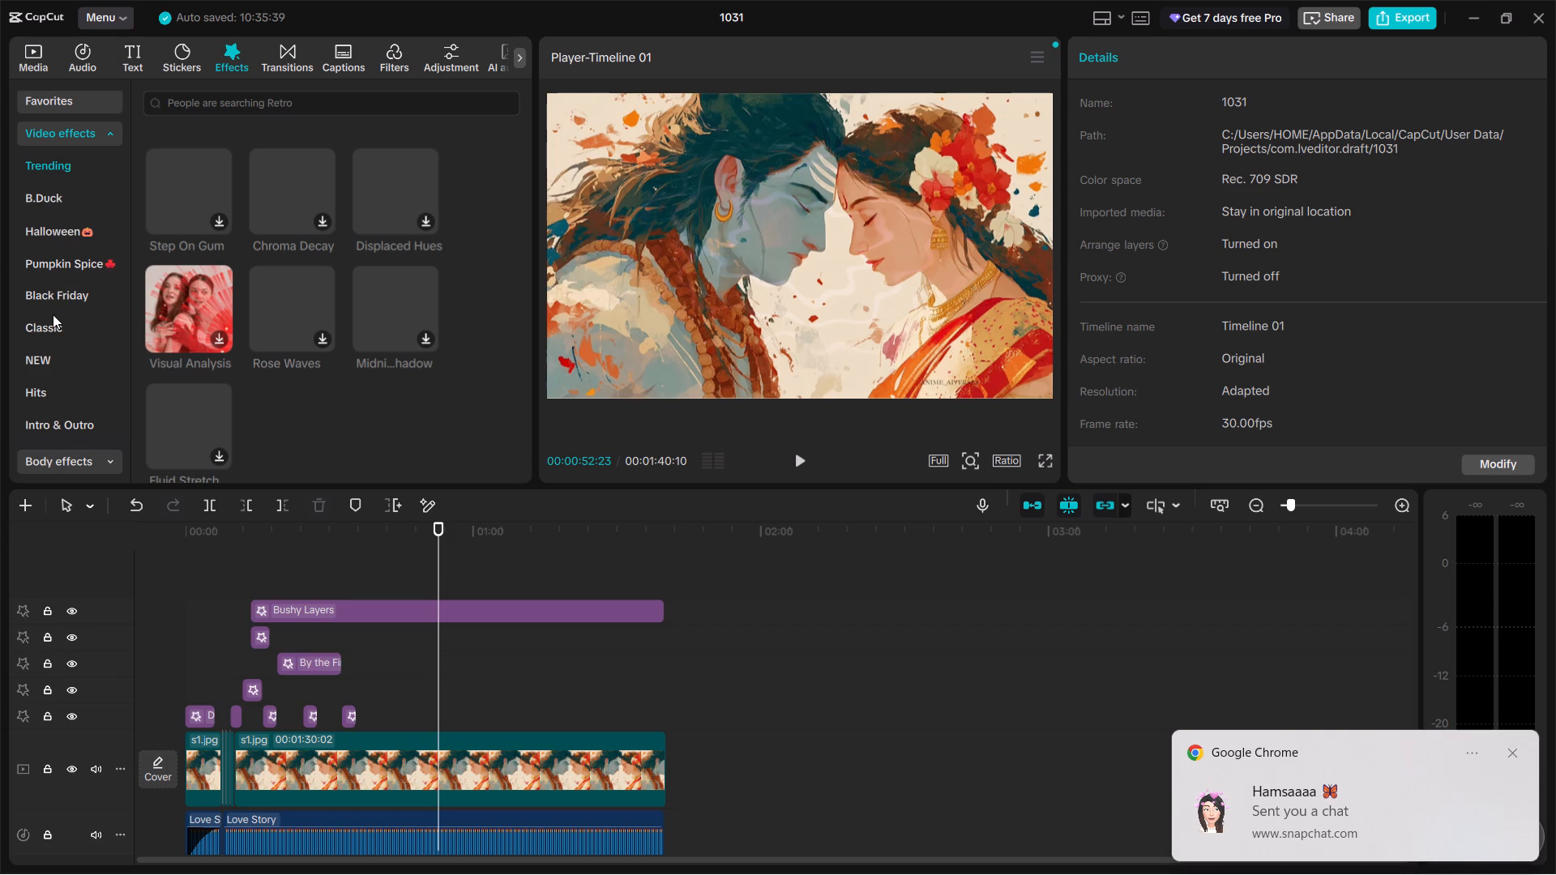
scroll(53, 314, "down", 1)
Browse the Classic video effects through to the end of the list for a suitable effect.
left_click(56, 231)
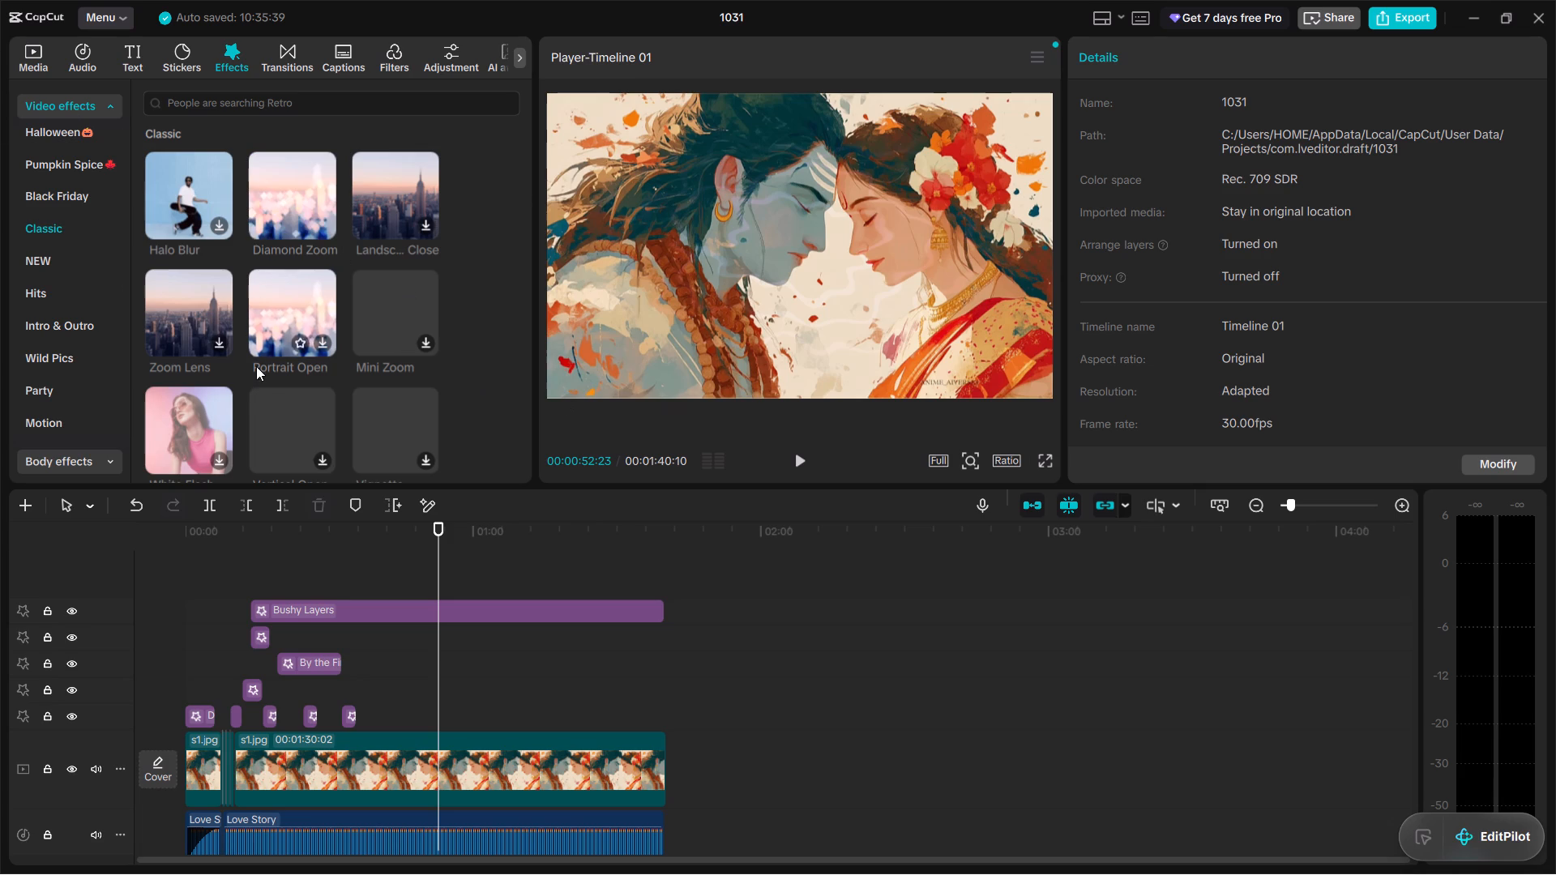
scroll(268, 229, "down", 4)
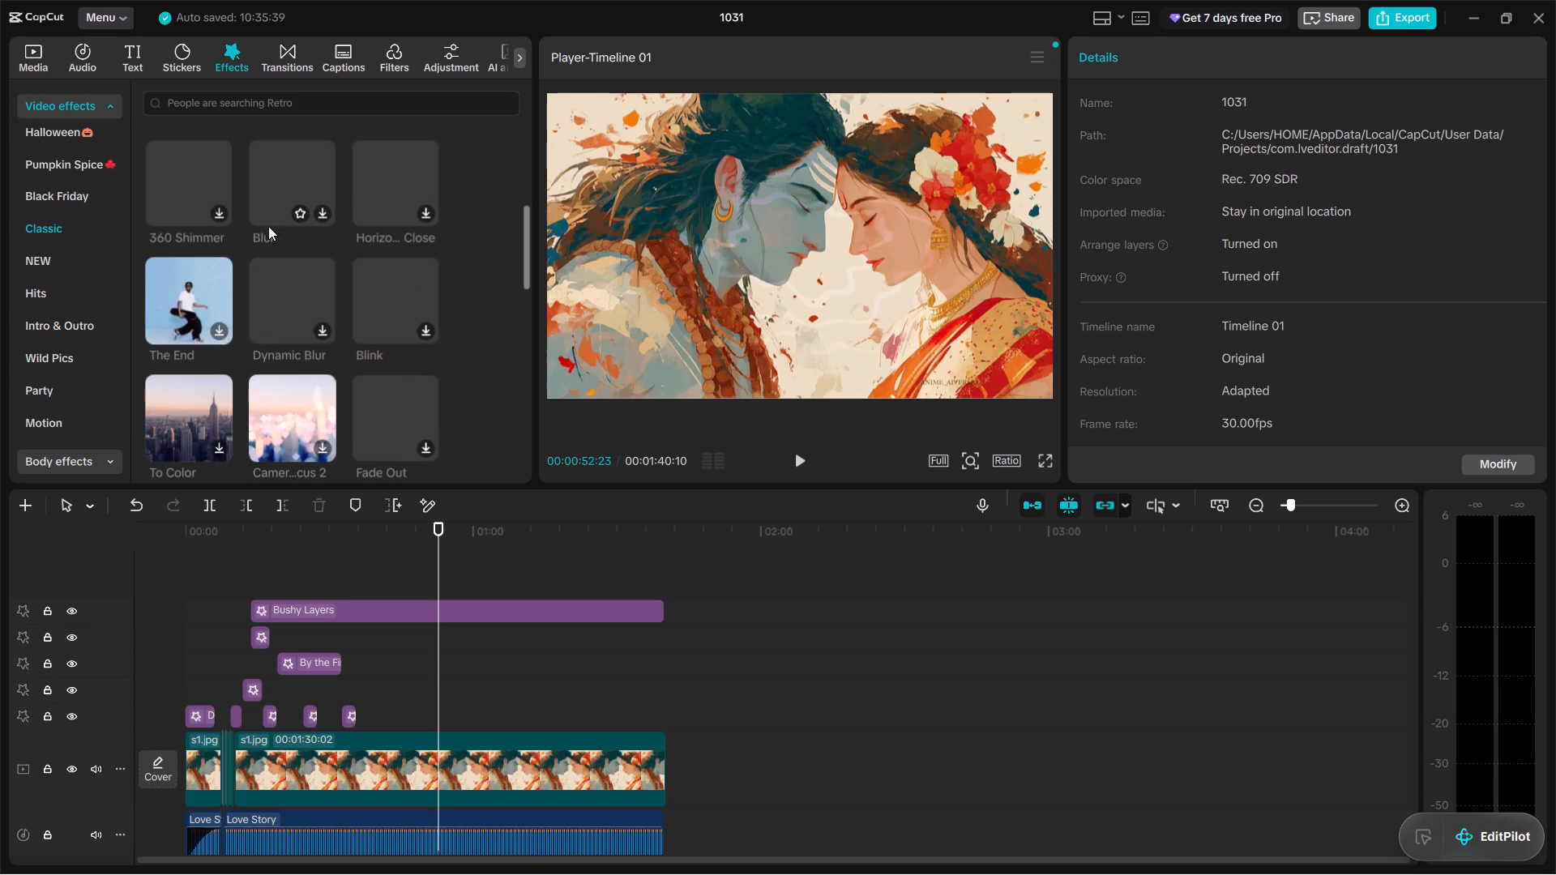
scroll(256, 314, "up", 1)
scroll(213, 336, "down", 3)
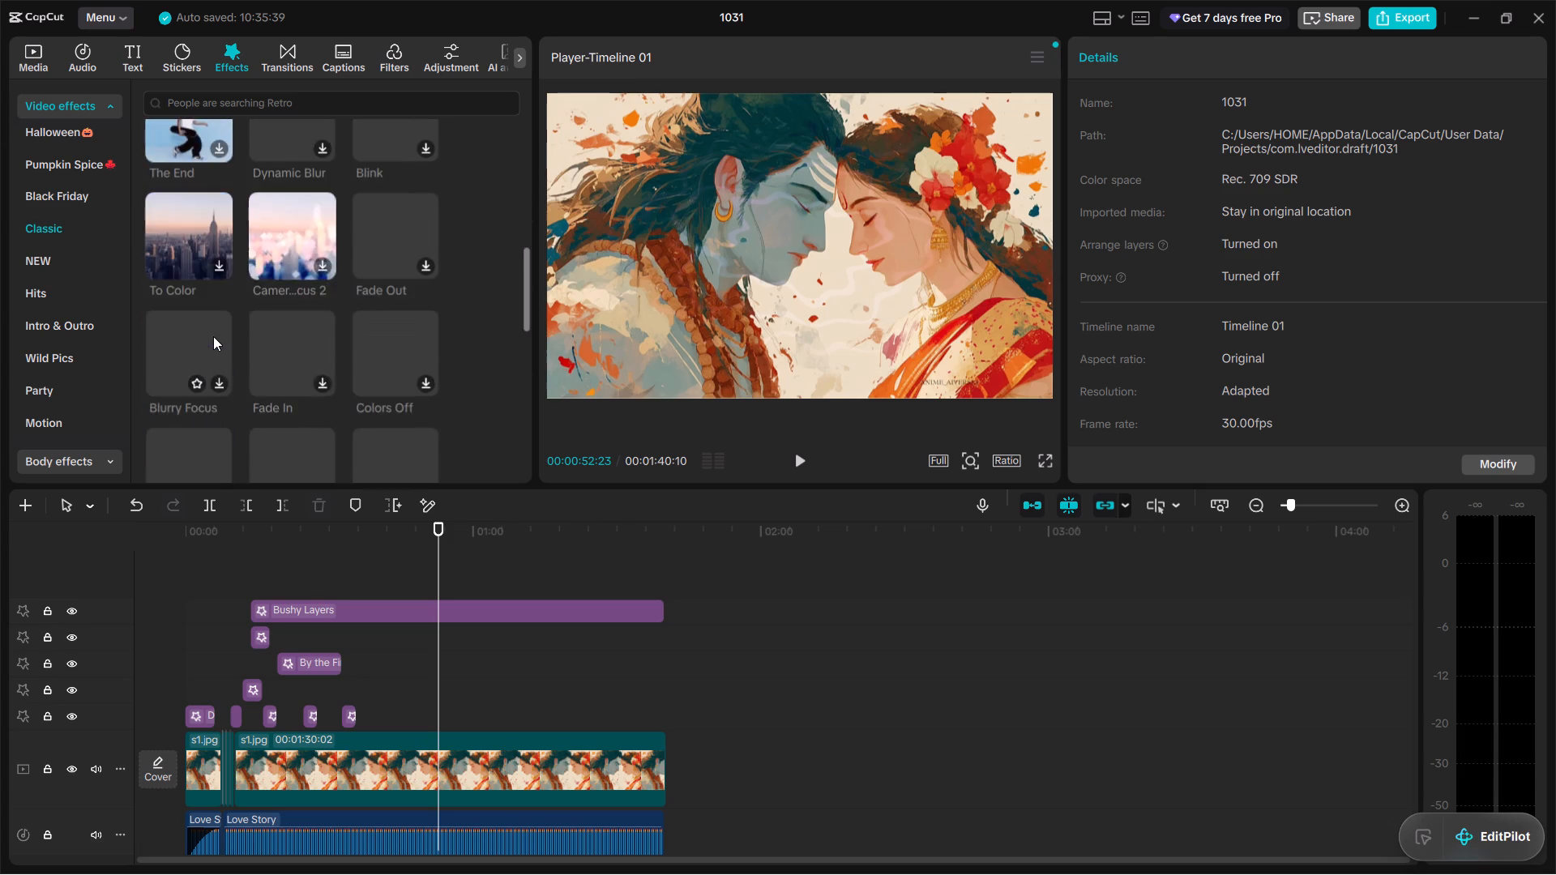
scroll(213, 336, "down", 7)
scroll(213, 336, "up", 7)
scroll(213, 336, "down", 17)
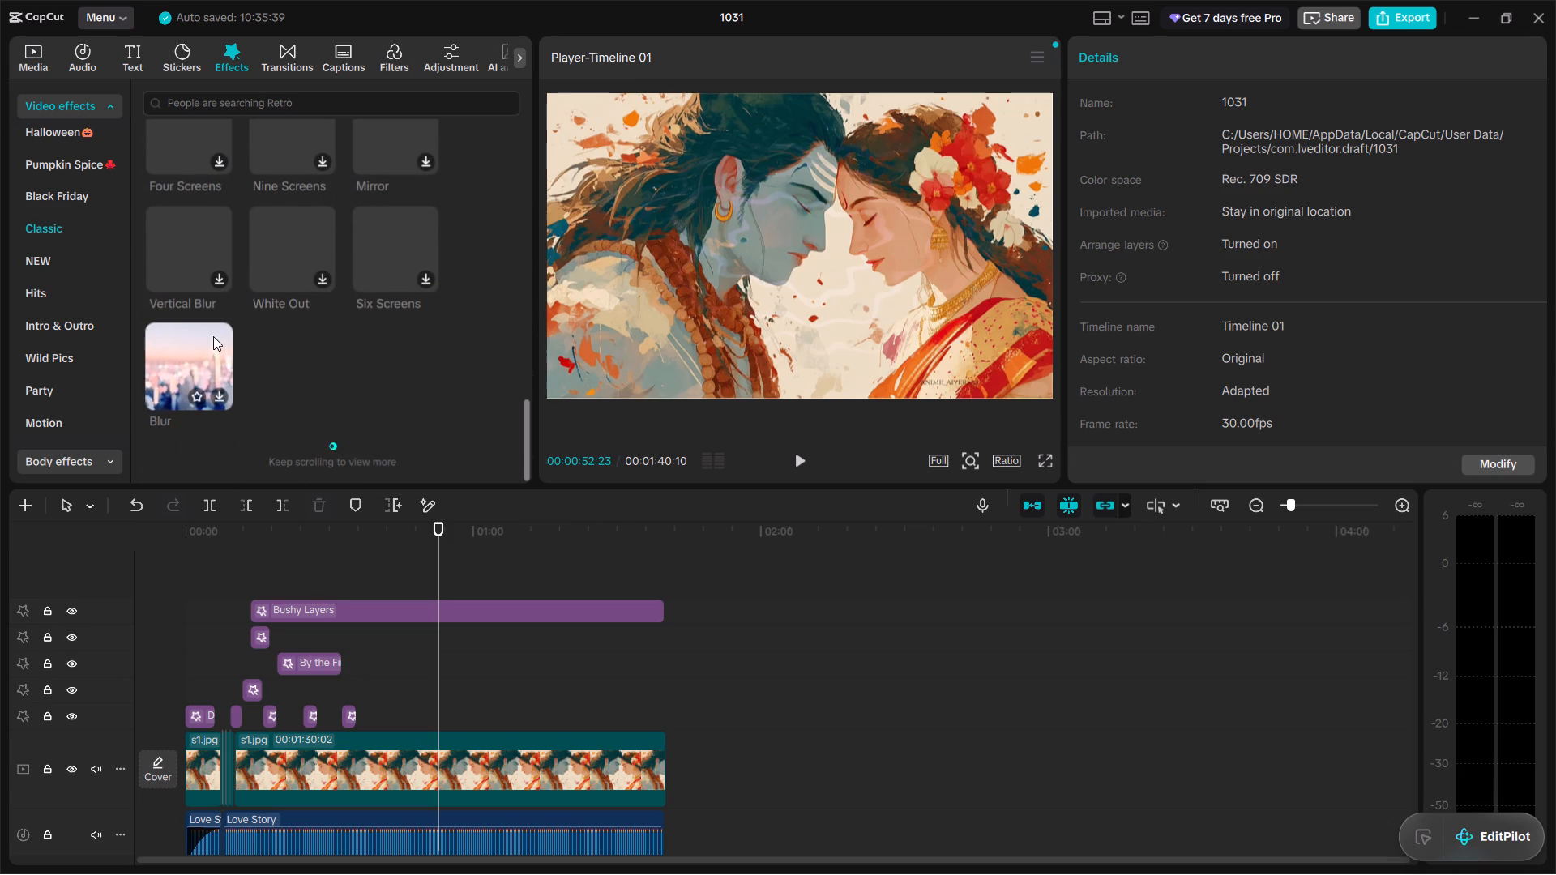
scroll(213, 336, "up", 12)
scroll(65, 300, "down", 1)
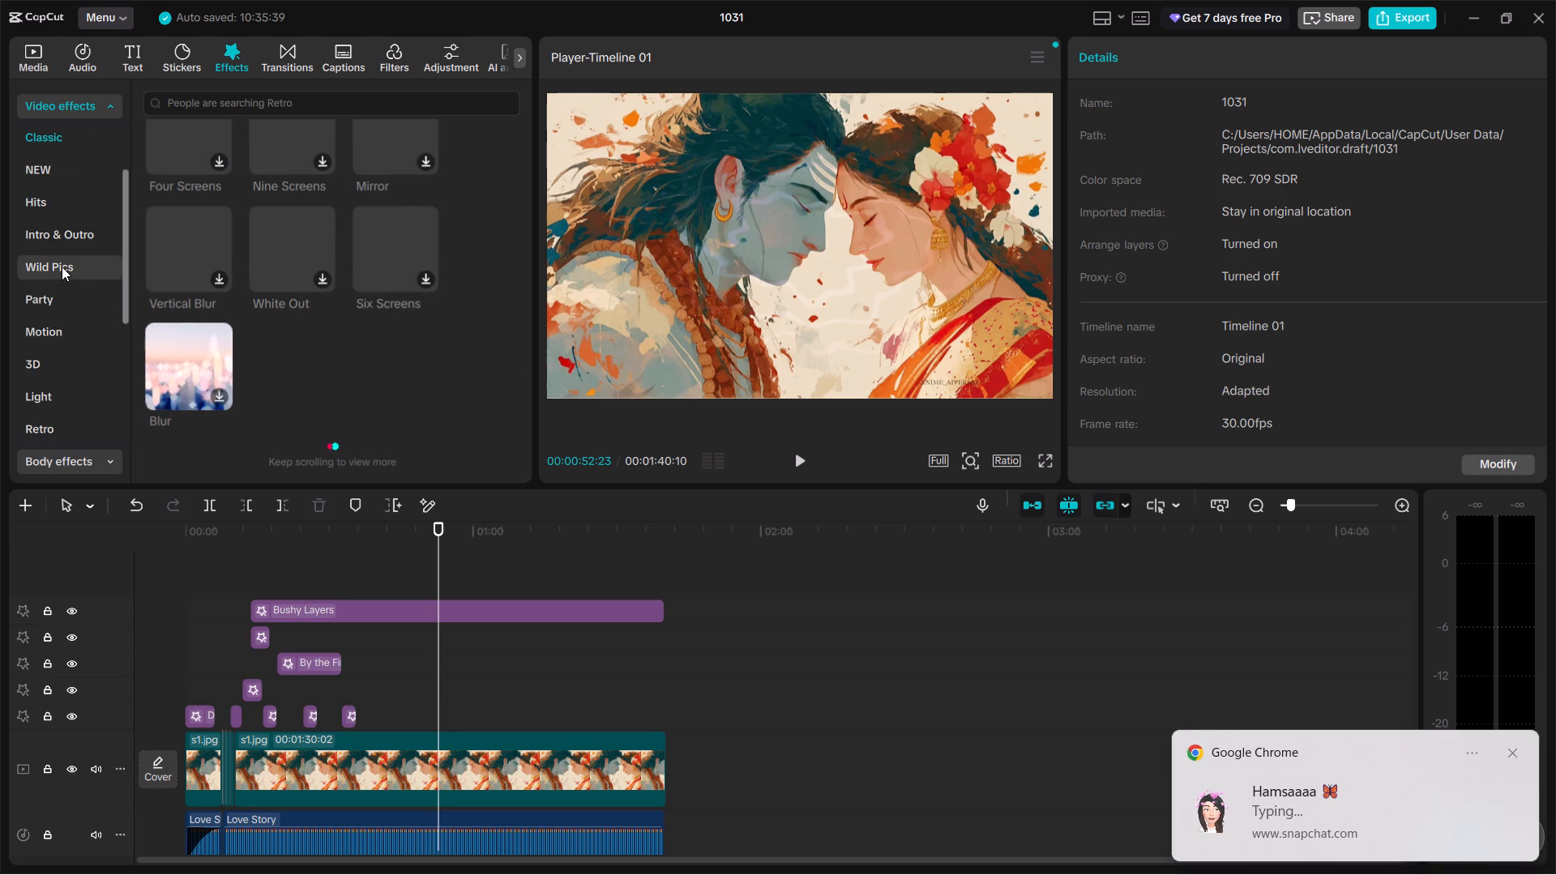
Browse the 3D video effects for one that suits the couple image.
left_click(38, 360)
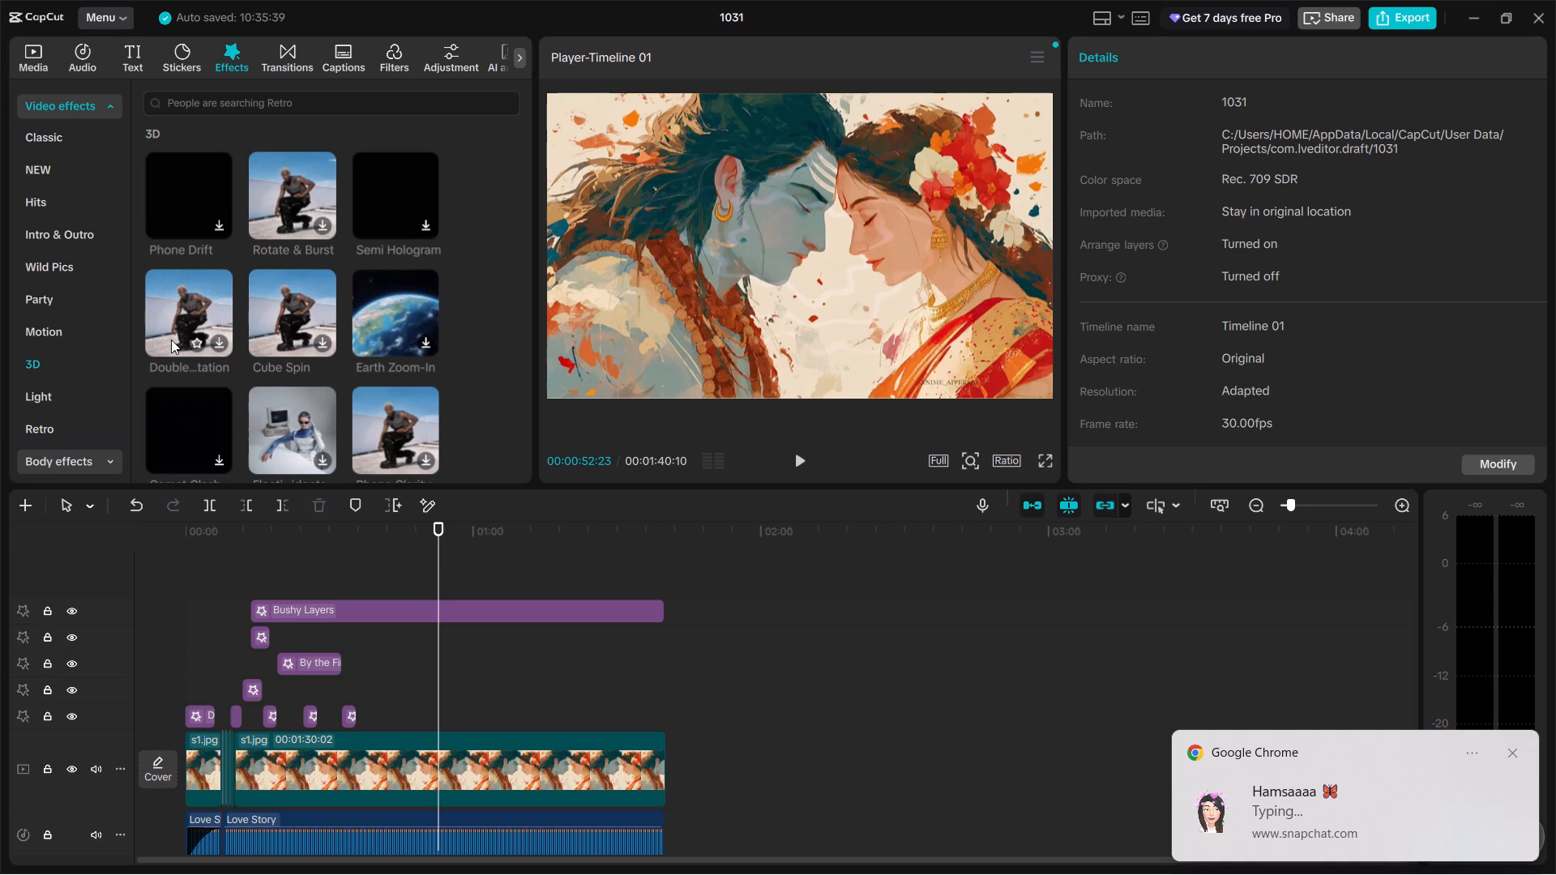
scroll(212, 336, "down", 1)
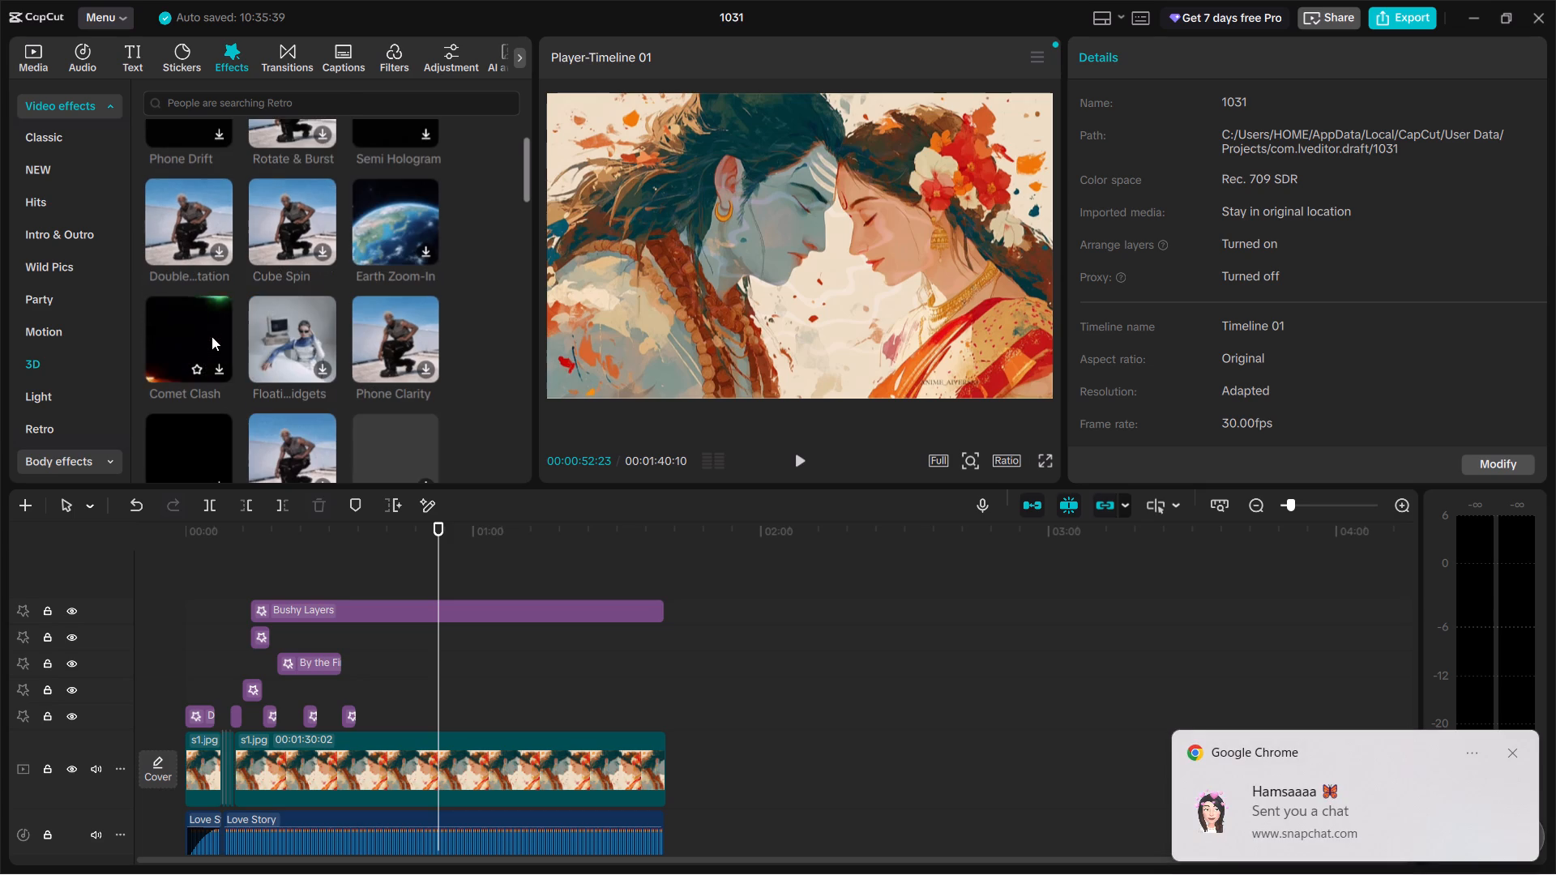
scroll(242, 312, "down", 2)
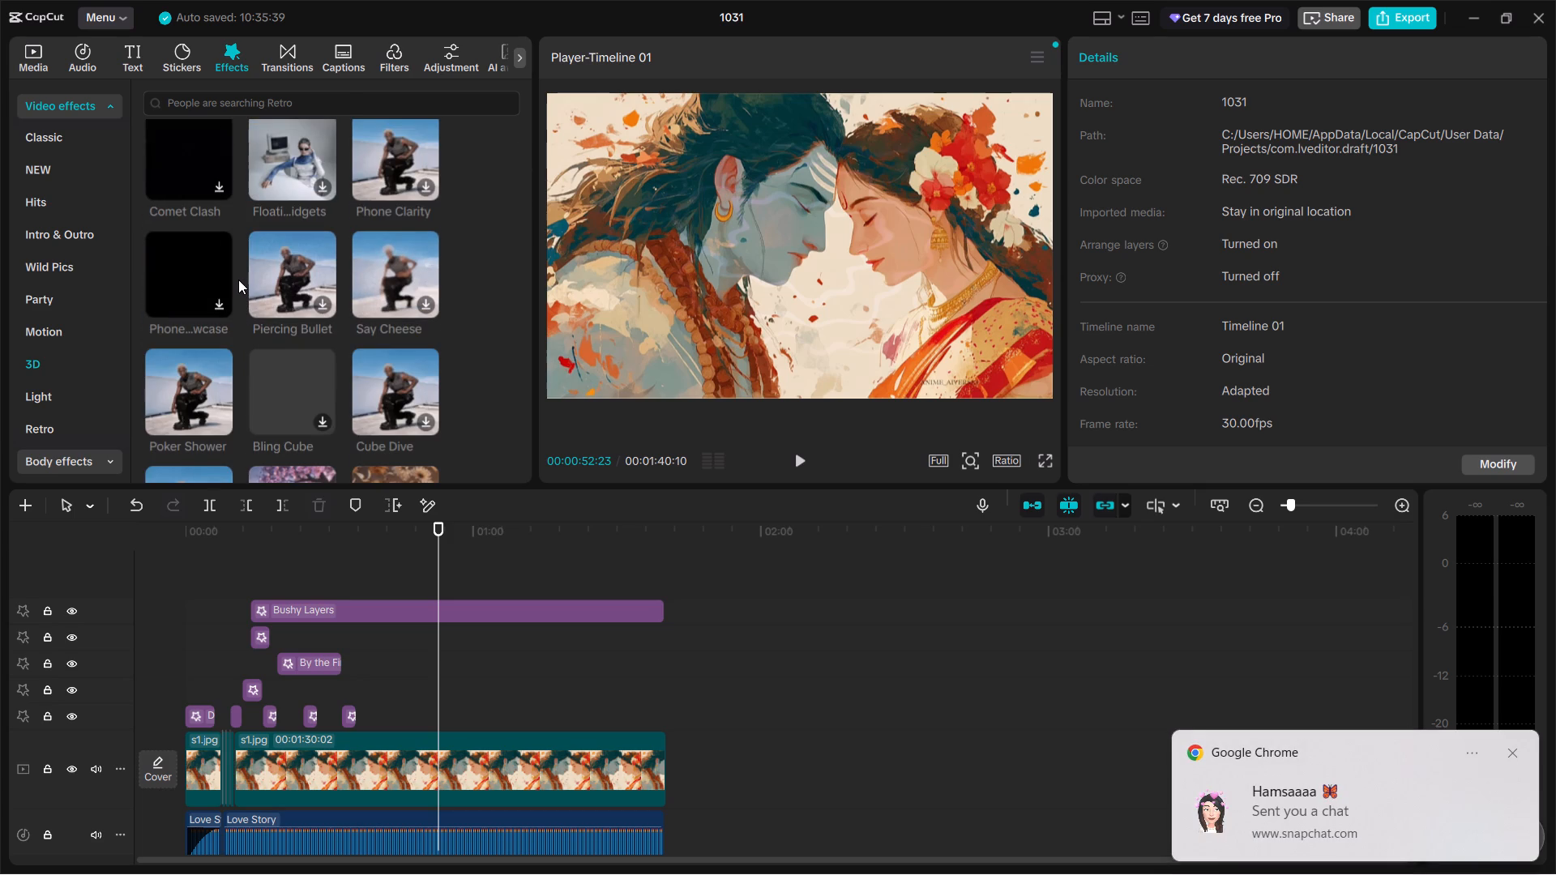
scroll(238, 279, "down", 1)
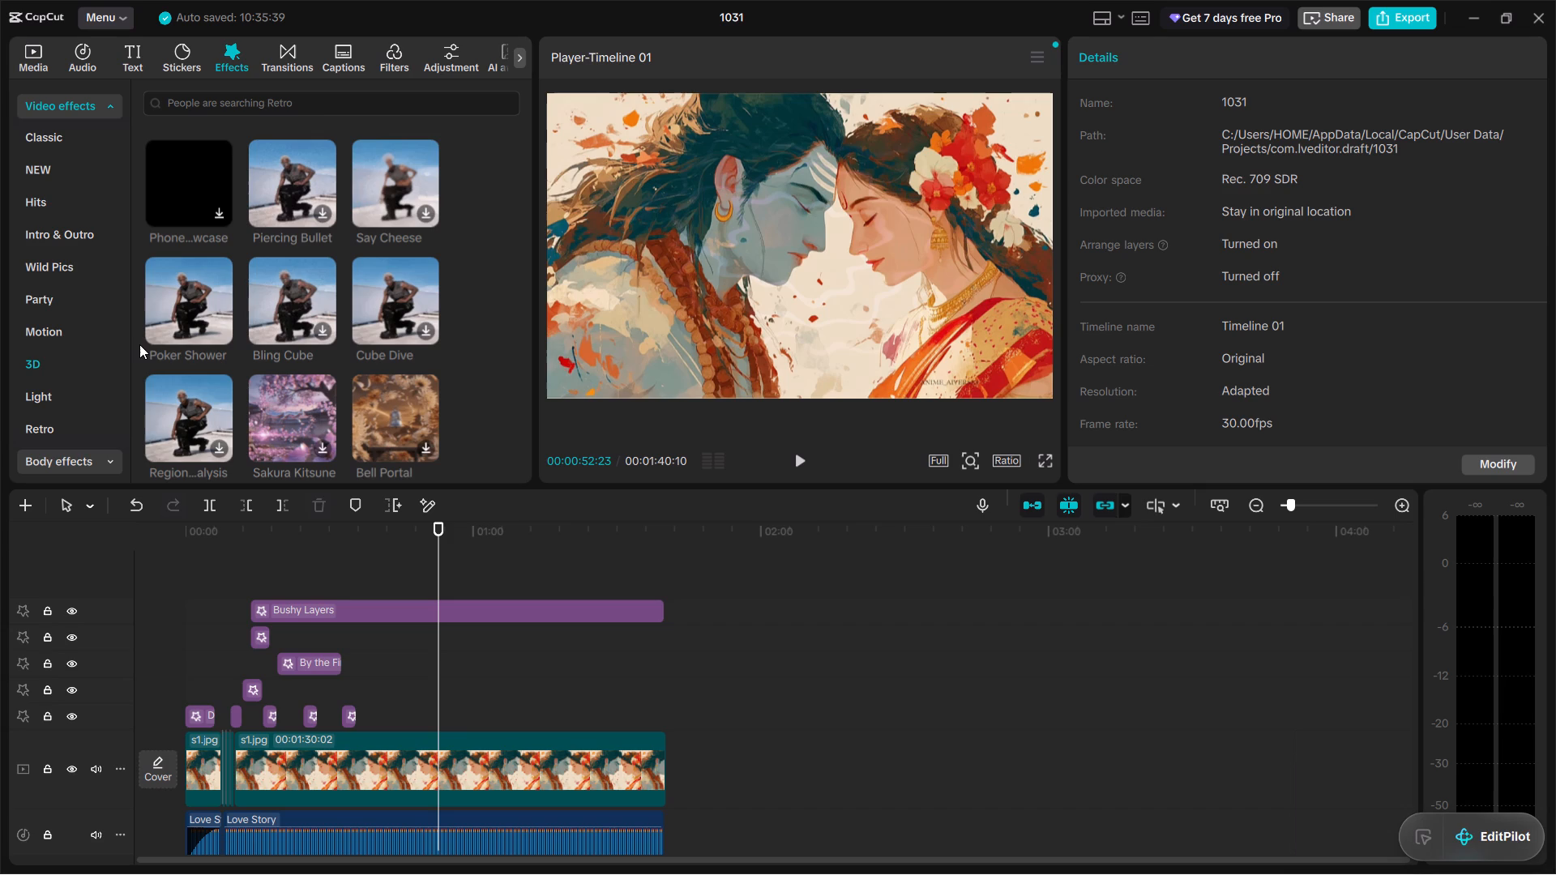
scroll(231, 316, "down", 1)
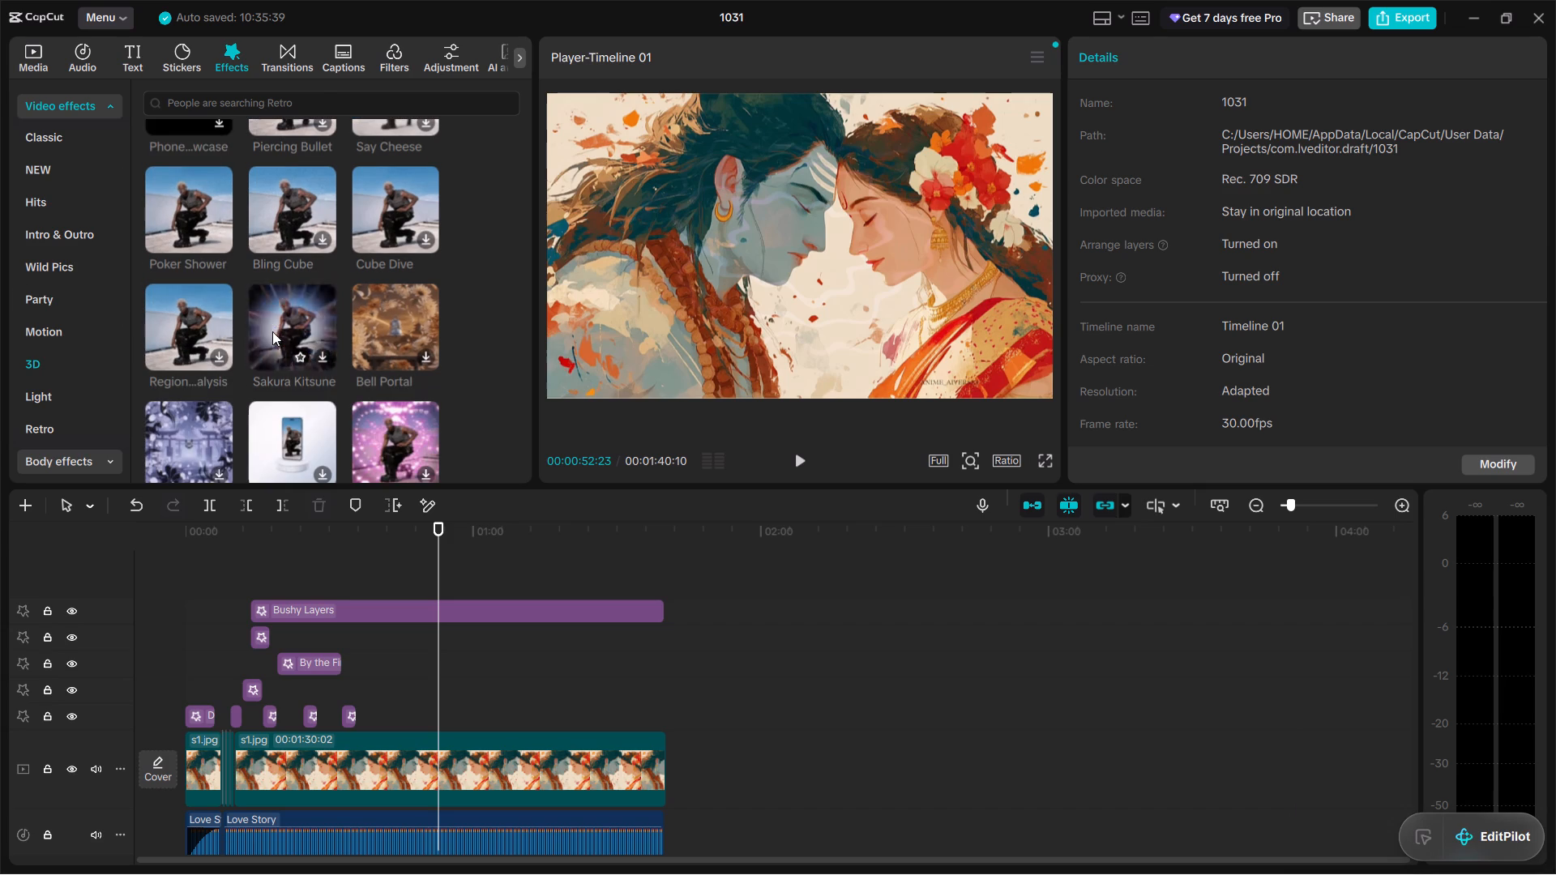
scroll(347, 319, "down", 2)
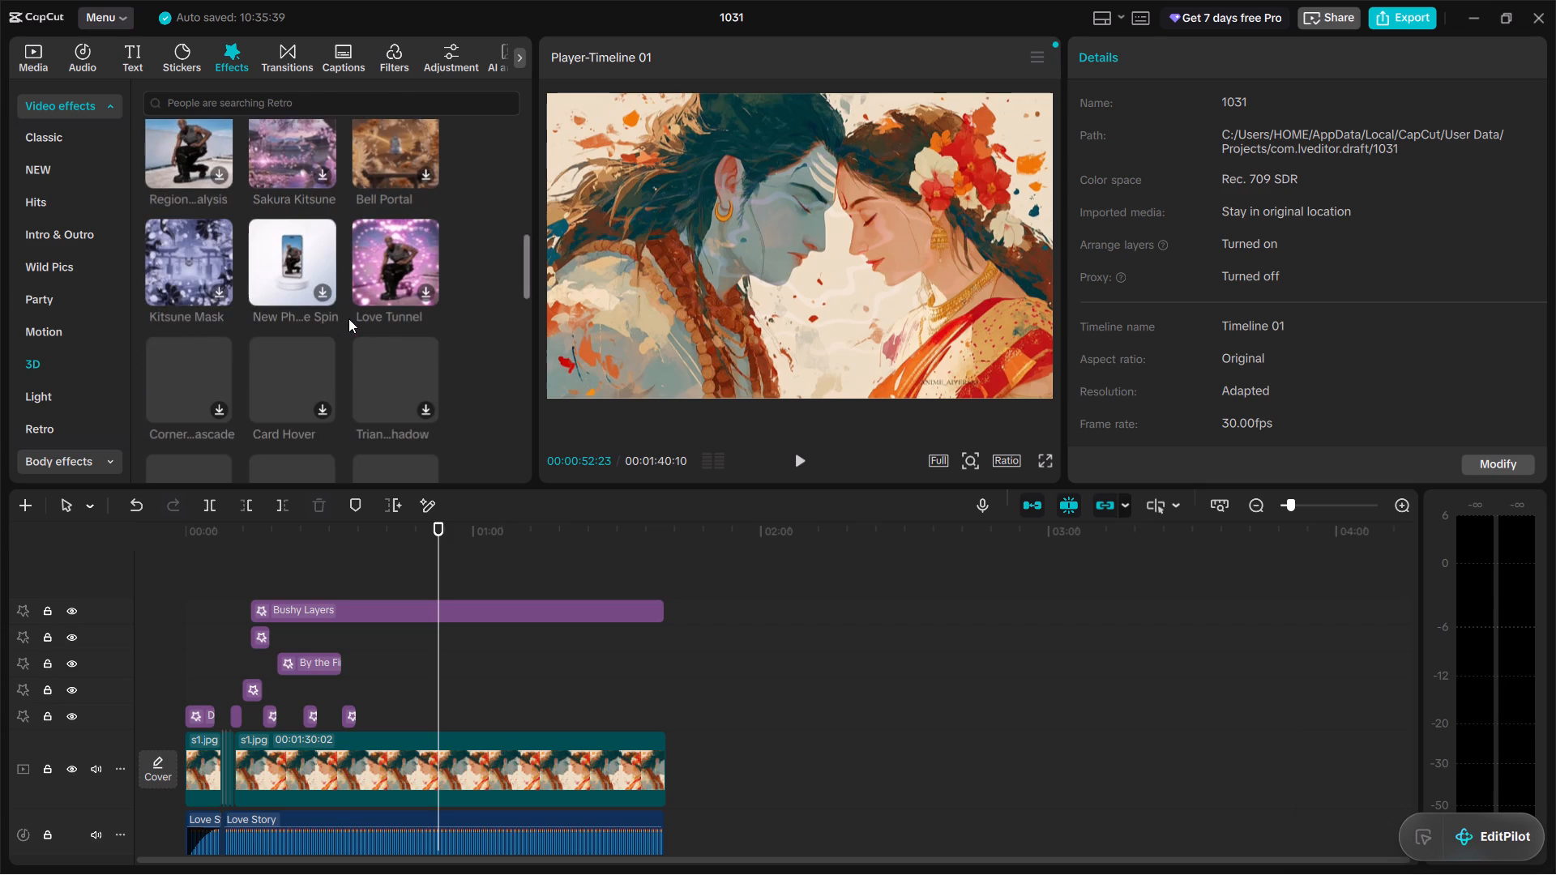
scroll(348, 318, "up", 1)
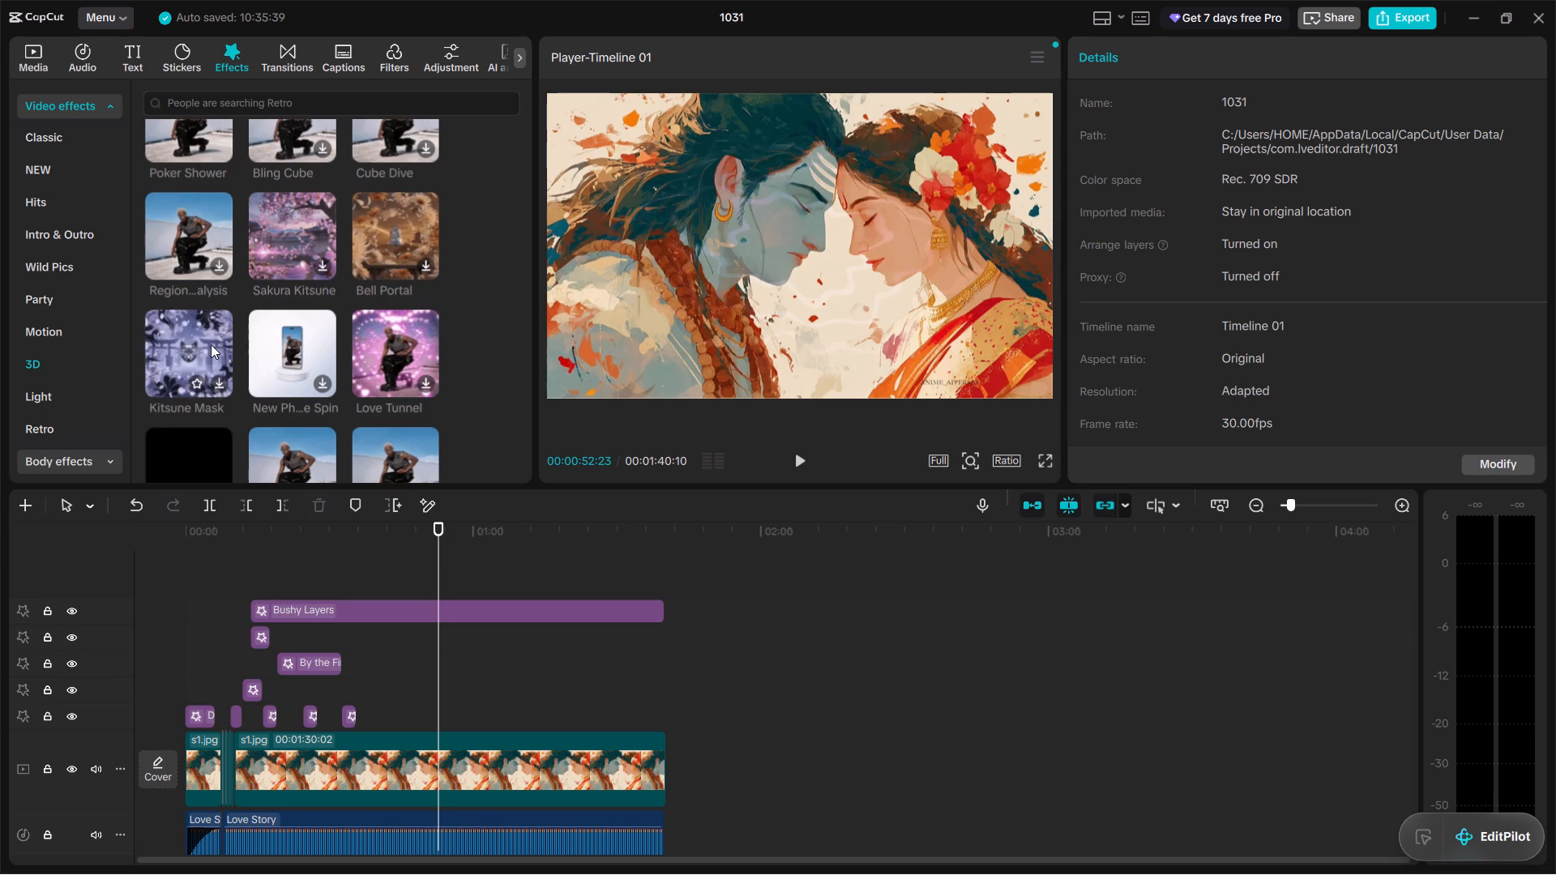
scroll(286, 345, "down", 1)
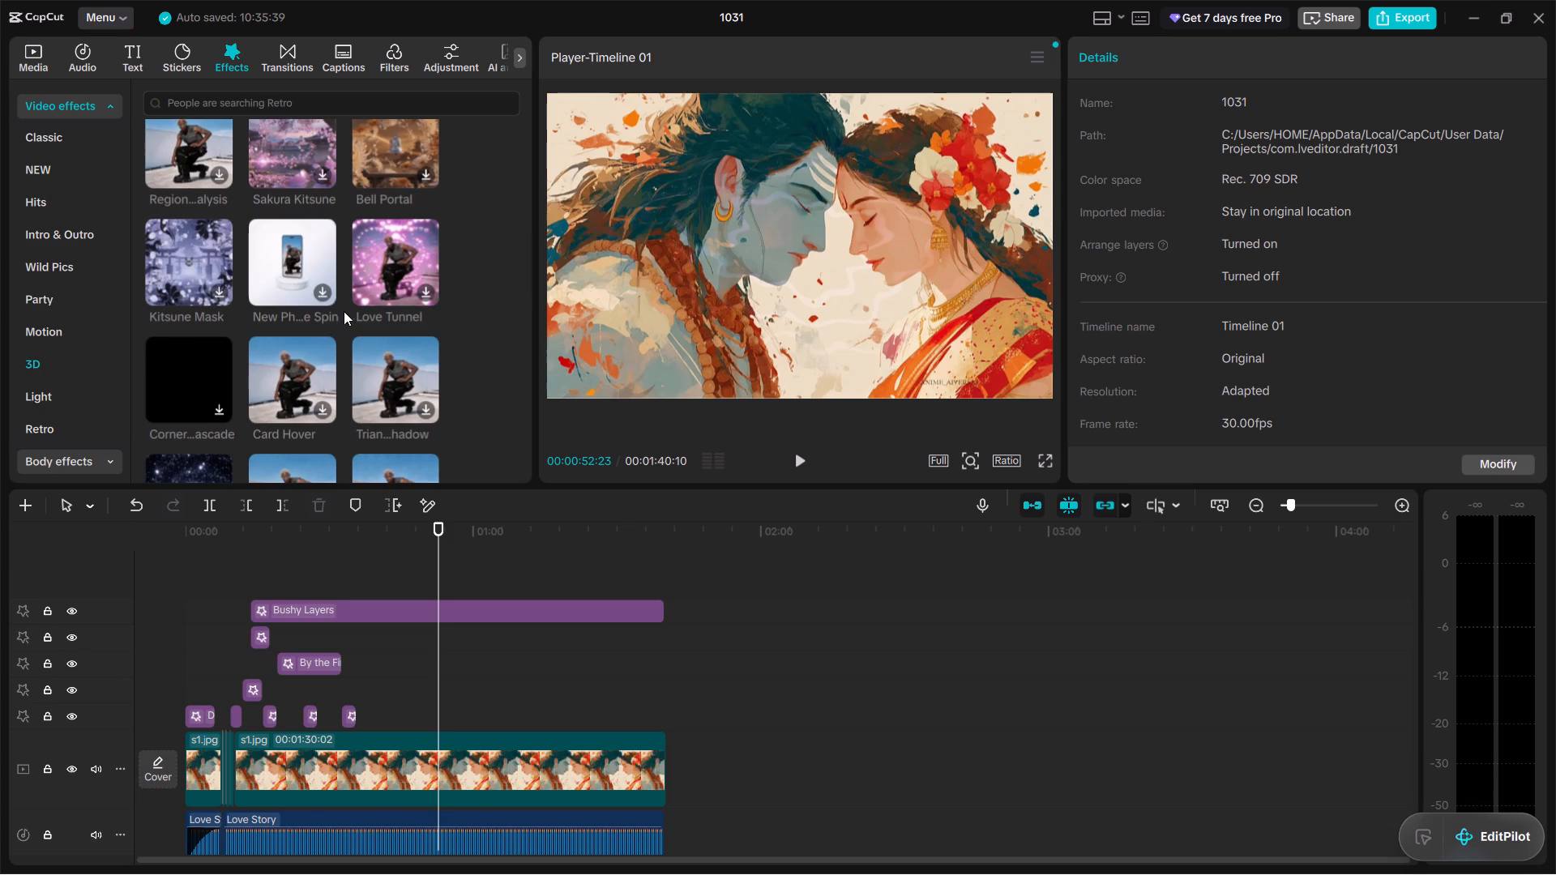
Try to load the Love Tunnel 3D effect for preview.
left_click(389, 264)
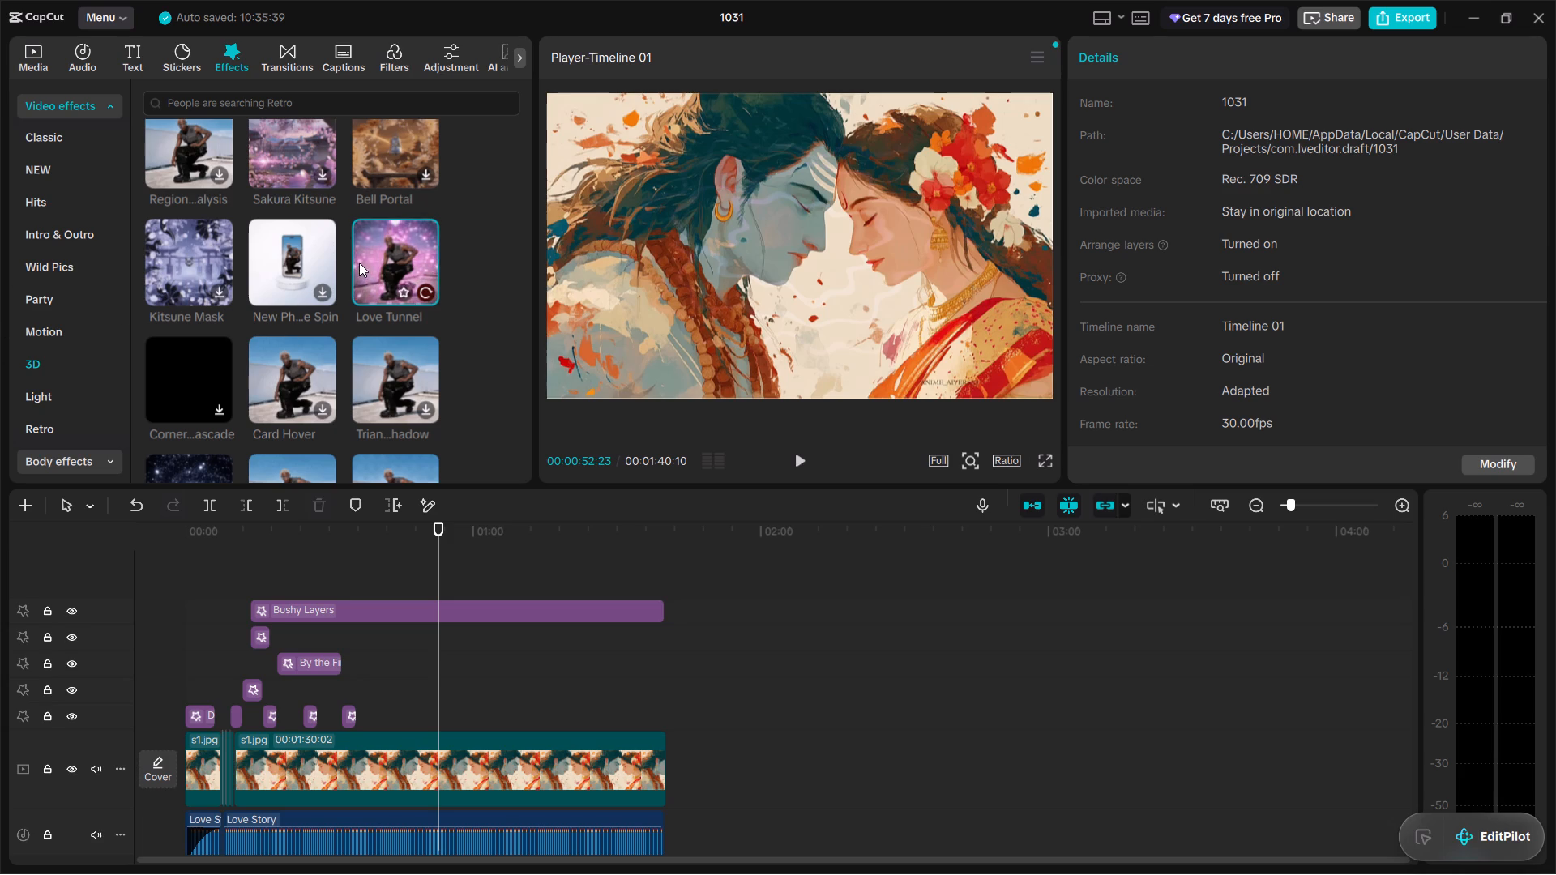
Download and preview the Galaxy Portal 3D effect, and add it to the timeline at 00:00:52:23.
scroll(422, 279, "down", 2)
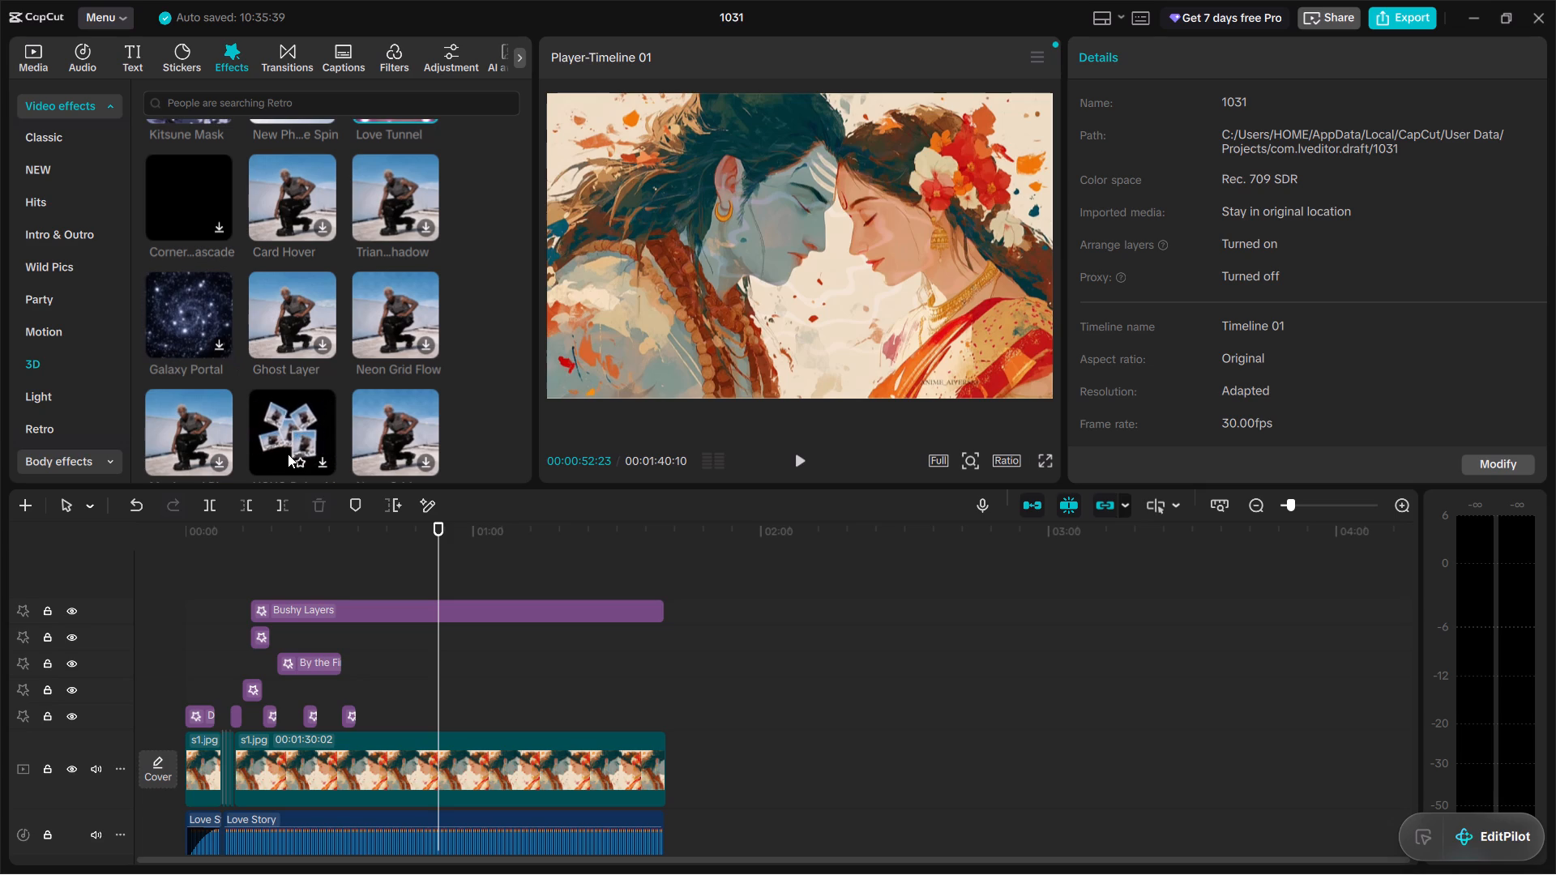
scroll(371, 374, "up", 1)
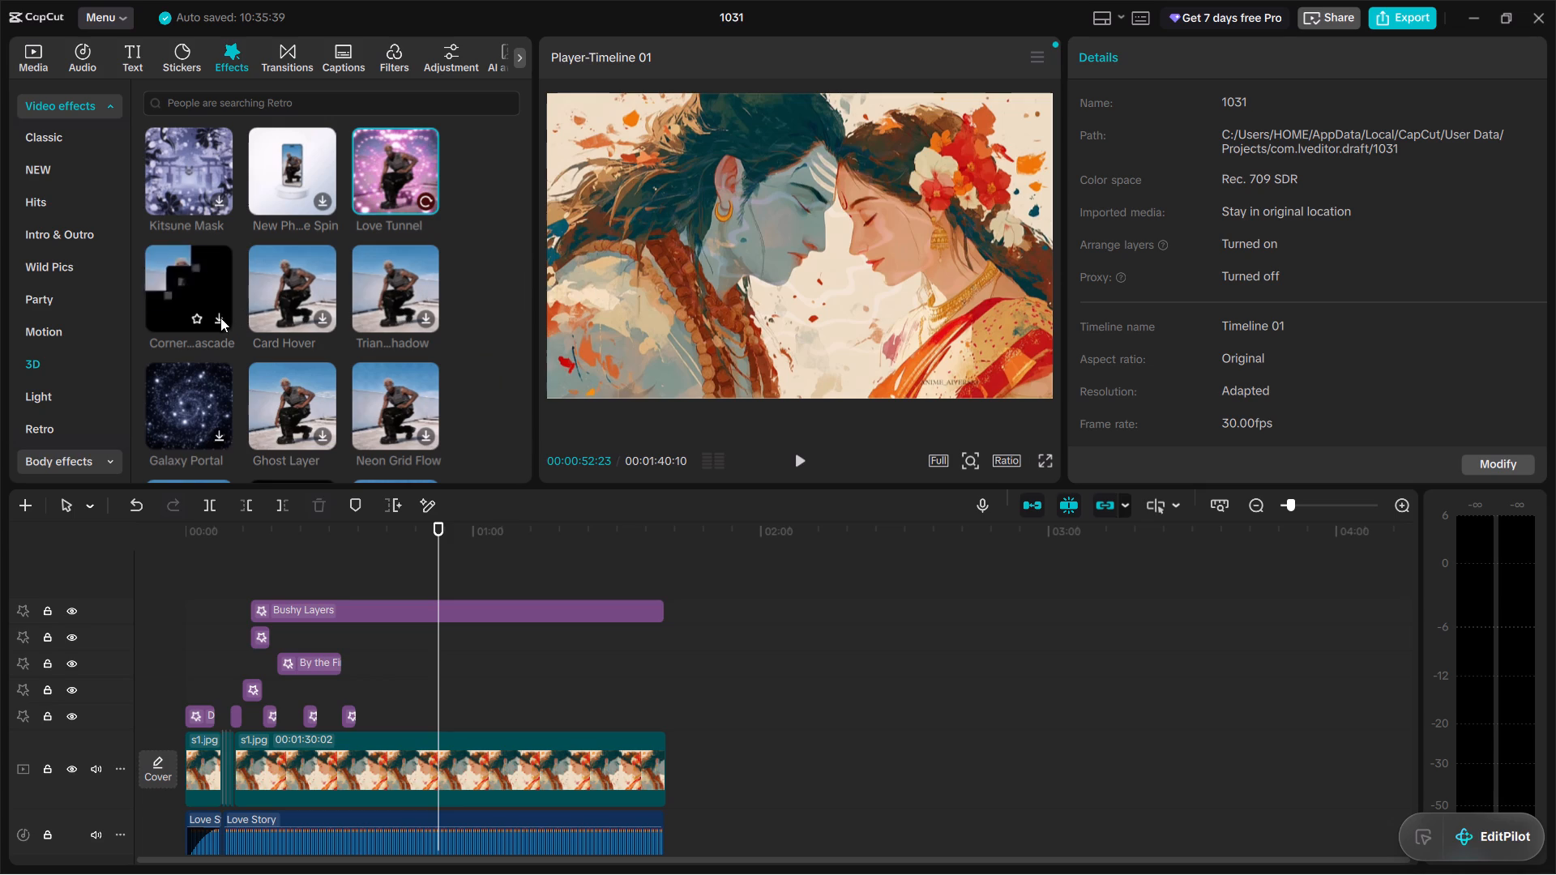
left_click(215, 432)
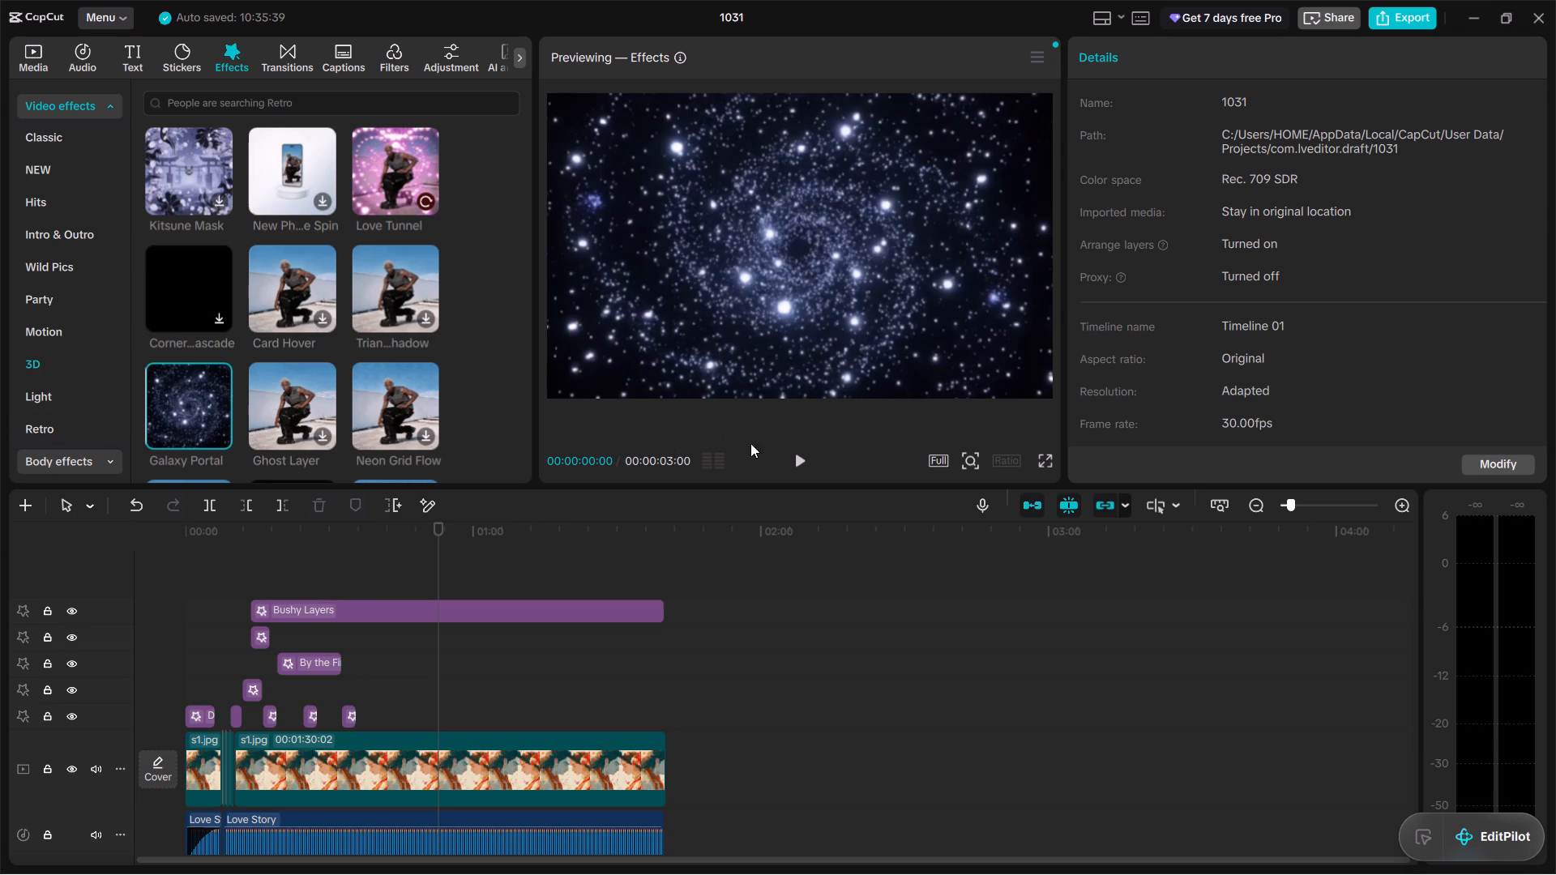
left_click(795, 457)
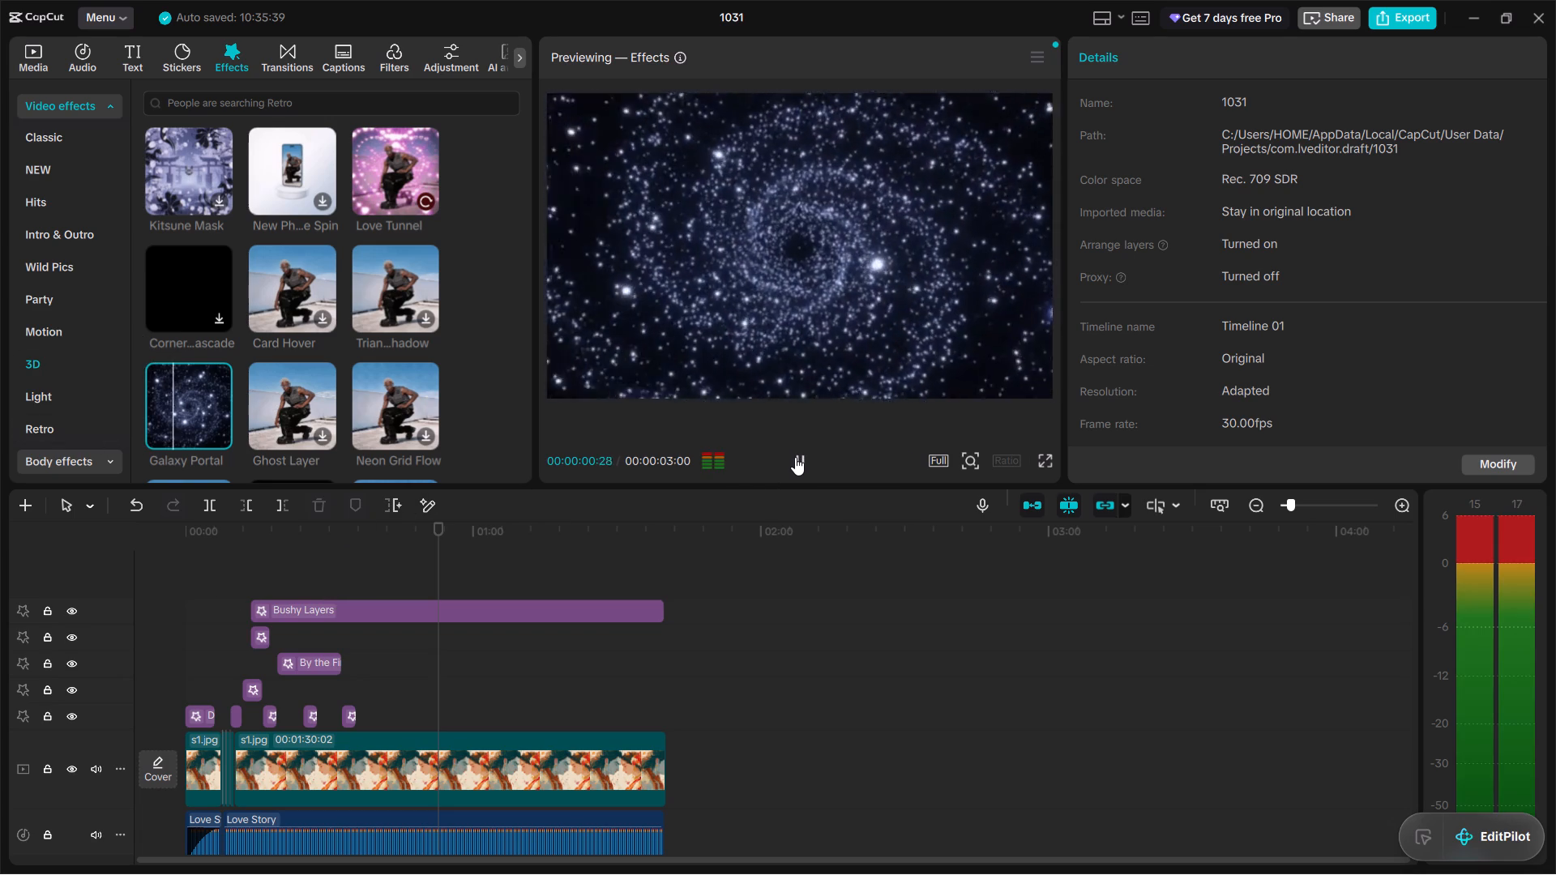
left_click(797, 457)
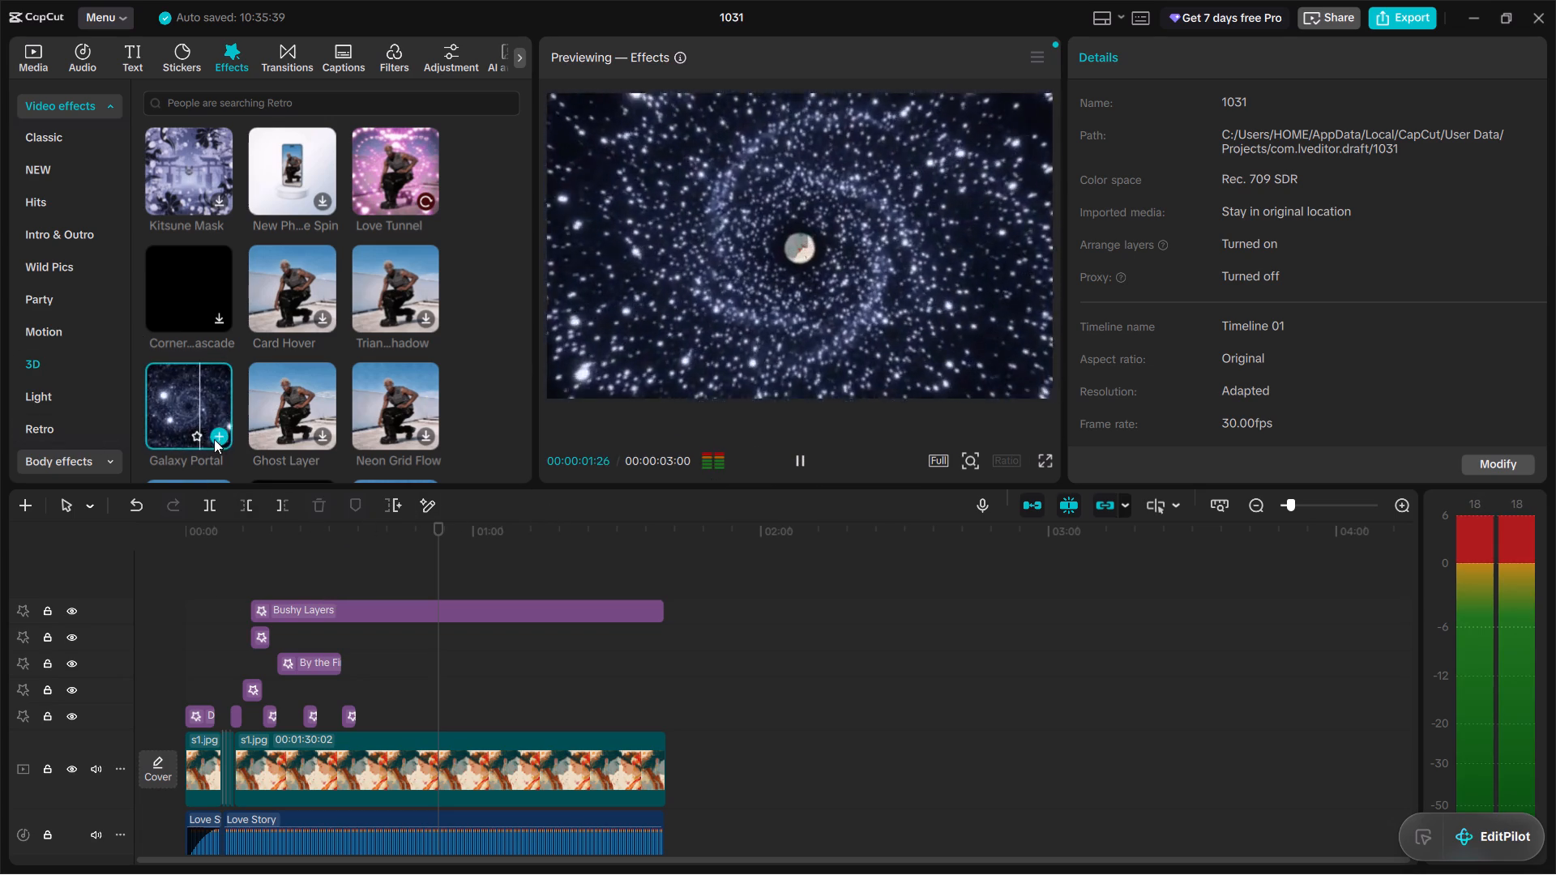
left_click(219, 435)
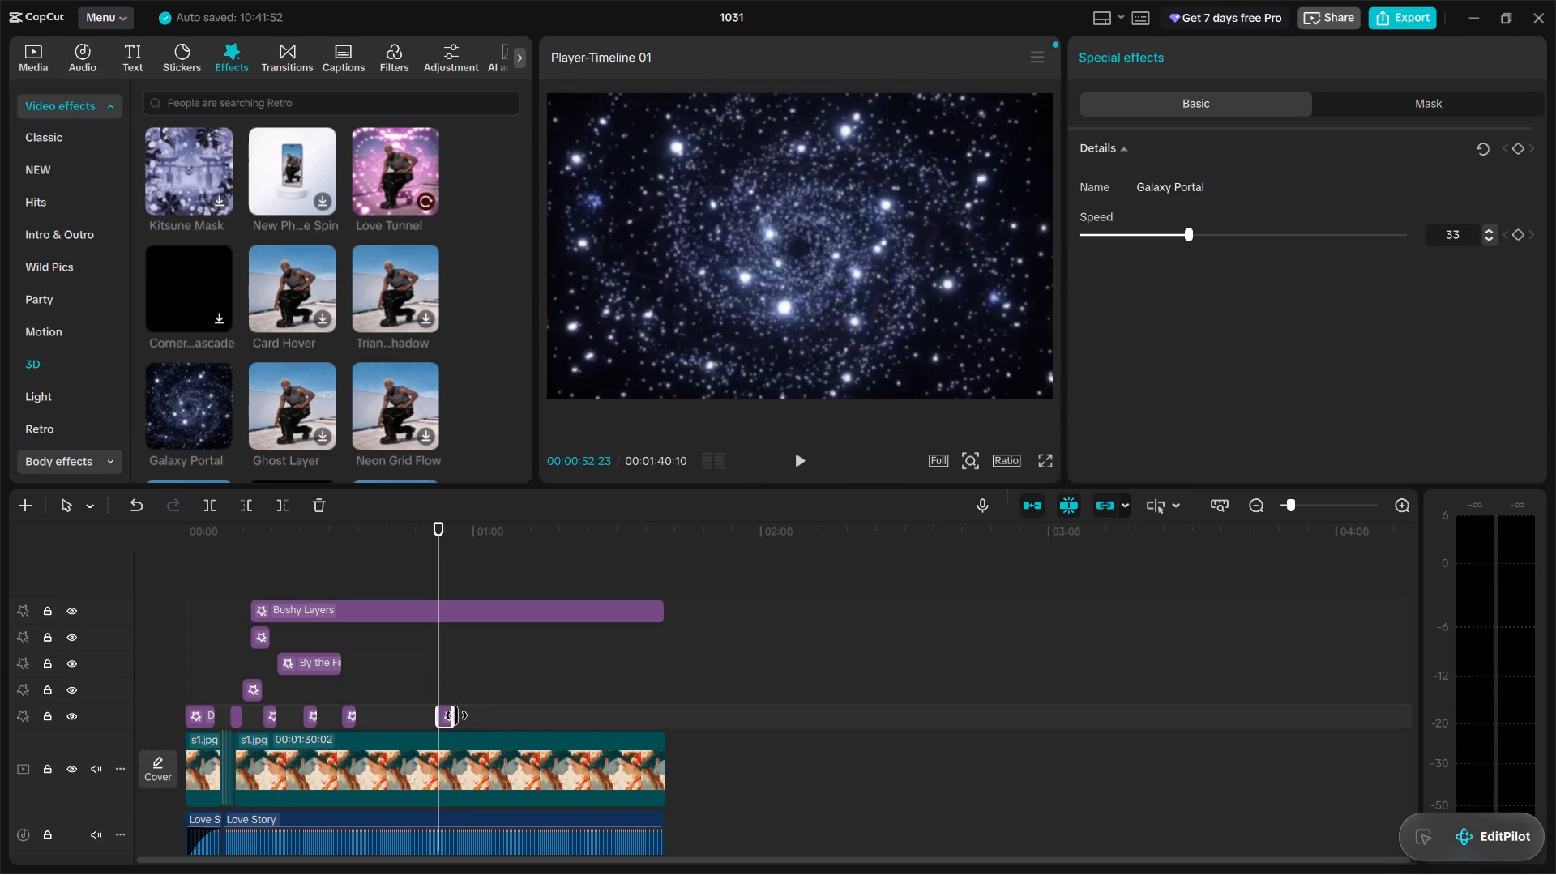
Extend the end of the Galaxy Portal effect clip on the timeline to make it about 5 seconds long.
left_click_drag(451, 715, 448, 683)
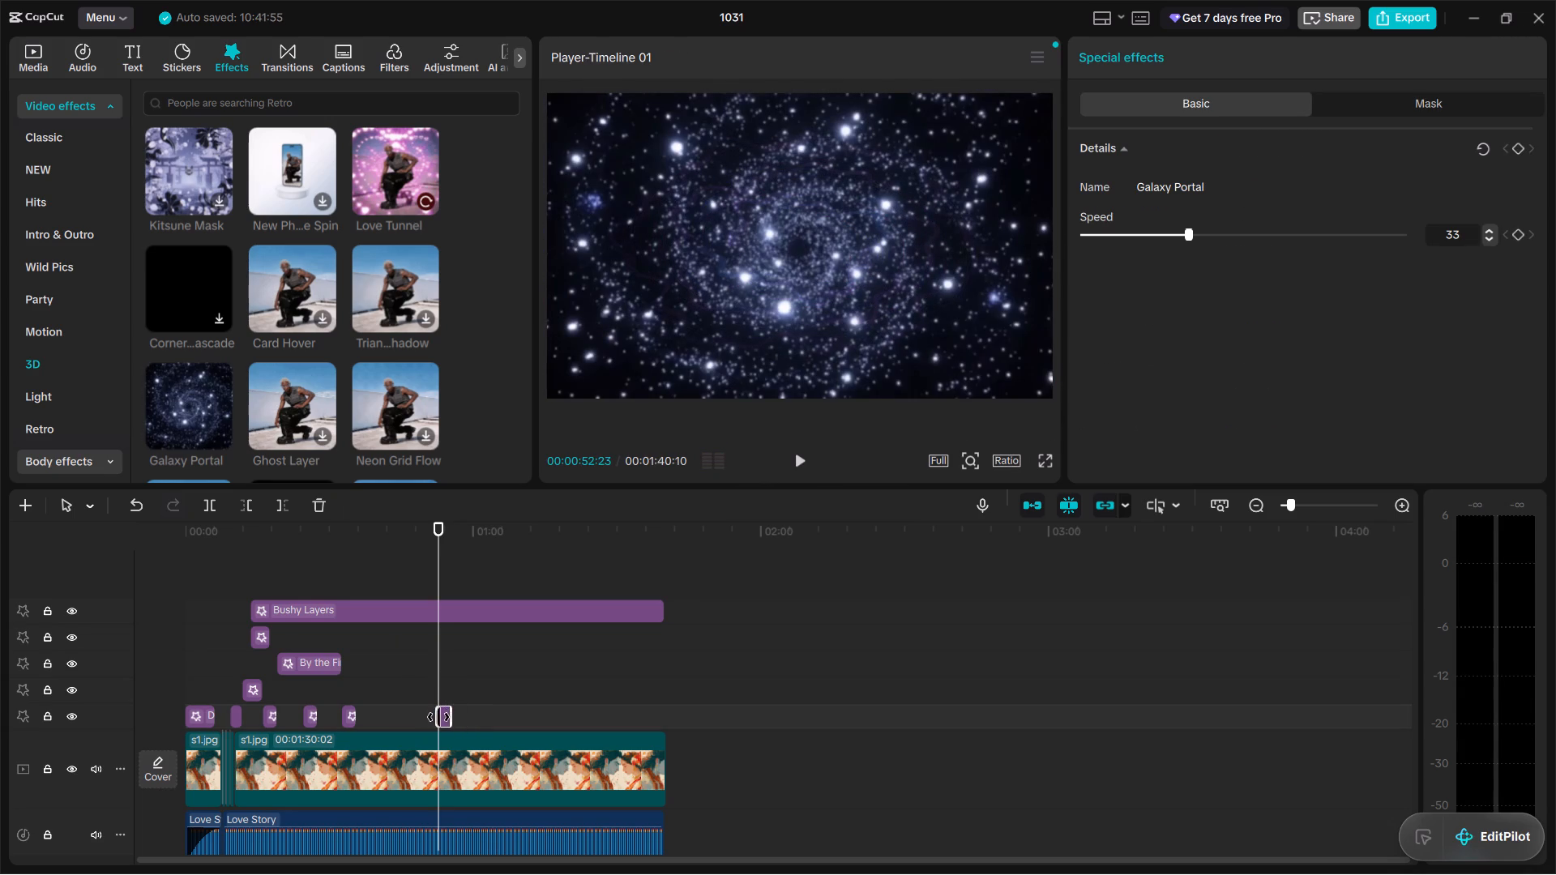
left_click(442, 719)
left_click_drag(442, 719, 452, 684)
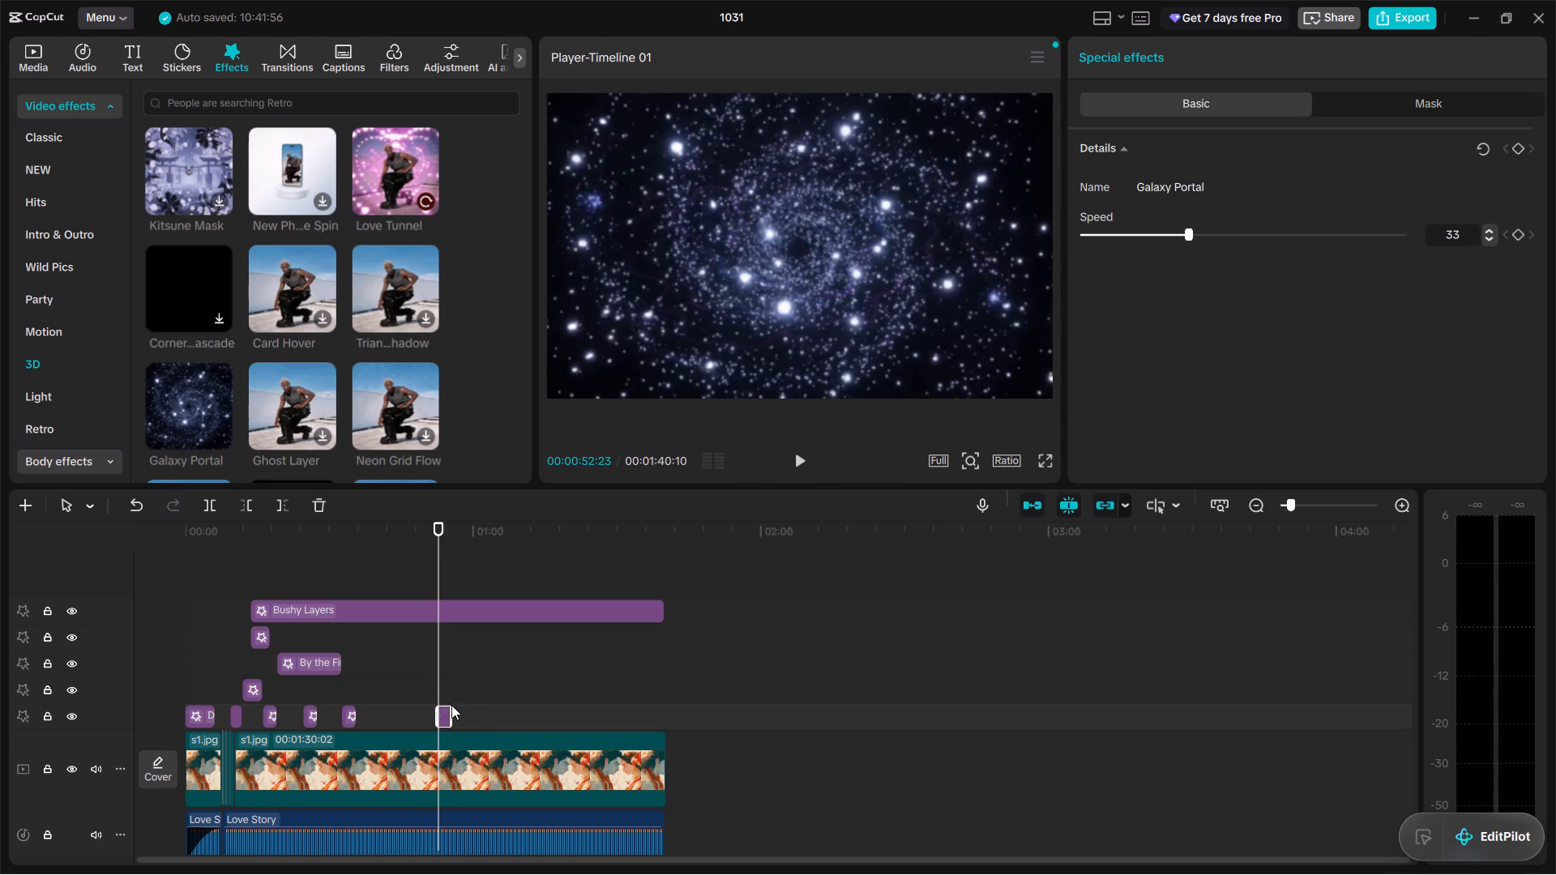
left_click(448, 718)
left_click_drag(448, 718, 448, 671)
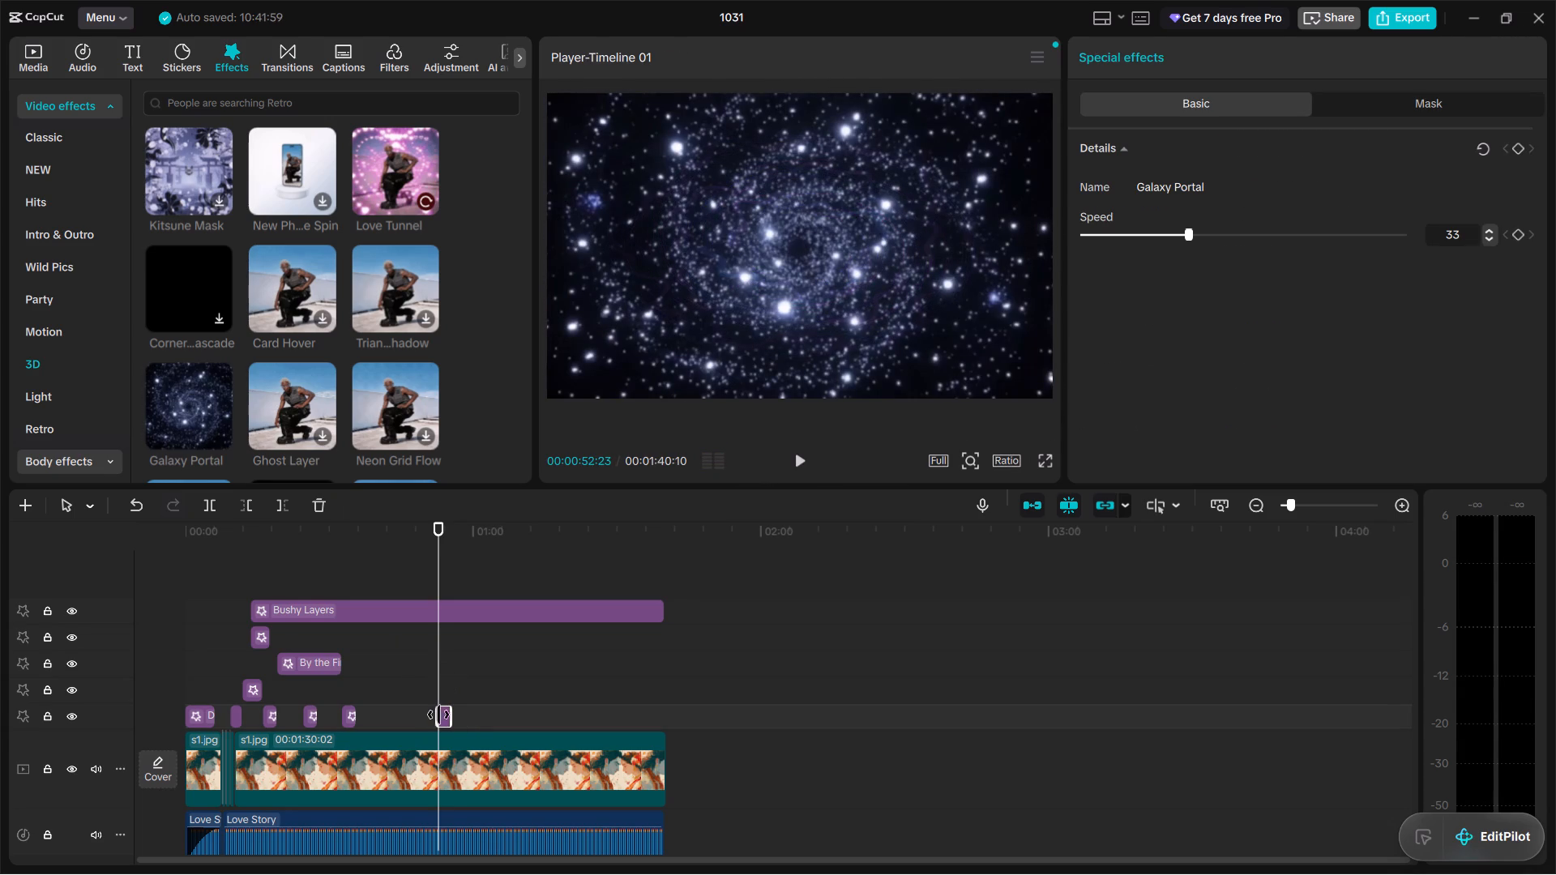
double_click(444, 723)
left_click_drag(445, 723, 451, 687)
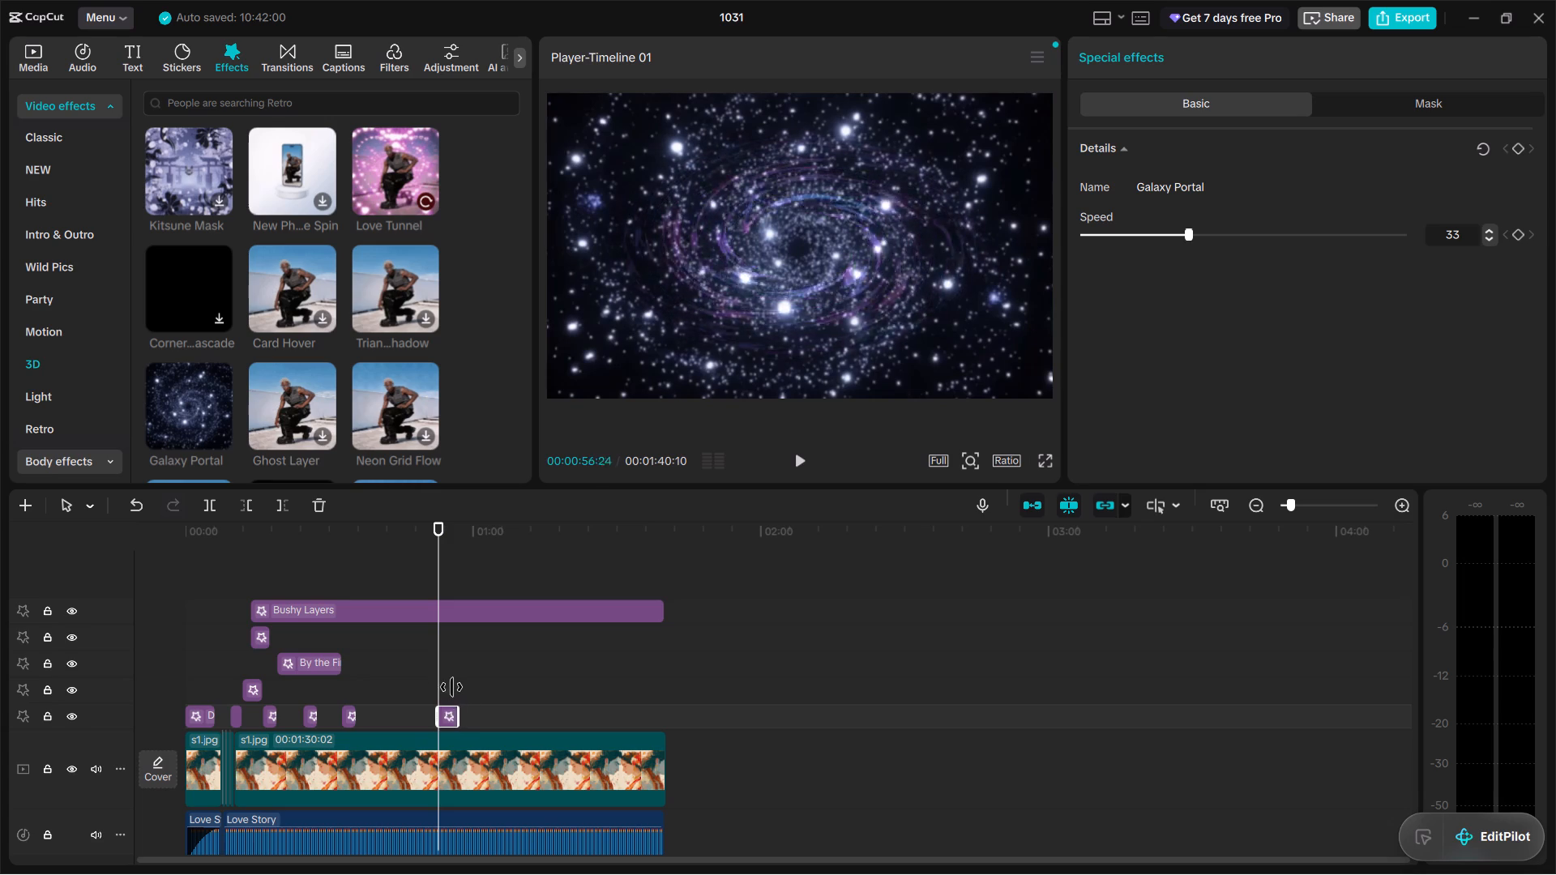
left_click_drag(451, 687, 458, 711)
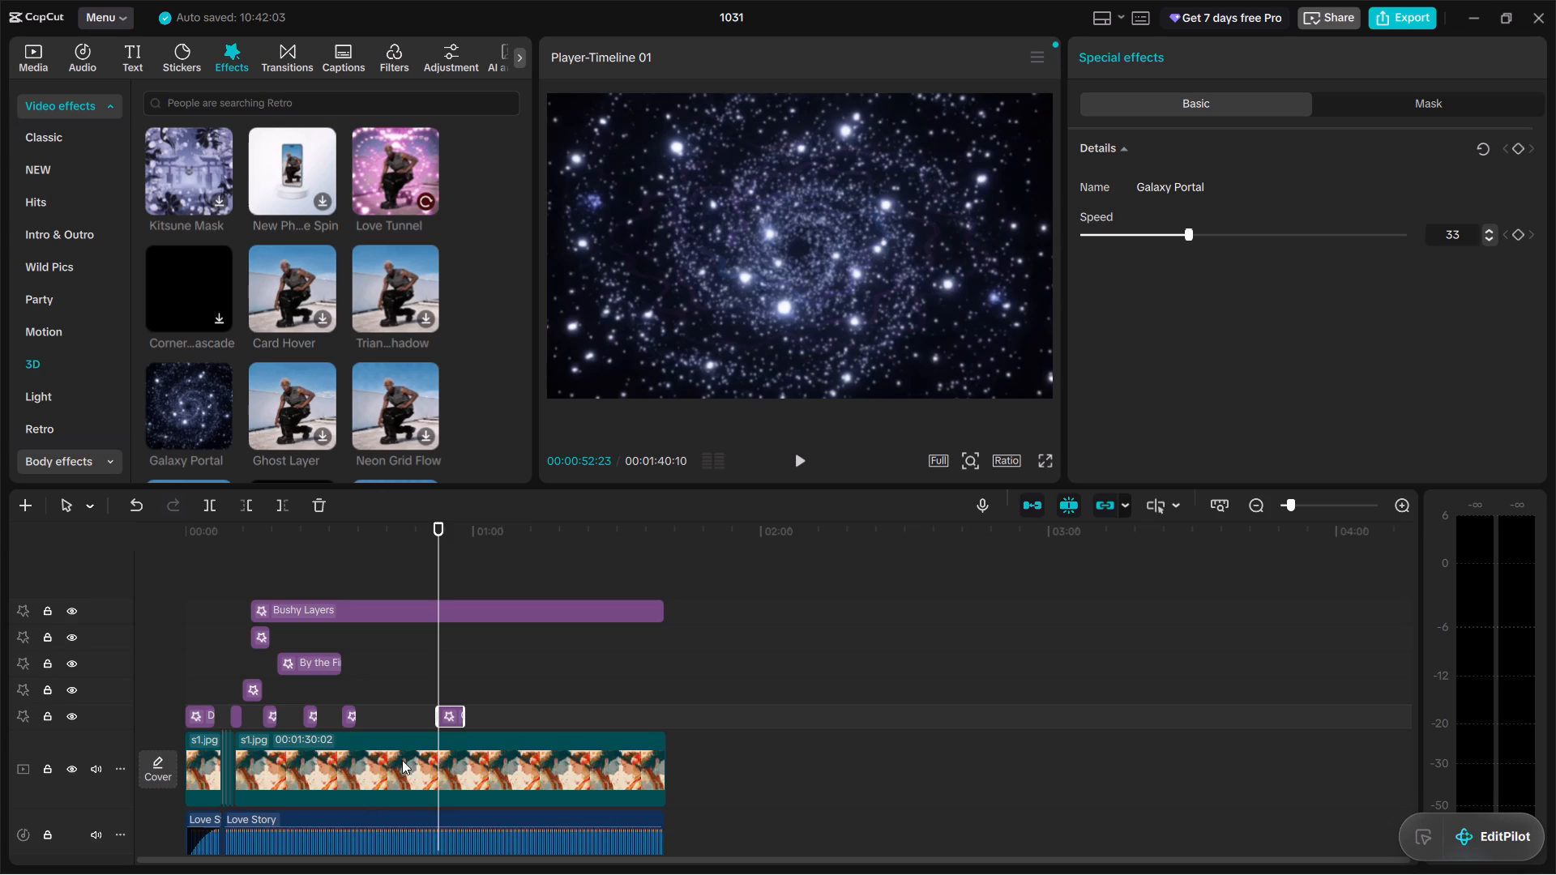
Move the Galaxy Portal clip to the start of the timeline on a new track above Bushy Layers.
left_click_drag(447, 716, 423, 636)
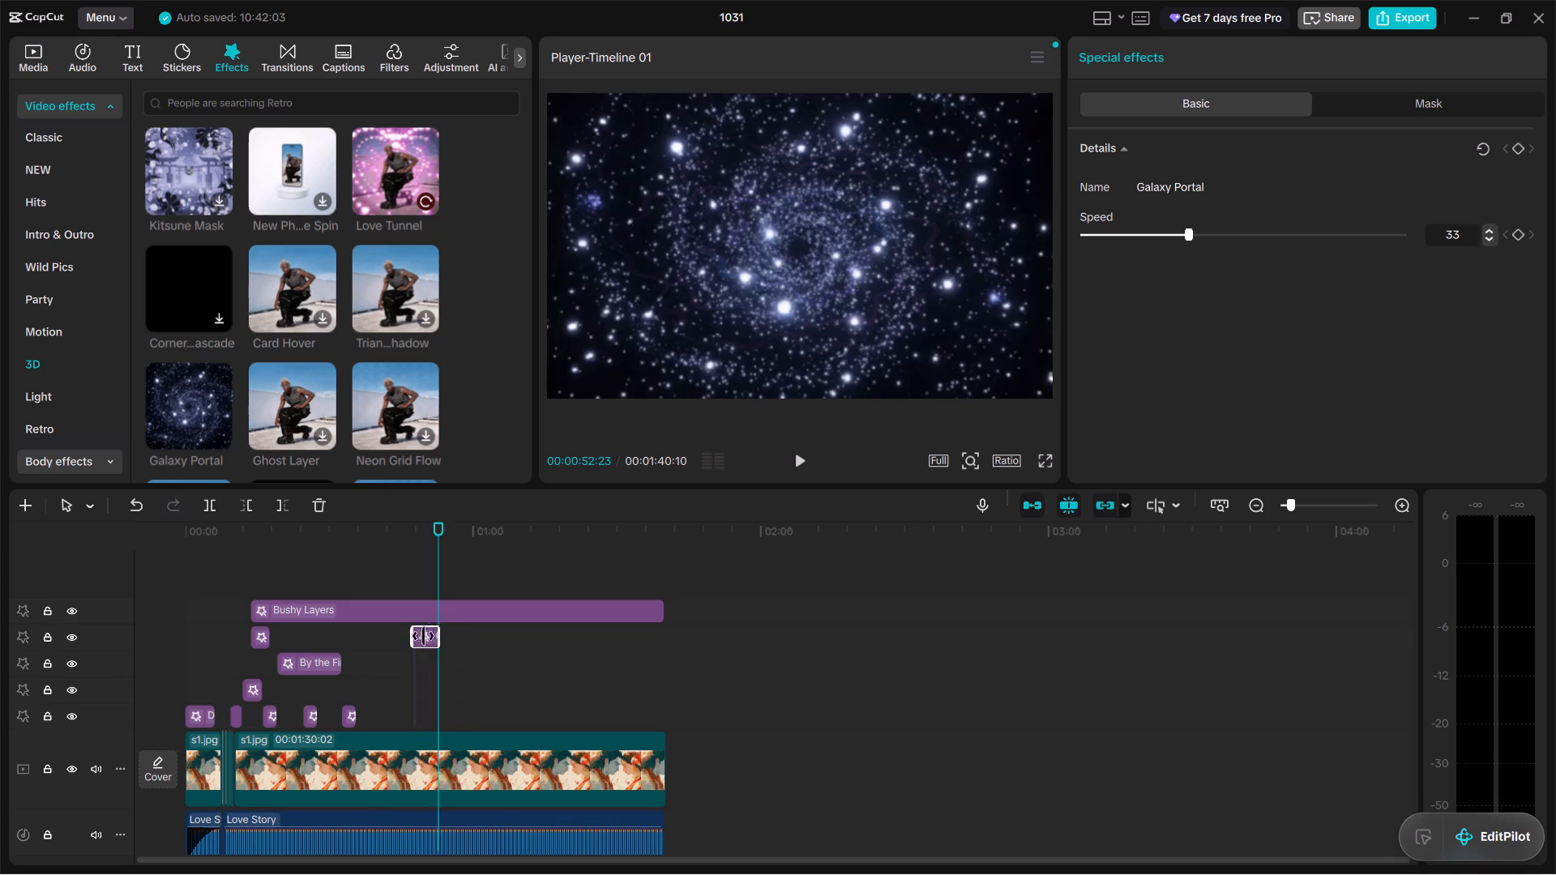
left_click_drag(423, 636, 160, 589)
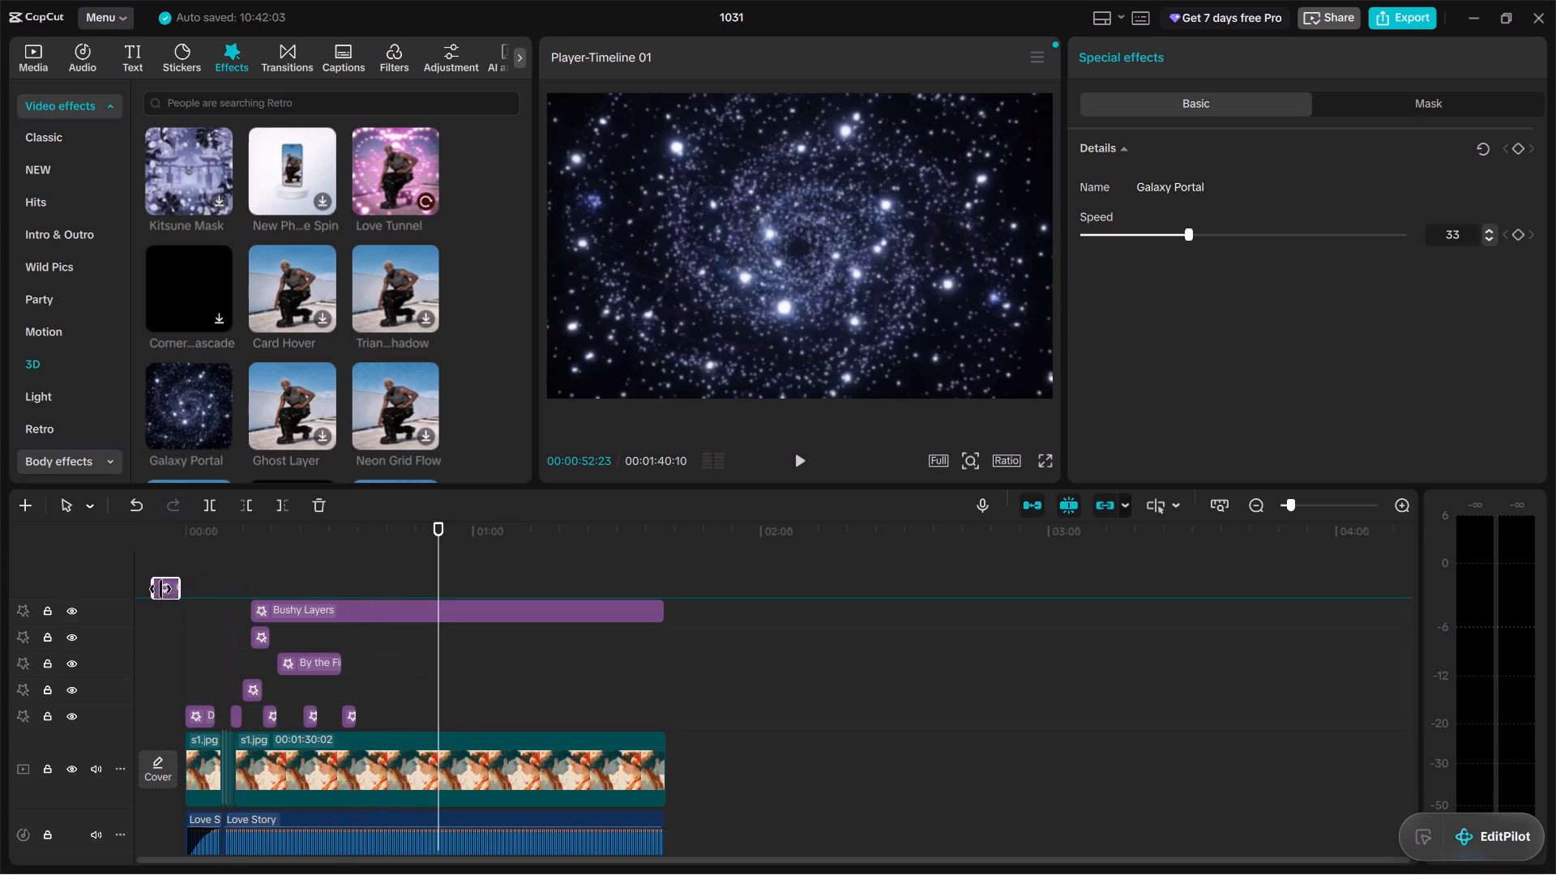
left_click_drag(160, 589, 194, 588)
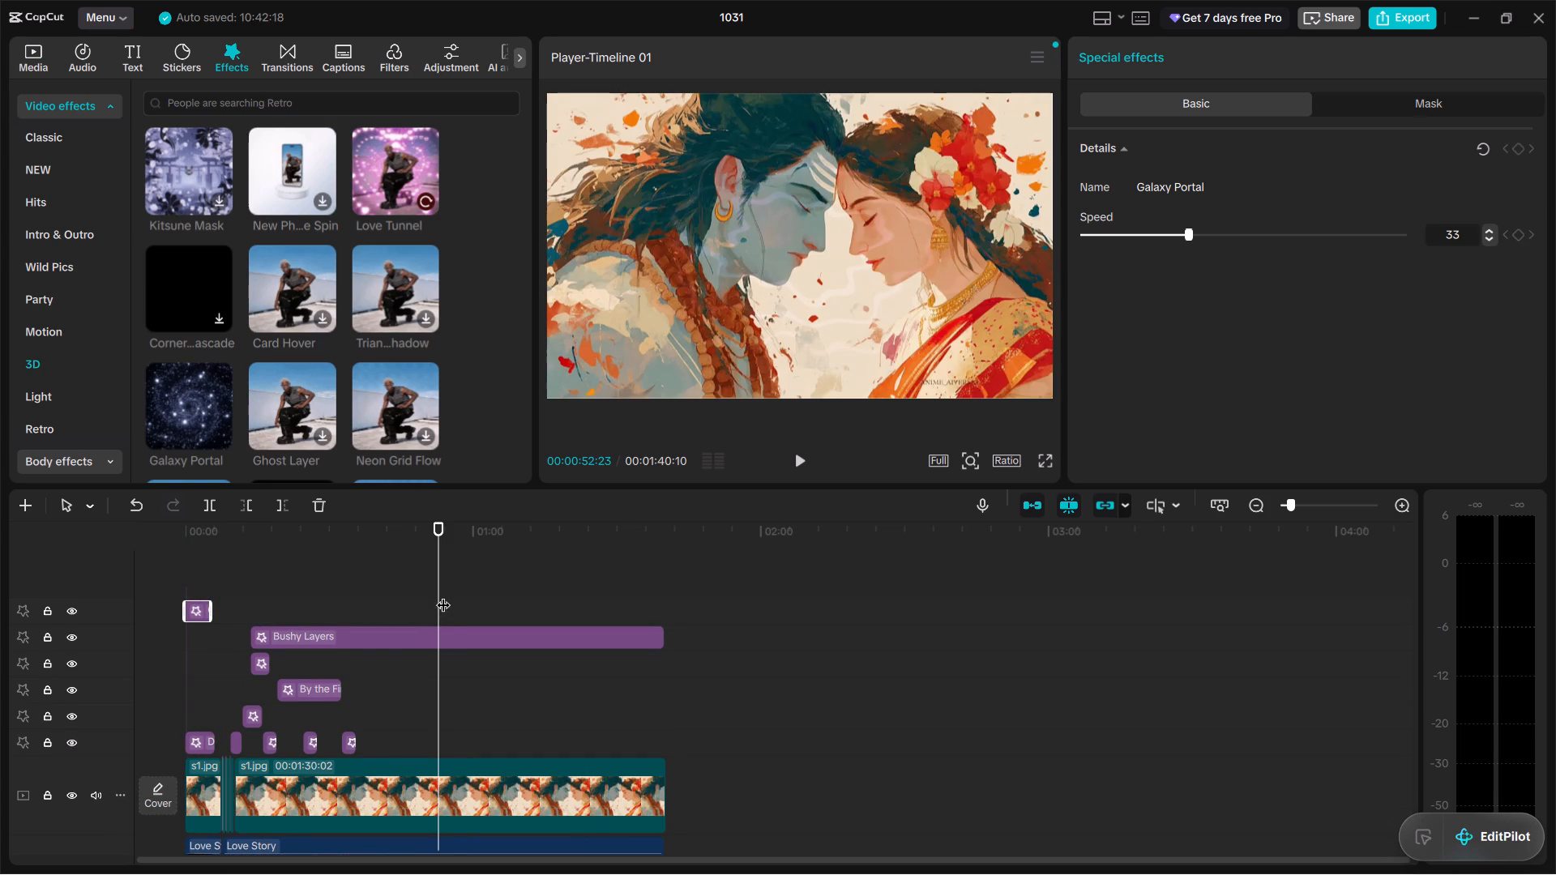
Play the video from 00:00:00:00 through the Galaxy Portal clip to check the opening.
left_click_drag(443, 595, 75, 623)
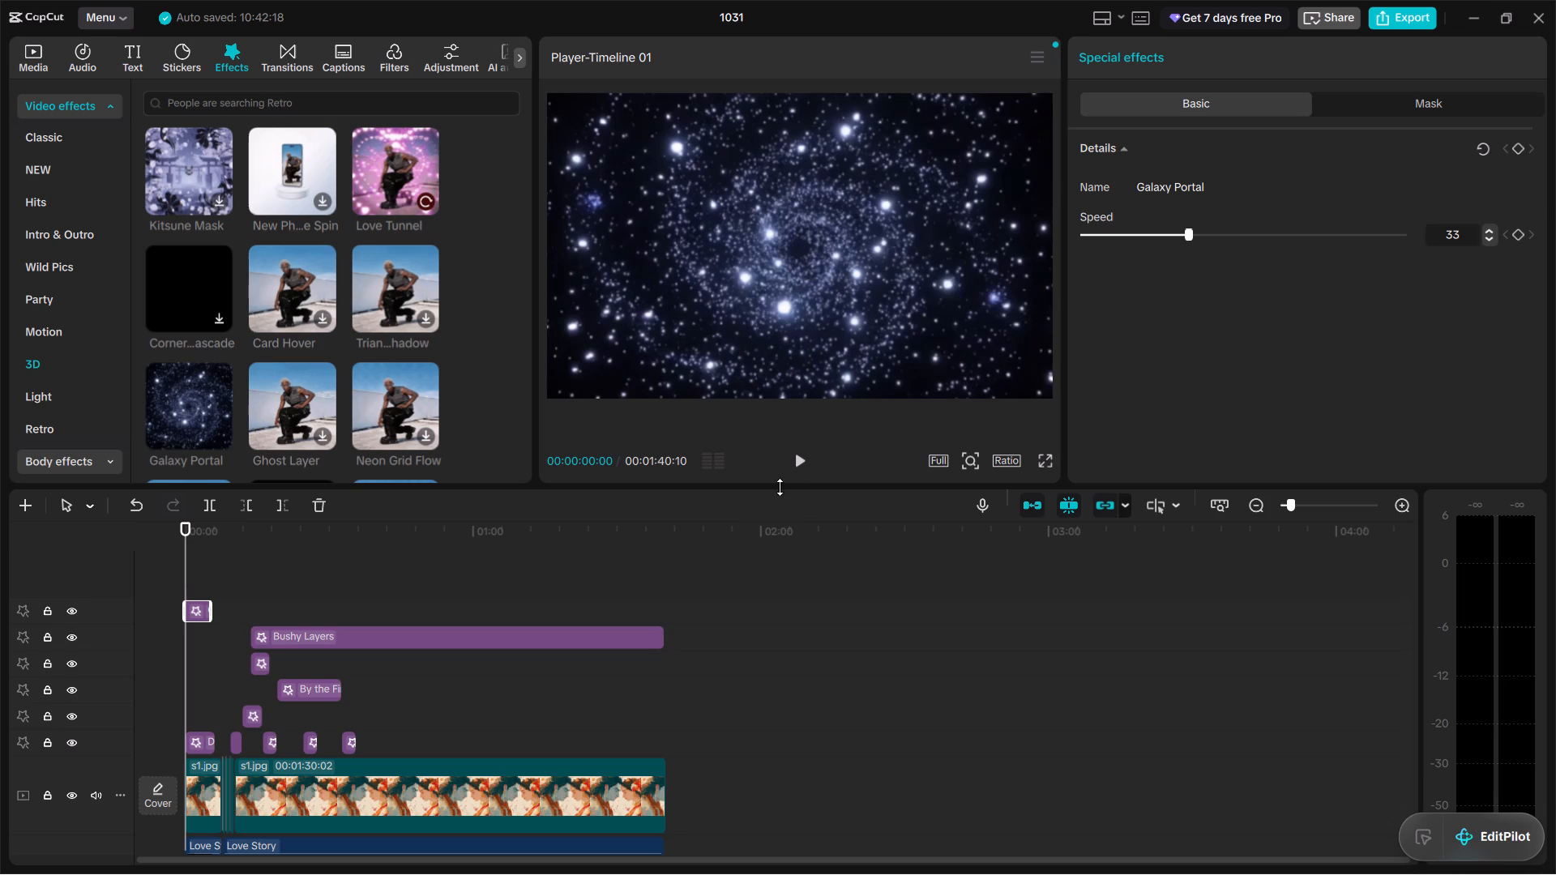
left_click(798, 463)
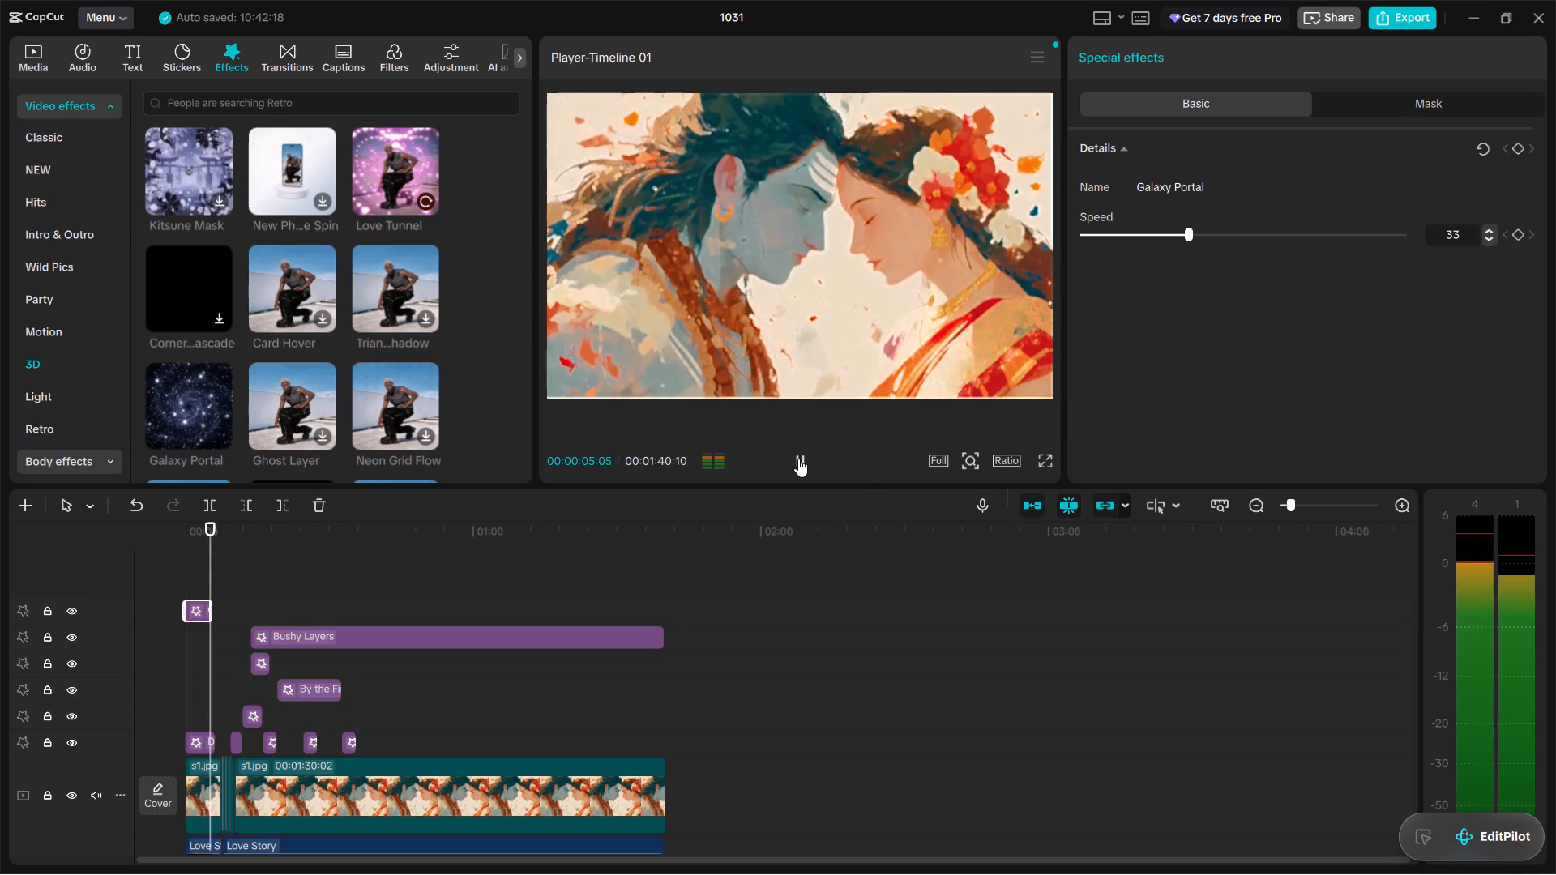
left_click(798, 459)
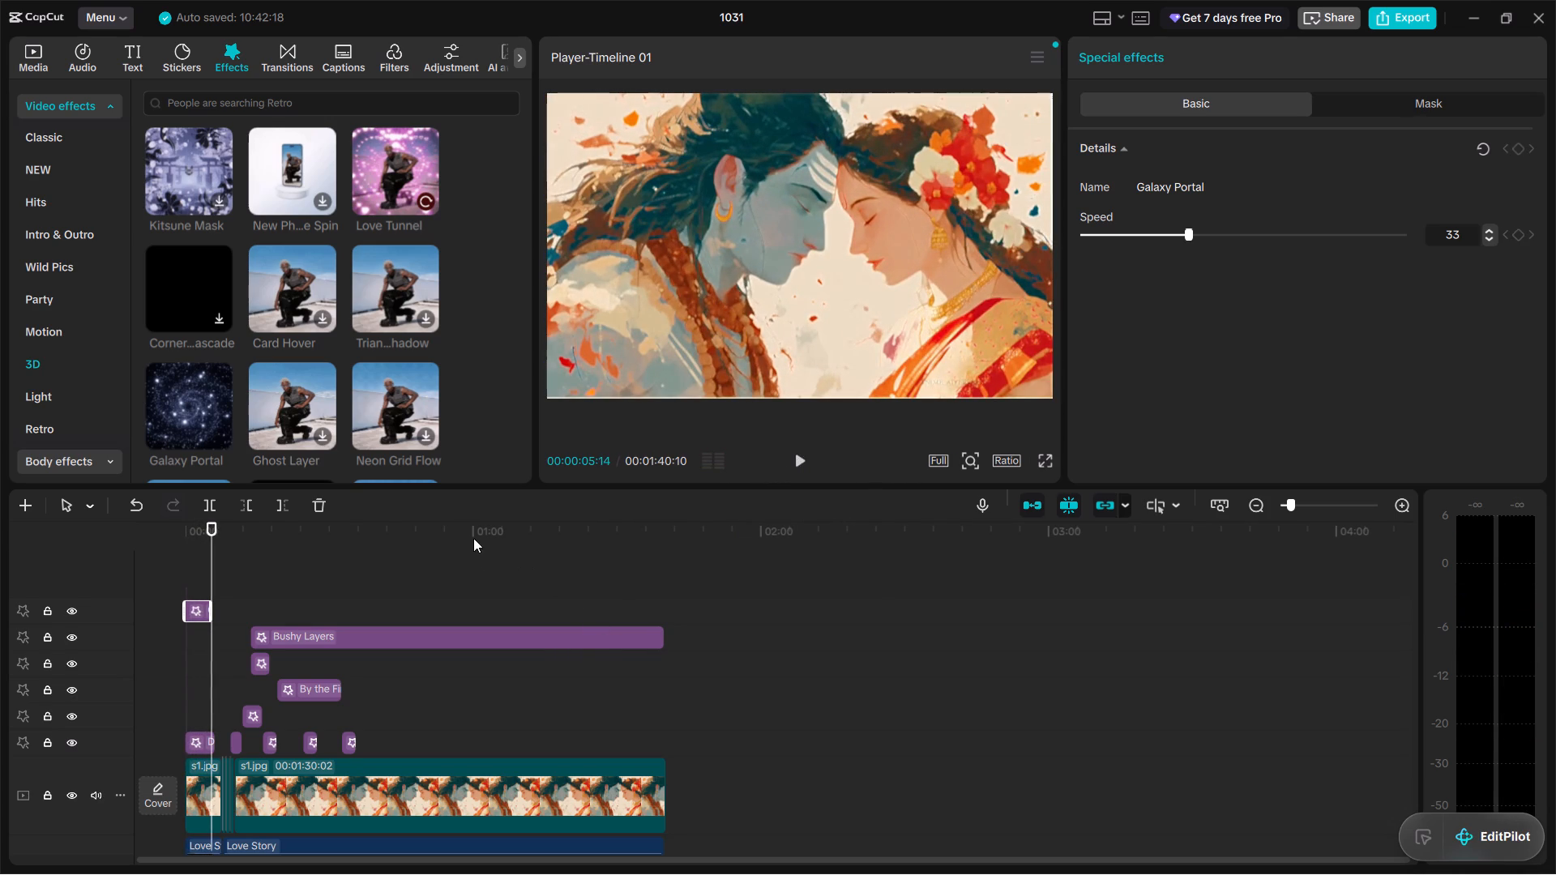
Retry downloading the Love Tunnel 3D effect.
left_click(426, 198)
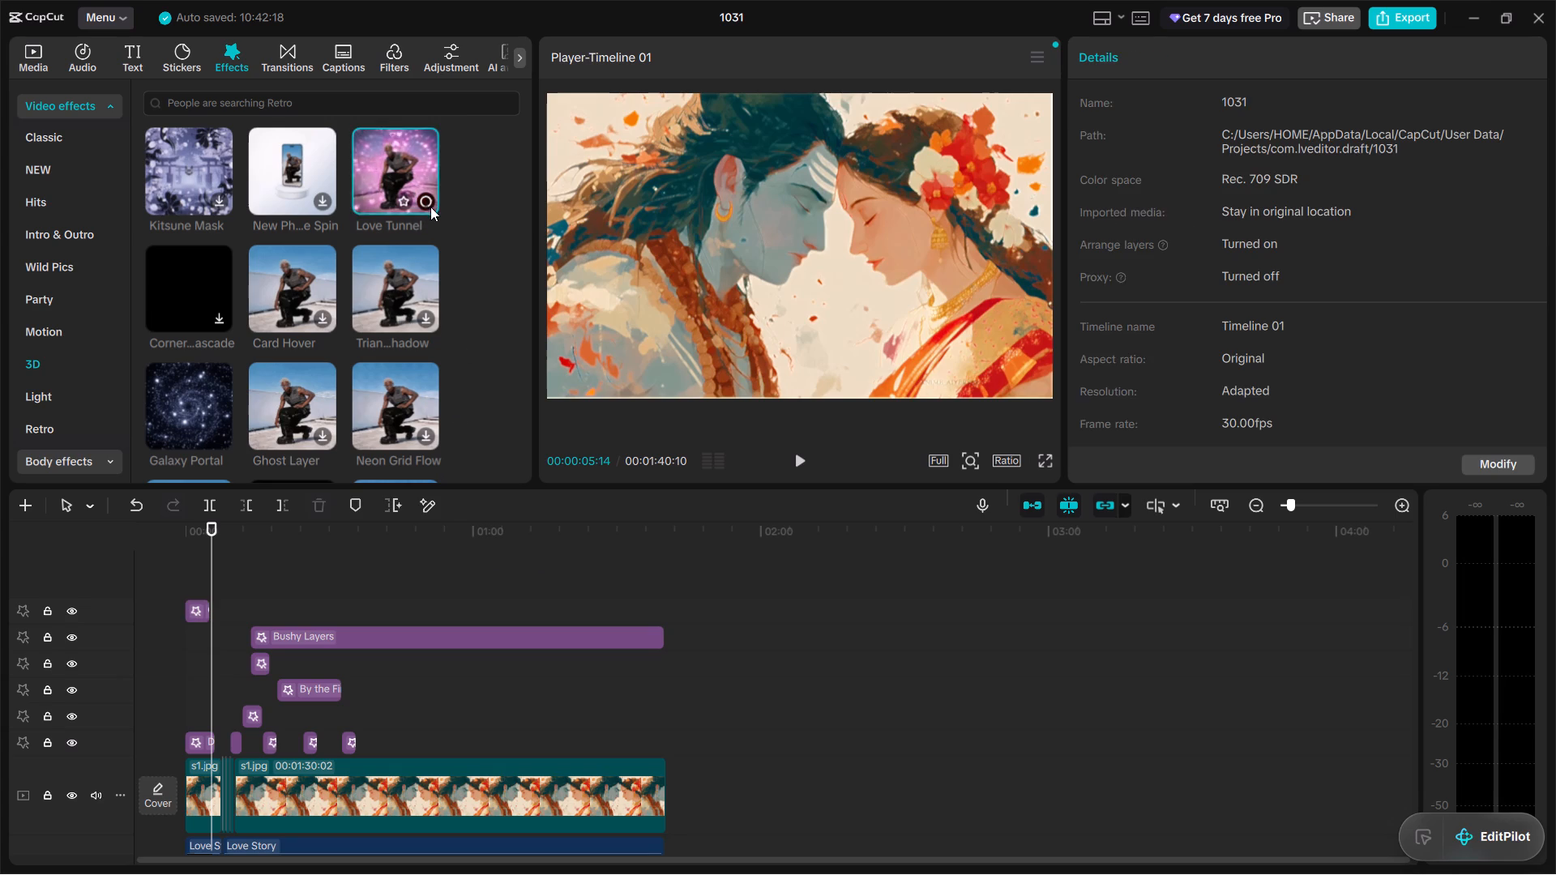
Browse further through the 3D effects, and download and preview Cross Cuts on the couple image.
scroll(361, 299, "down", 1)
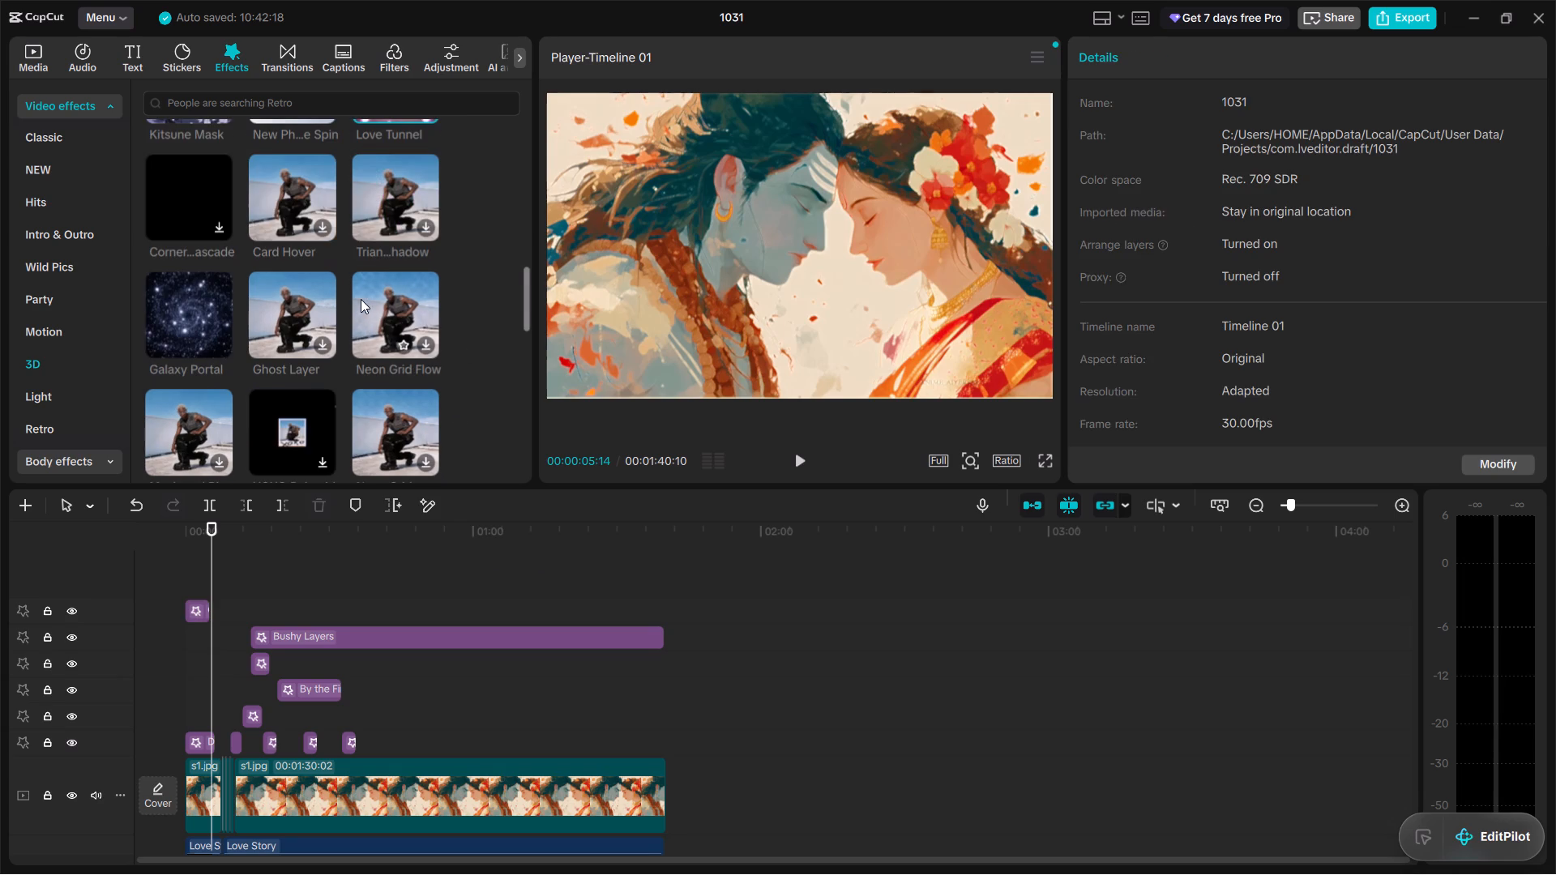
scroll(361, 299, "down", 1)
scroll(361, 299, "up", 2)
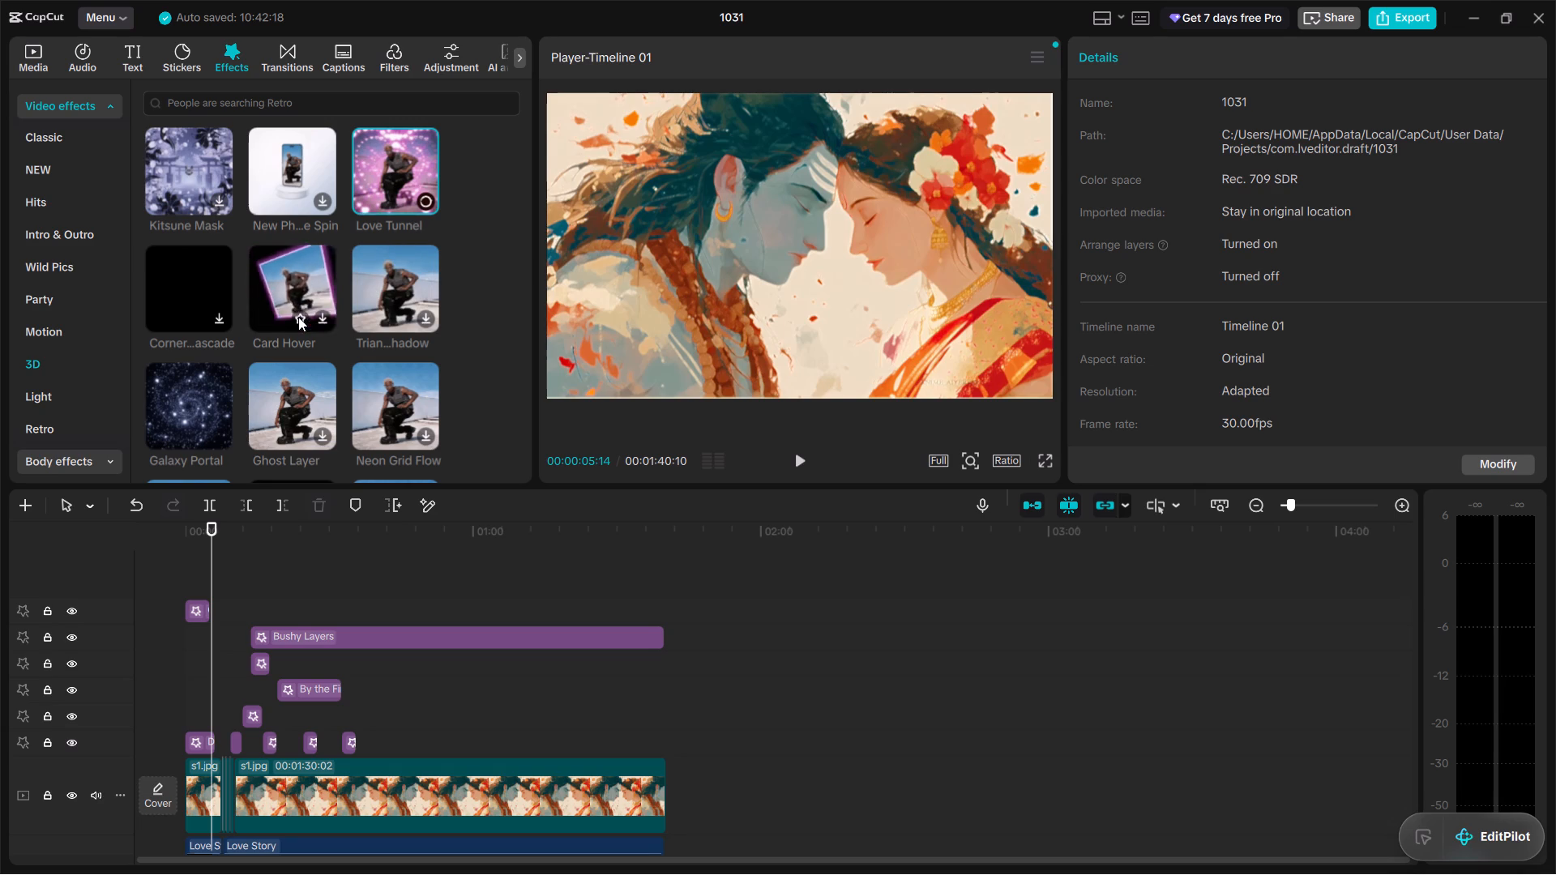
scroll(395, 331, "down", 2)
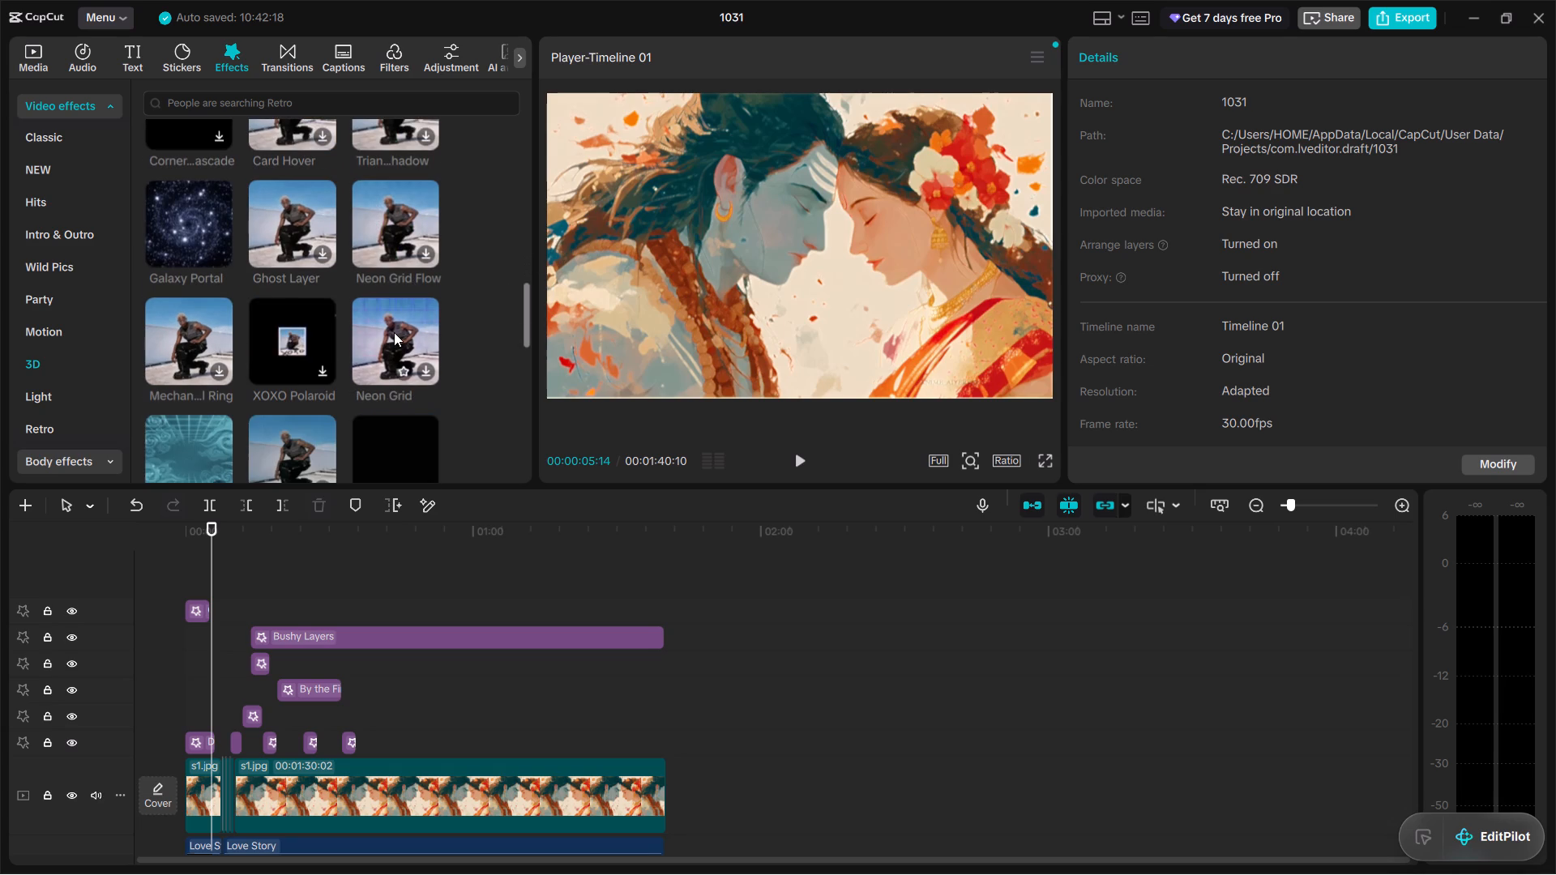
scroll(392, 332, "down", 2)
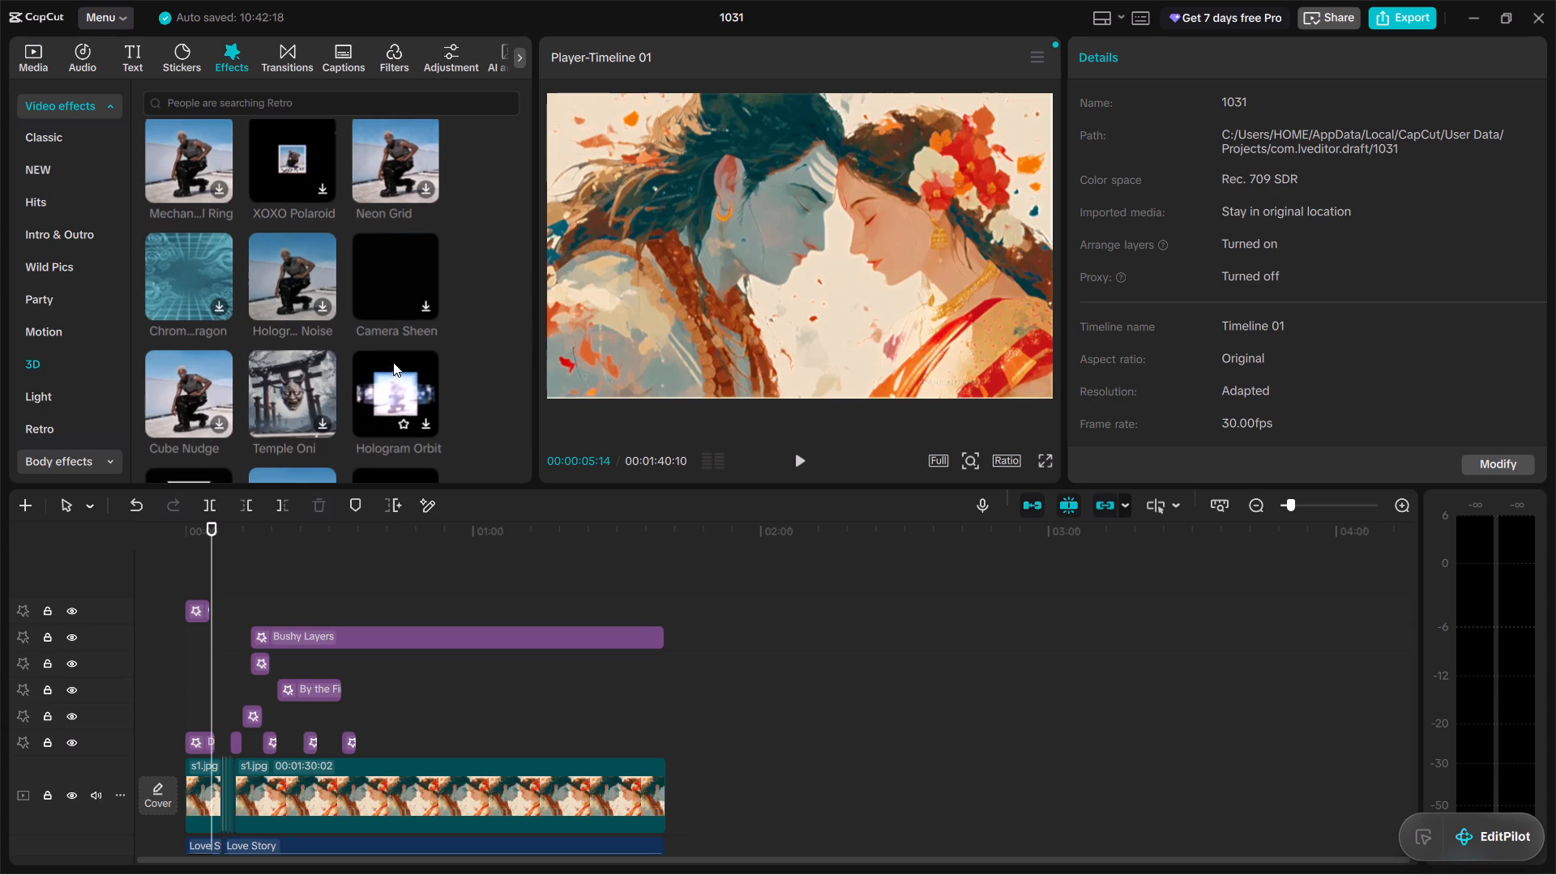
scroll(380, 334, "down", 1)
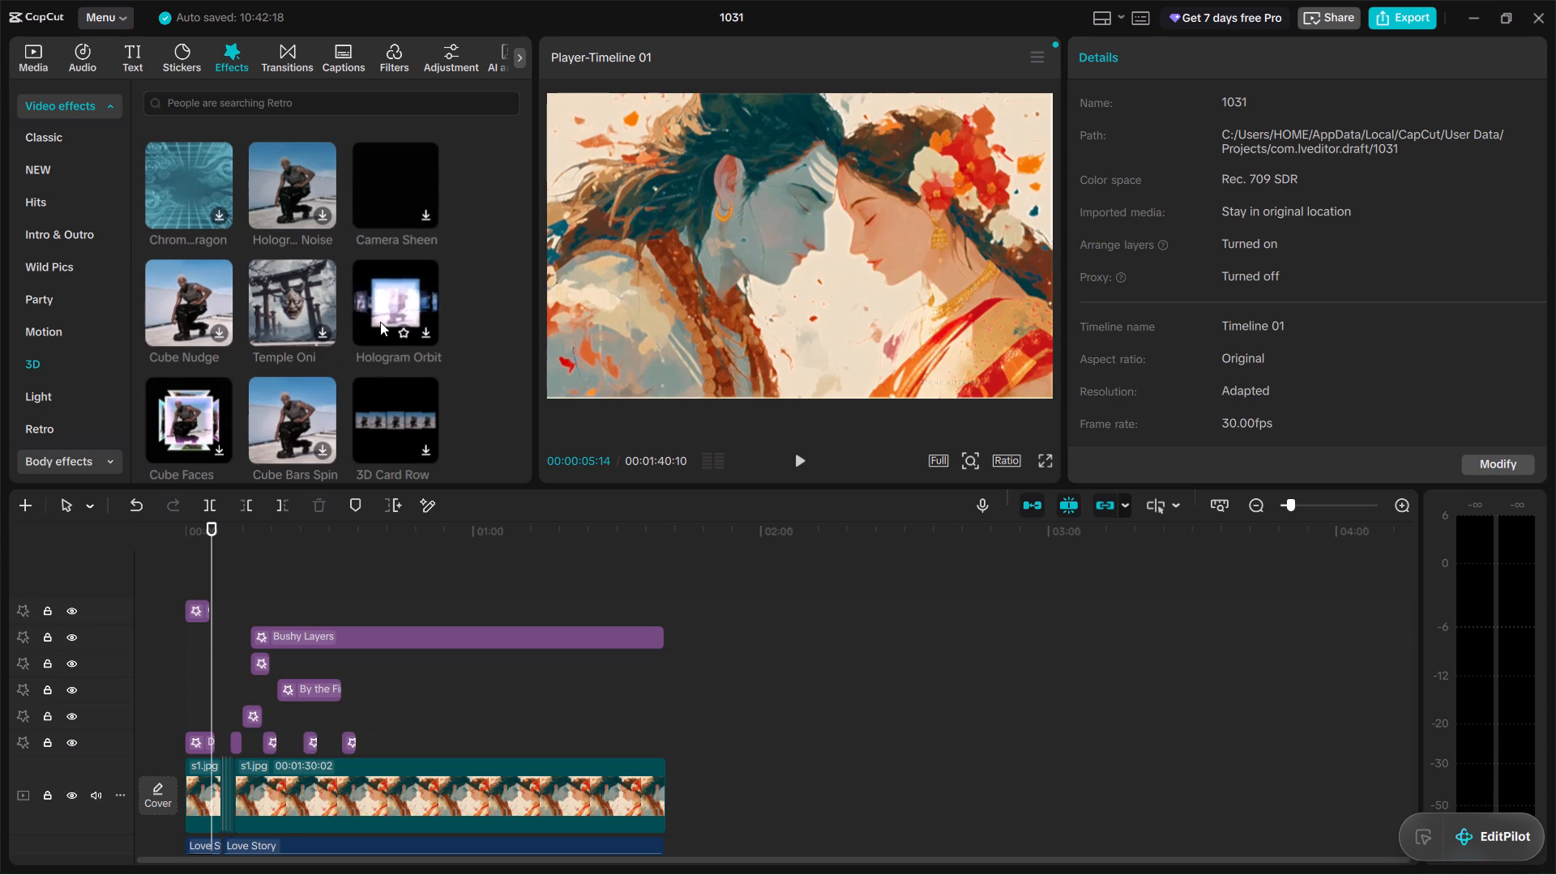
scroll(380, 322, "down", 2)
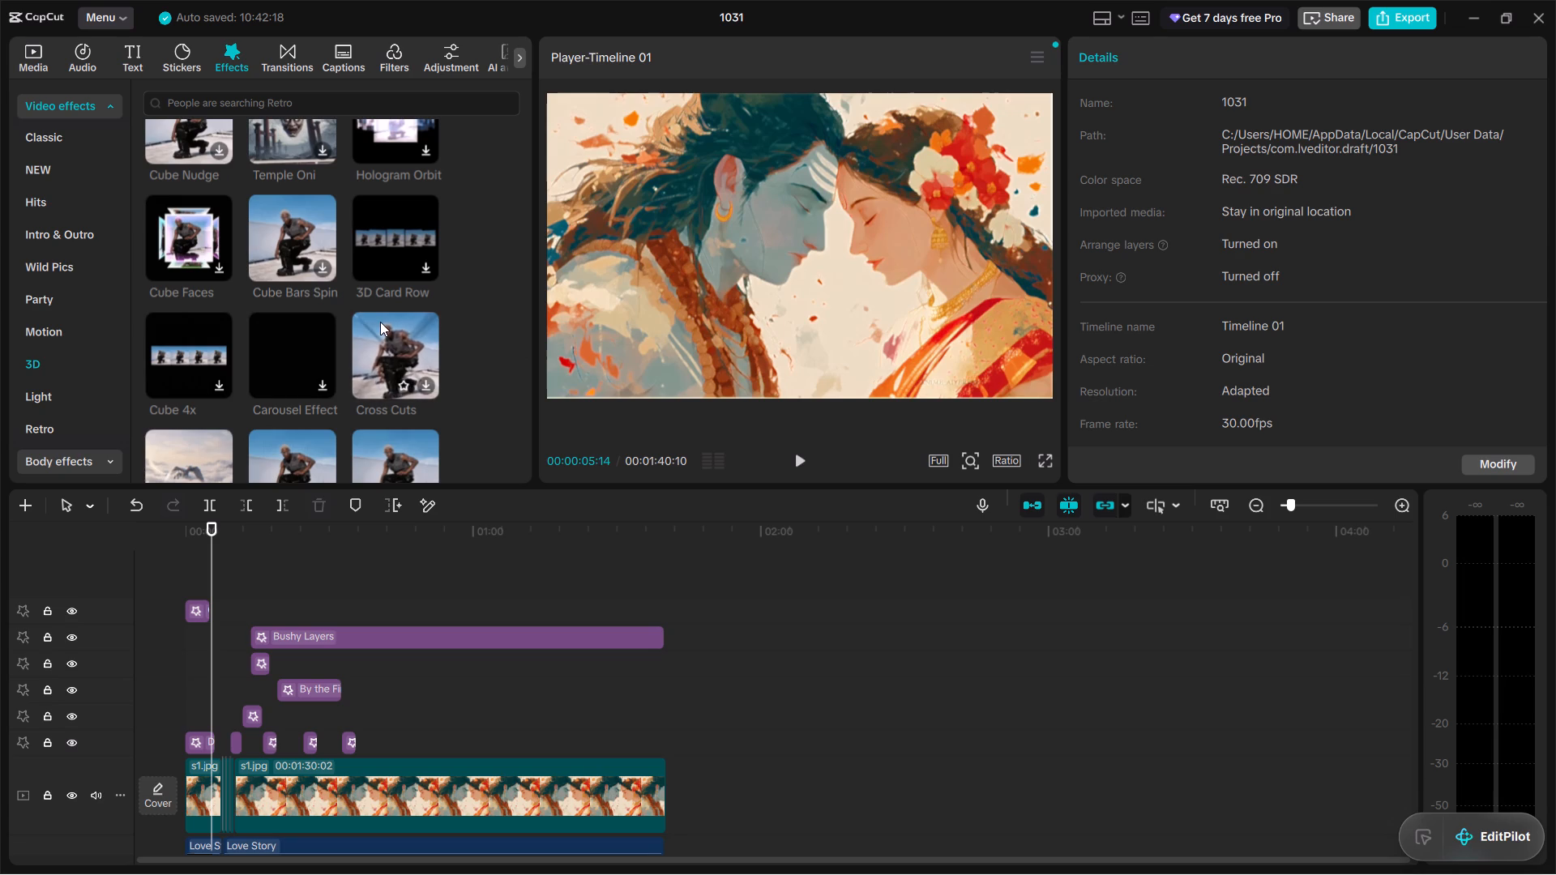
scroll(380, 322, "down", 1)
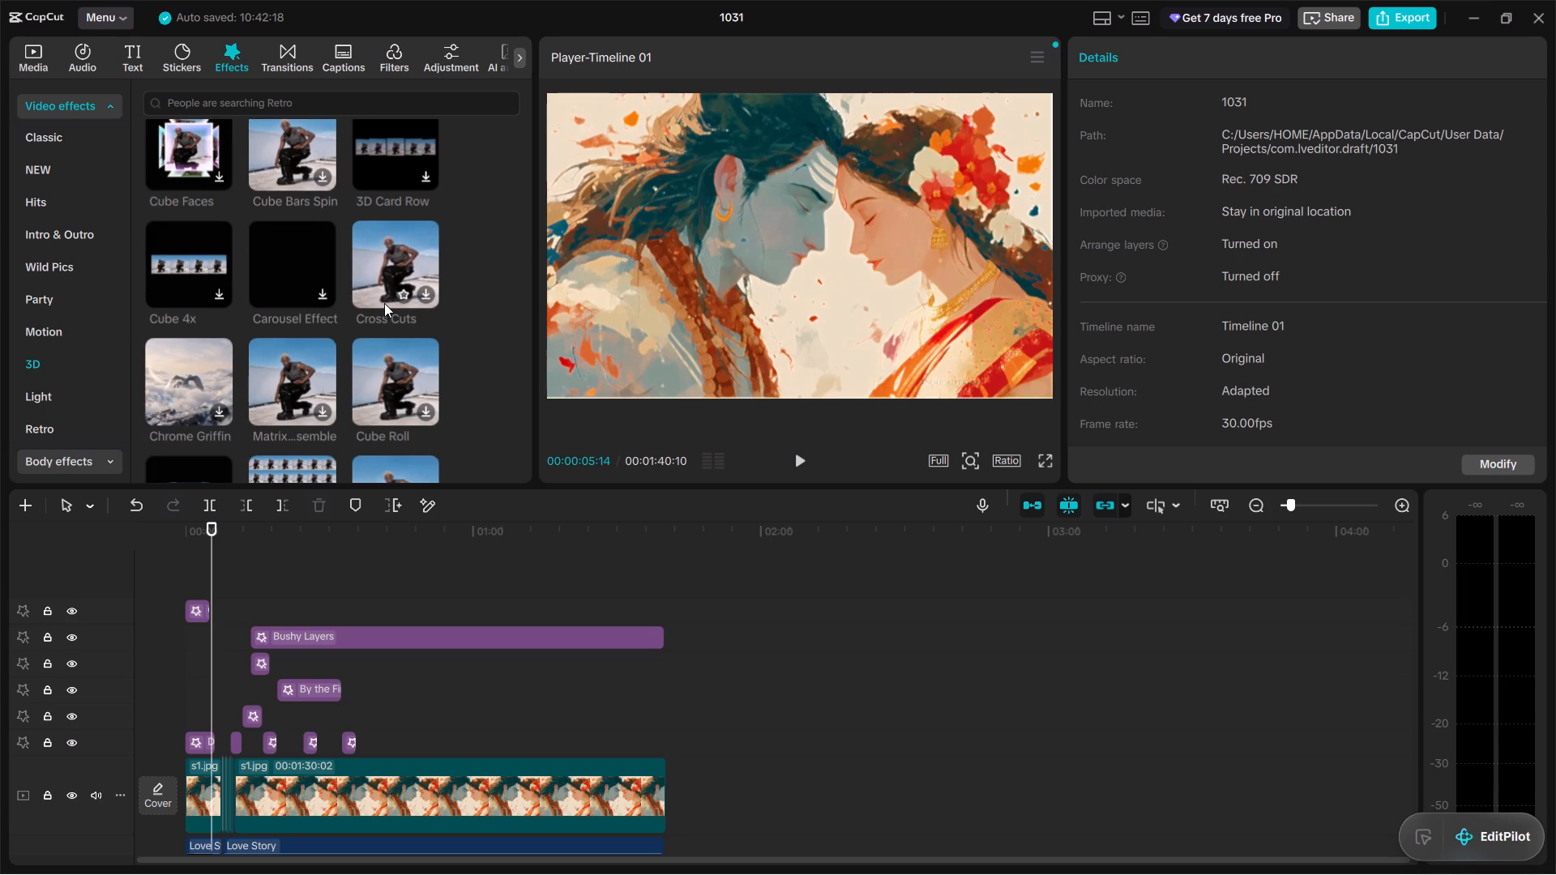
left_click(435, 292)
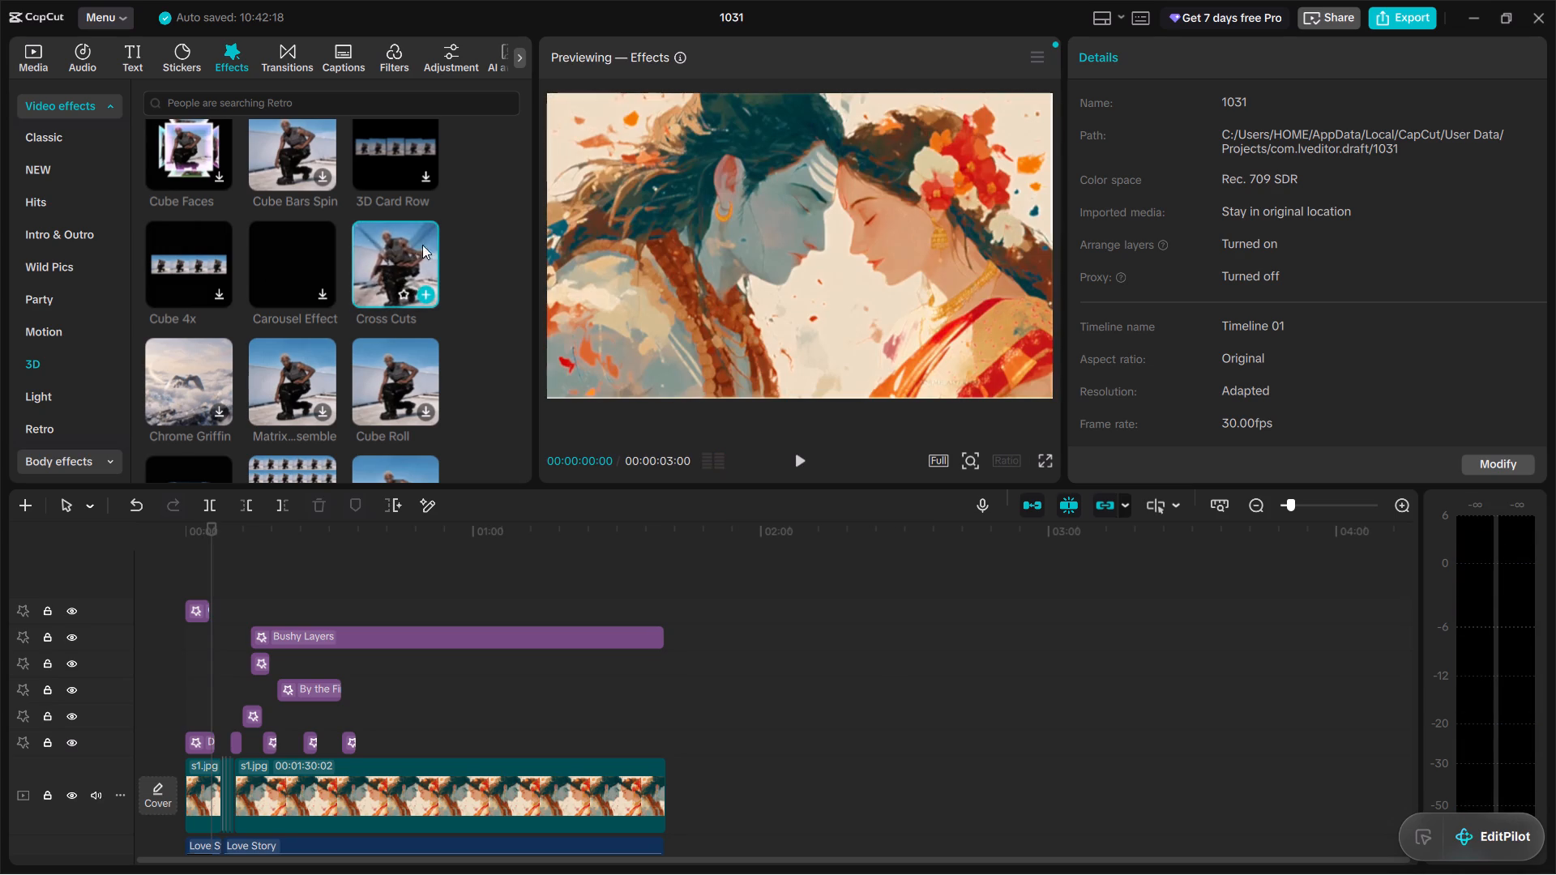
Look through nearby 3D effects, return to Love Tunnel and preview it on the couple image.
scroll(382, 341, "down", 1)
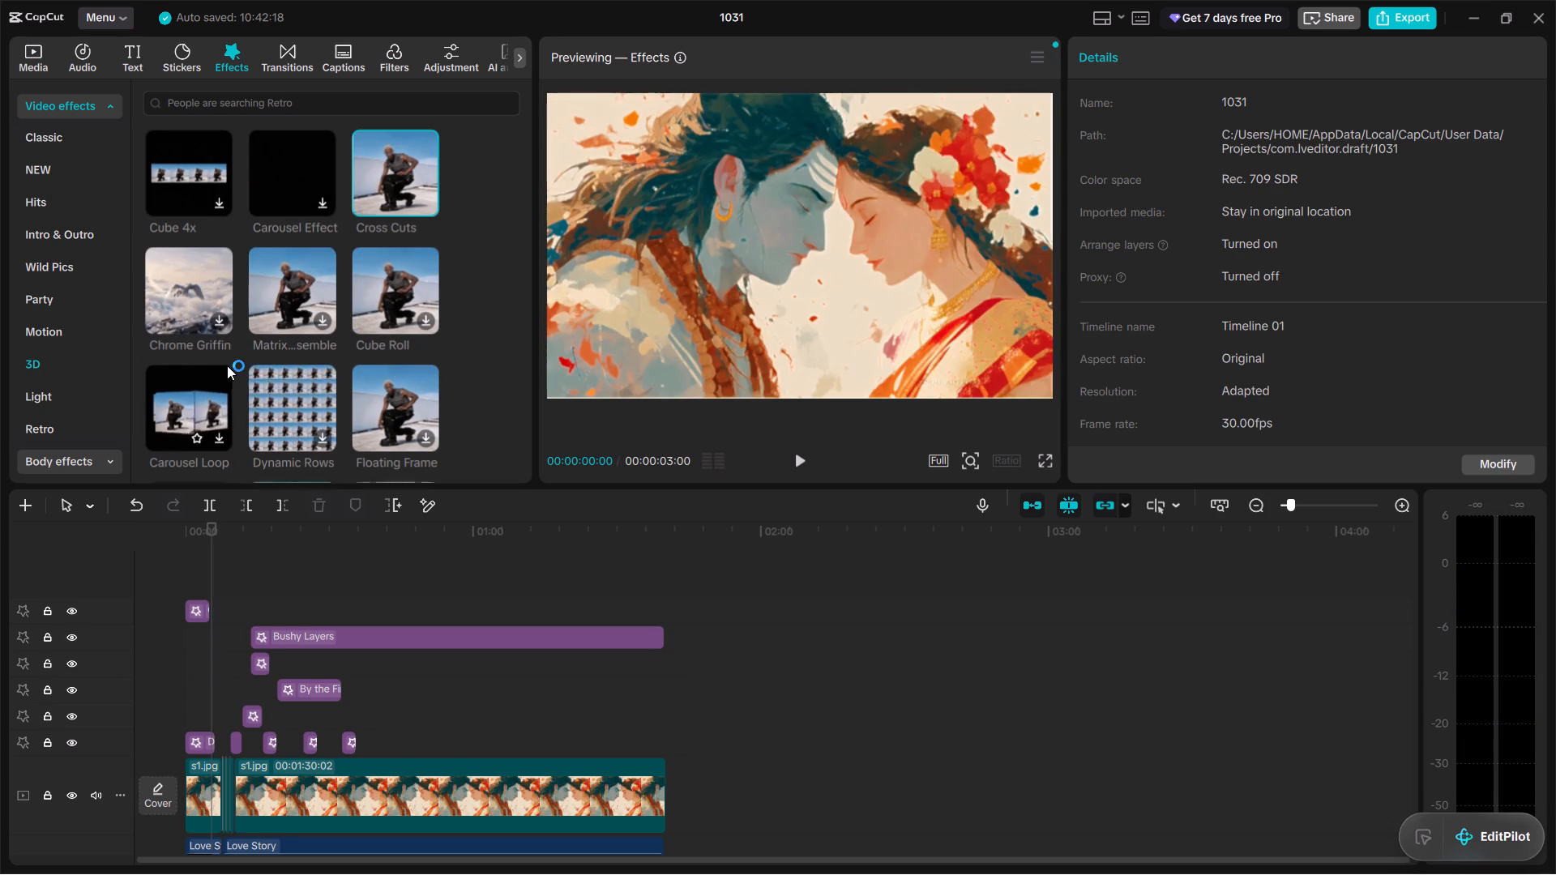
scroll(227, 365, "down", 1)
scroll(344, 372, "down", 2)
scroll(344, 372, "up", 7)
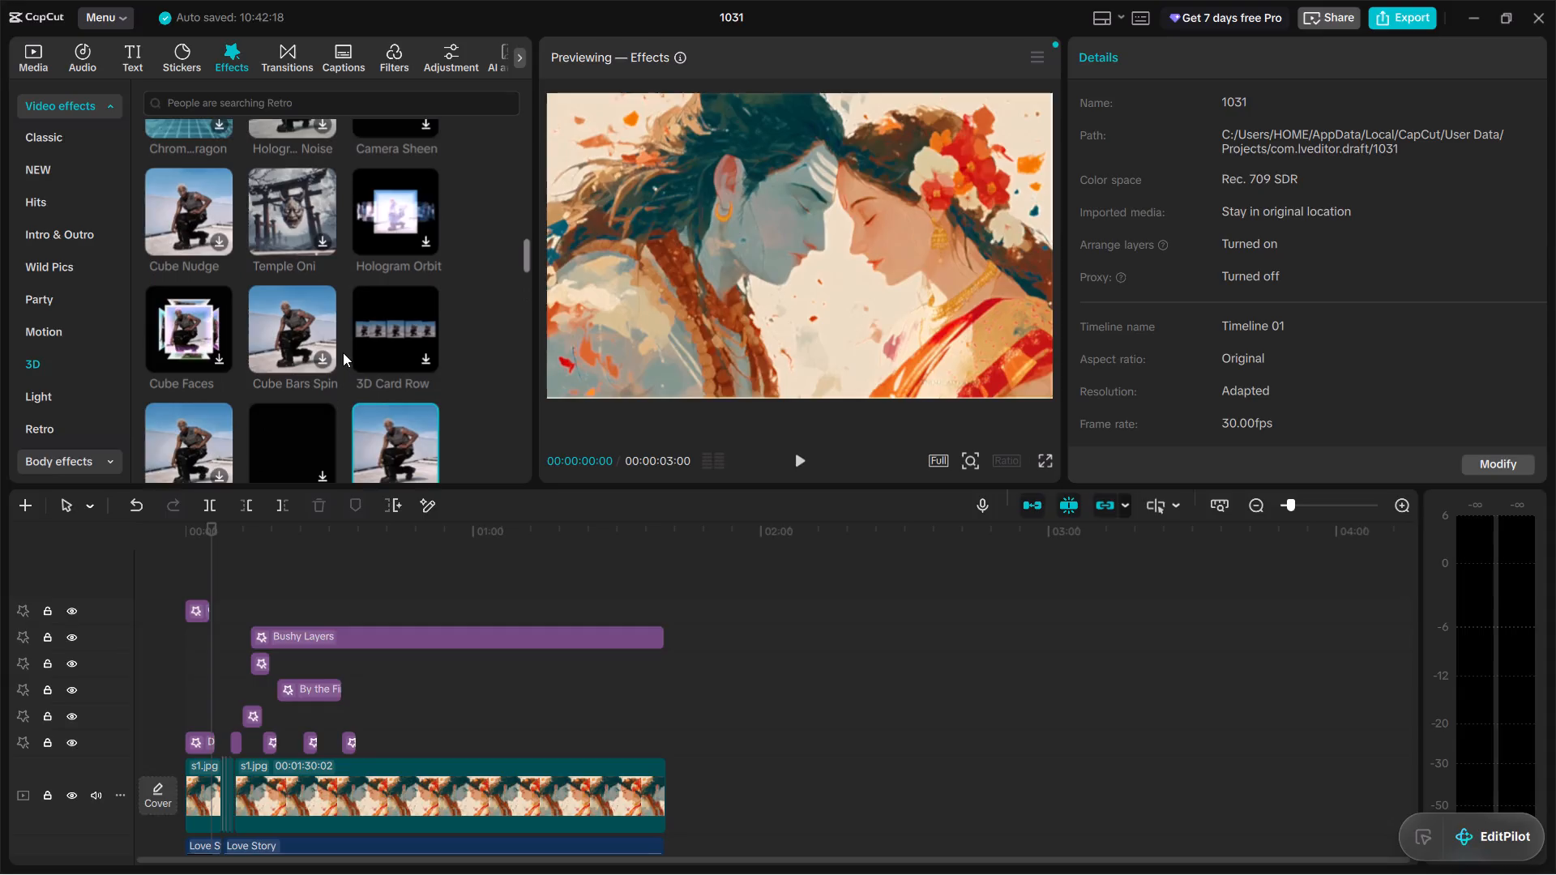
scroll(343, 352, "up", 7)
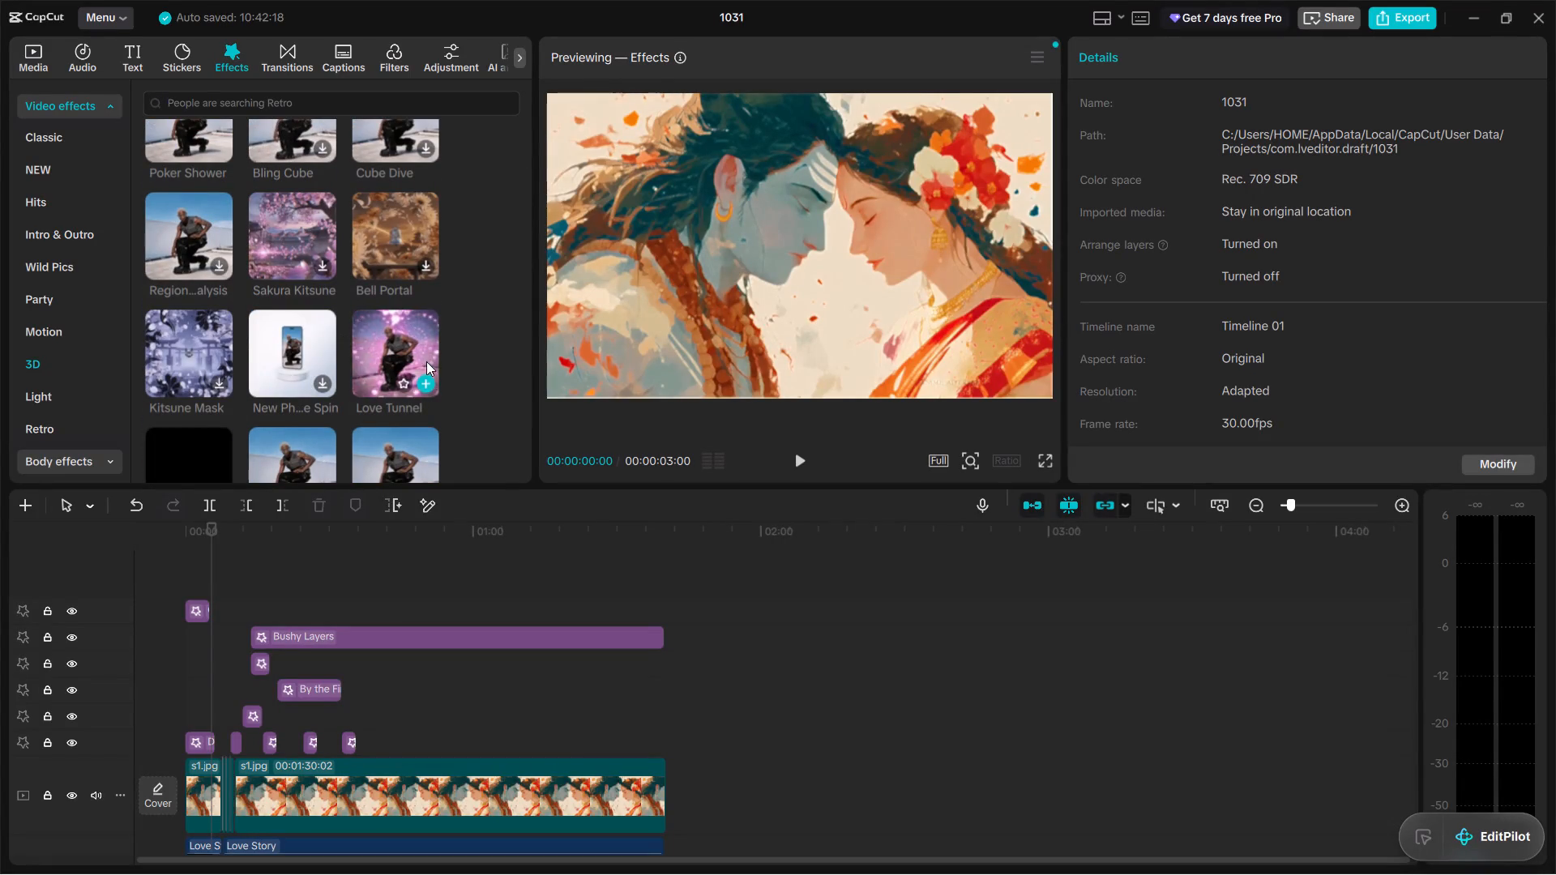
left_click(407, 345)
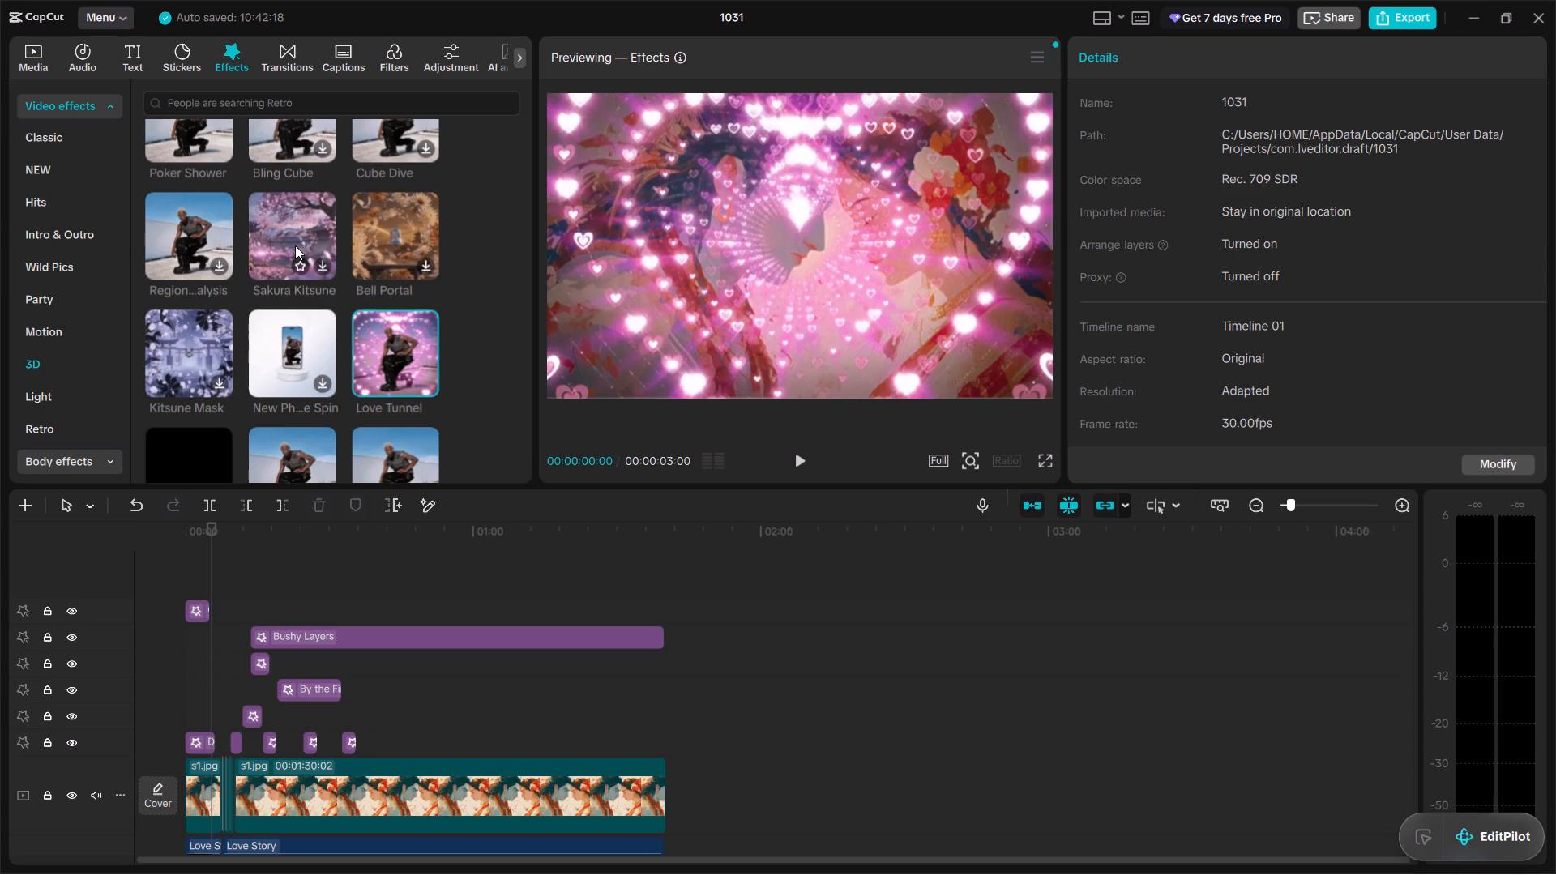
Browse the 3D video effects past Love Tunnel to the end of the category, and return to its beginning.
scroll(270, 281, "down", 1)
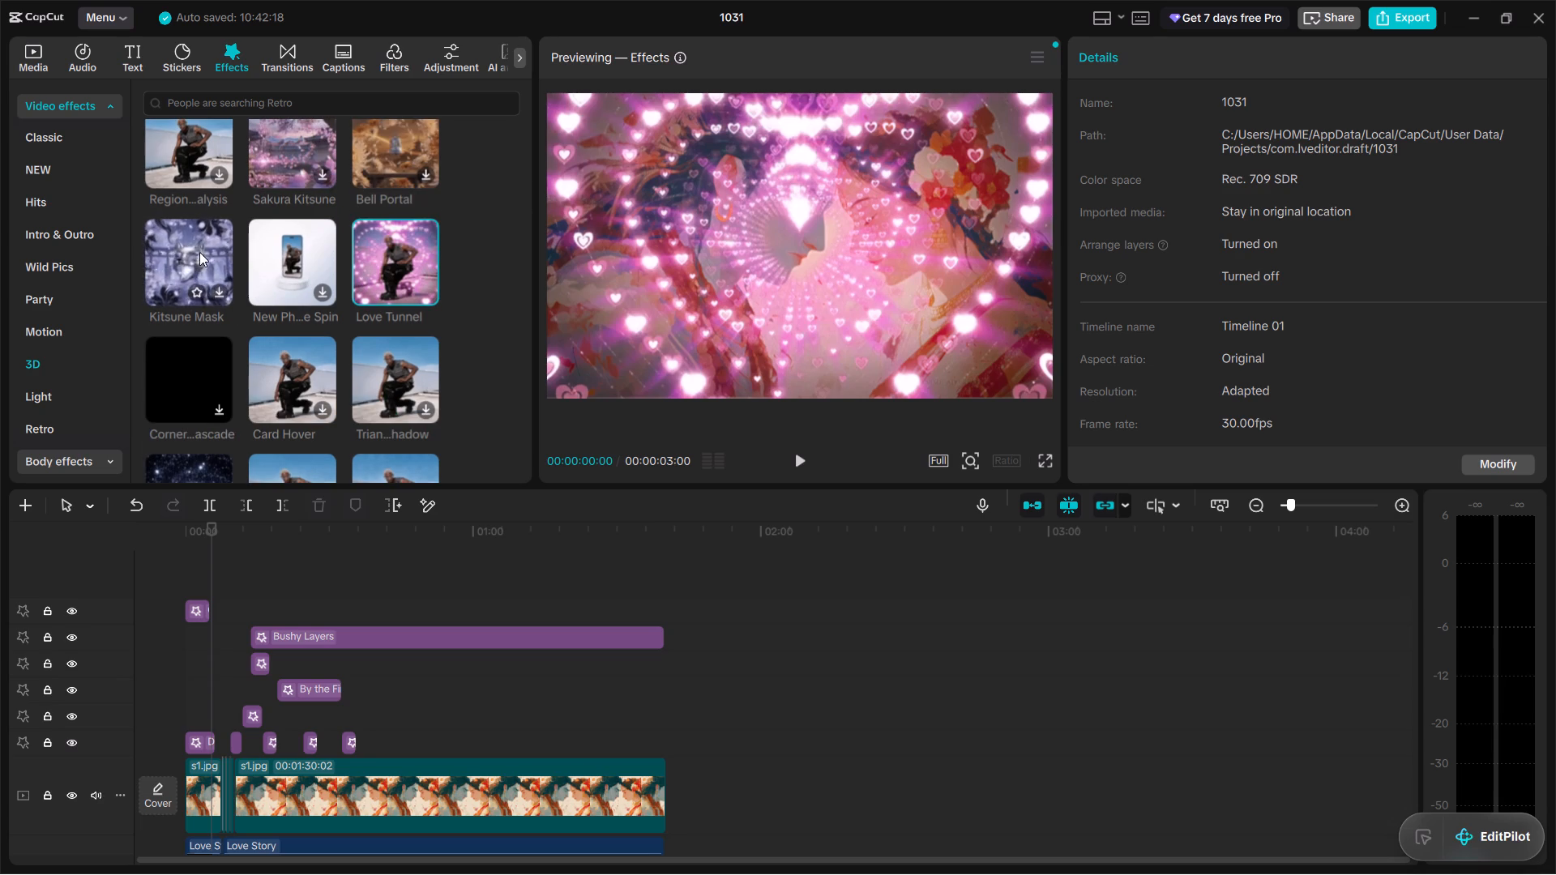
scroll(278, 249, "down", 4)
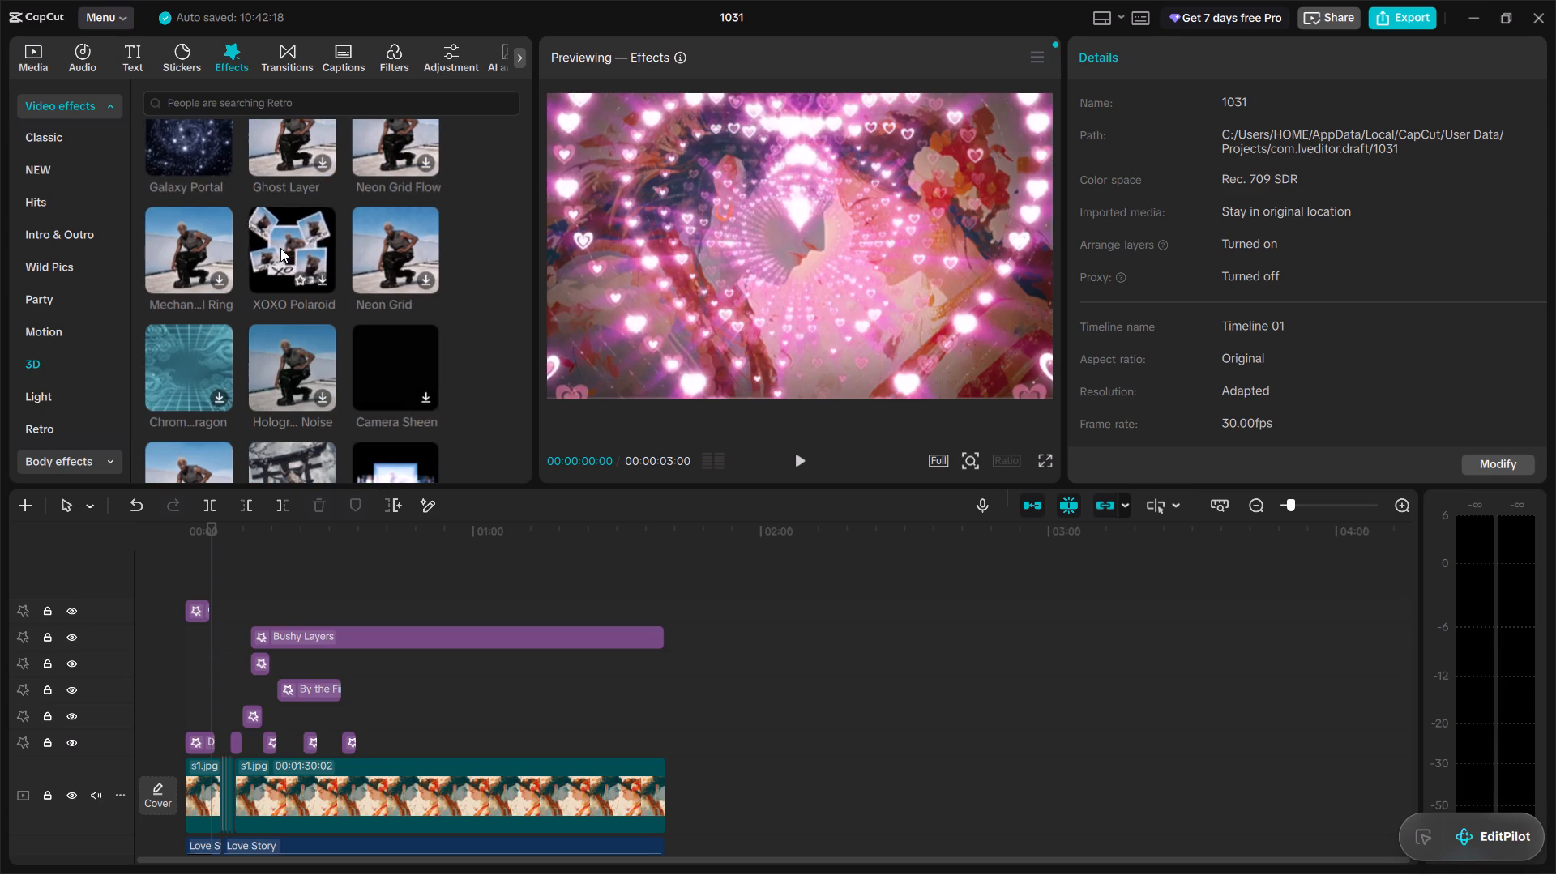
scroll(280, 248, "down", 2)
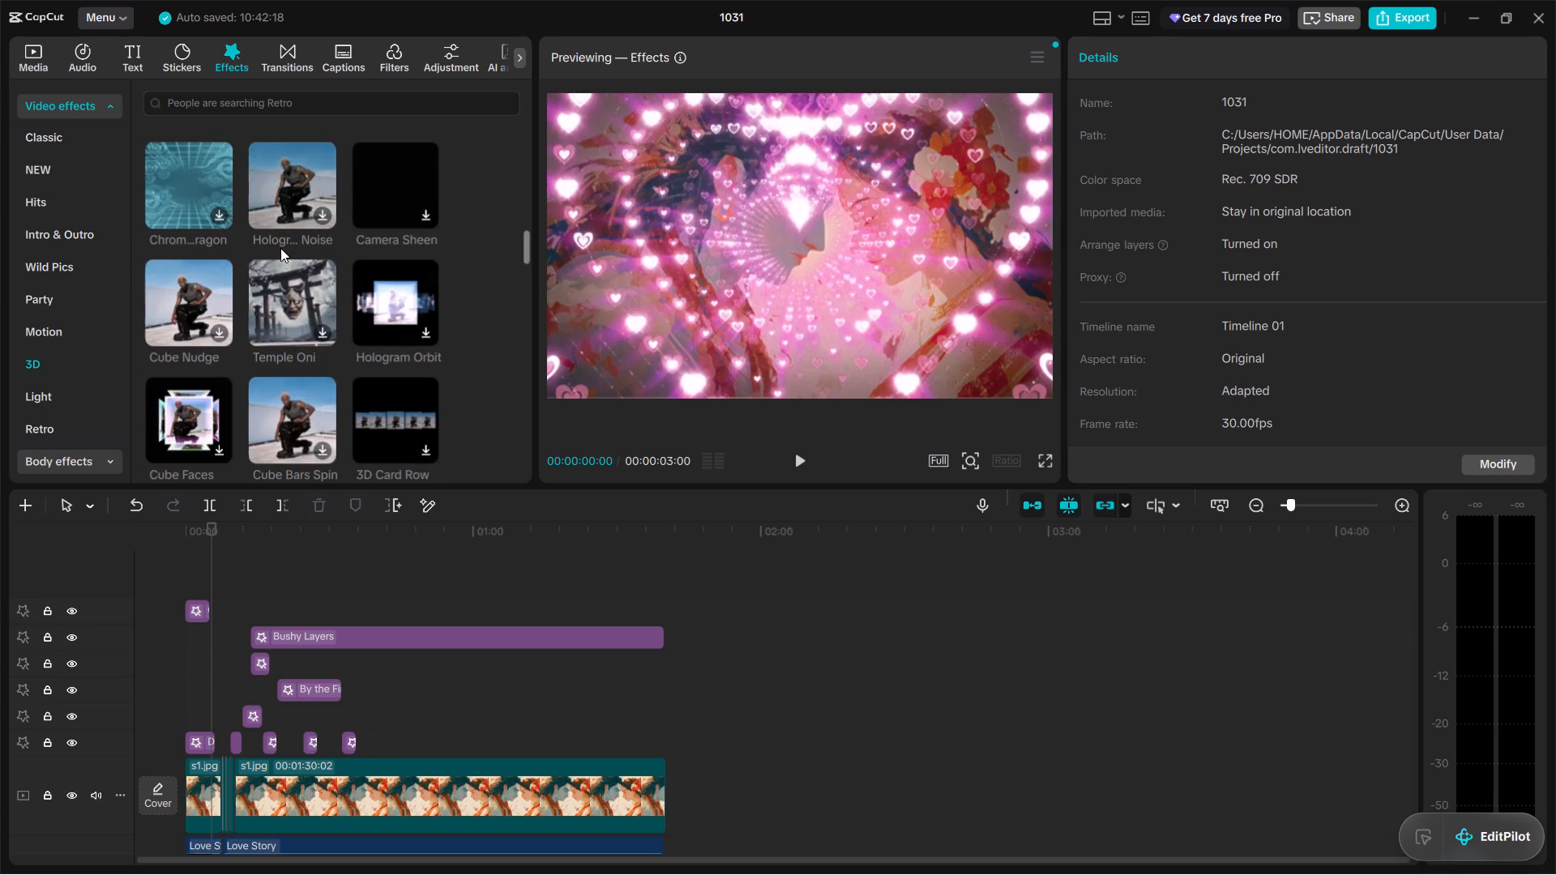
scroll(281, 248, "down", 8)
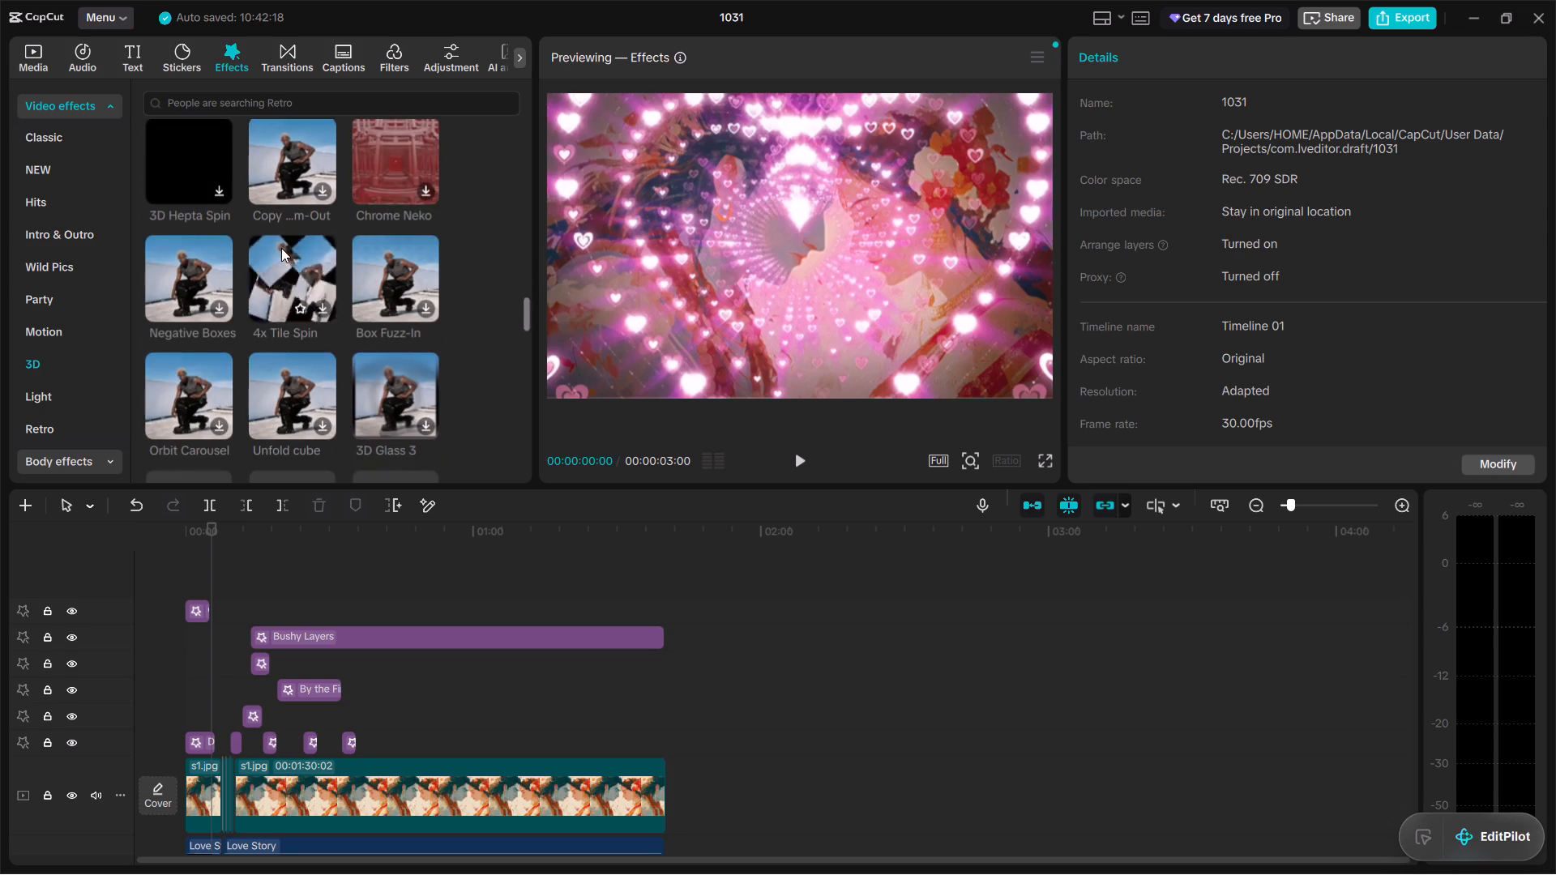
scroll(281, 248, "down", 4)
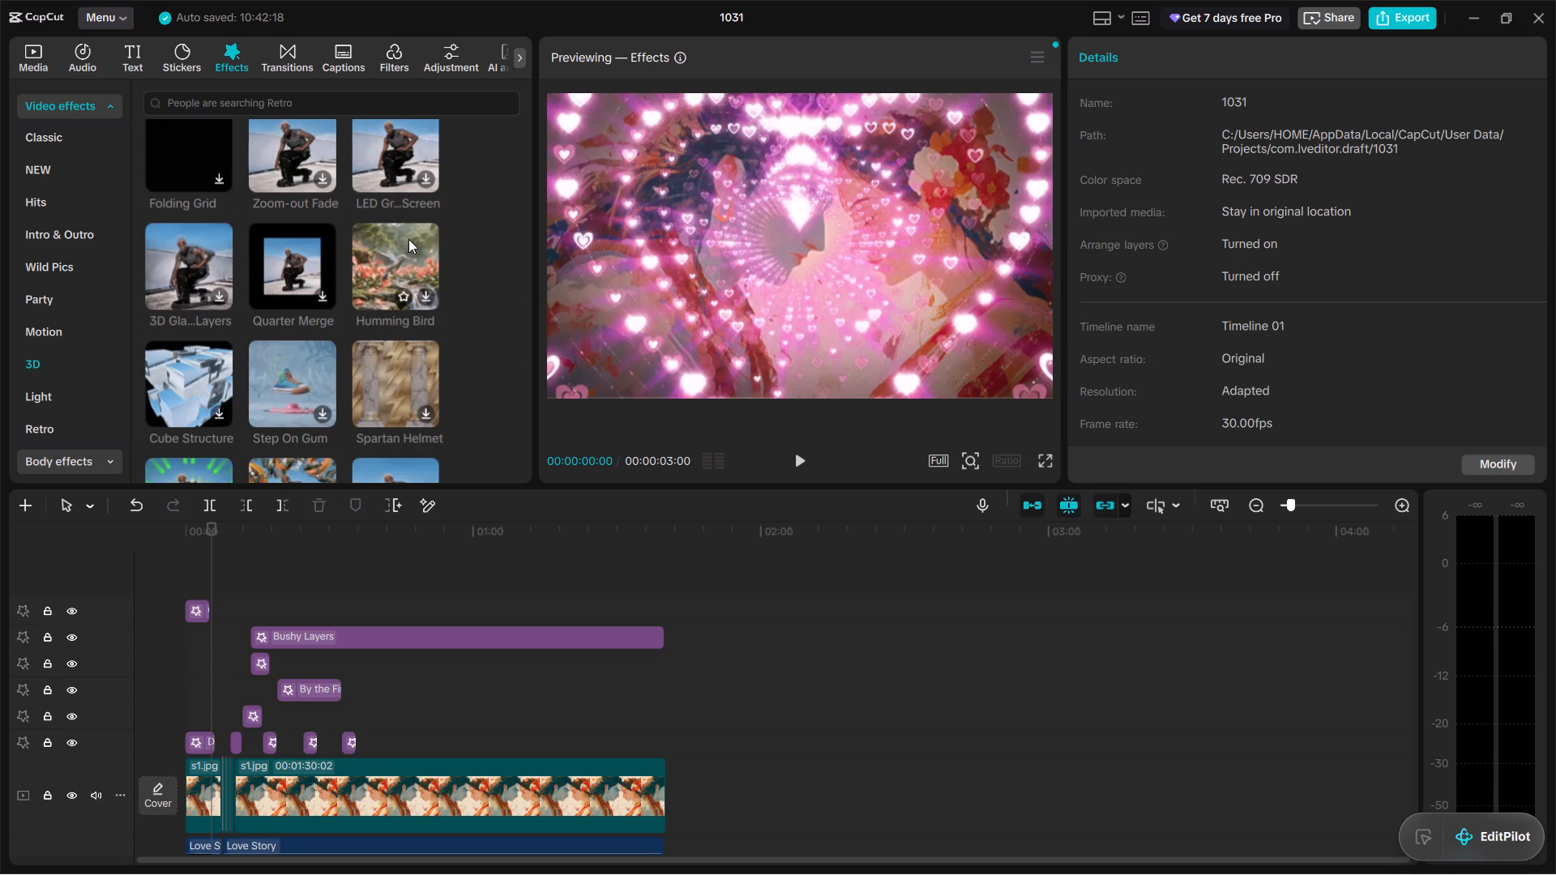
scroll(408, 239, "down", 1)
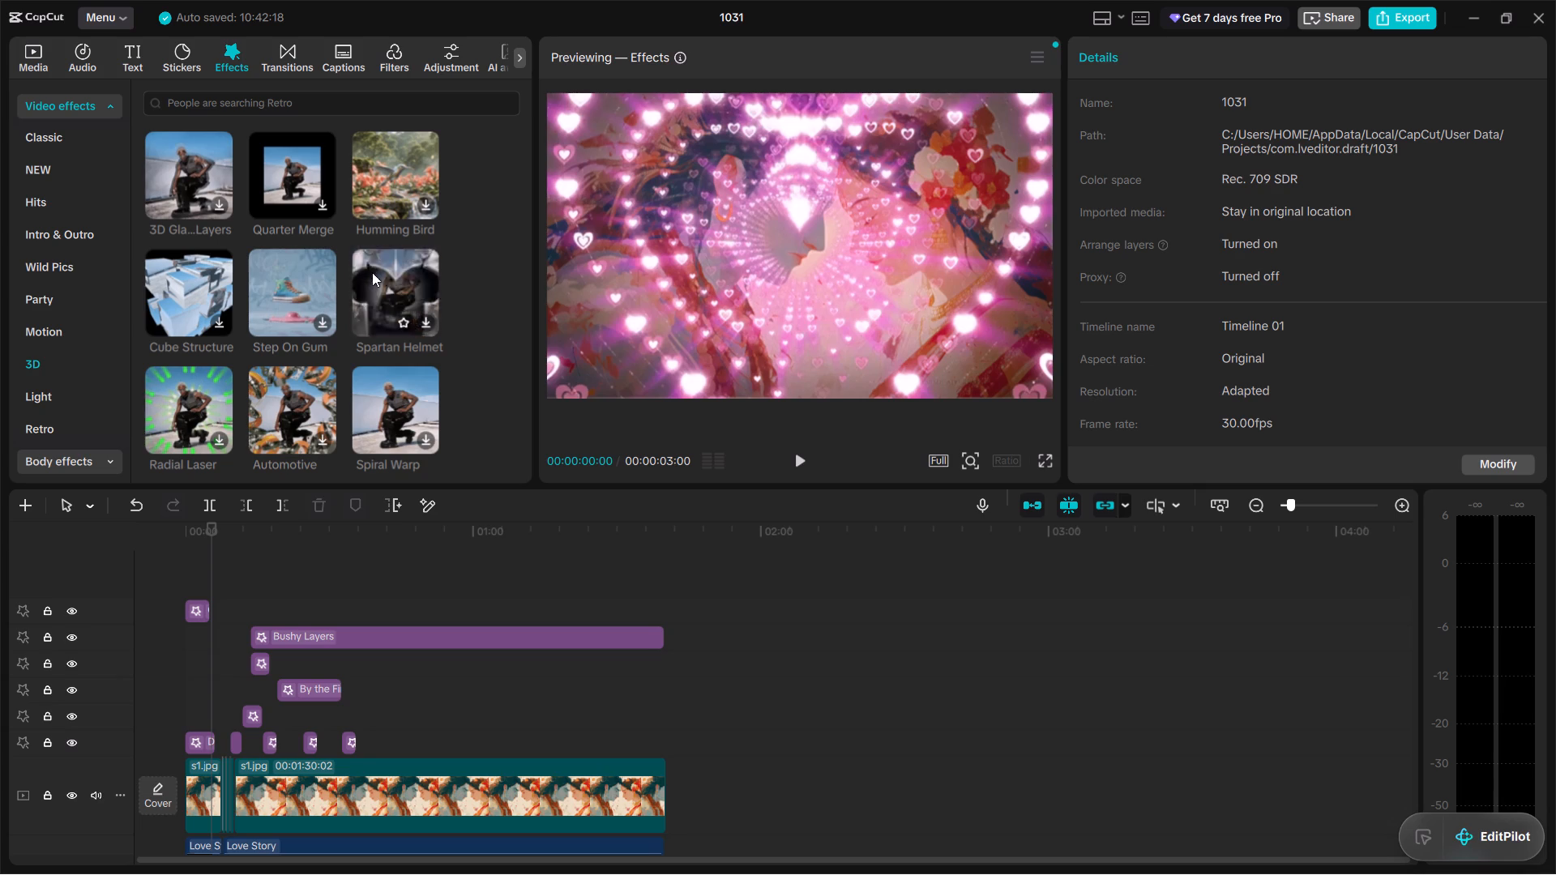
scroll(360, 276, "down", 1)
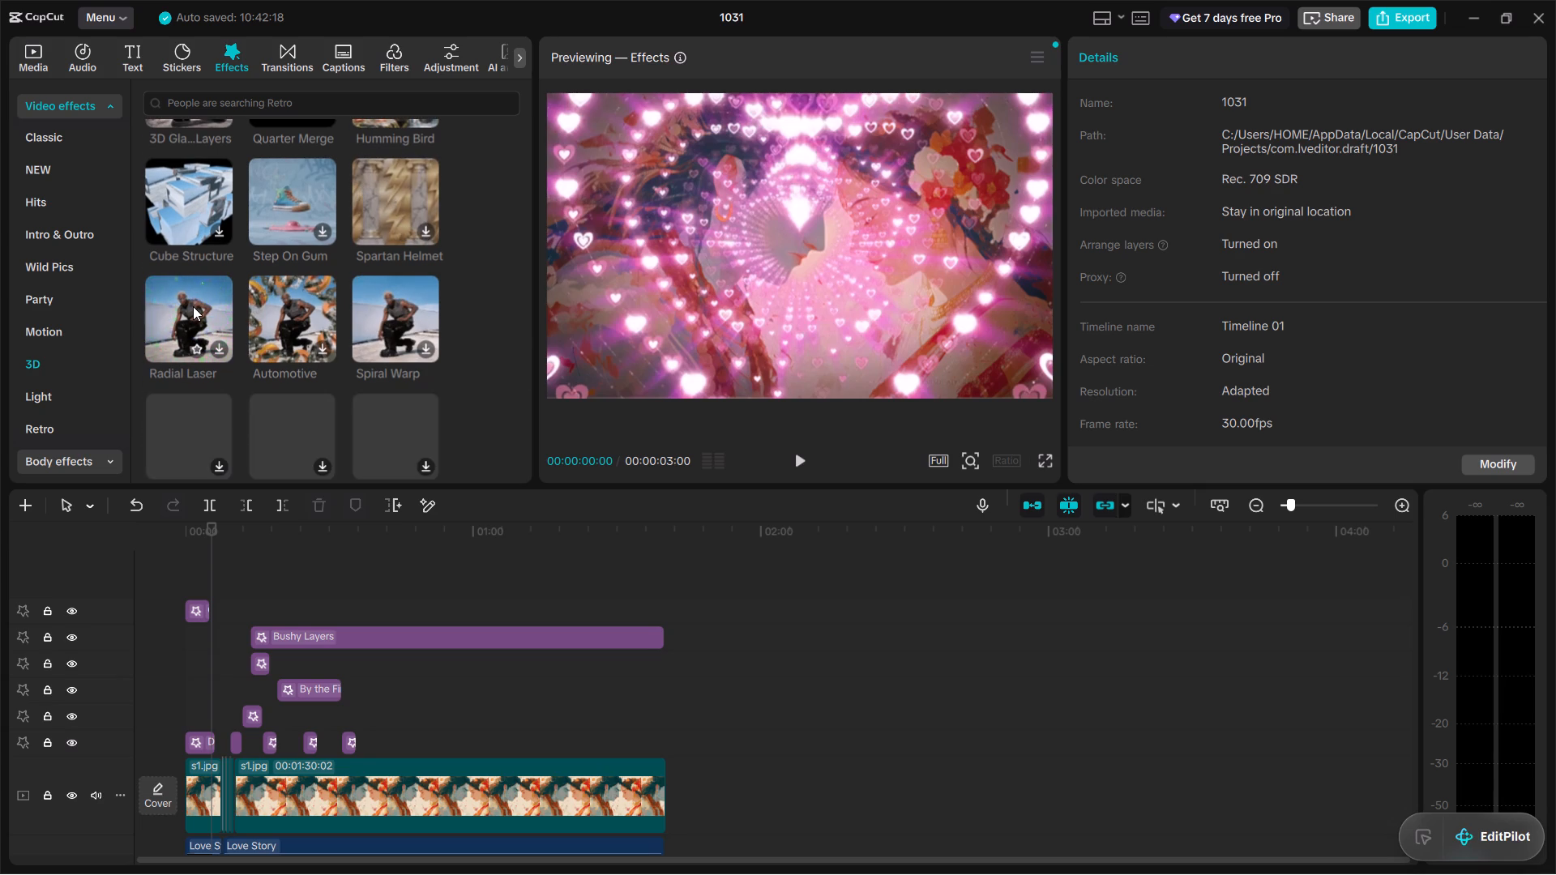
scroll(205, 304, "down", 2)
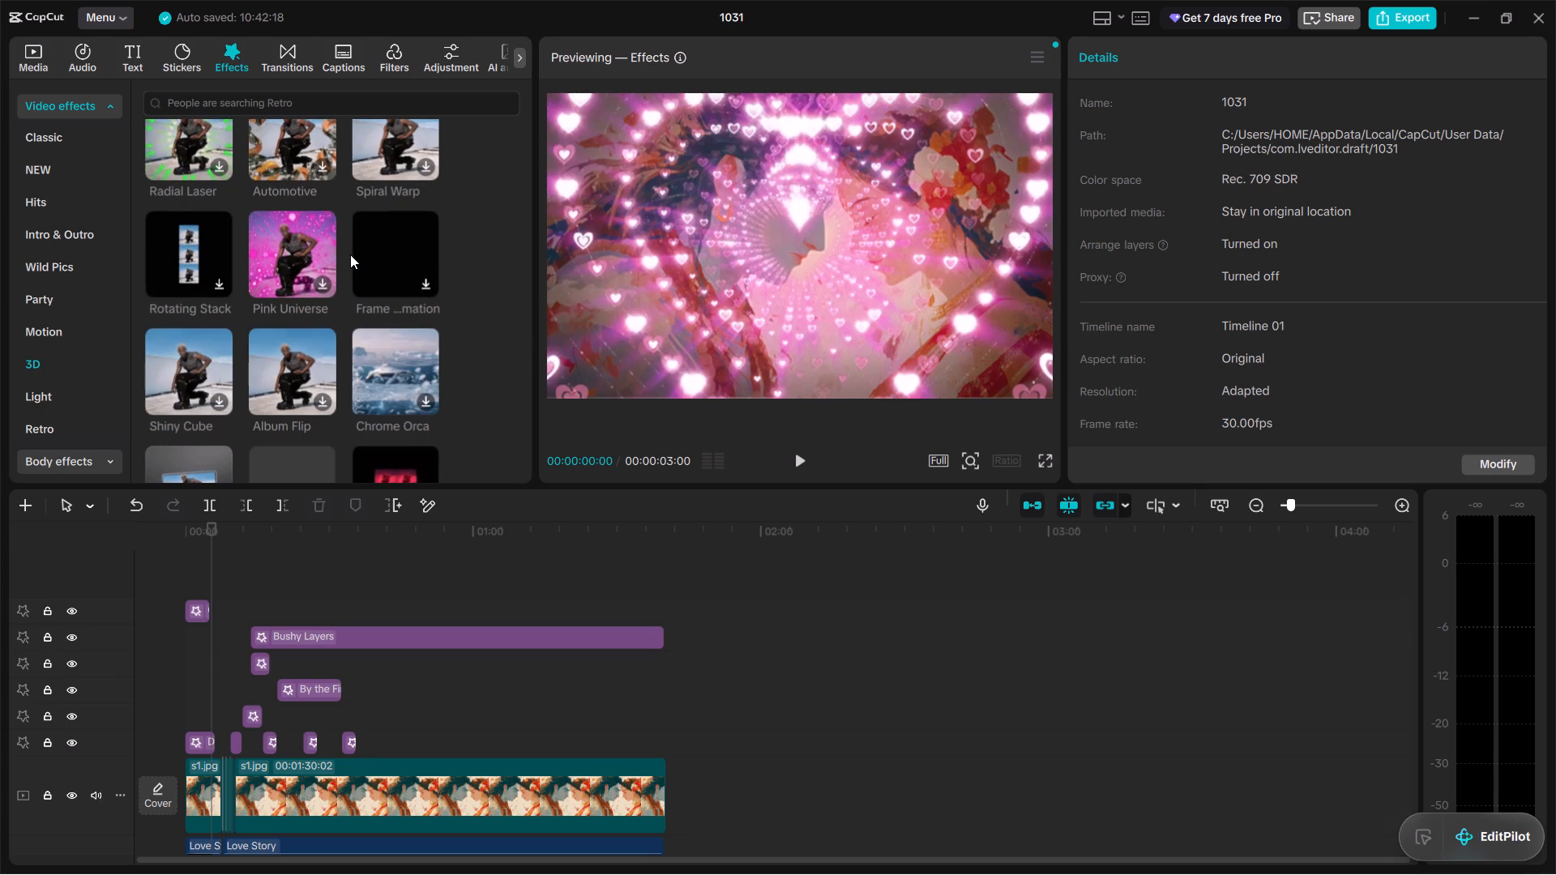
scroll(319, 256, "down", 2)
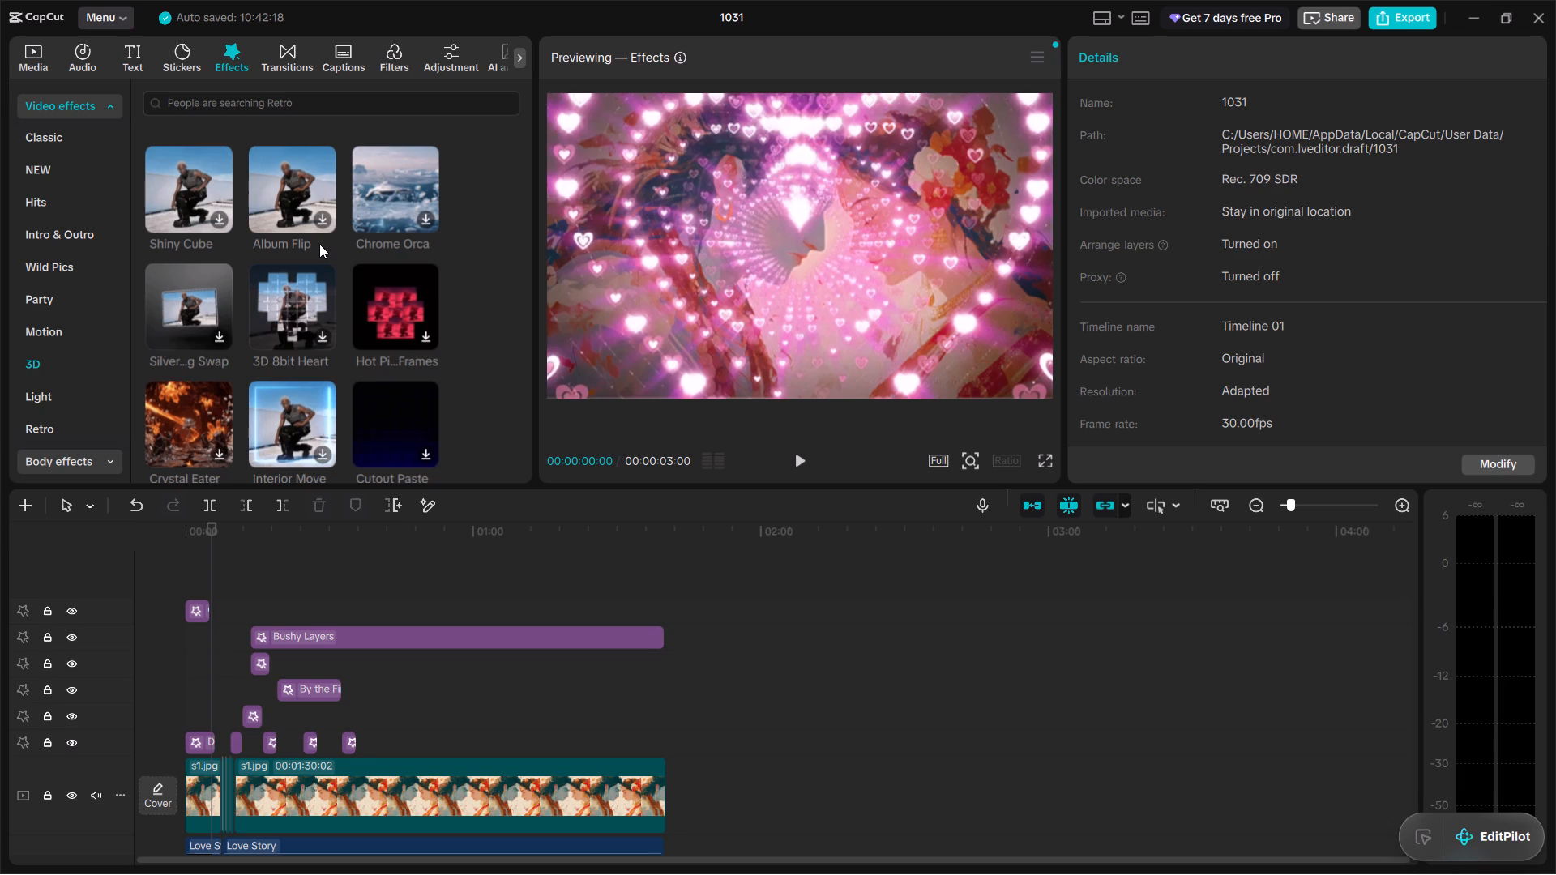
scroll(319, 244, "down", 2)
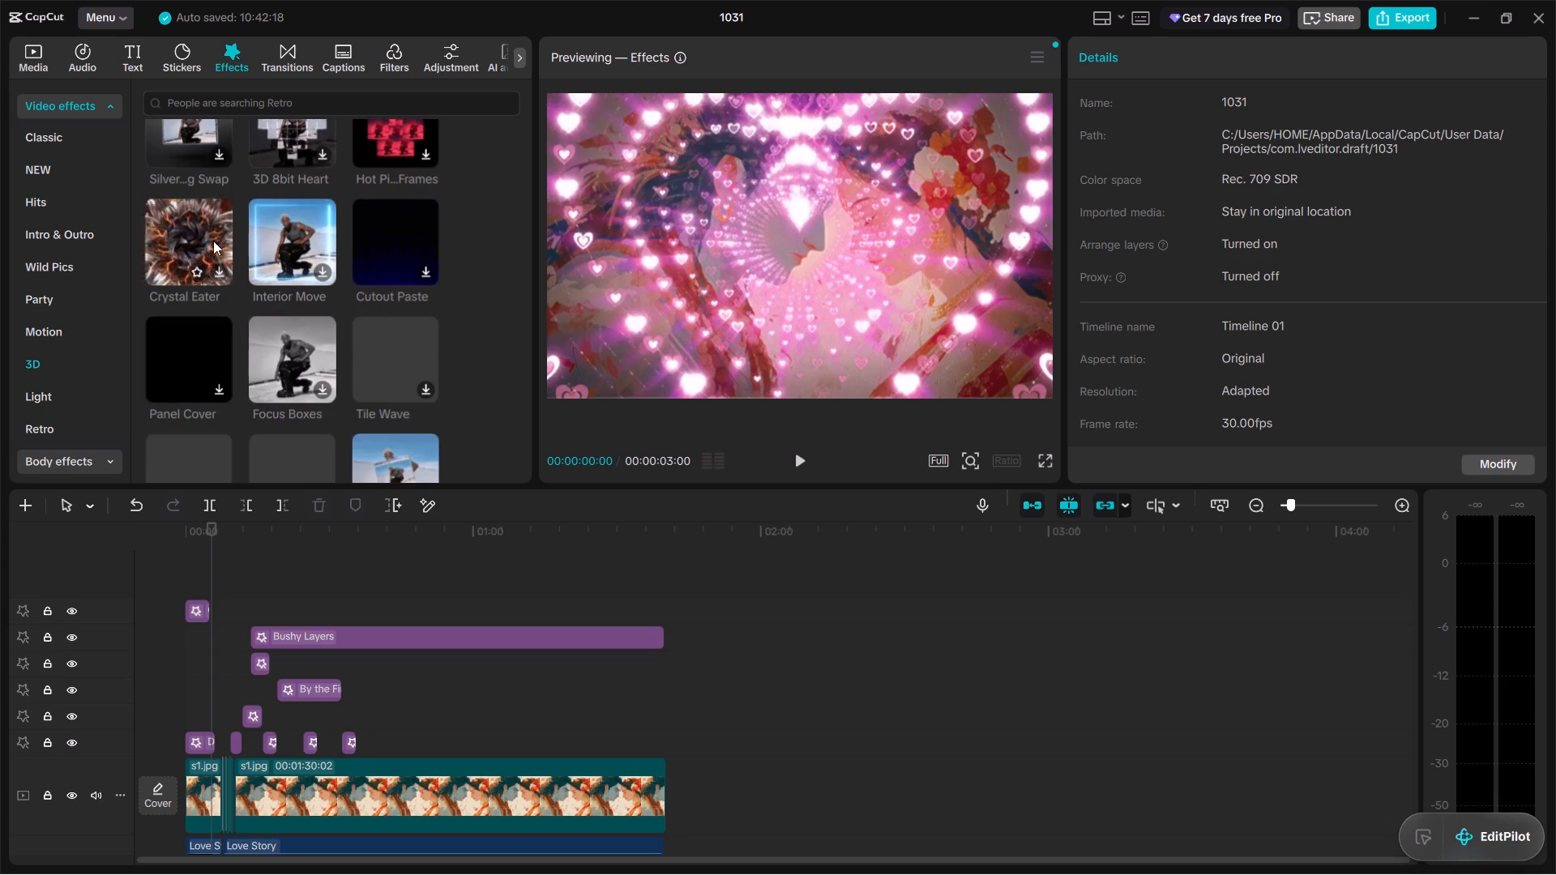
scroll(232, 240, "down", 2)
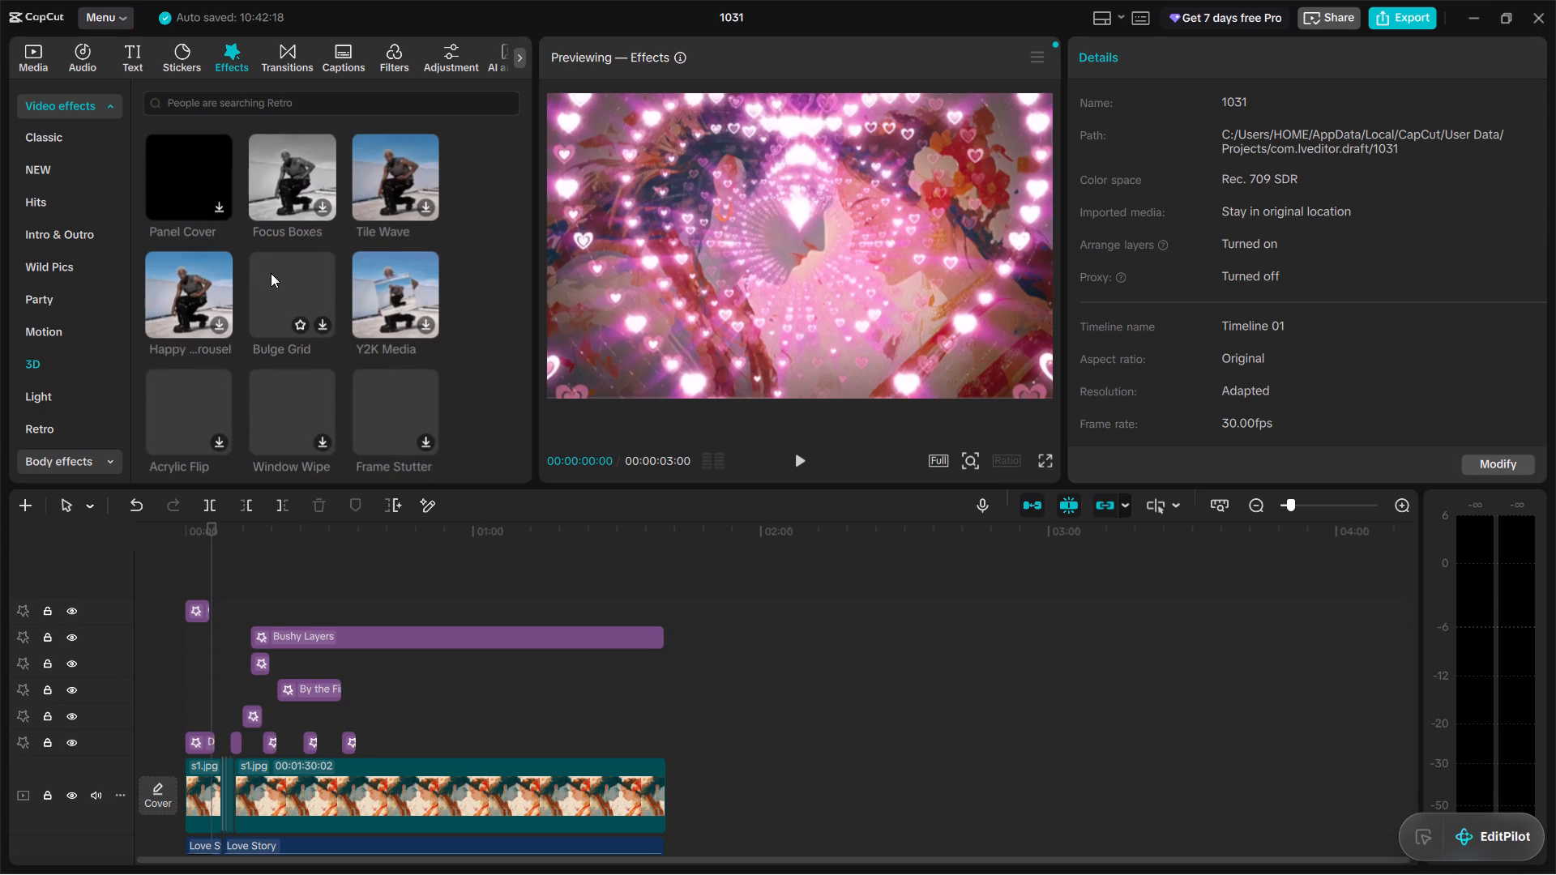
scroll(271, 274, "down", 2)
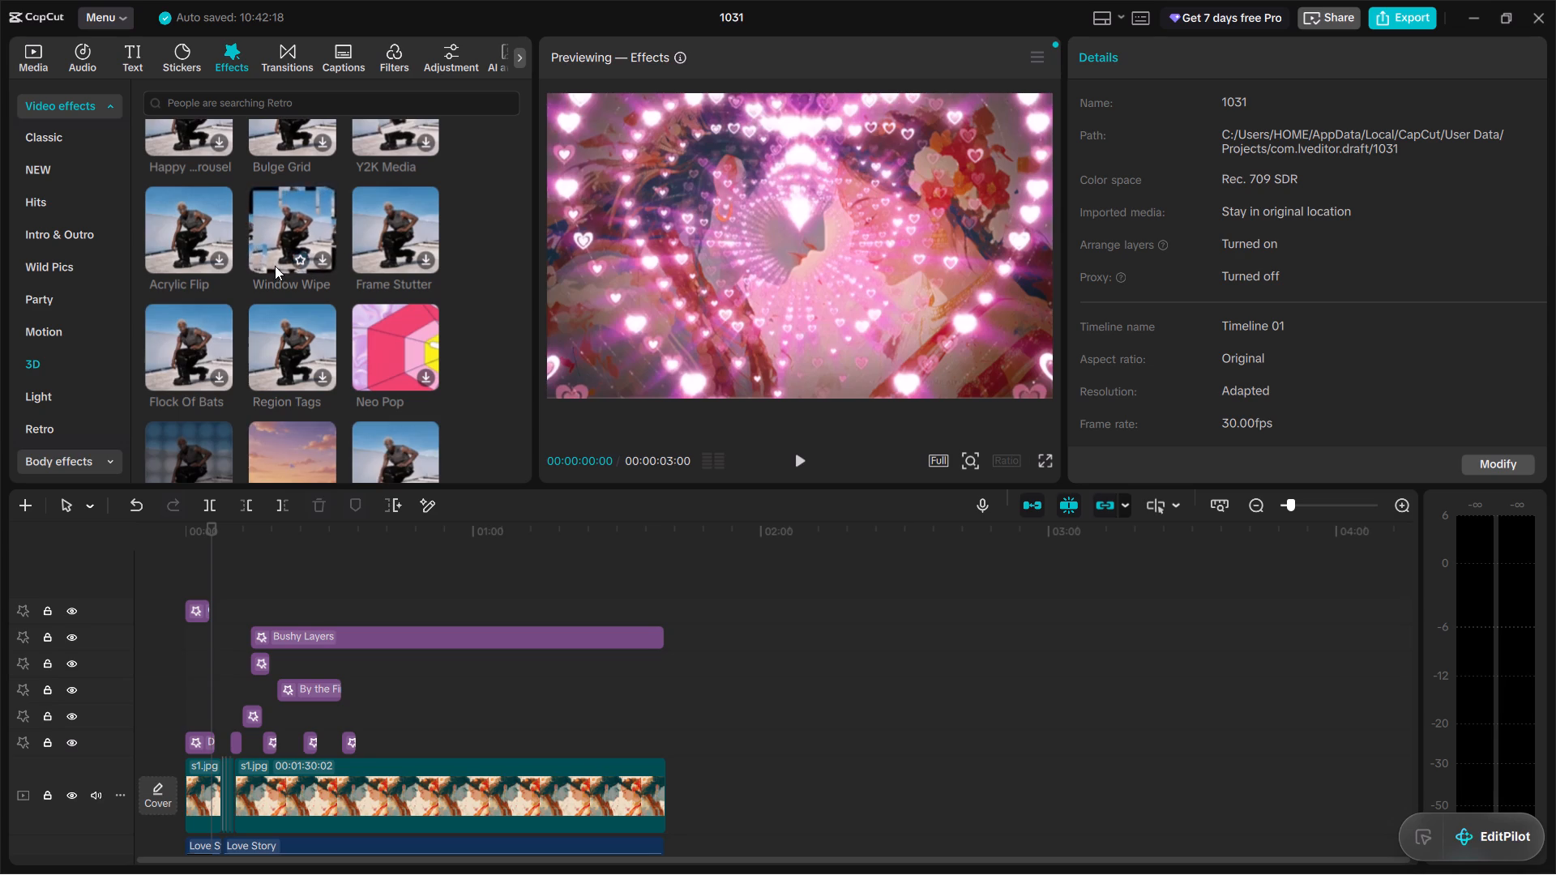
scroll(336, 235, "down", 4)
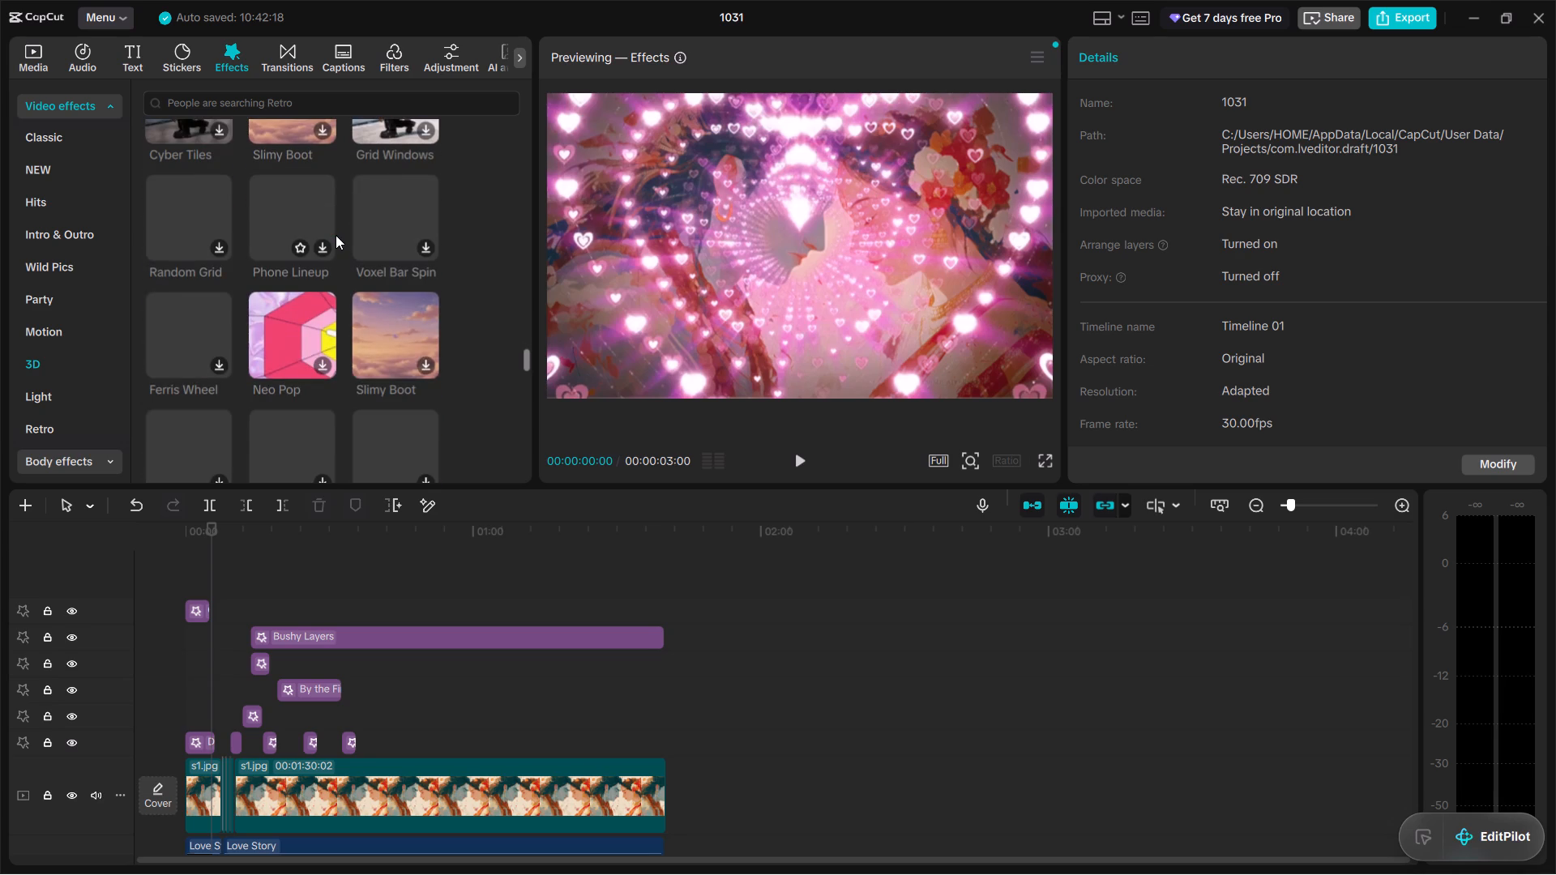
scroll(334, 260, "down", 1)
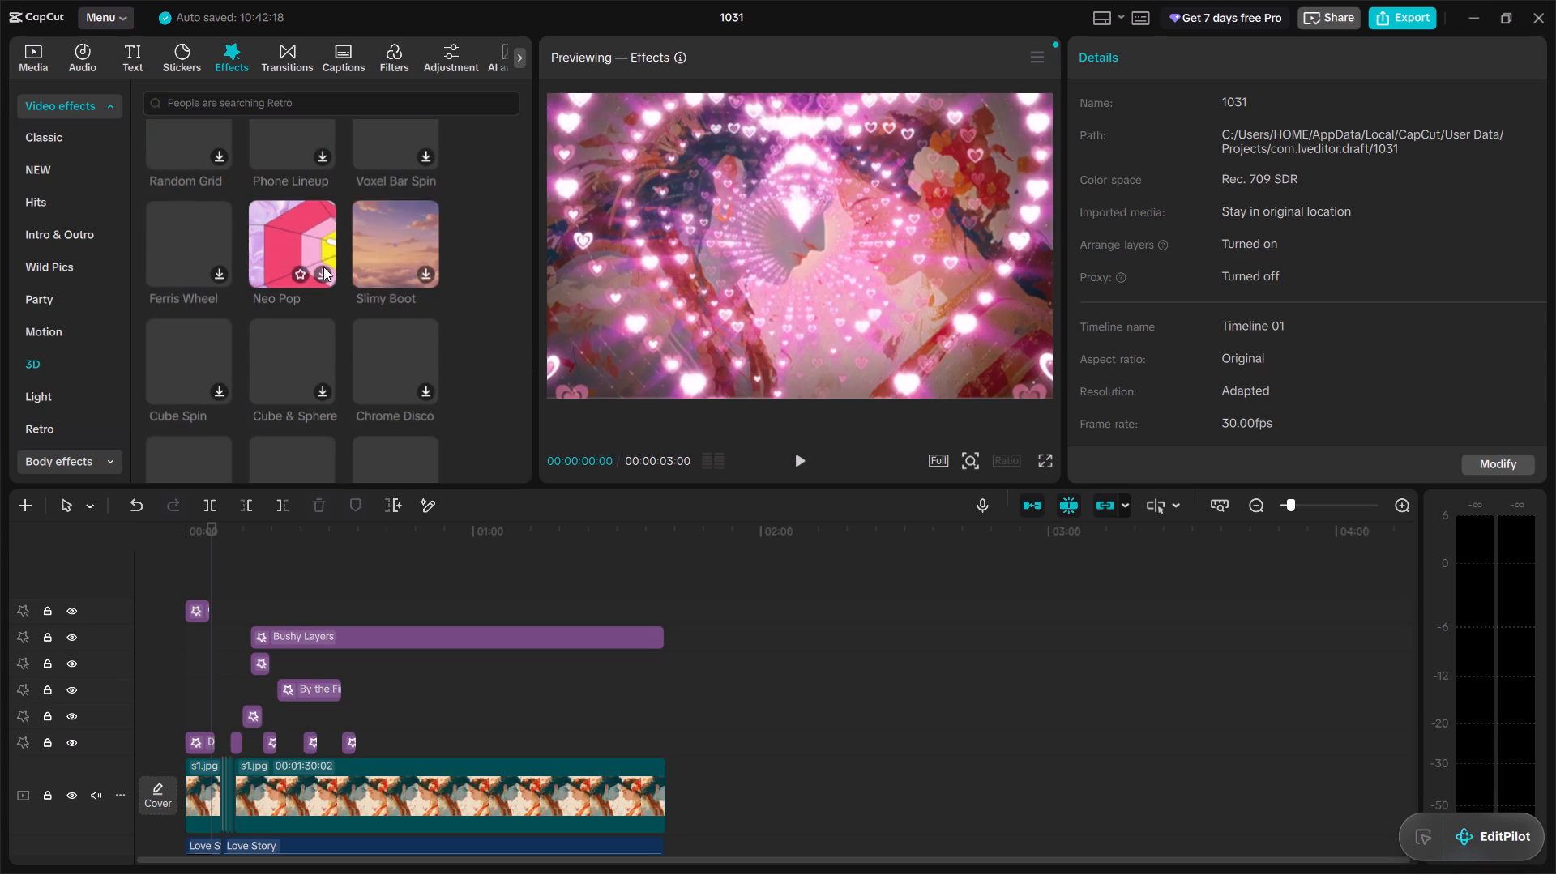
scroll(320, 267, "down", 3)
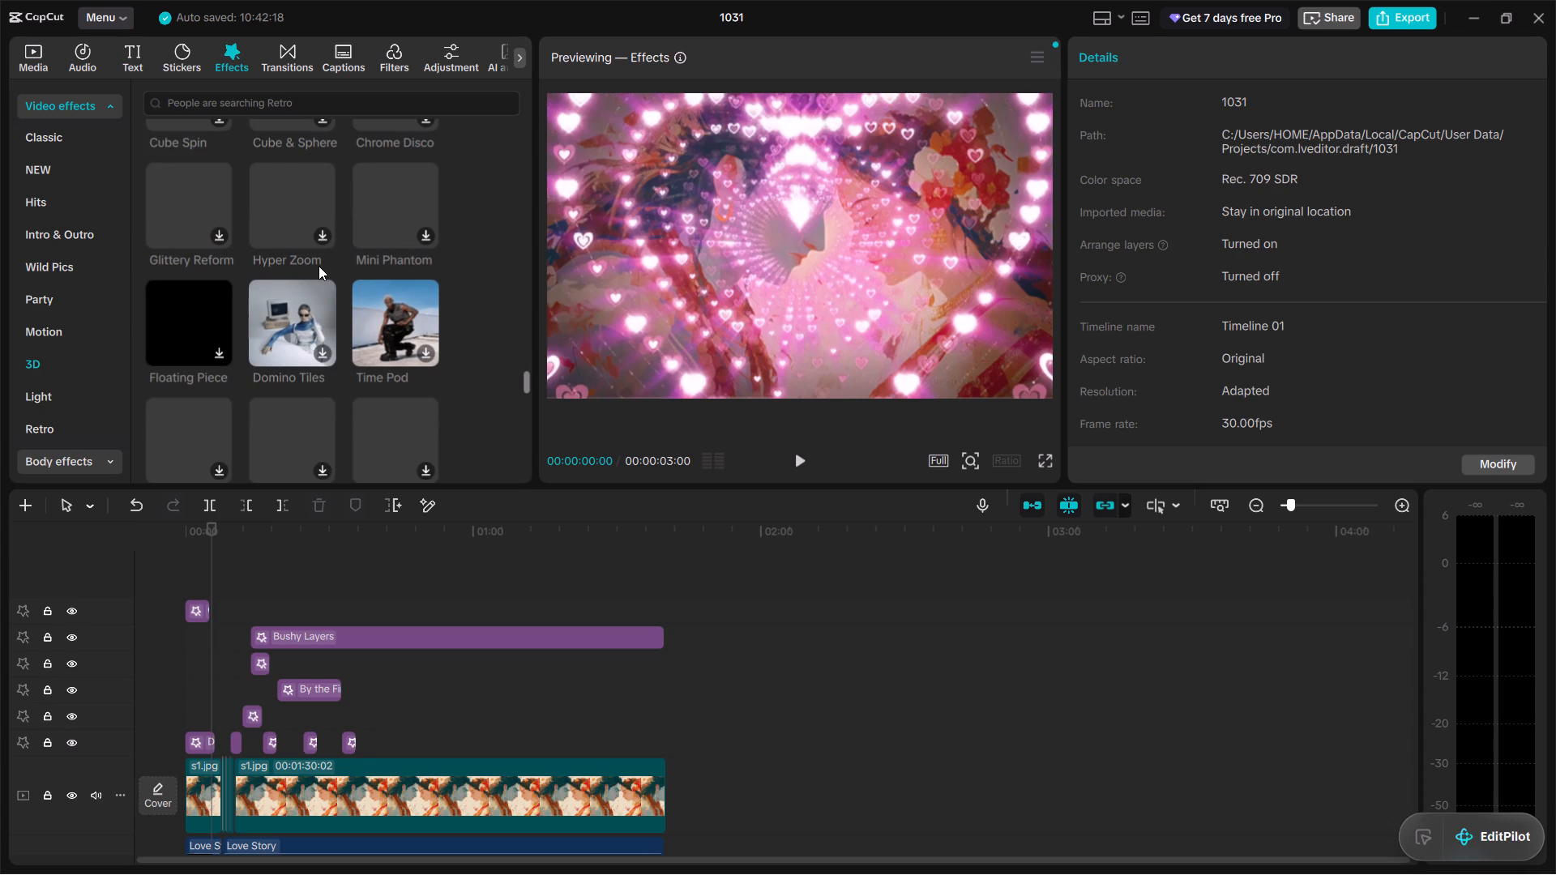
scroll(318, 266, "down", 1)
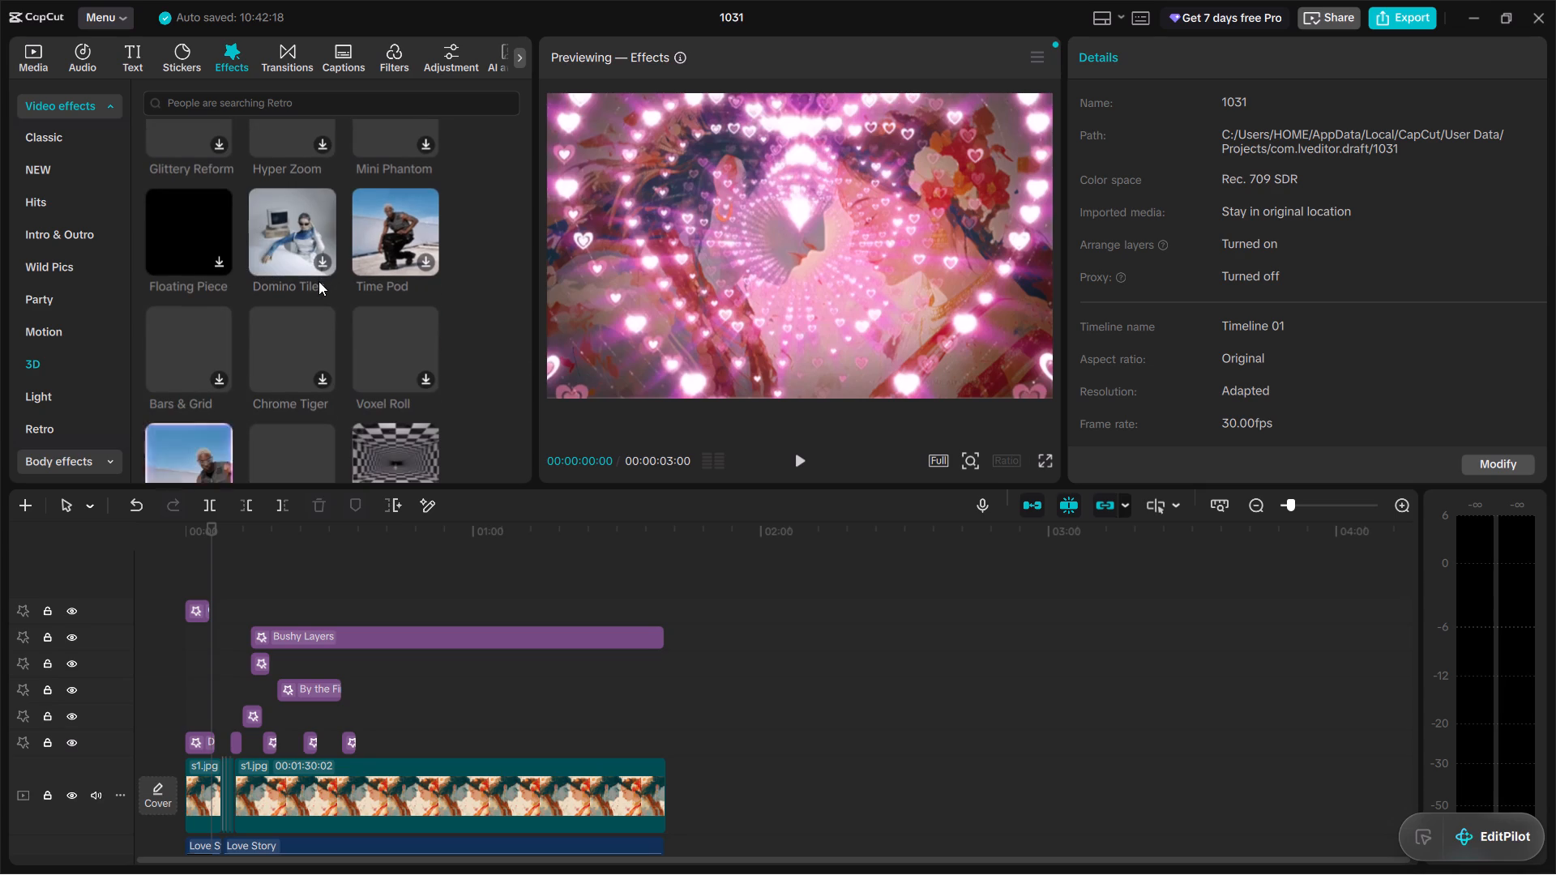
scroll(317, 278, "down", 2)
scroll(245, 315, "down", 1)
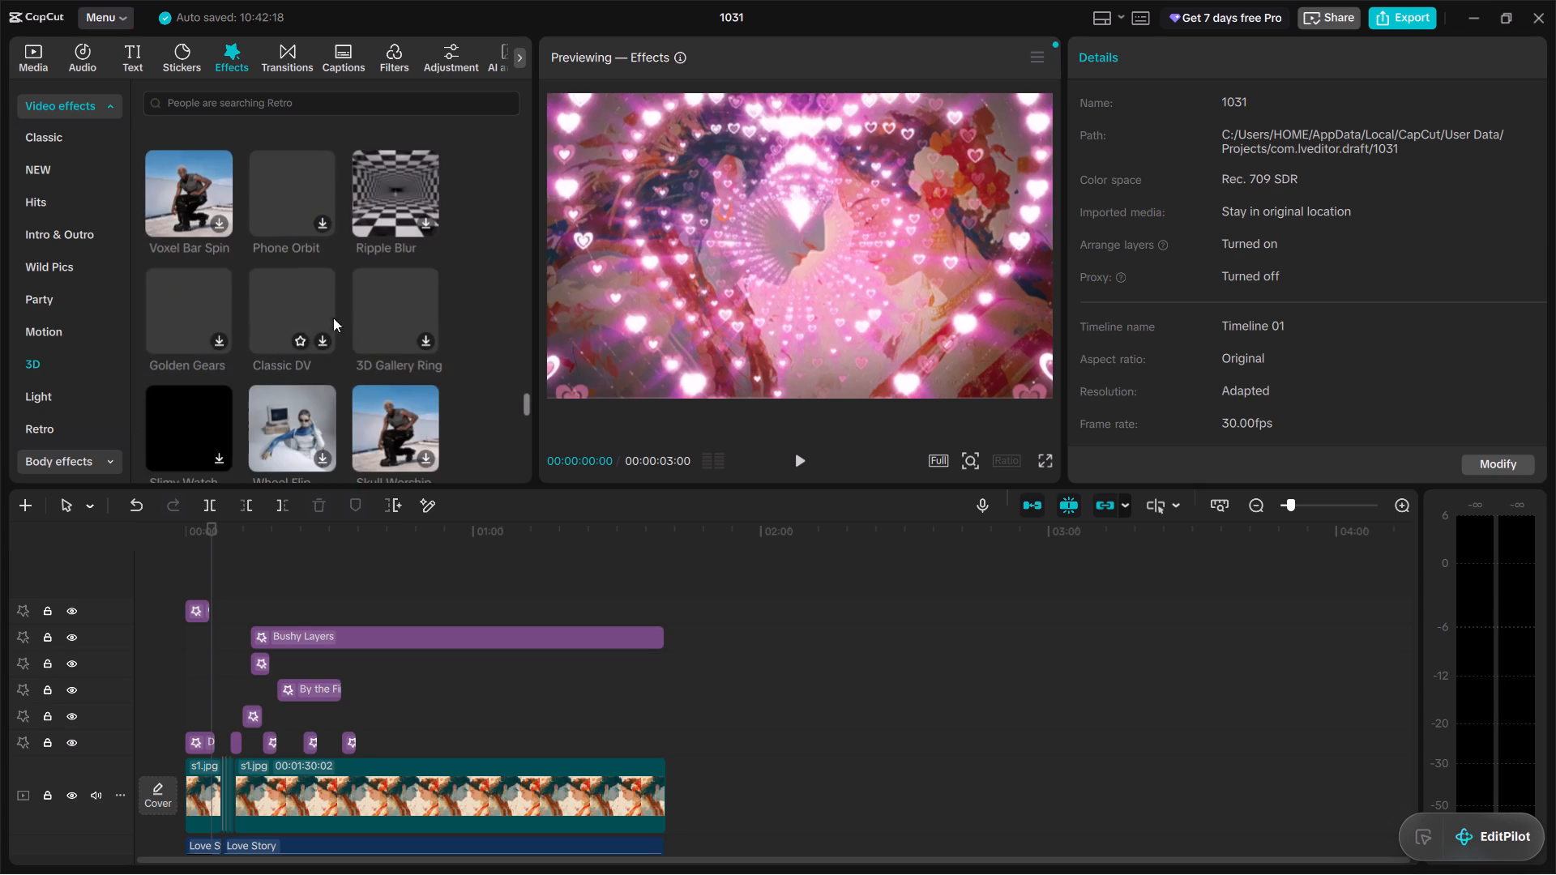
scroll(345, 339, "down", 4)
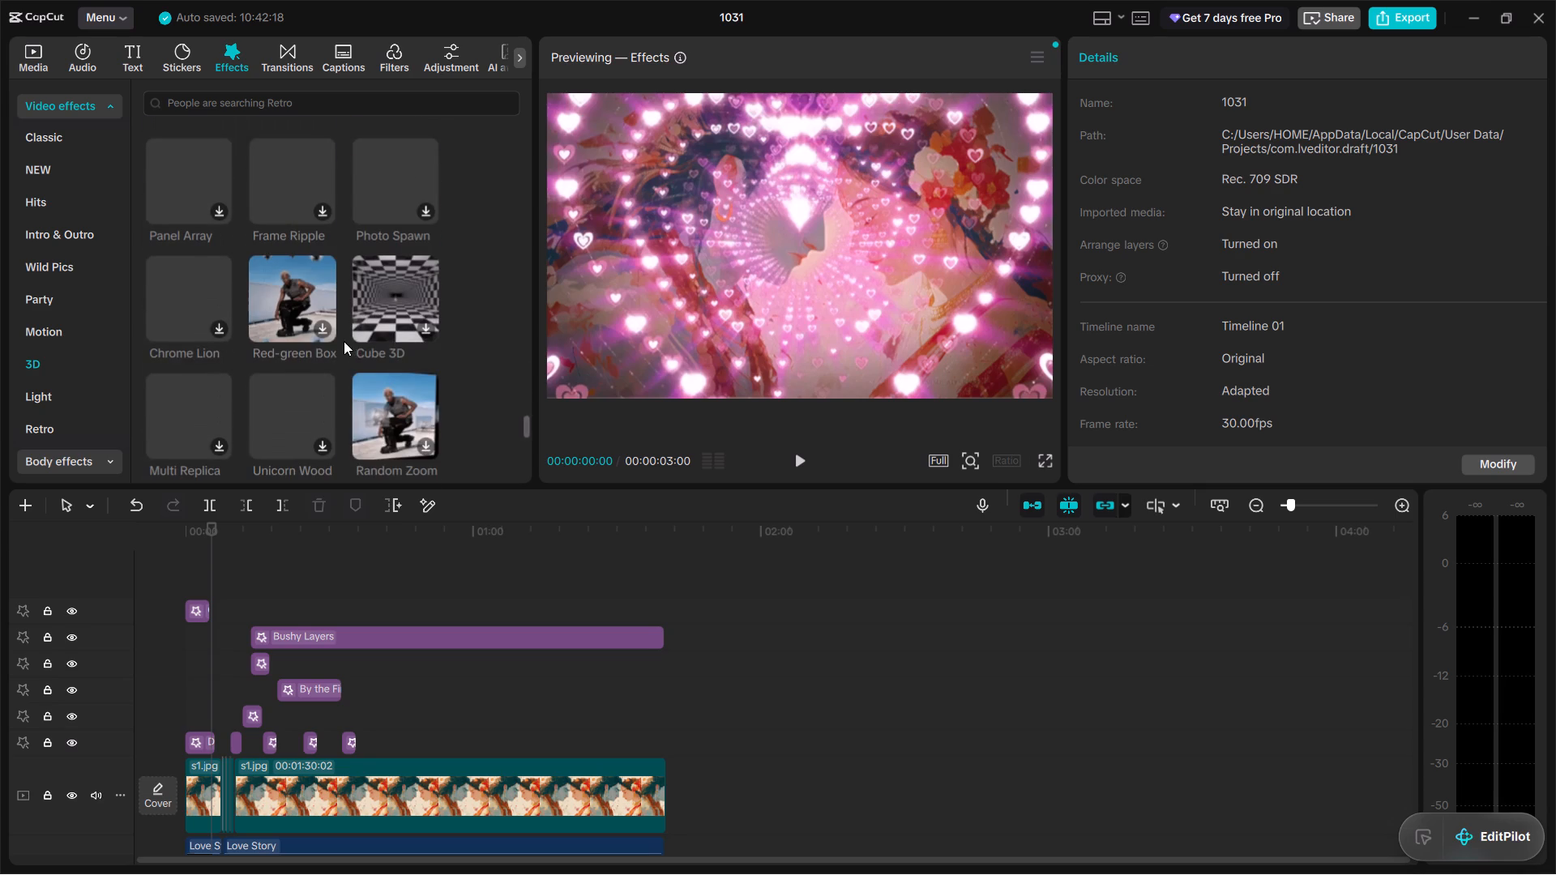
scroll(306, 344, "down", 2)
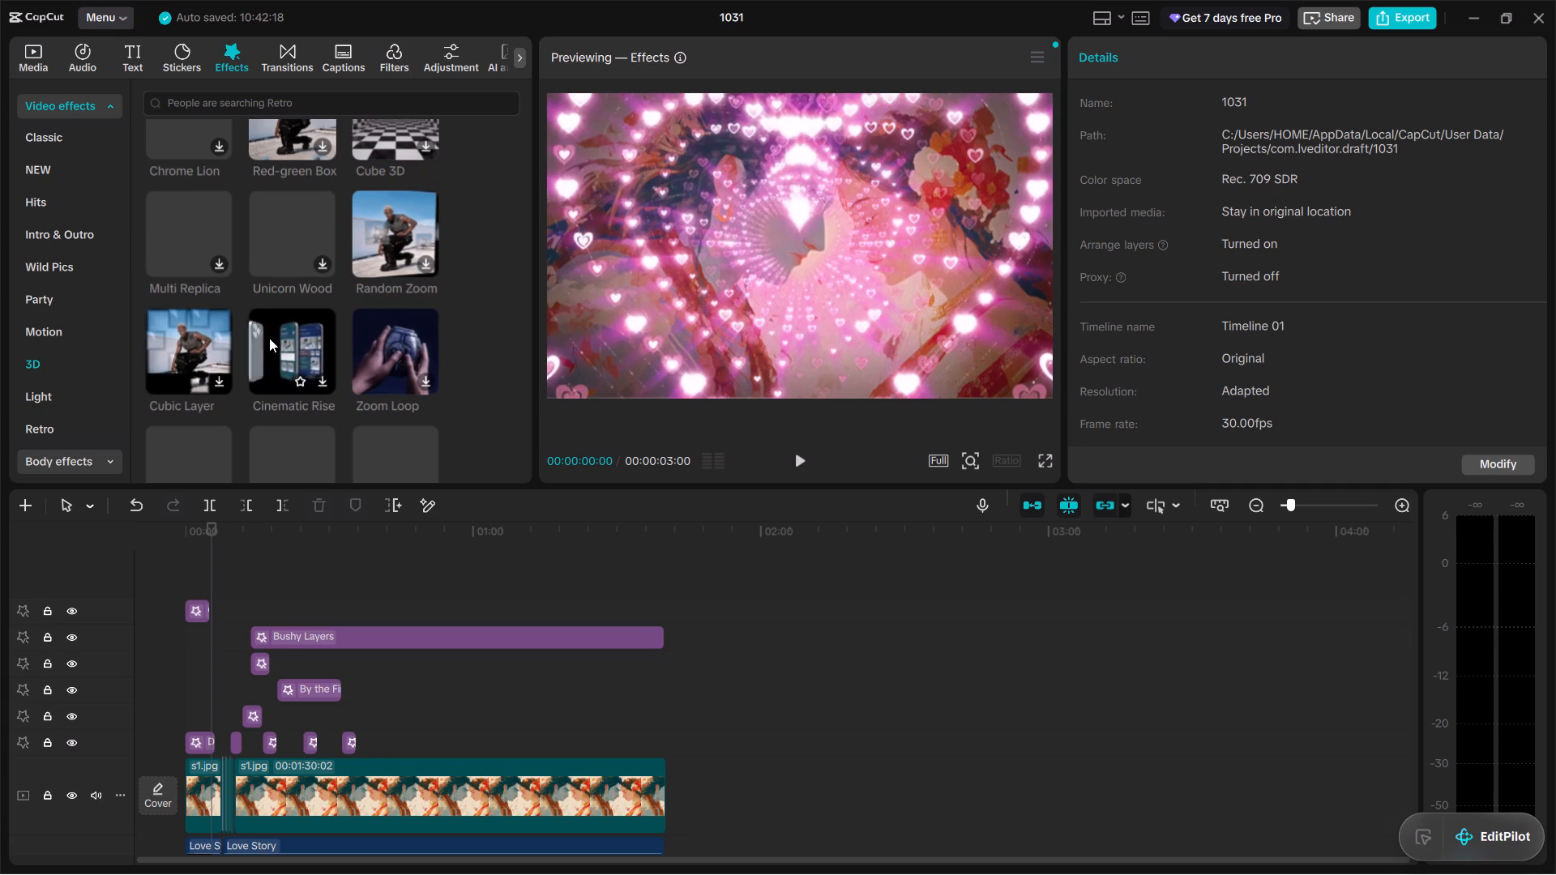
scroll(361, 325, "down", 2)
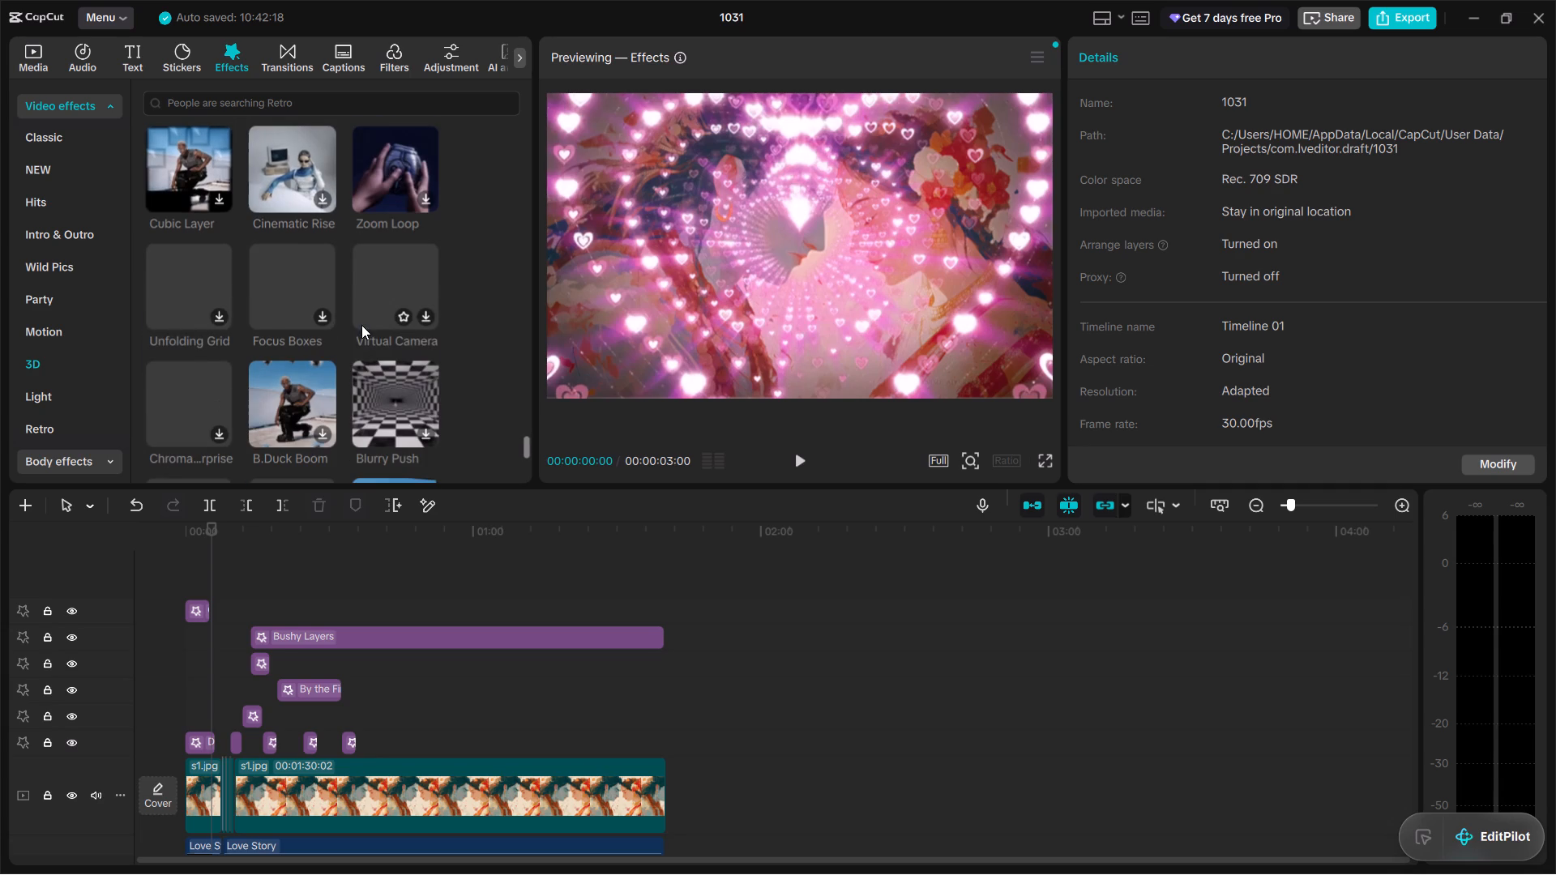
scroll(329, 325, "down", 5)
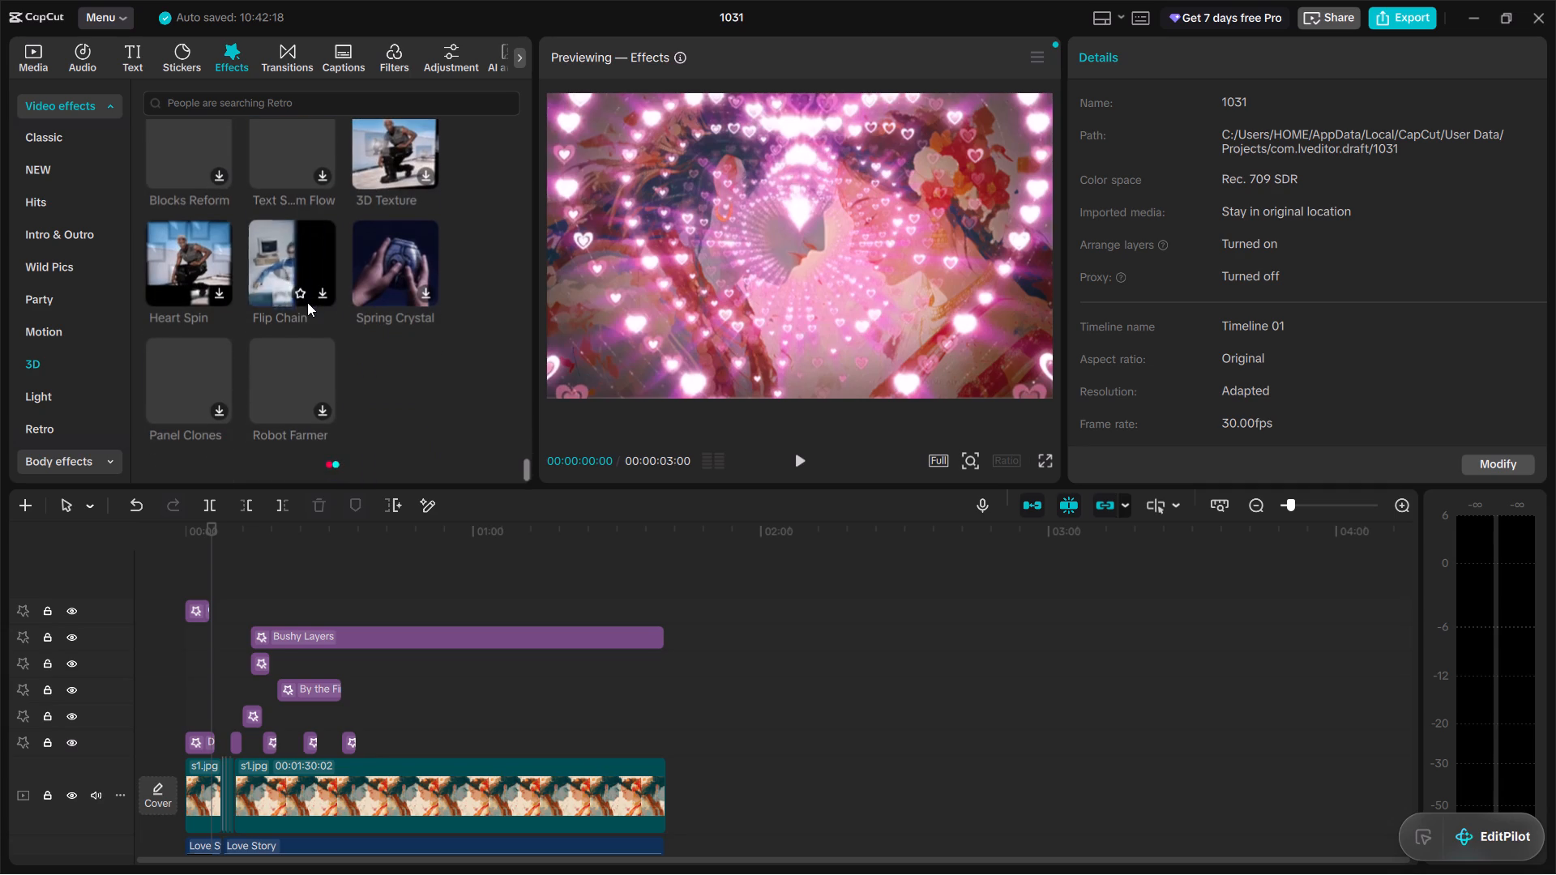
scroll(370, 289, "down", 2)
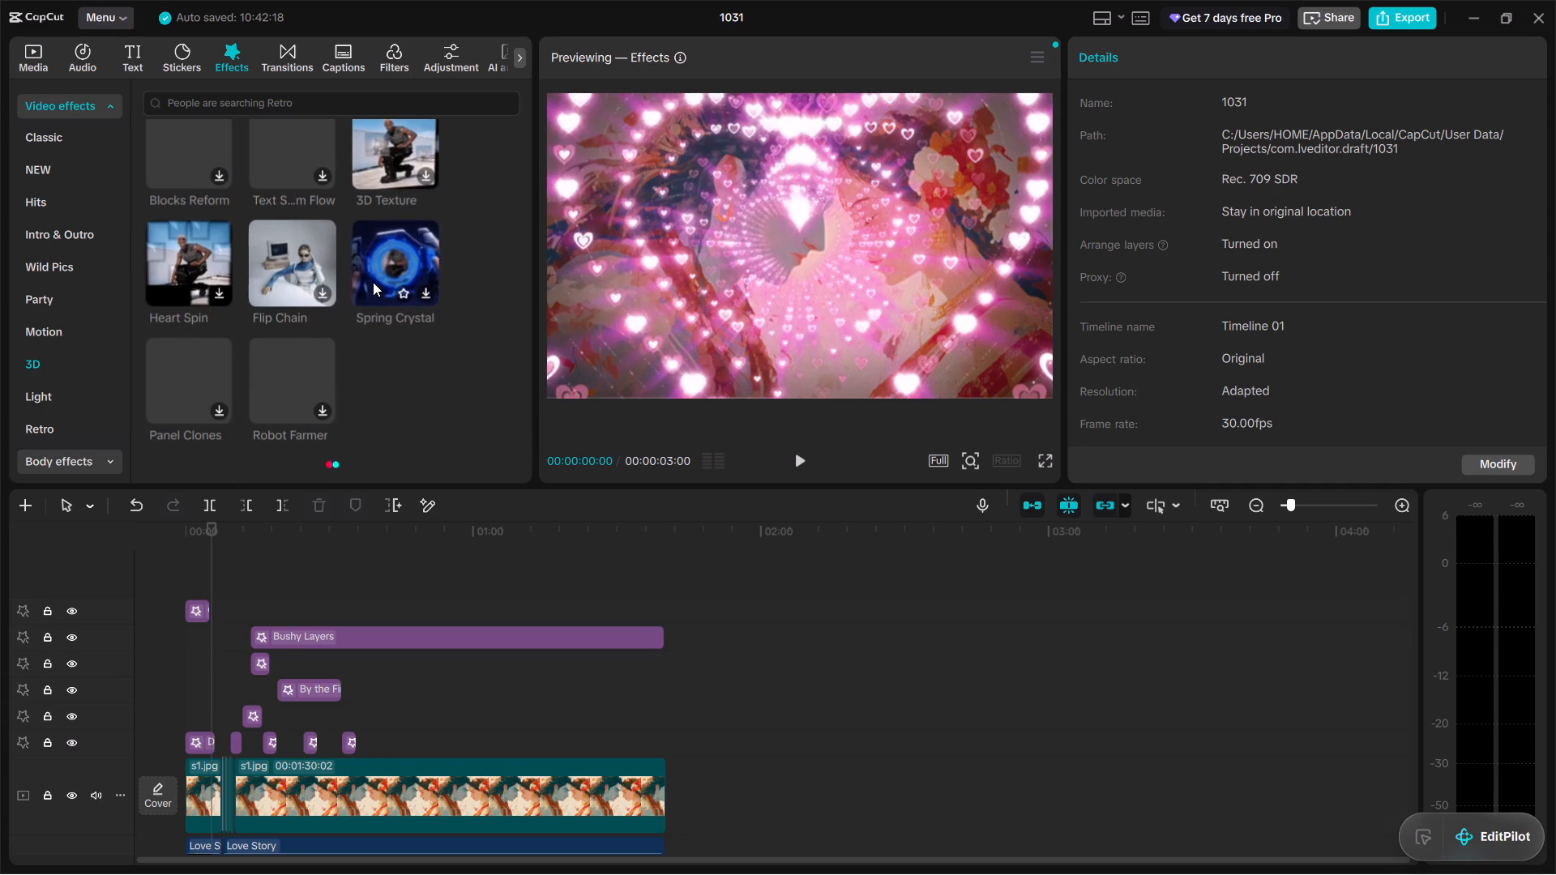
scroll(340, 271, "down", 5)
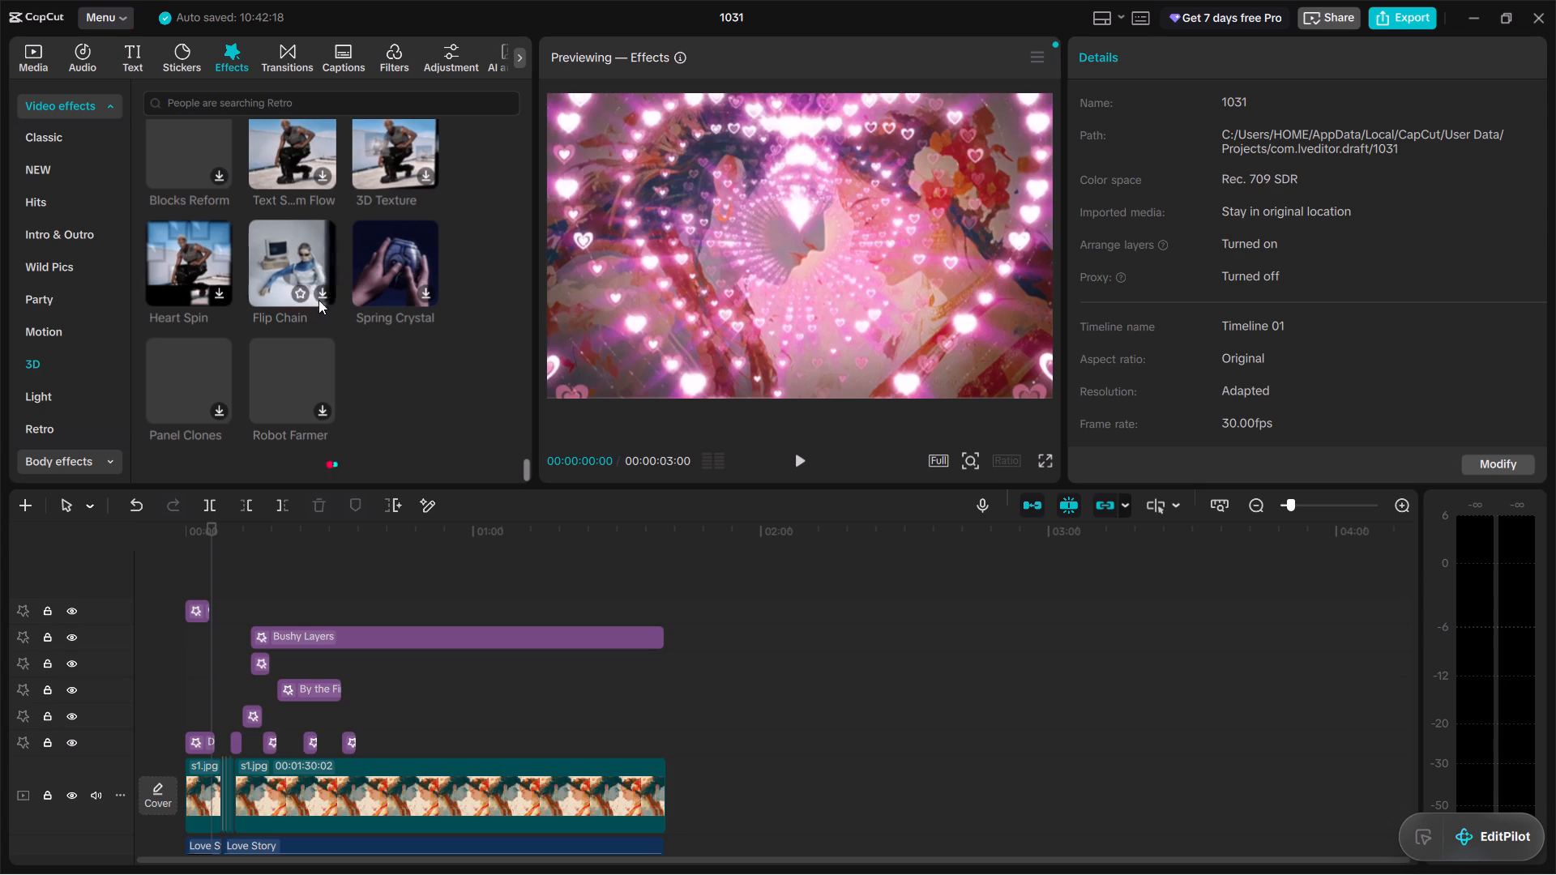
scroll(317, 310, "up", 12)
scroll(274, 335, "up", 17)
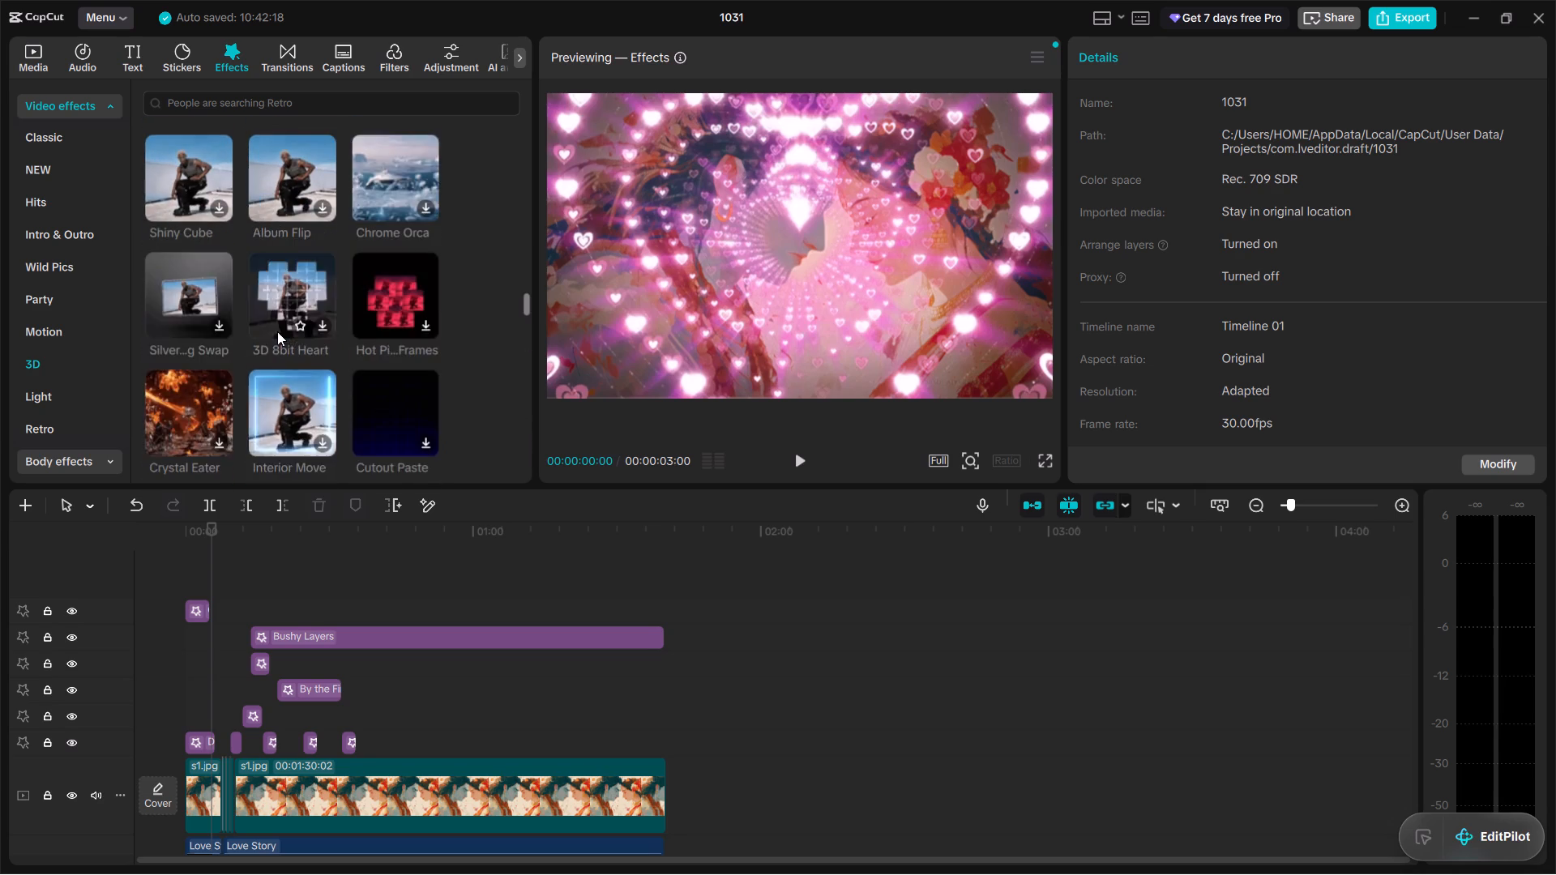
scroll(277, 331, "up", 20)
scroll(277, 331, "up", 20)
scroll(277, 331, "up", 8)
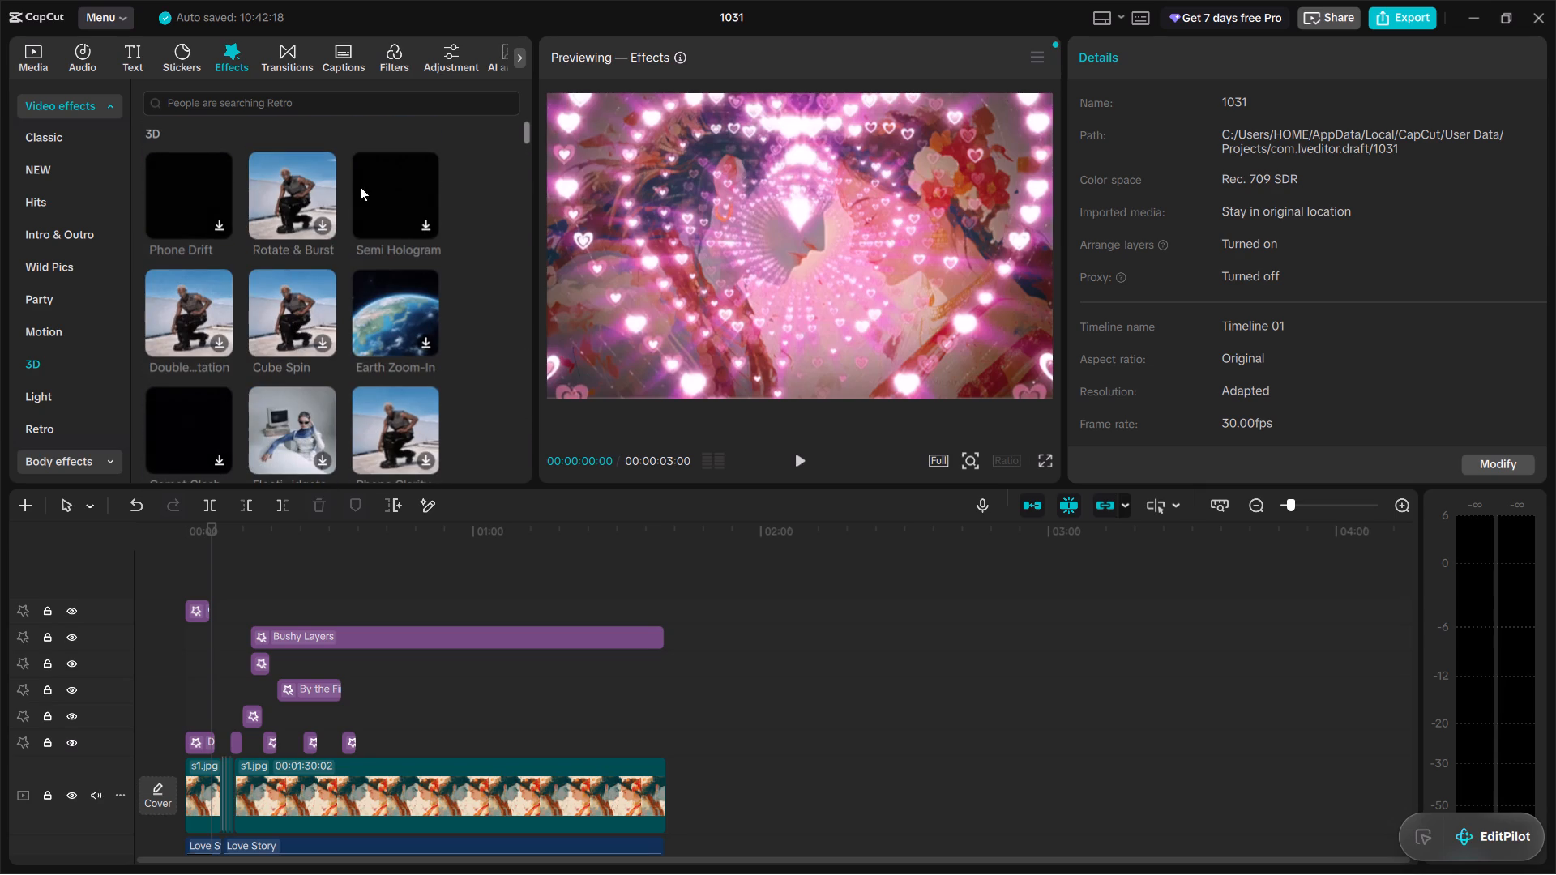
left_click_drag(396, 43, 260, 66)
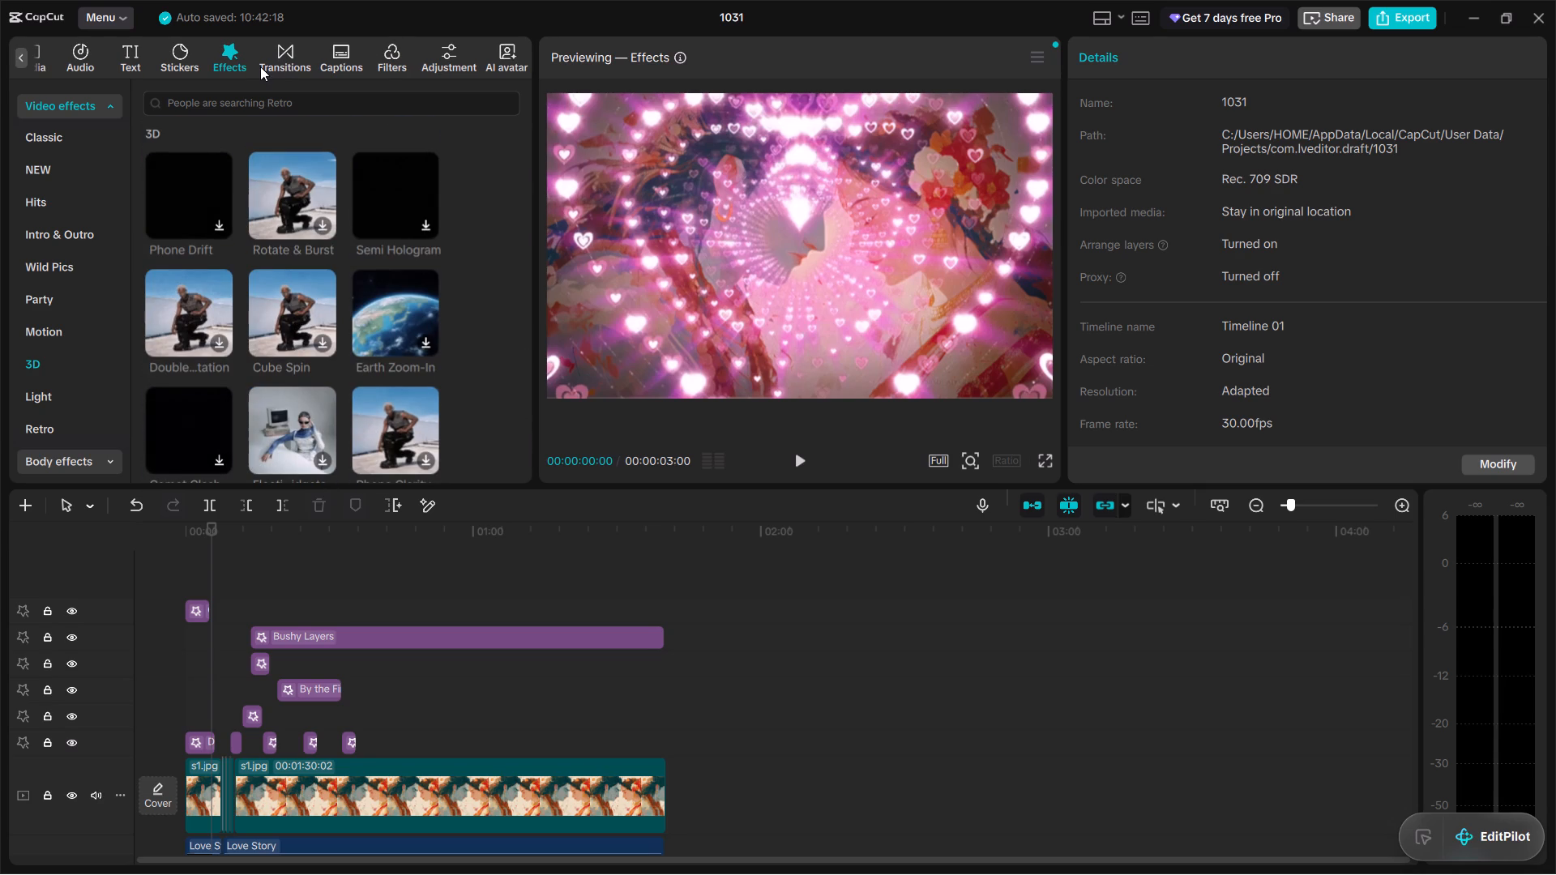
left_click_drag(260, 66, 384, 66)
Switch to the body effects and look through the Trending category for one that suits the couple image.
left_click_drag(87, 459, 100, 459)
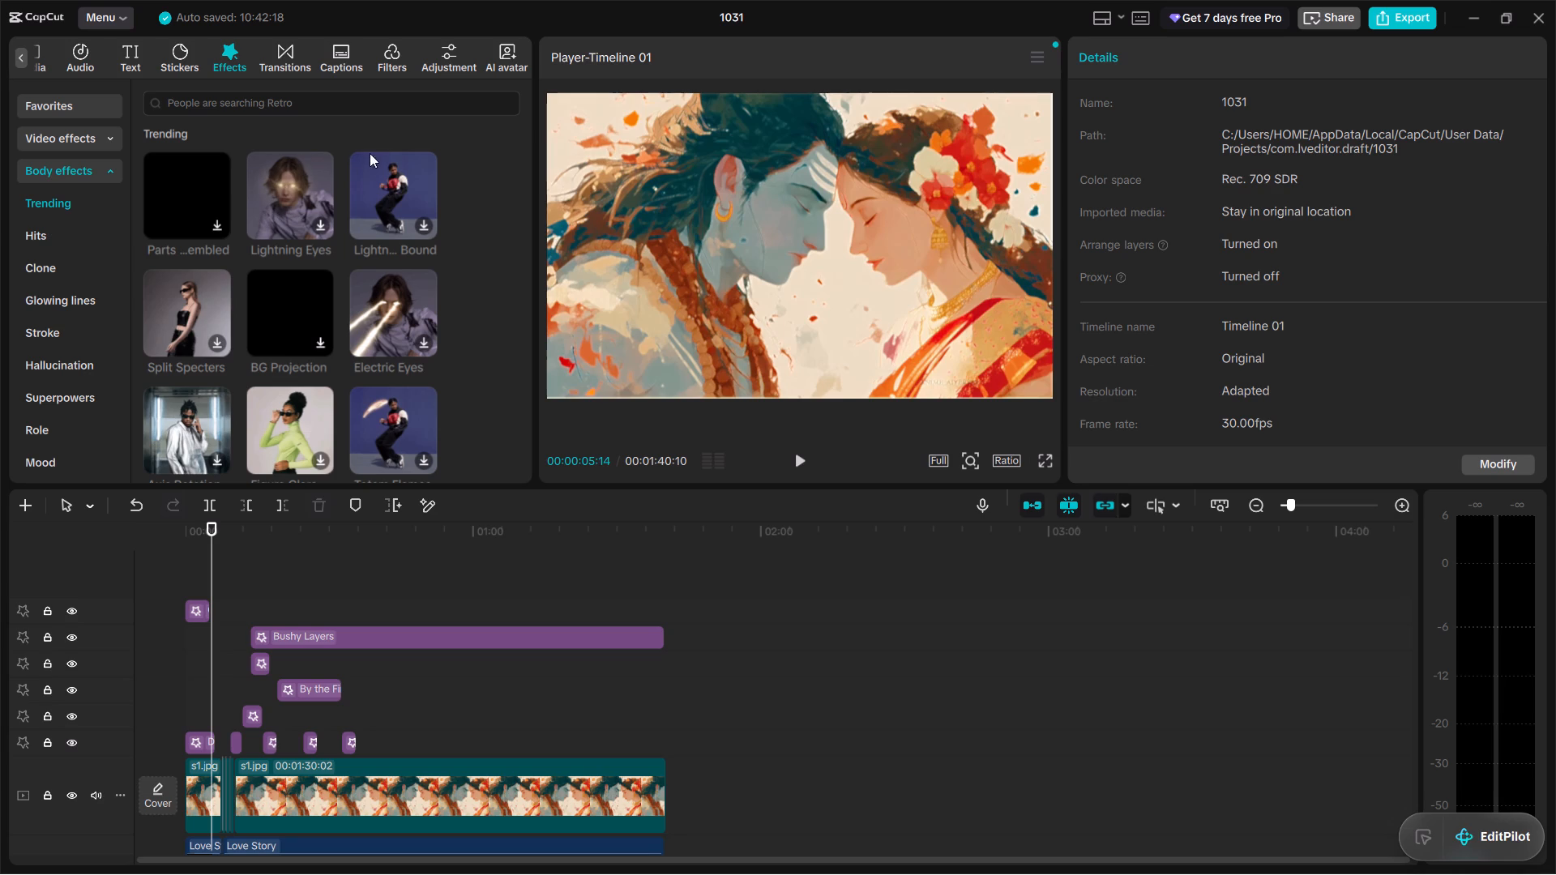
scroll(280, 256, "up", 2)
scroll(280, 254, "down", 3)
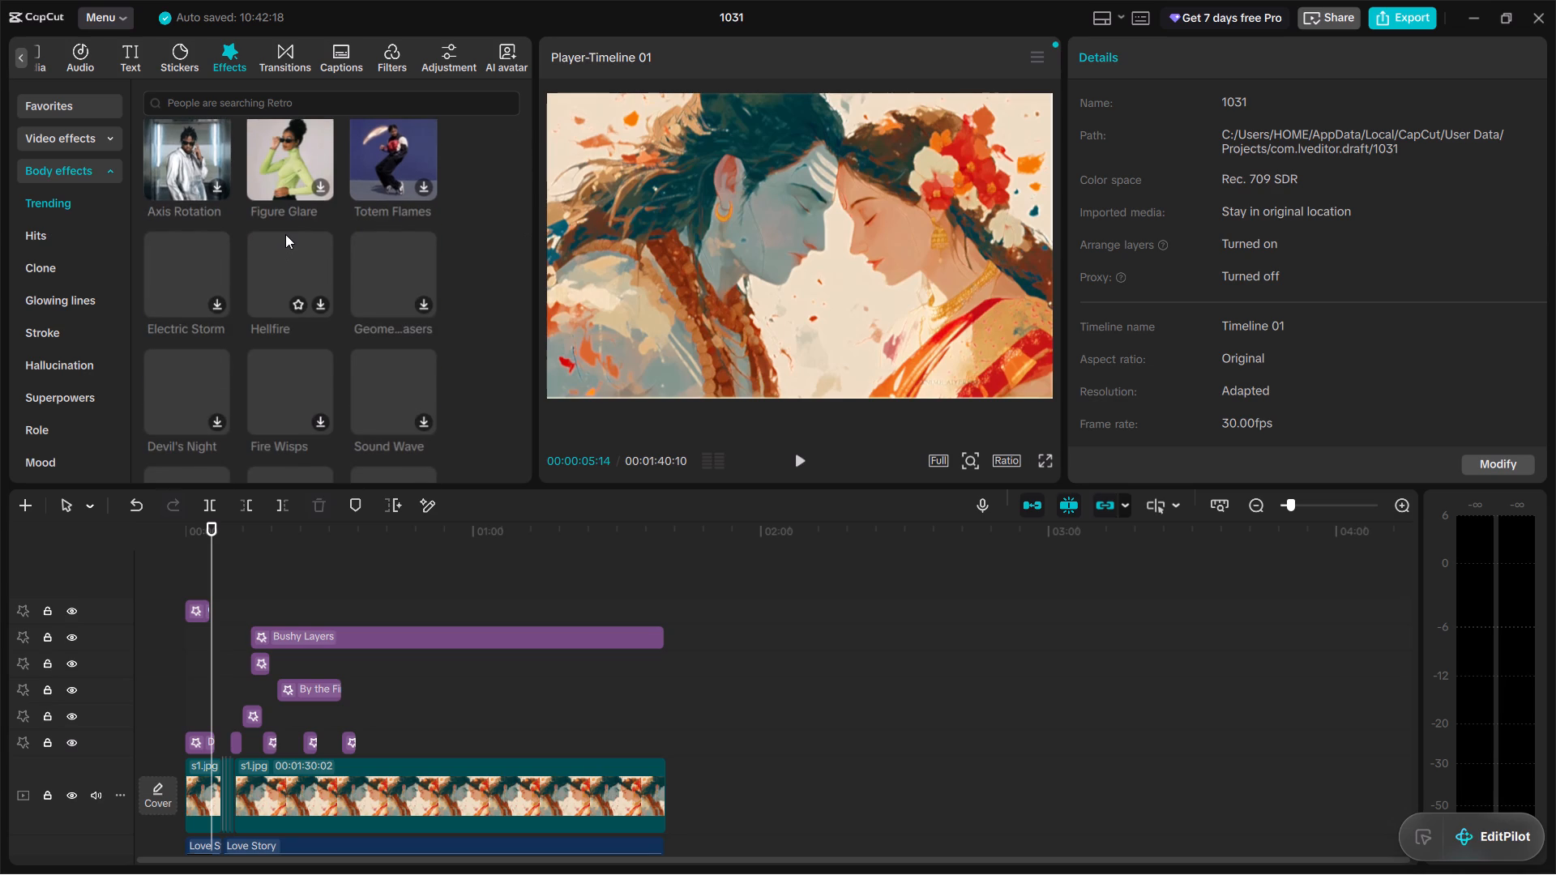
scroll(285, 233, "down", 1)
scroll(287, 233, "up", 2)
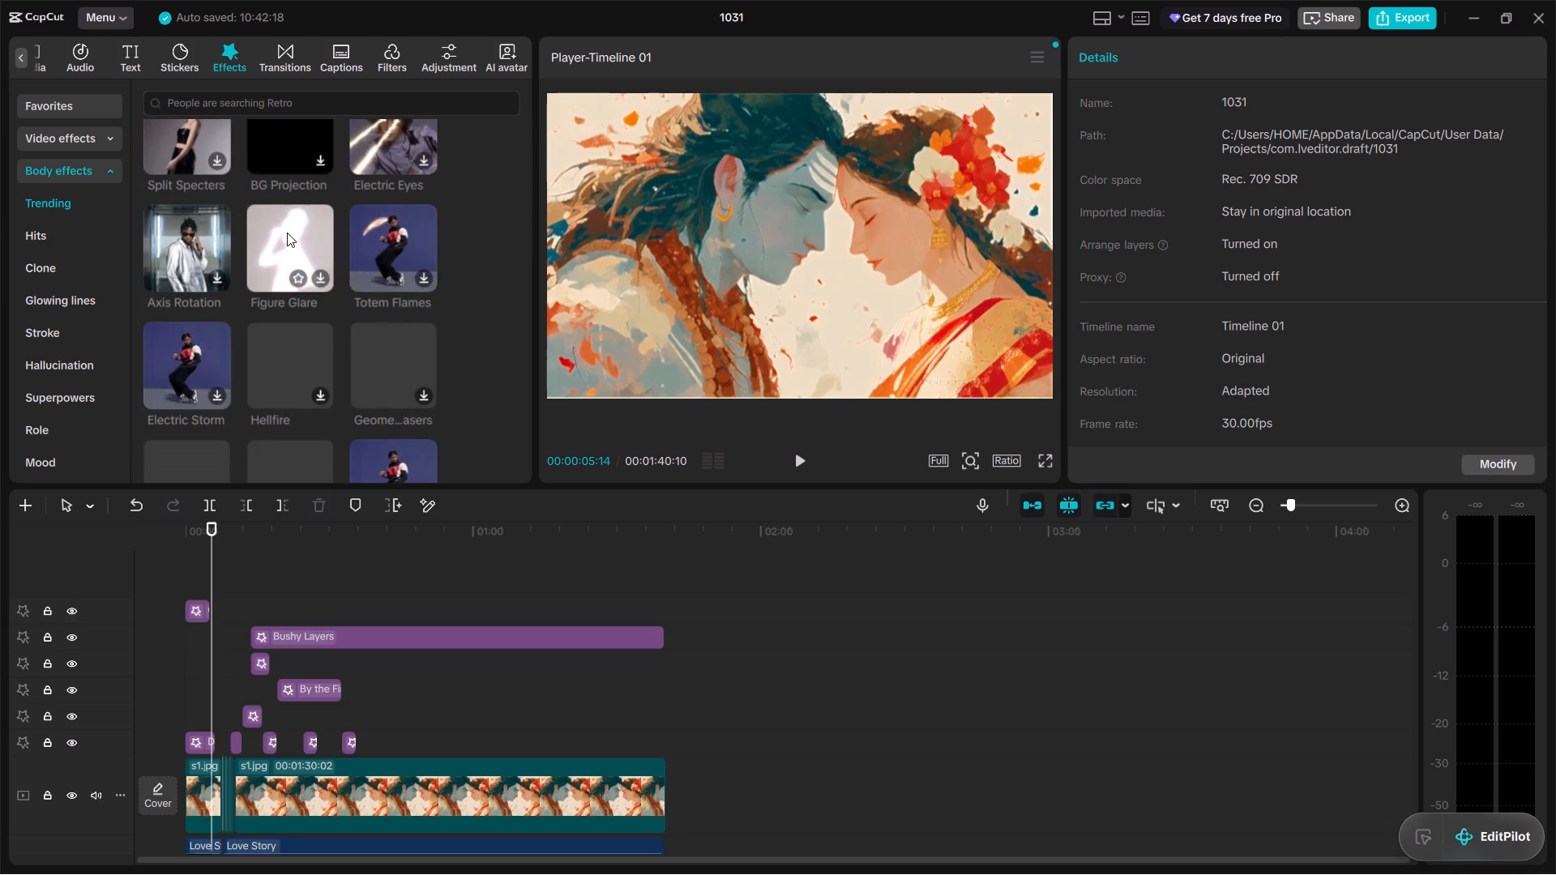
scroll(287, 233, "down", 2)
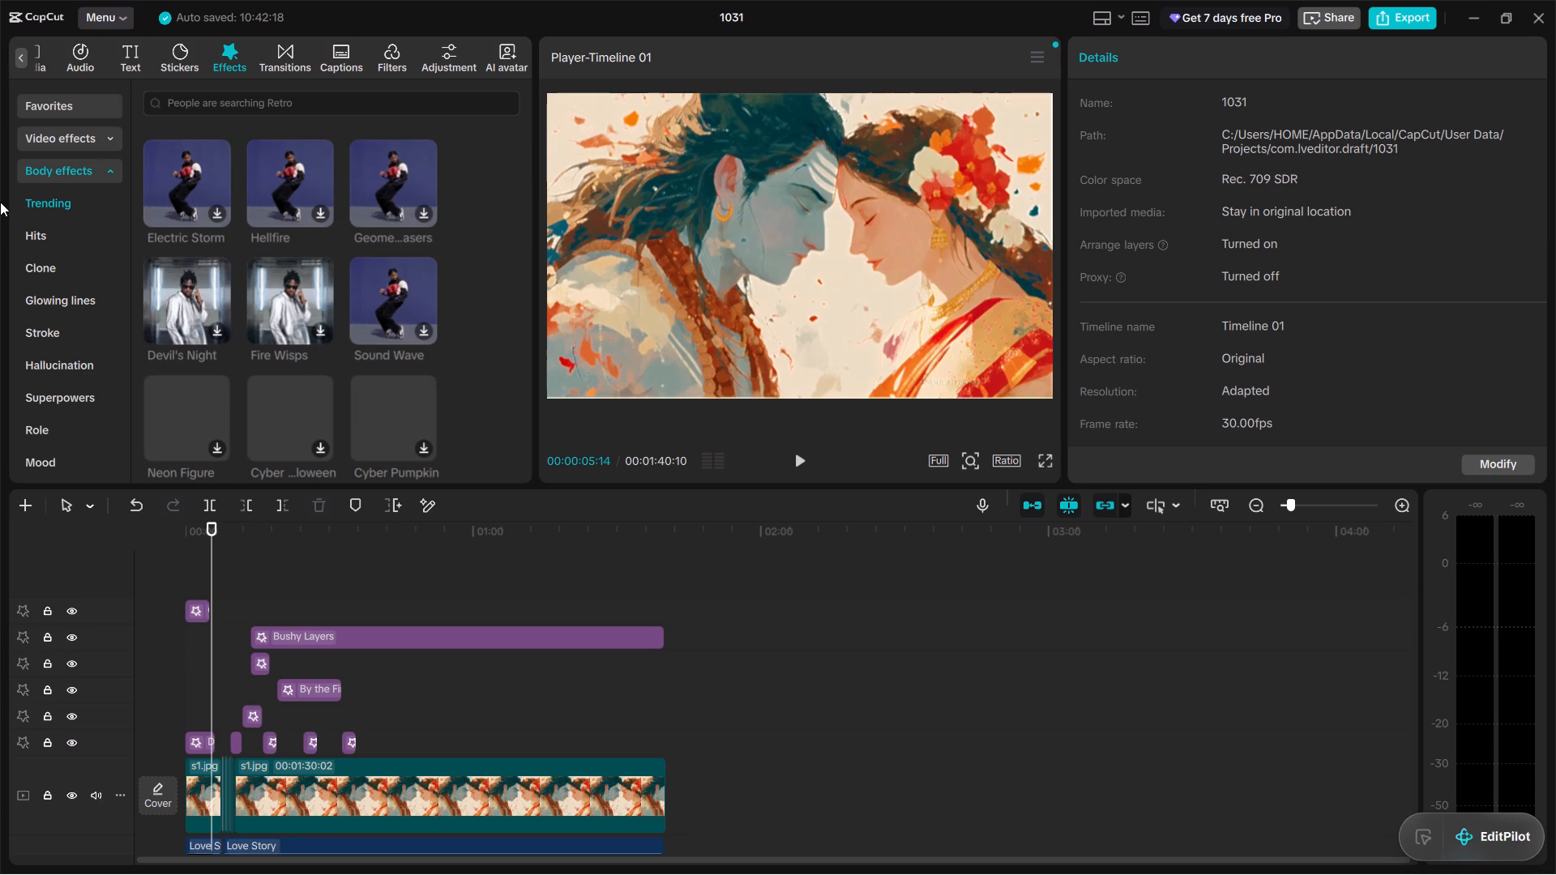
scroll(0, 202, "down", 1)
Search the effects library for "love".
left_click(242, 104)
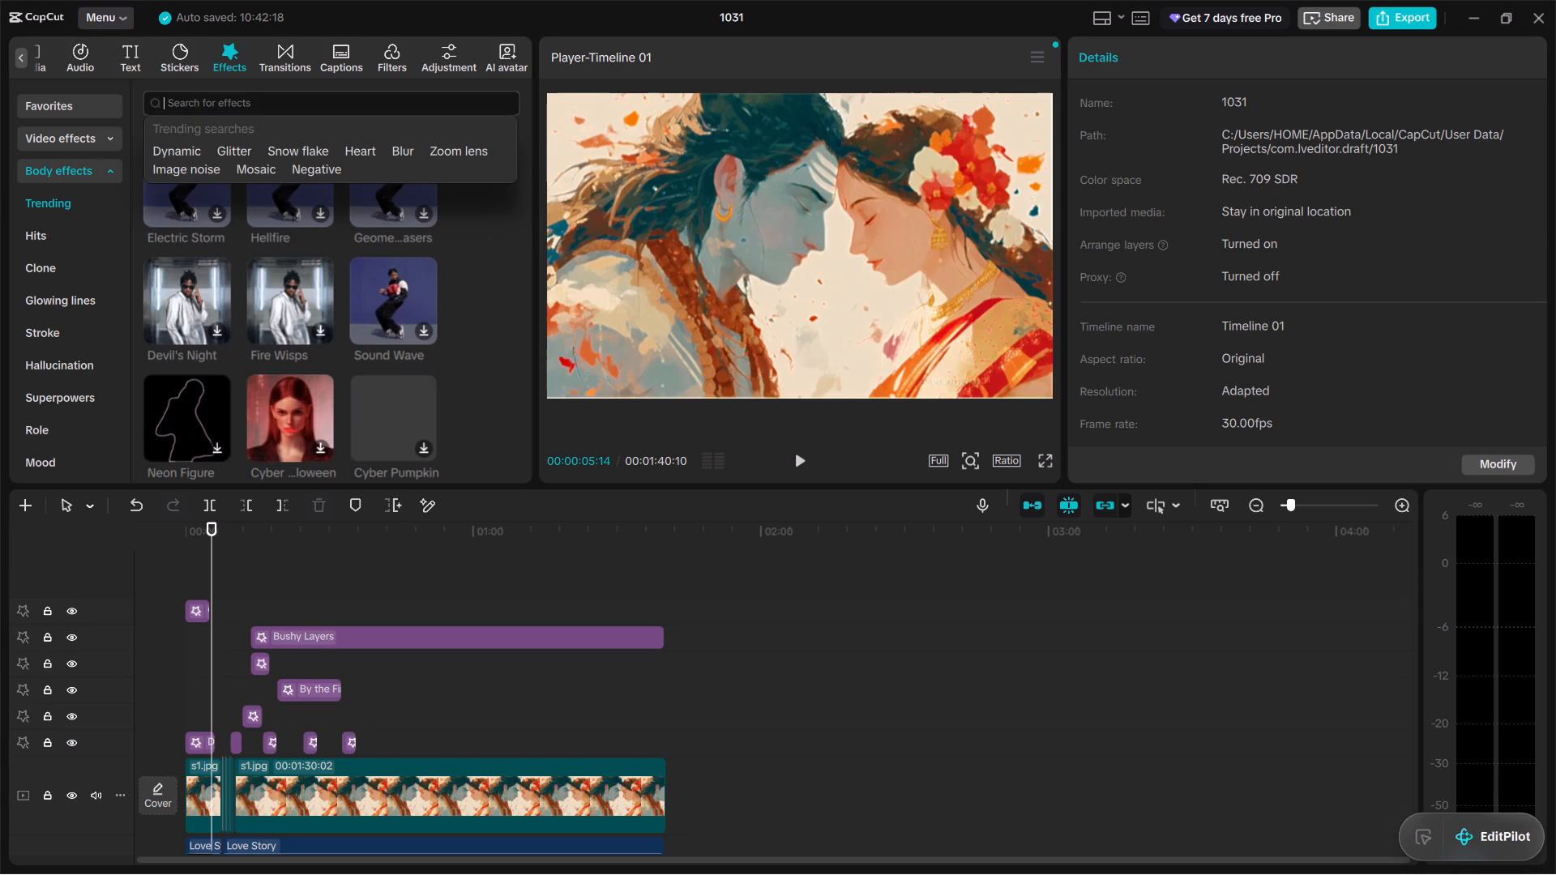
type("love")
key("Return")
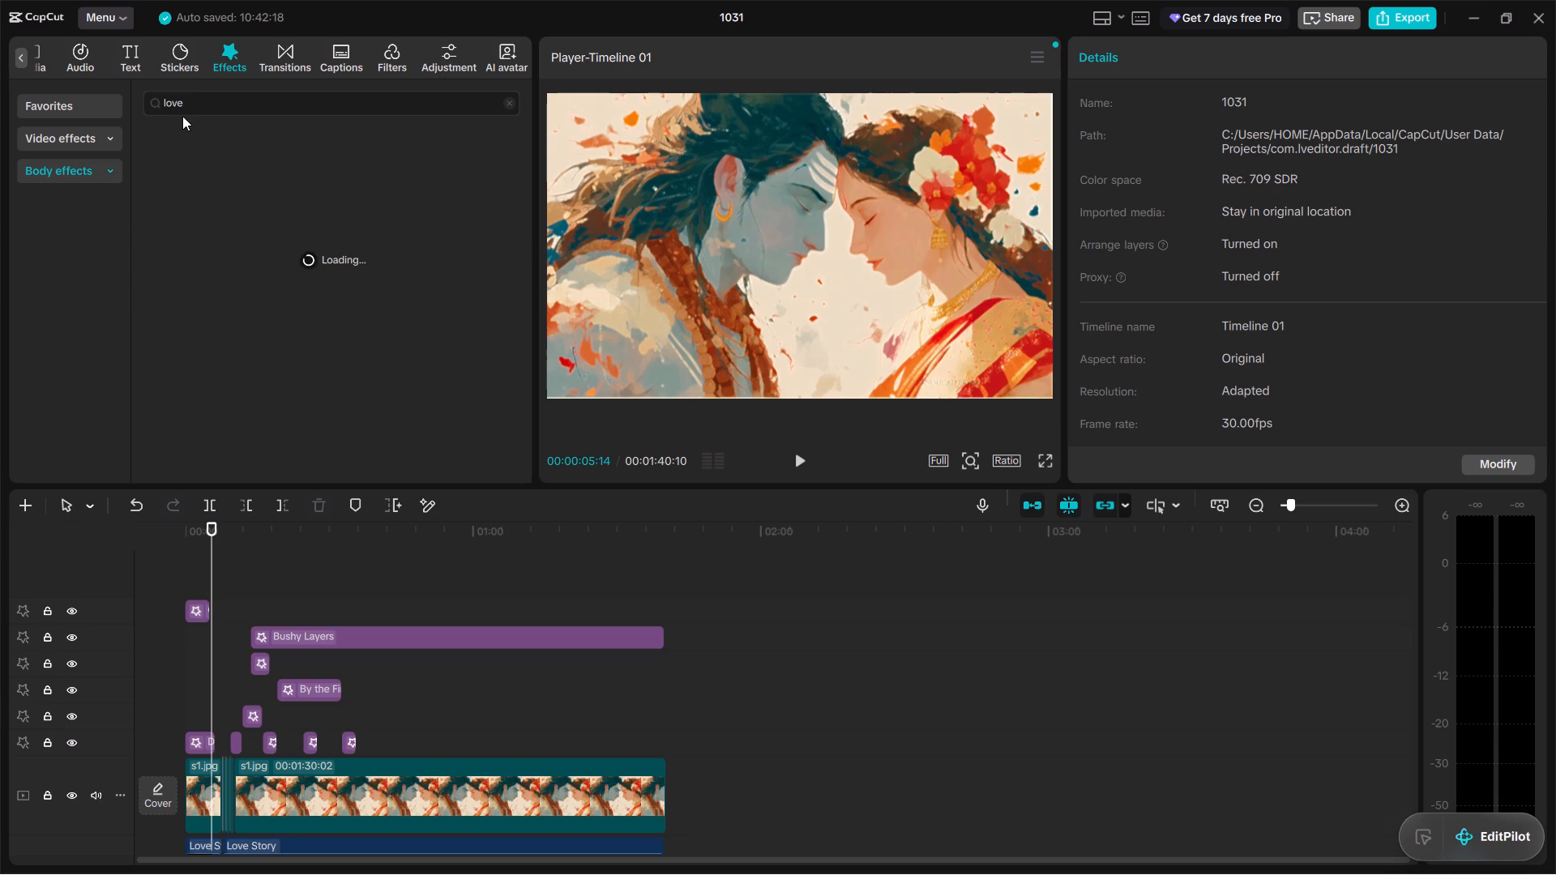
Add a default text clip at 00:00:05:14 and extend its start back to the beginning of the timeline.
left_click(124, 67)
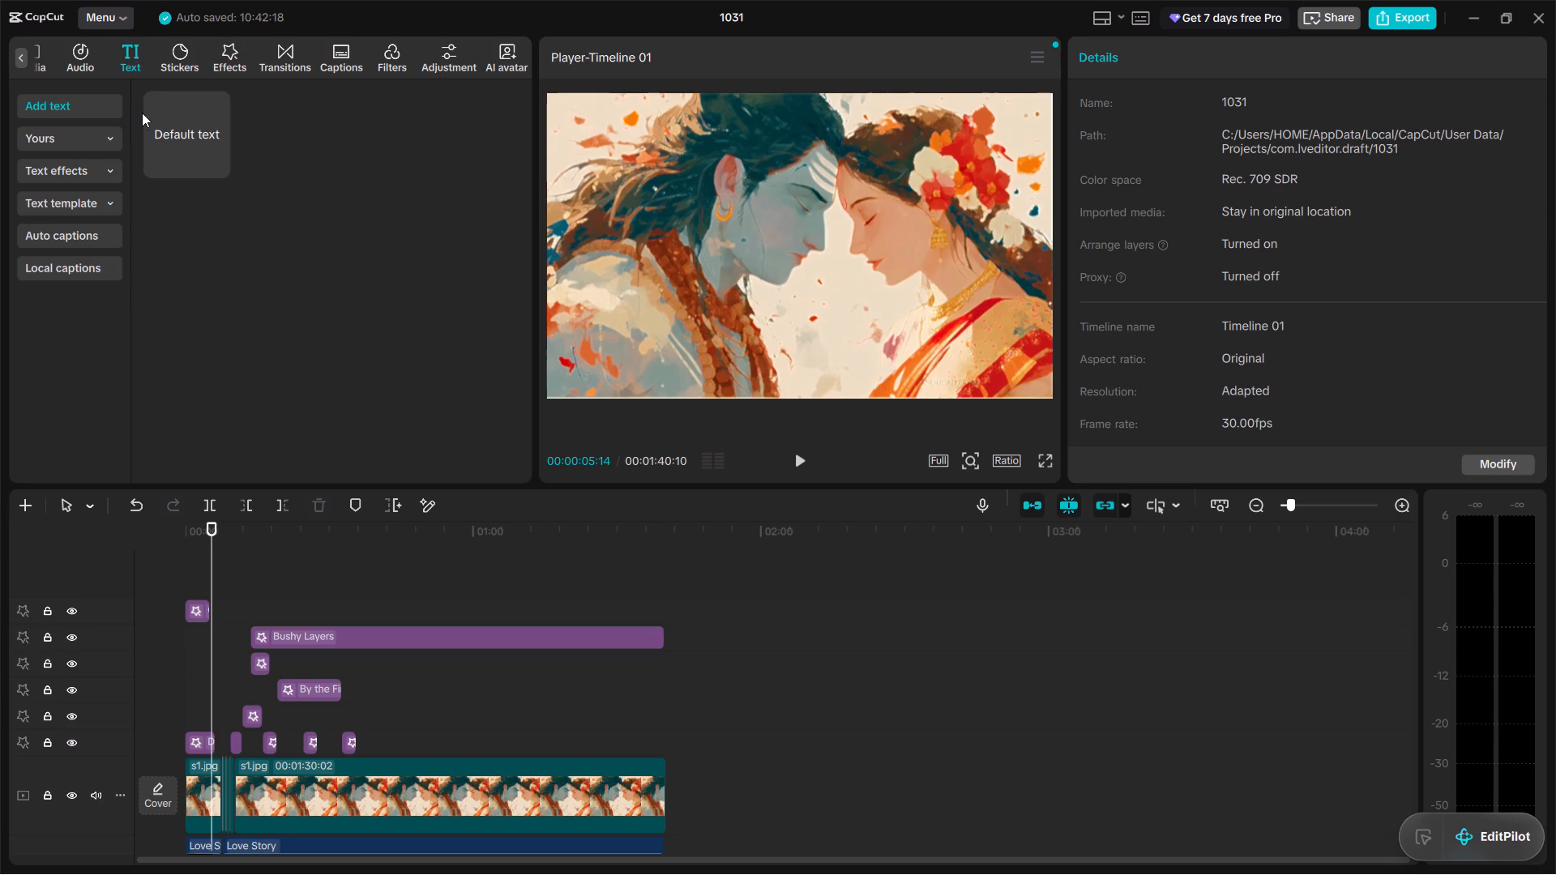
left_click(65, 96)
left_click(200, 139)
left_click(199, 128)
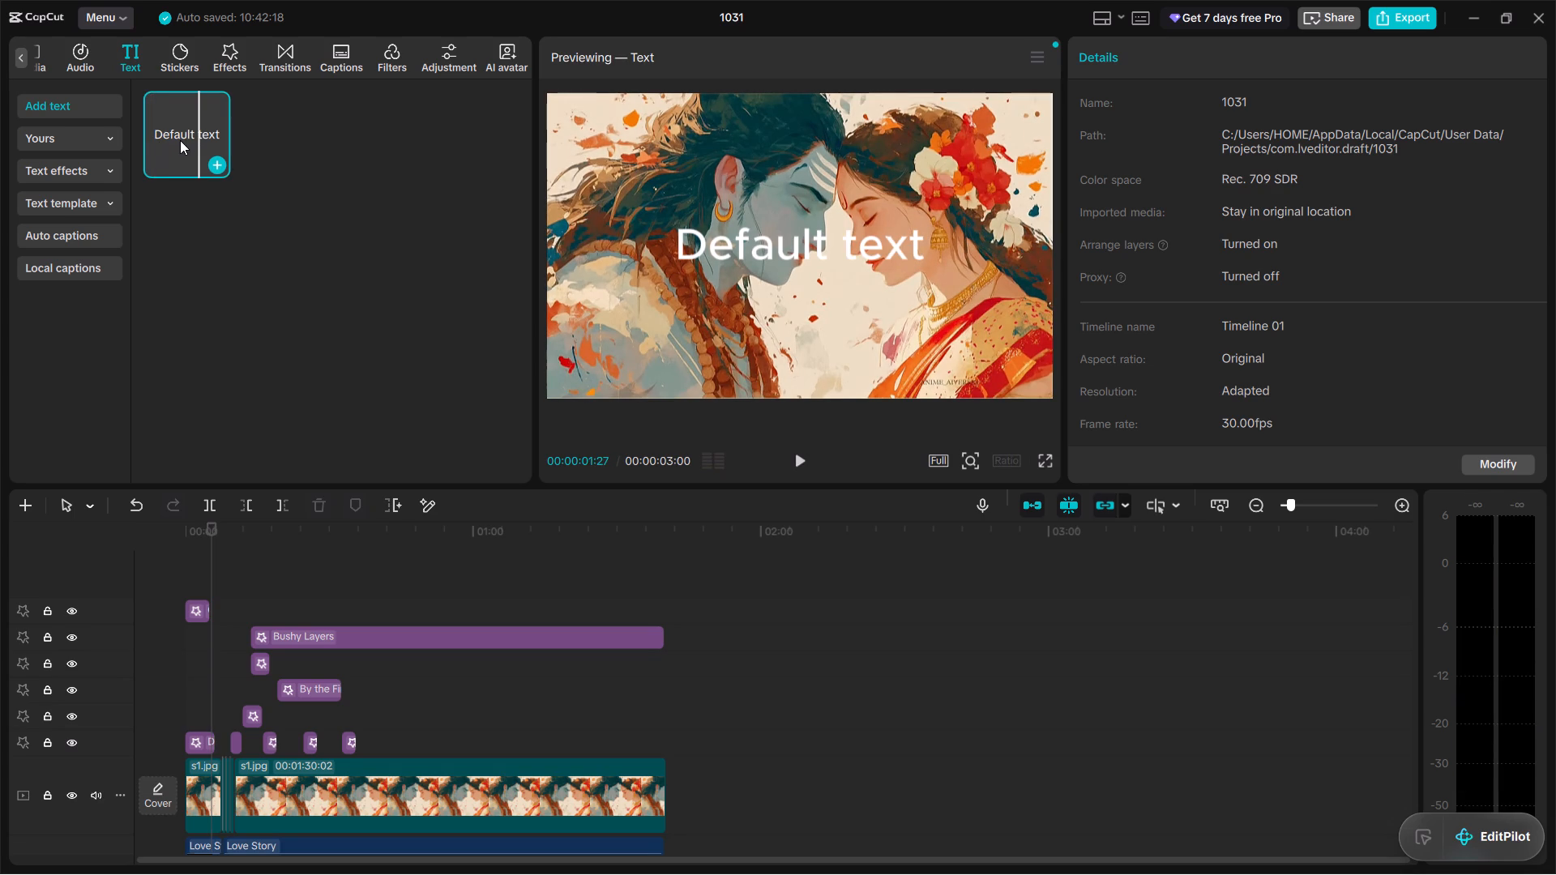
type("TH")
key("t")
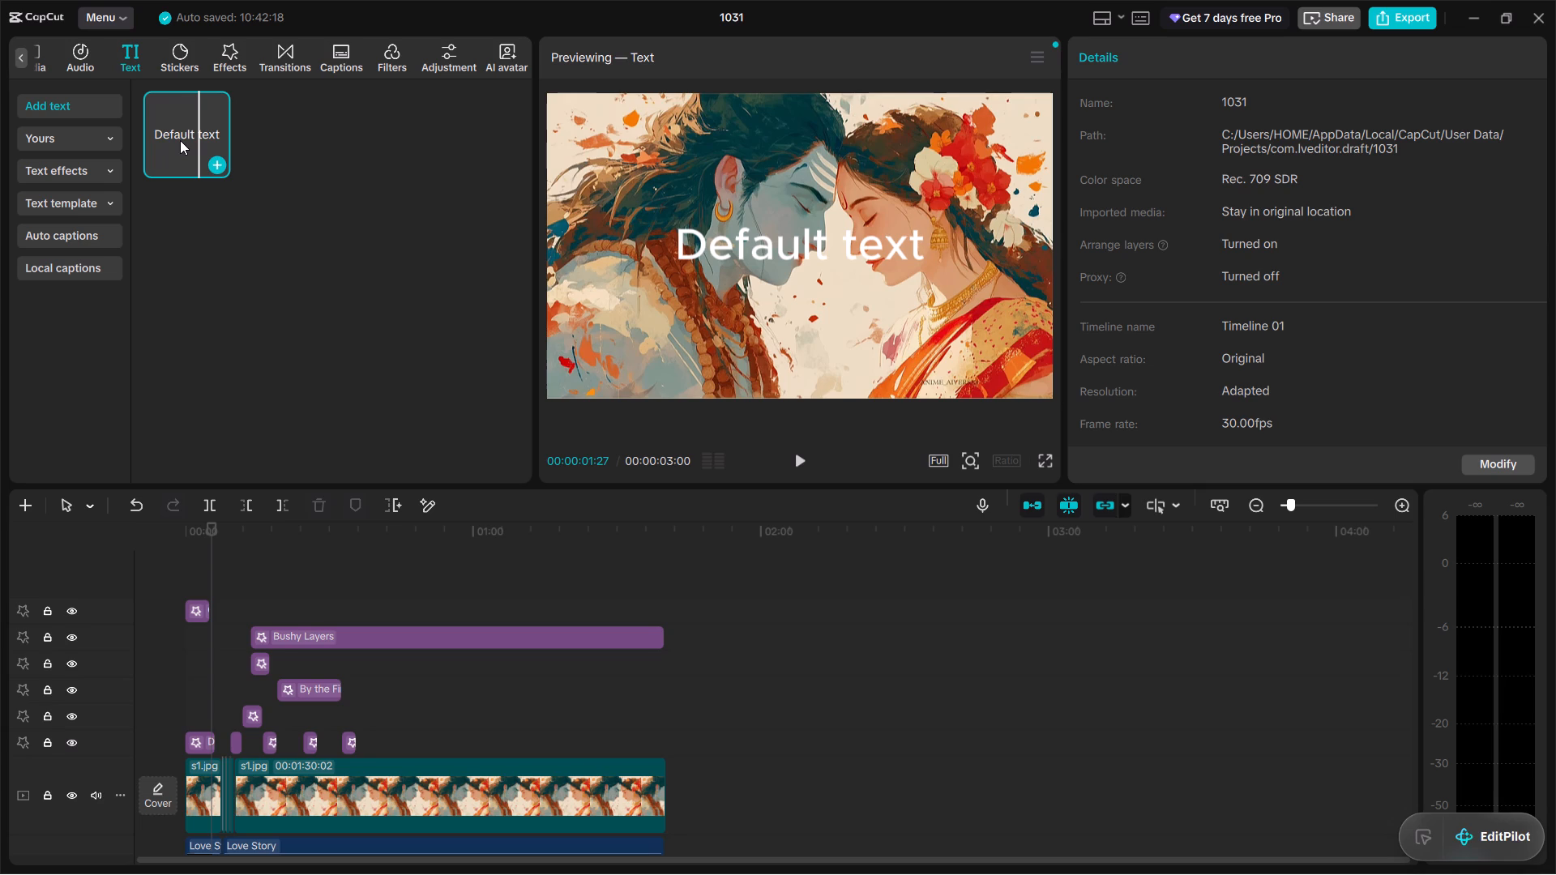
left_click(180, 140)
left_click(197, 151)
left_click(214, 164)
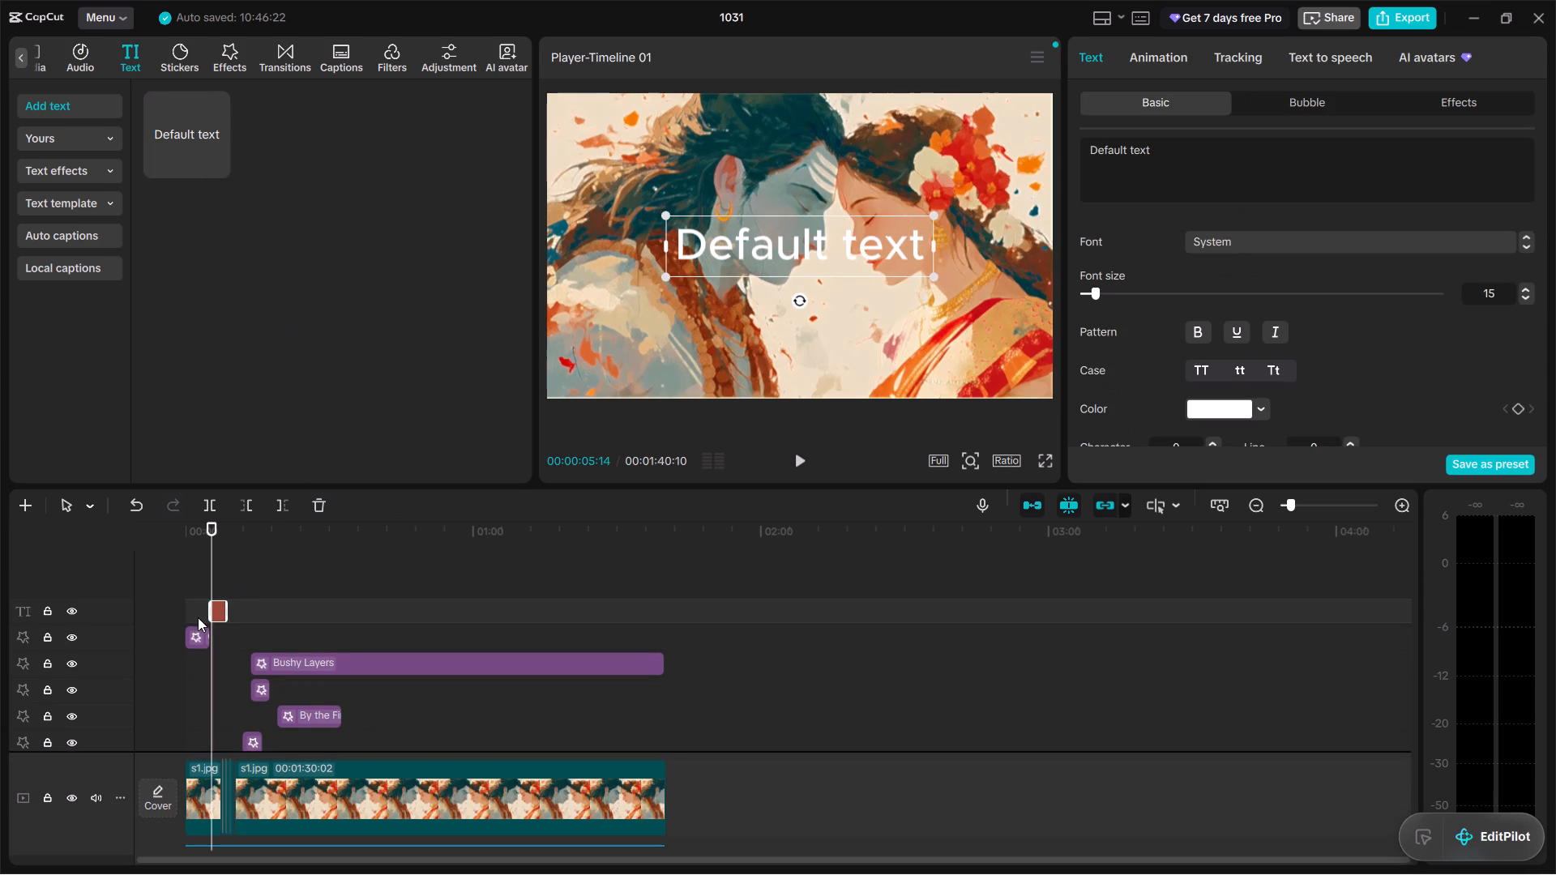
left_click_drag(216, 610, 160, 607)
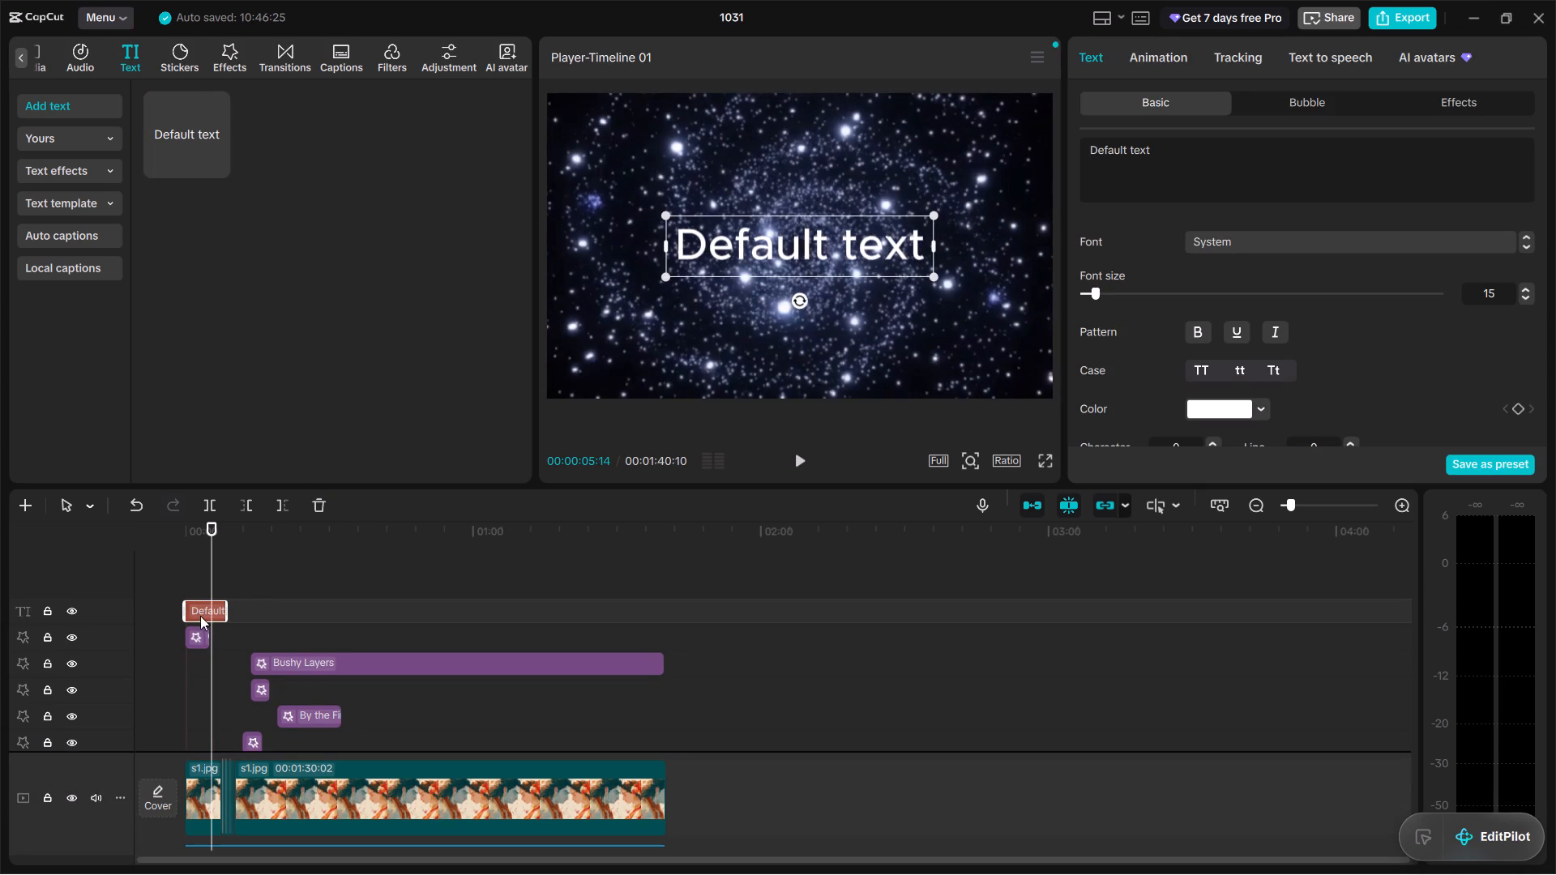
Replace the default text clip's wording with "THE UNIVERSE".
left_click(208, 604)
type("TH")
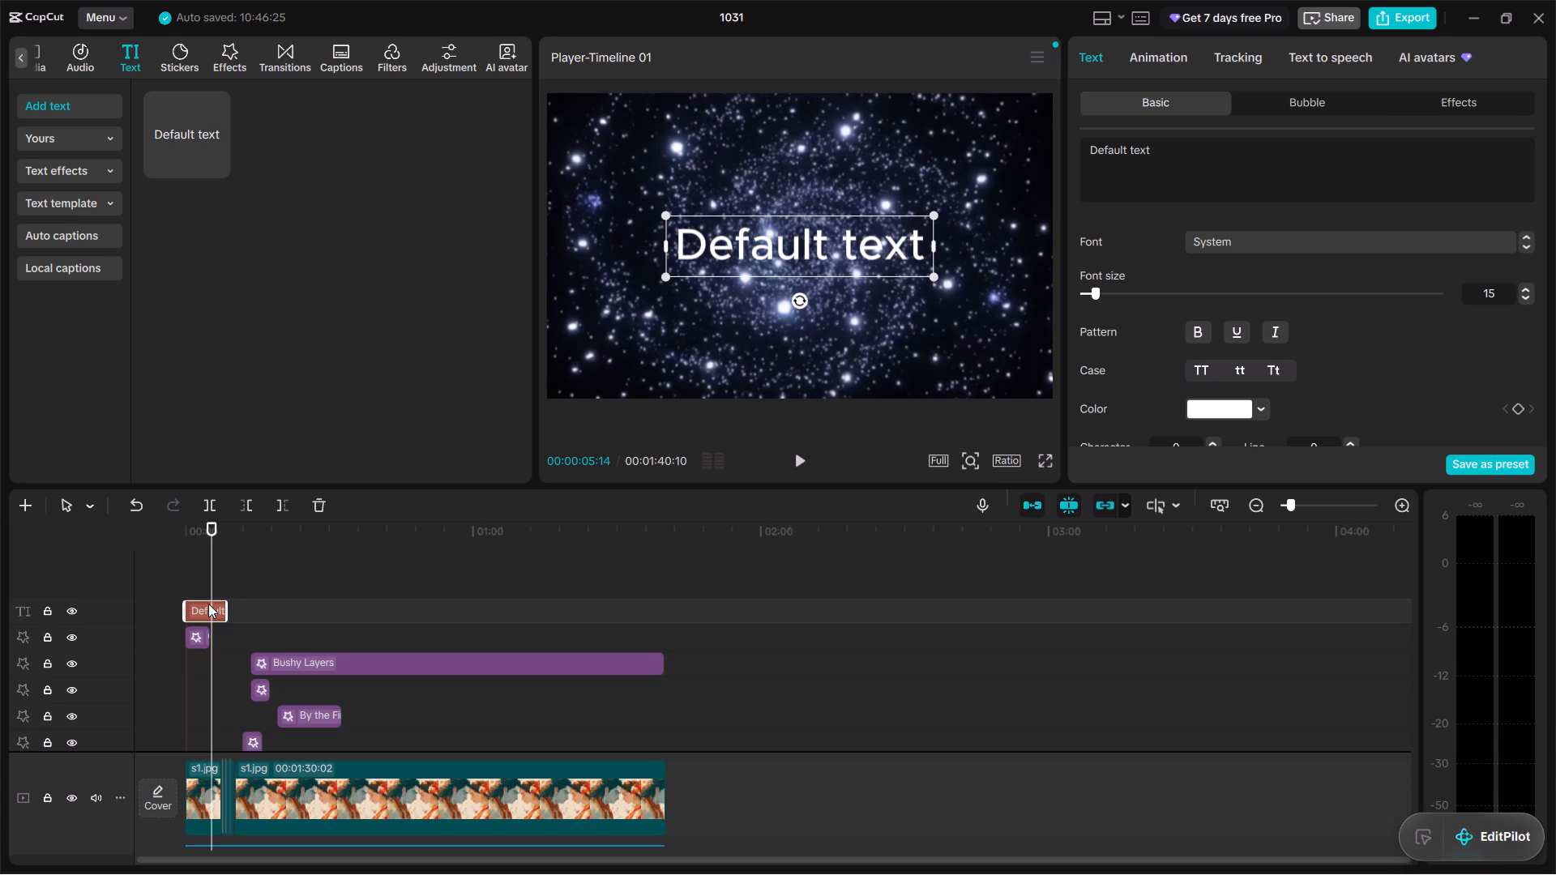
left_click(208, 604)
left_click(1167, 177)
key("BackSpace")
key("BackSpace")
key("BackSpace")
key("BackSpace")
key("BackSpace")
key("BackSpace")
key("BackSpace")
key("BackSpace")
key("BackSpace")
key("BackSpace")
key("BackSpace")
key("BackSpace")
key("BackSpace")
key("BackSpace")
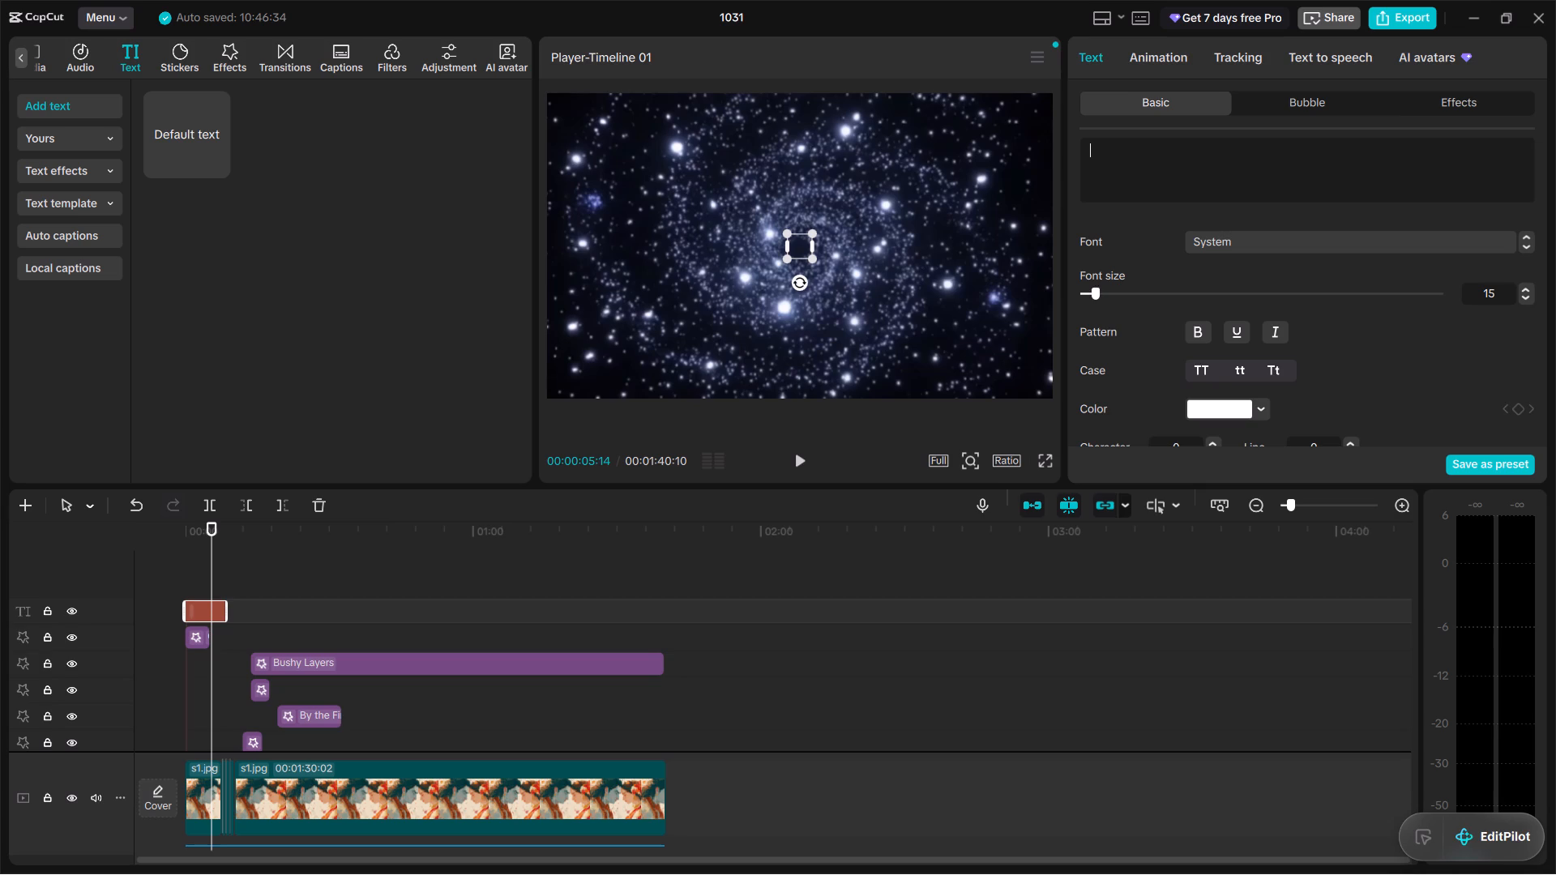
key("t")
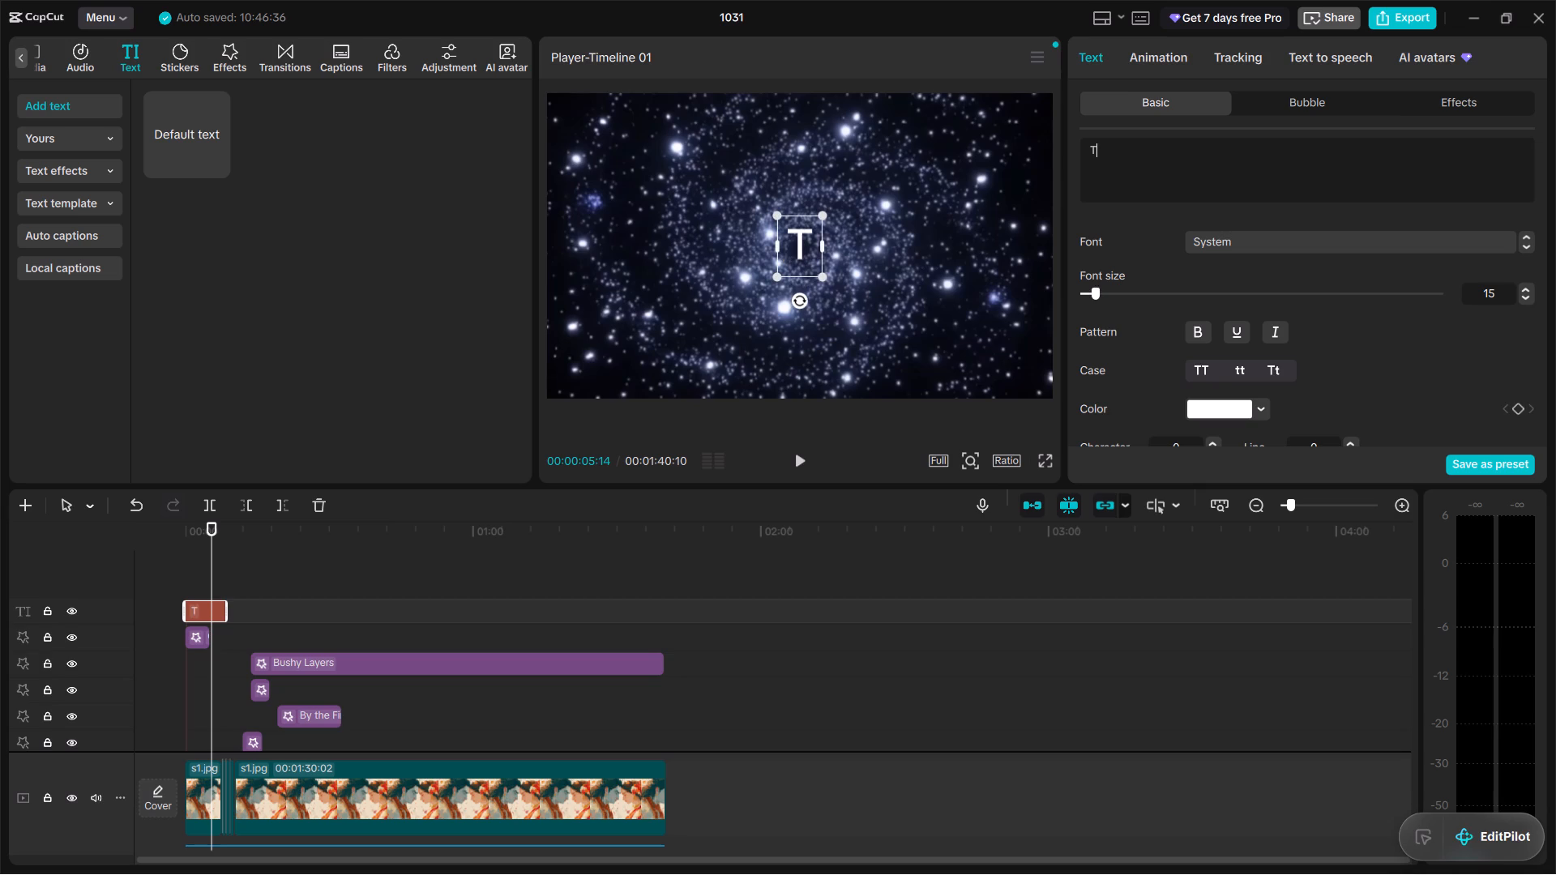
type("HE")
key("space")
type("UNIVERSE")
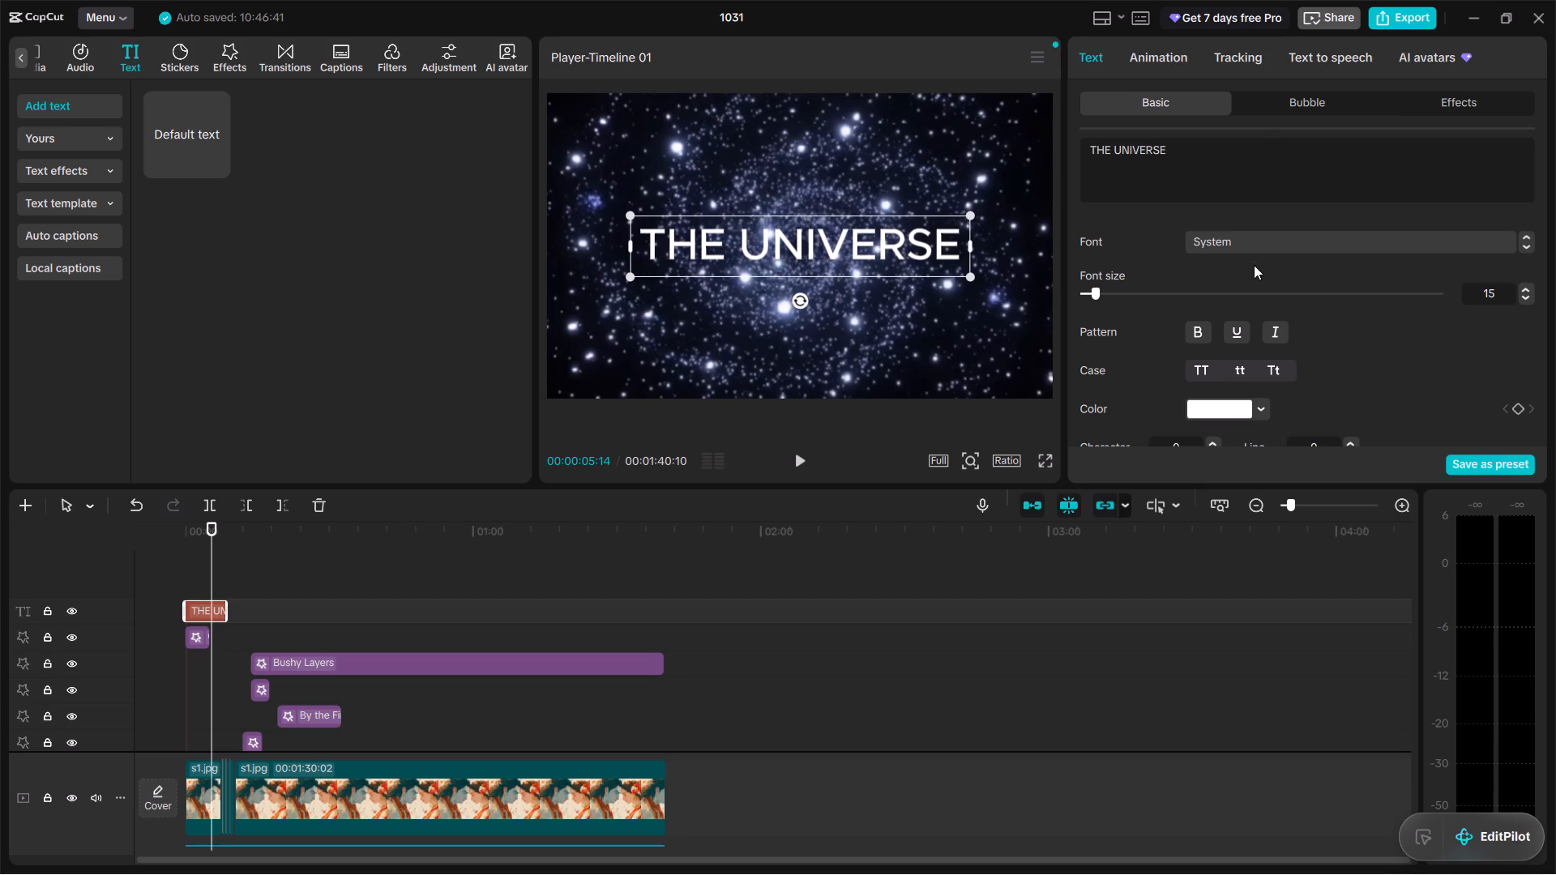
Look through the entrance animations and the basic styling options available for the THE UNIVERSE text.
scroll(1258, 270, "down", 1)
scroll(1258, 270, "up", 2)
left_click(1174, 61)
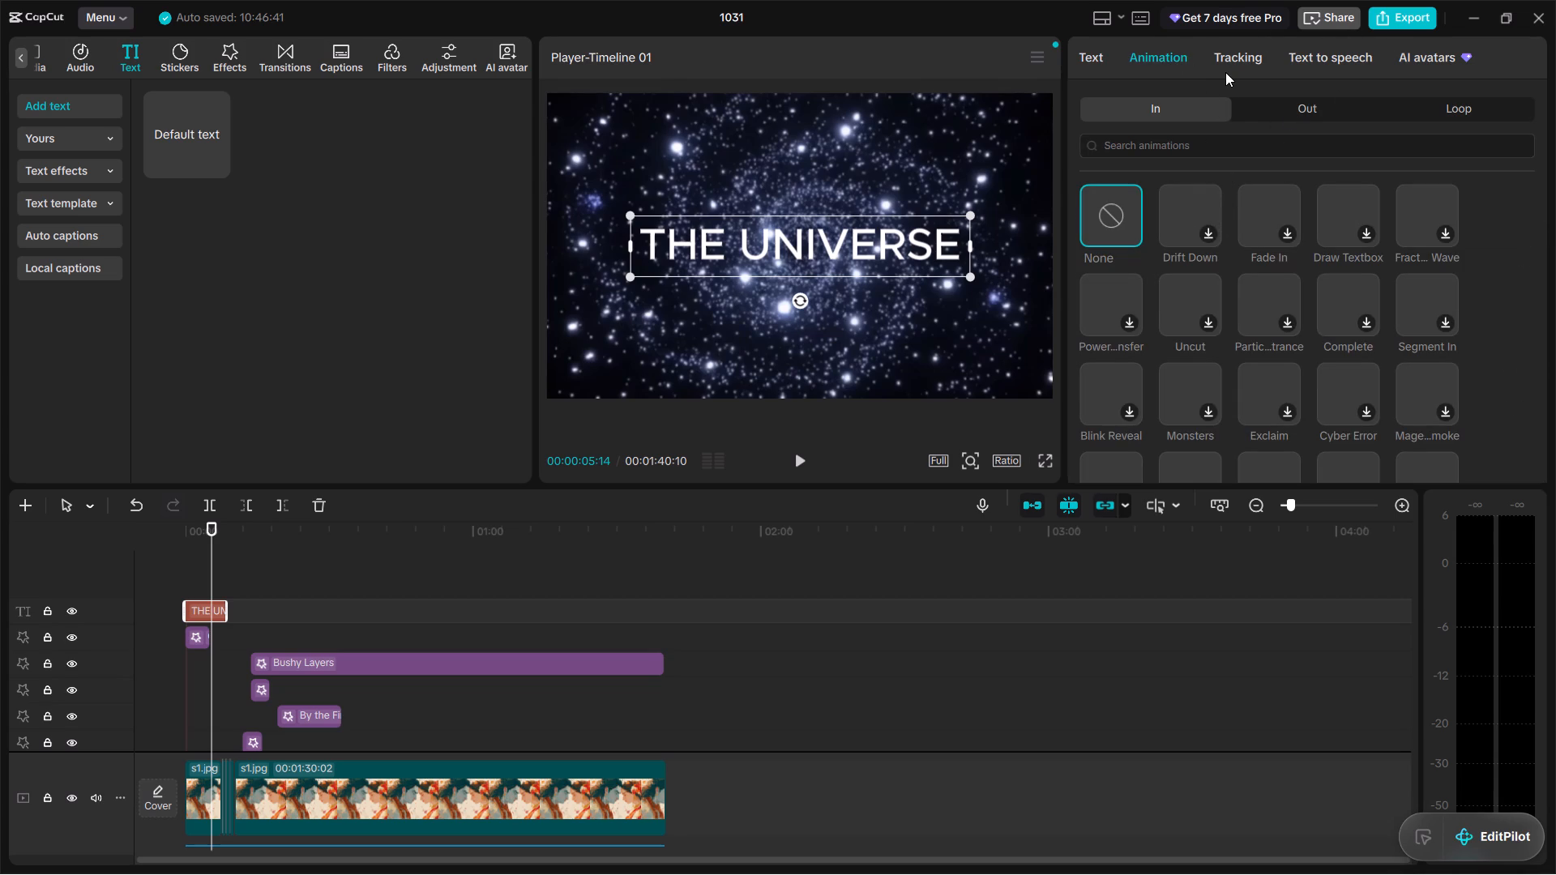
scroll(1301, 208, "up", 2)
left_click(1088, 59)
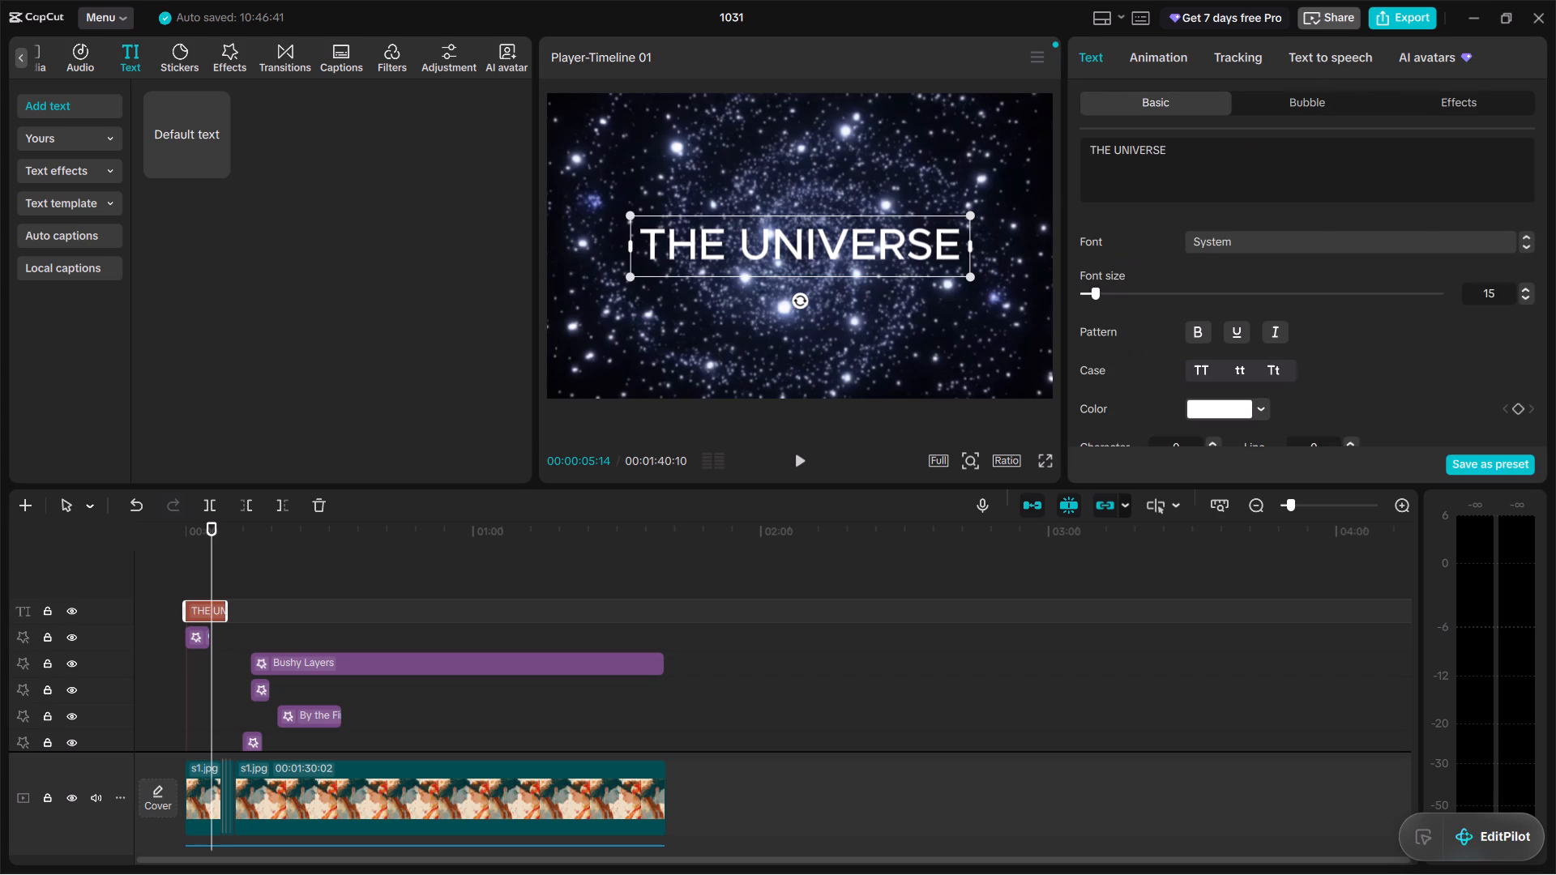
scroll(1199, 173, "up", 2)
scroll(1260, 266, "up", 3)
scroll(1312, 332, "down", 5)
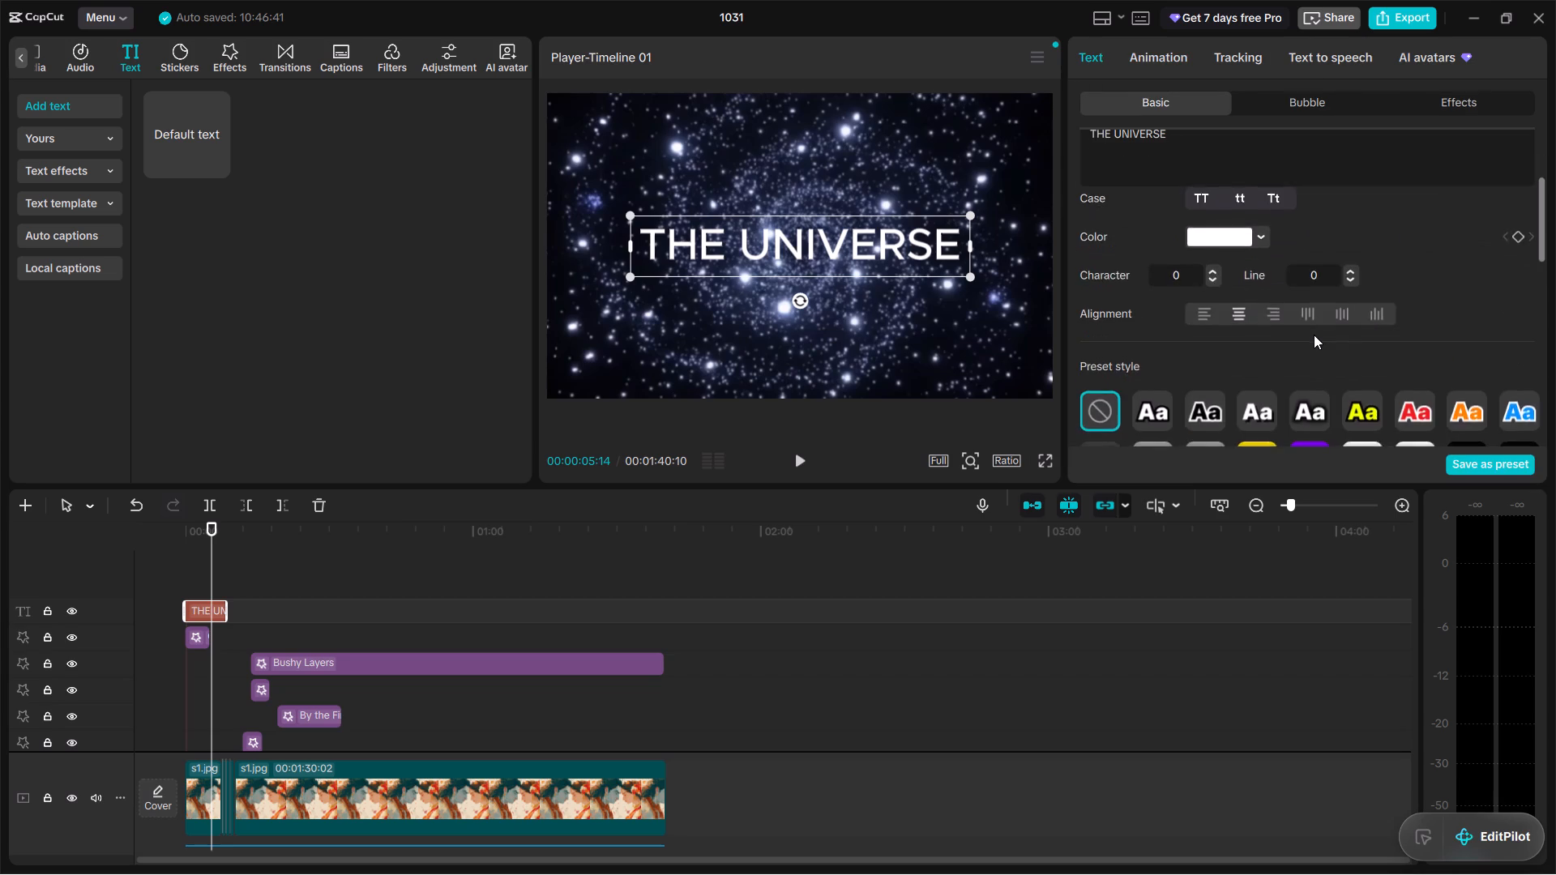
scroll(1314, 335, "down", 6)
scroll(1317, 332, "up", 12)
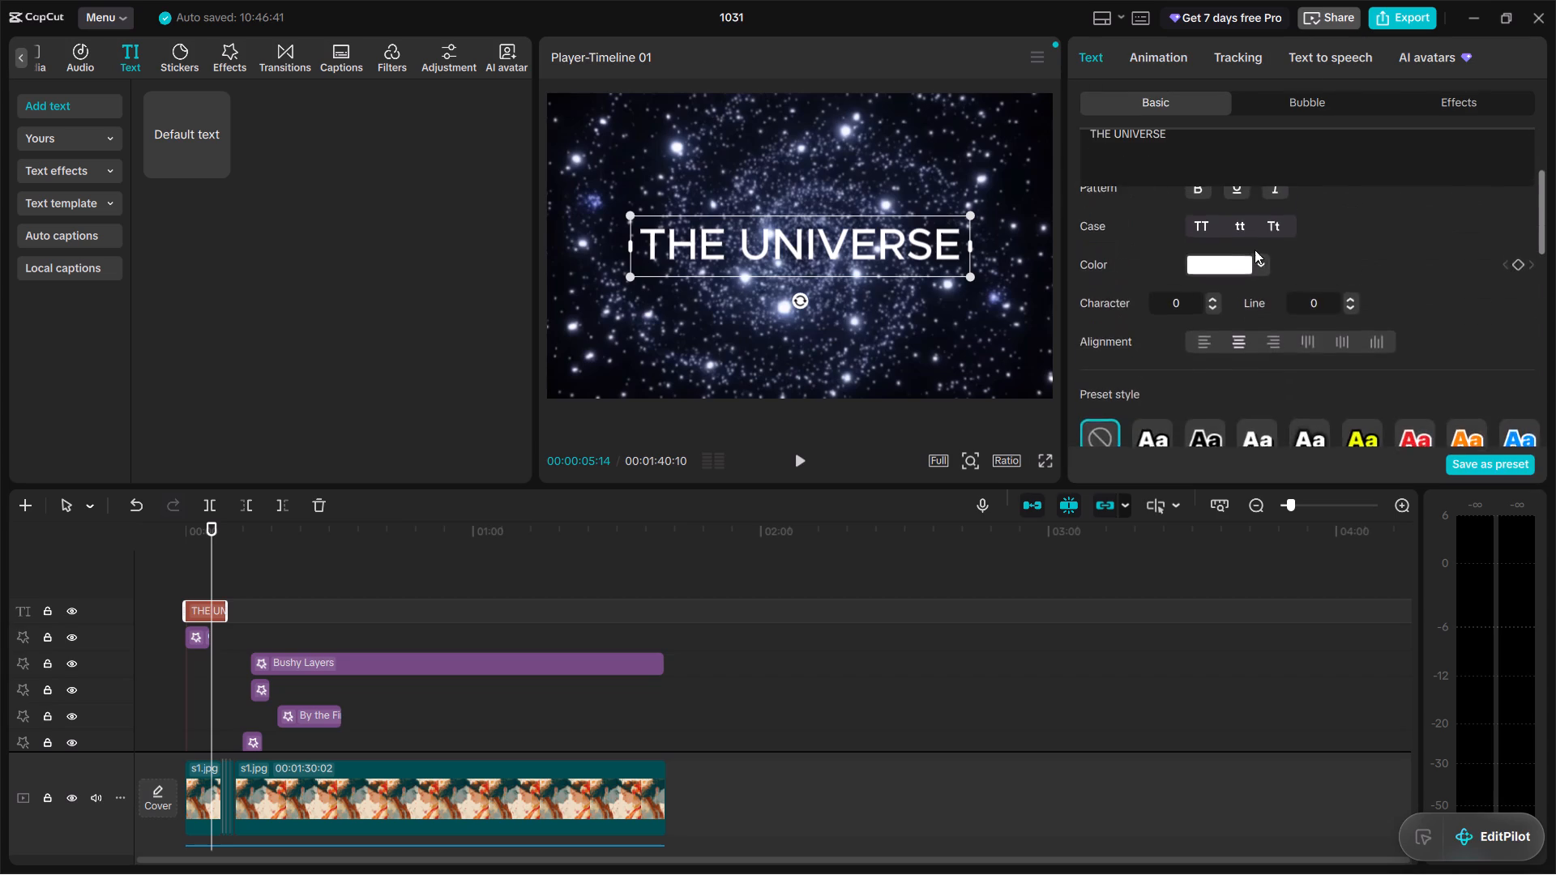
scroll(1250, 237, "up", 8)
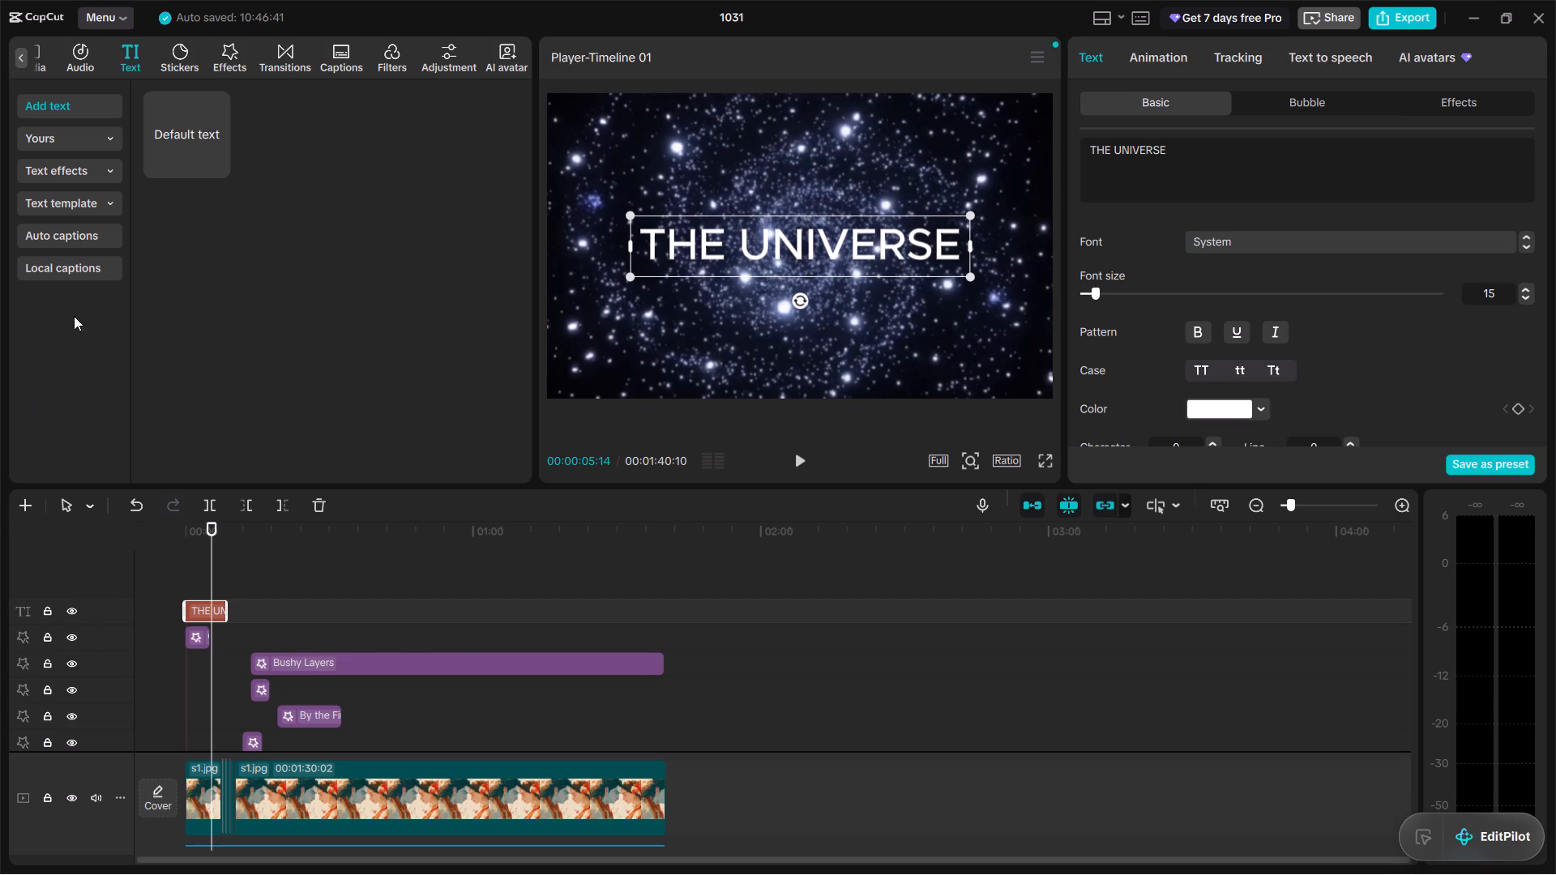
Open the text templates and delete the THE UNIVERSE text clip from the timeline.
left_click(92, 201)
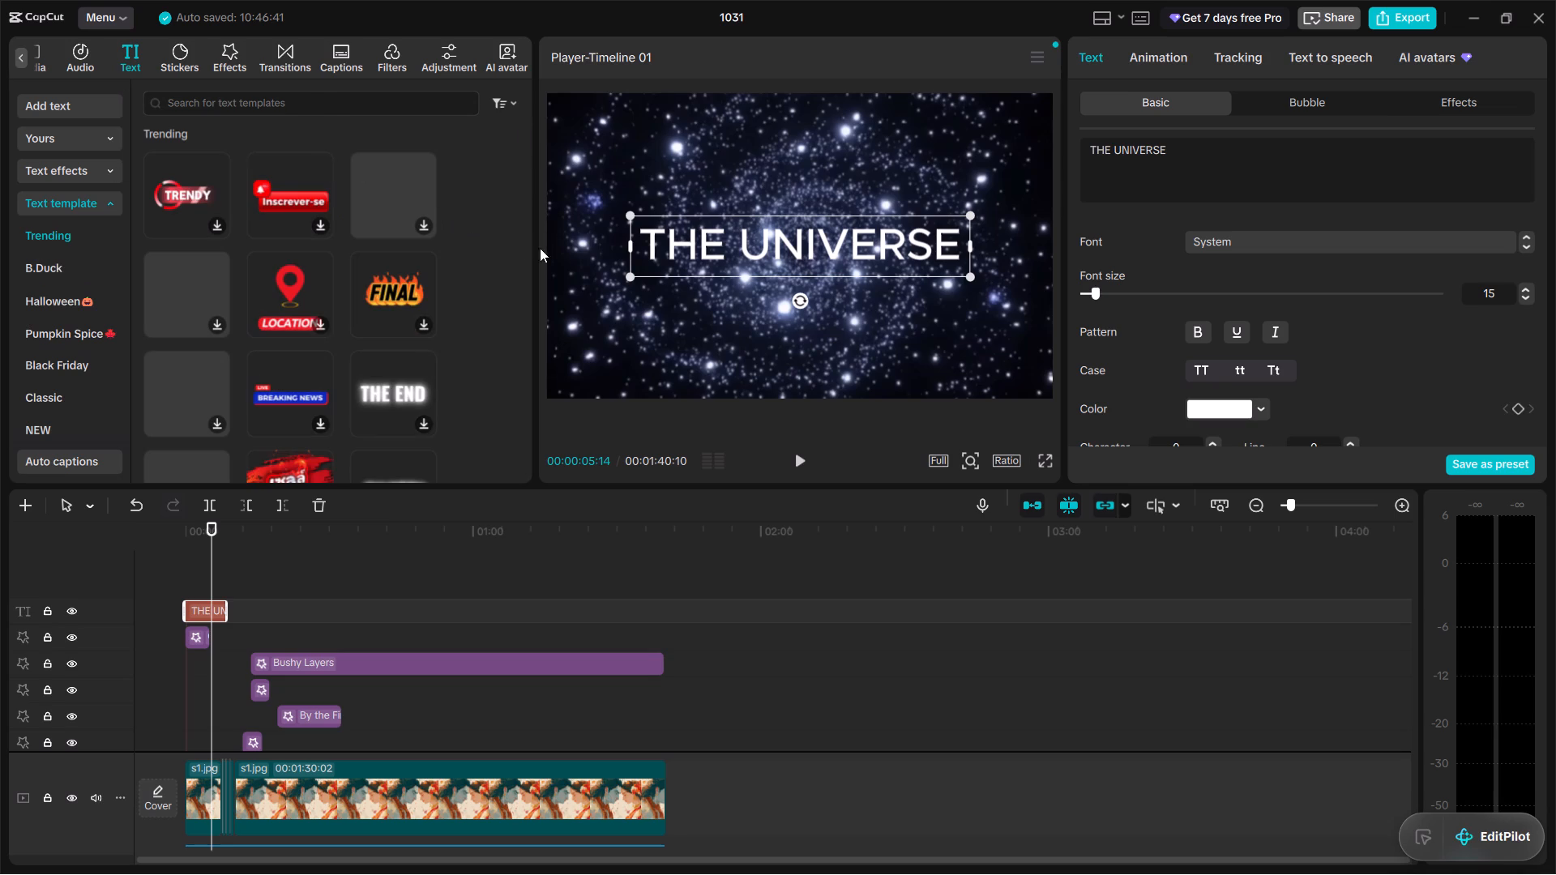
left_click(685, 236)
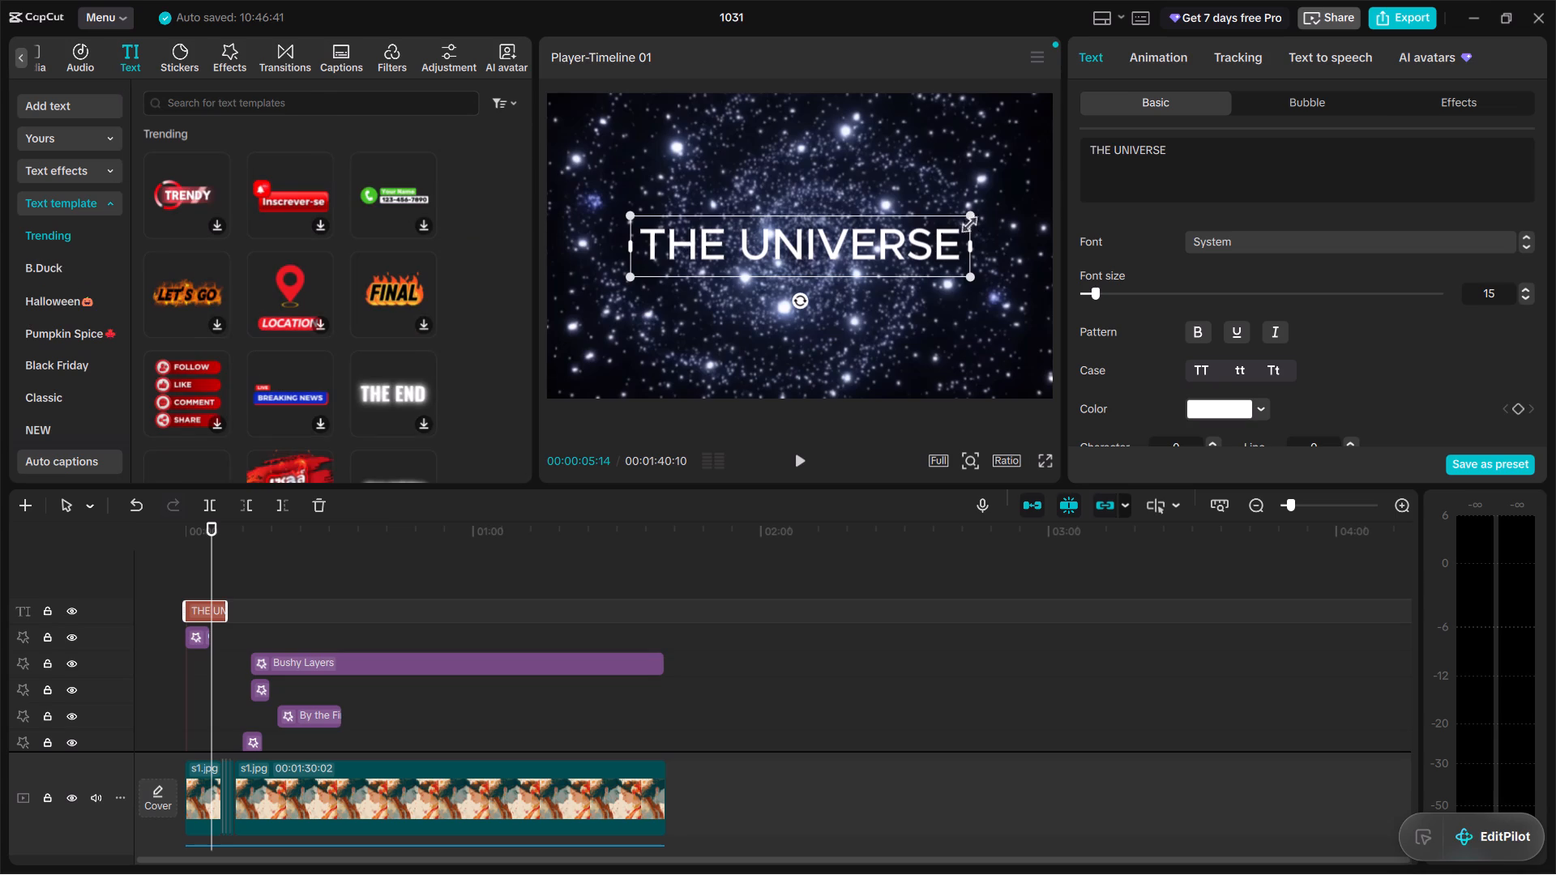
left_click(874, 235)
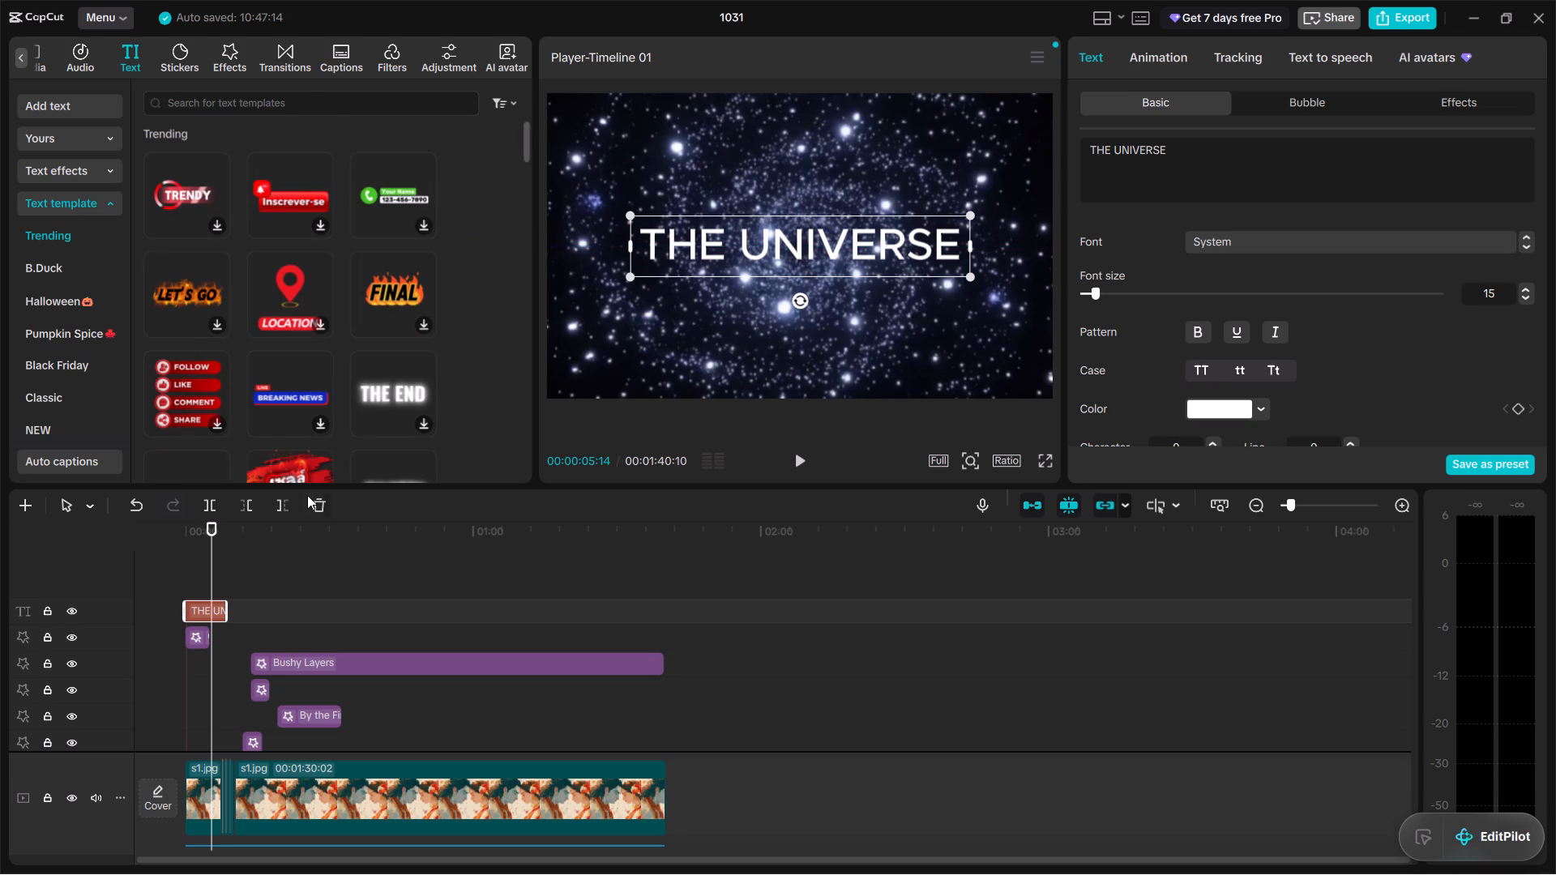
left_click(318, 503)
Browse the Trending text templates for a title design that suits the video.
scroll(320, 283, "down", 1)
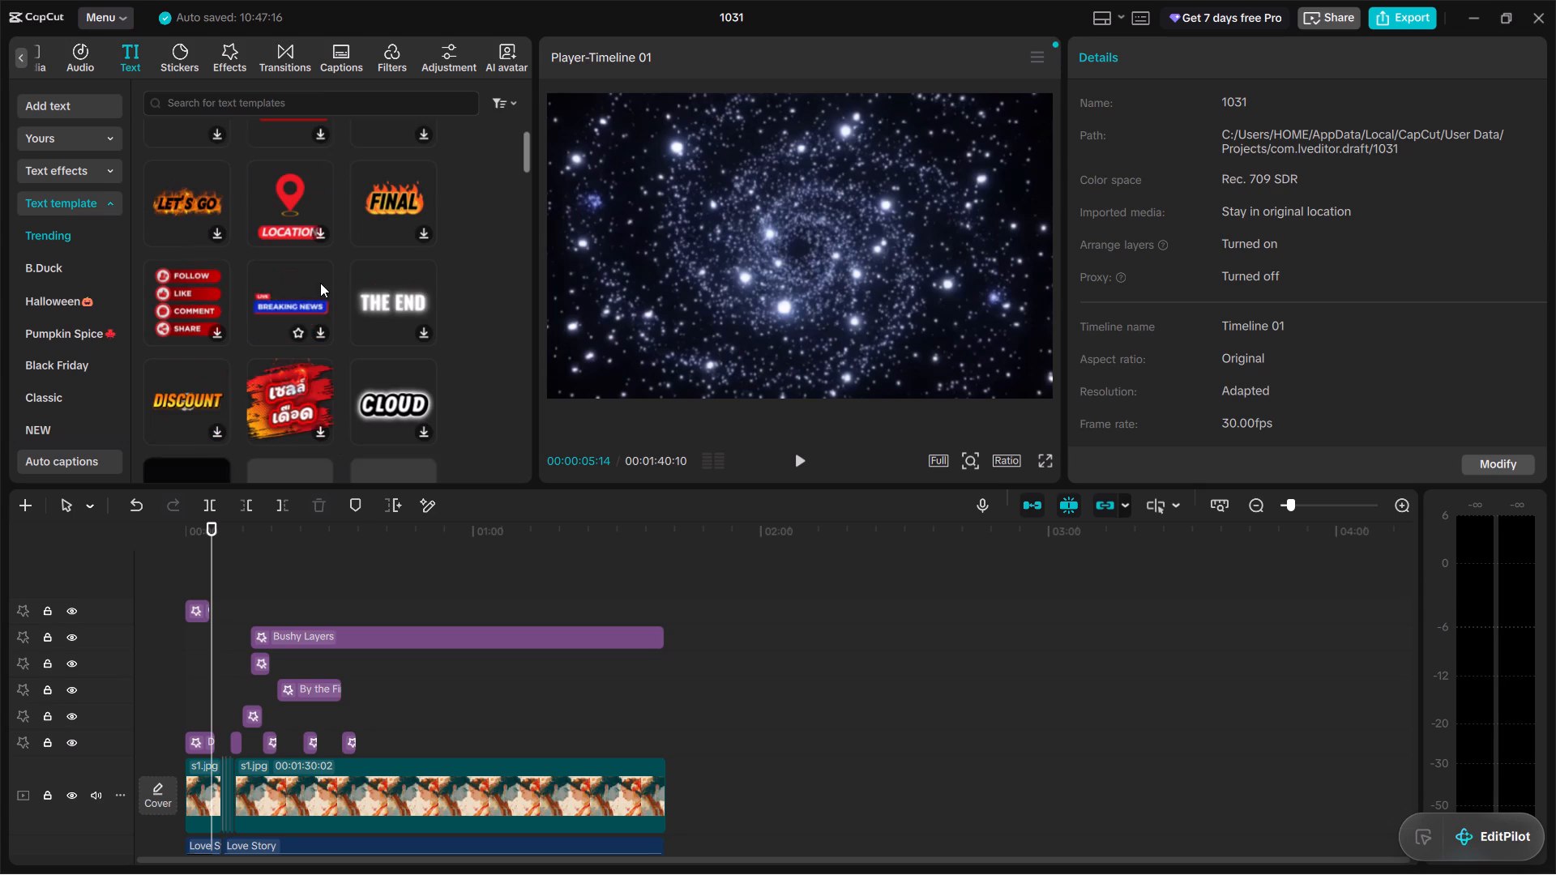
scroll(337, 293, "down", 1)
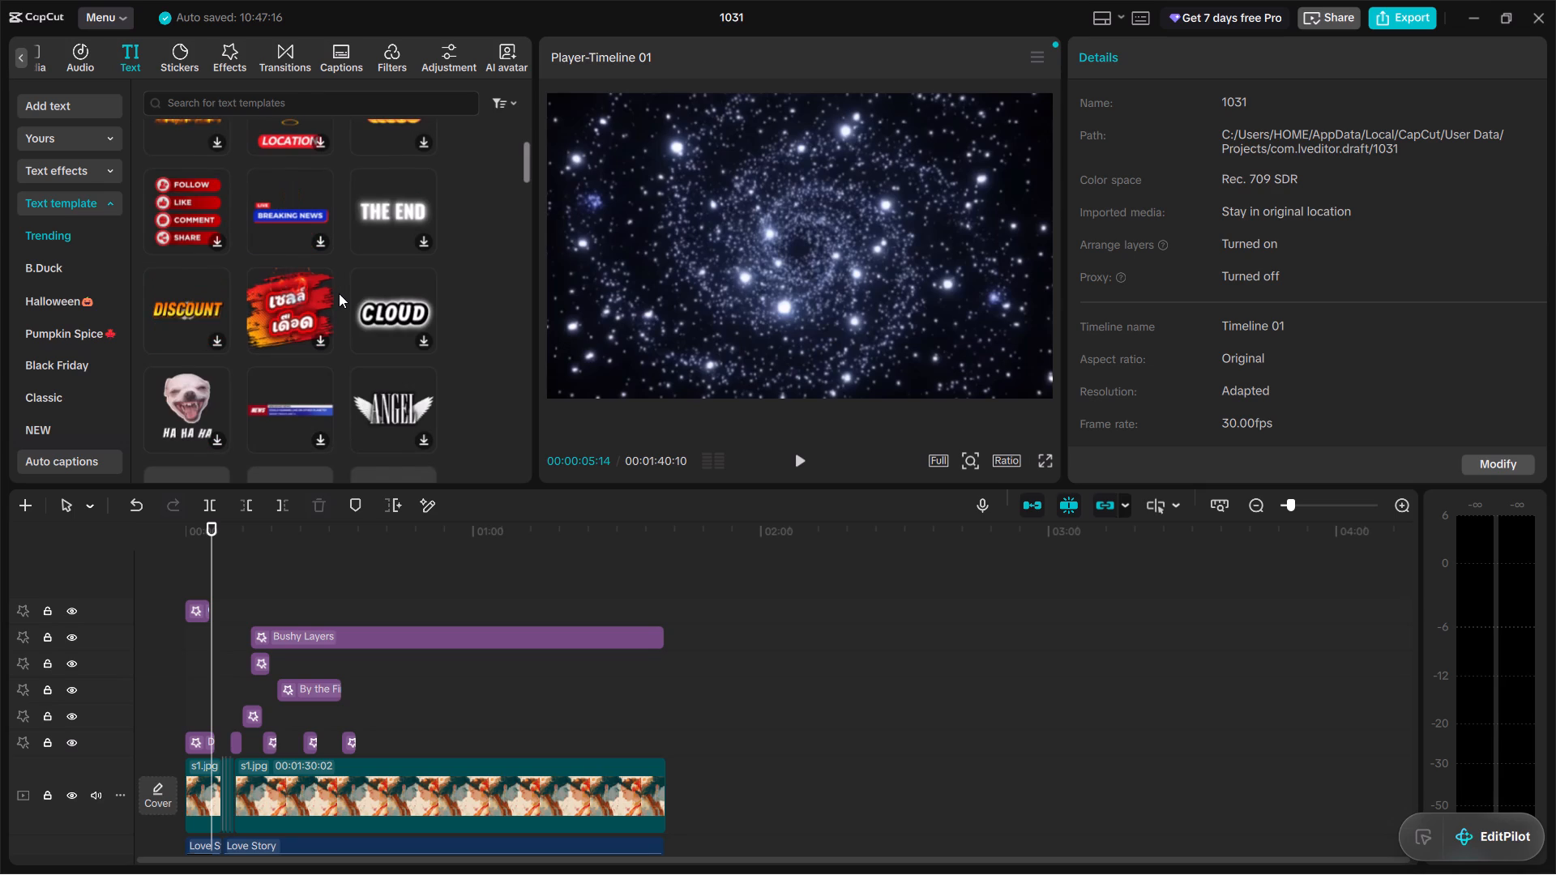
scroll(348, 288, "down", 2)
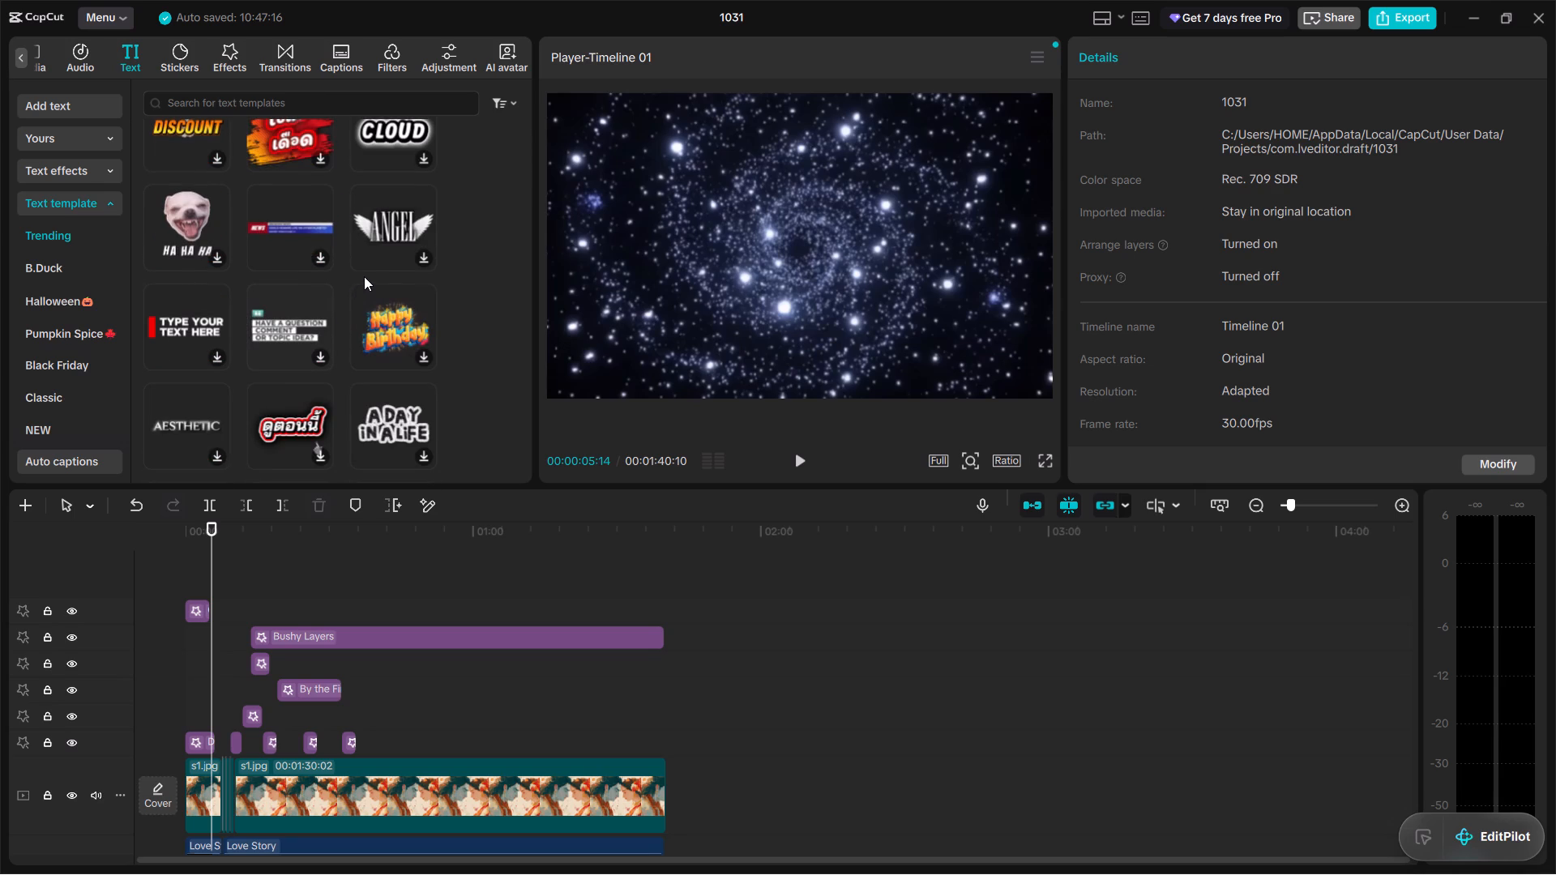
scroll(364, 276, "down", 5)
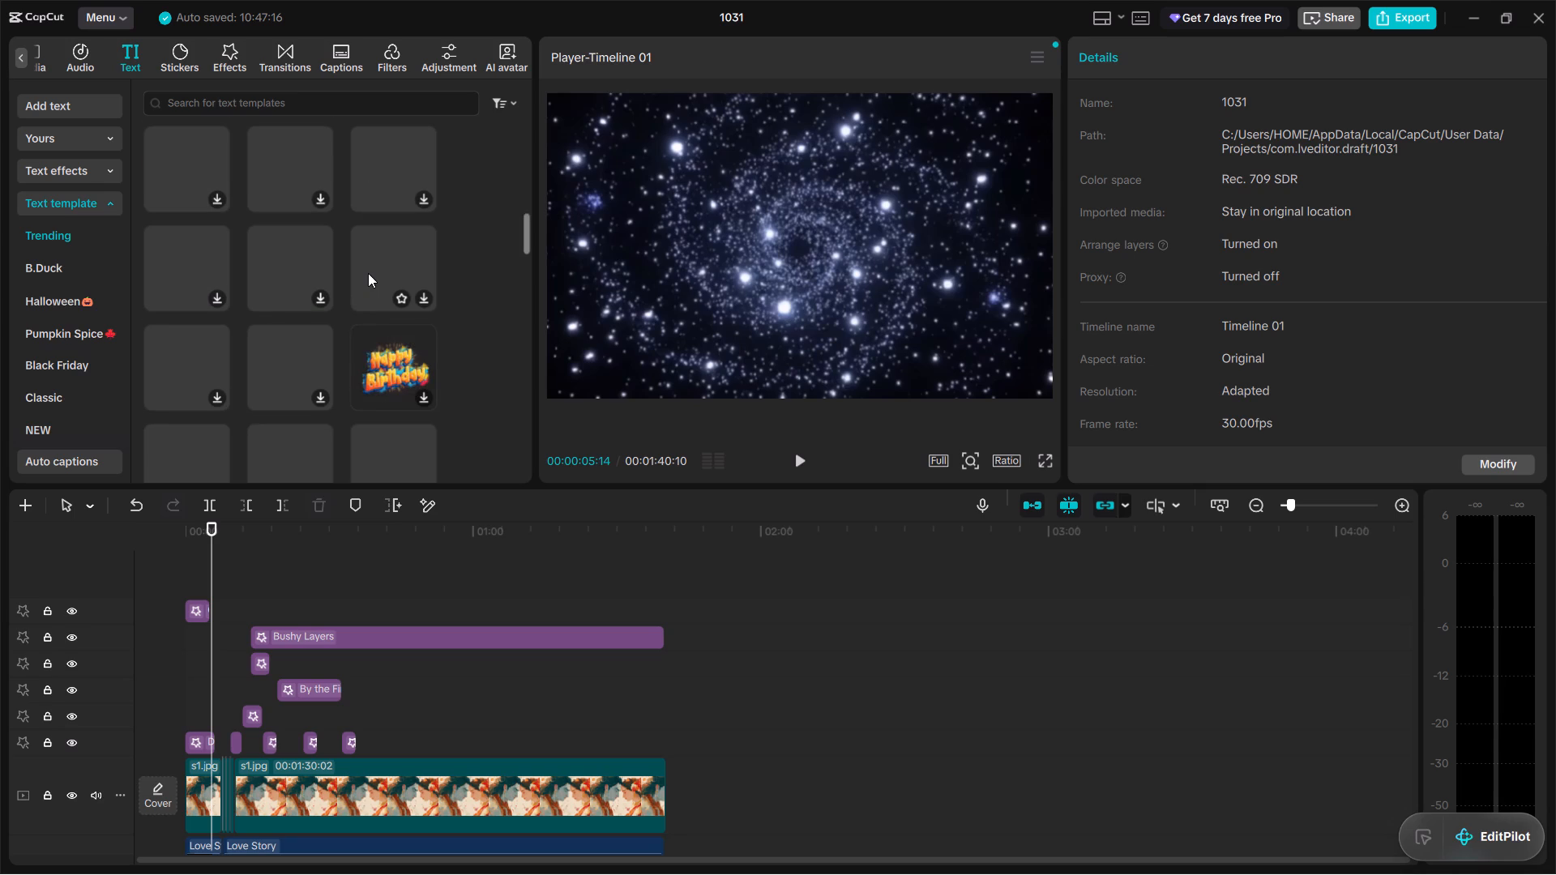
scroll(368, 273, "up", 4)
scroll(371, 271, "down", 6)
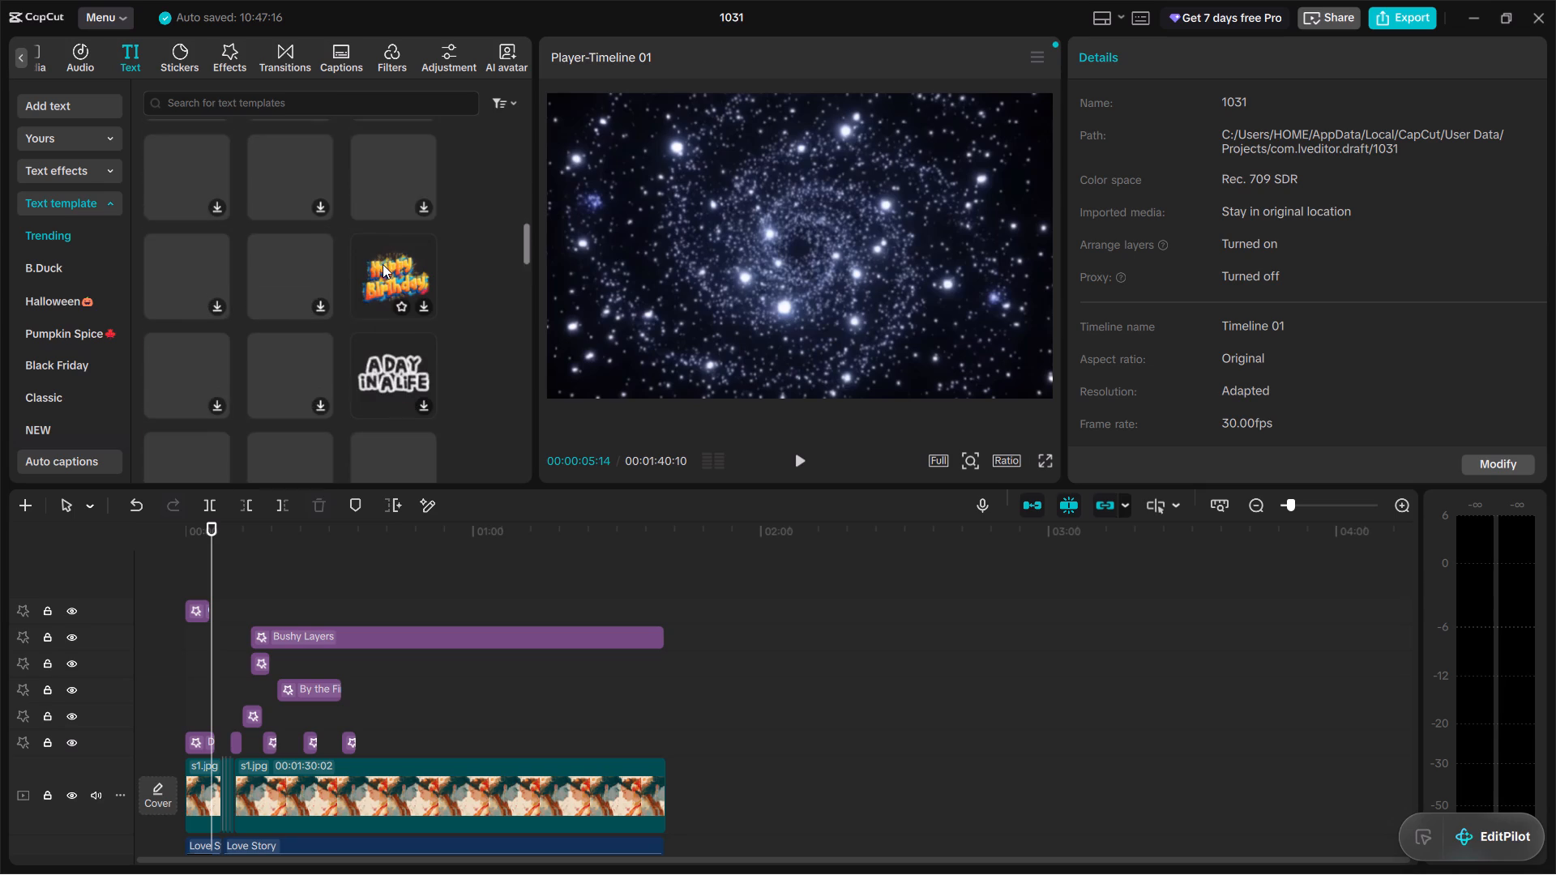
scroll(383, 264, "up", 6)
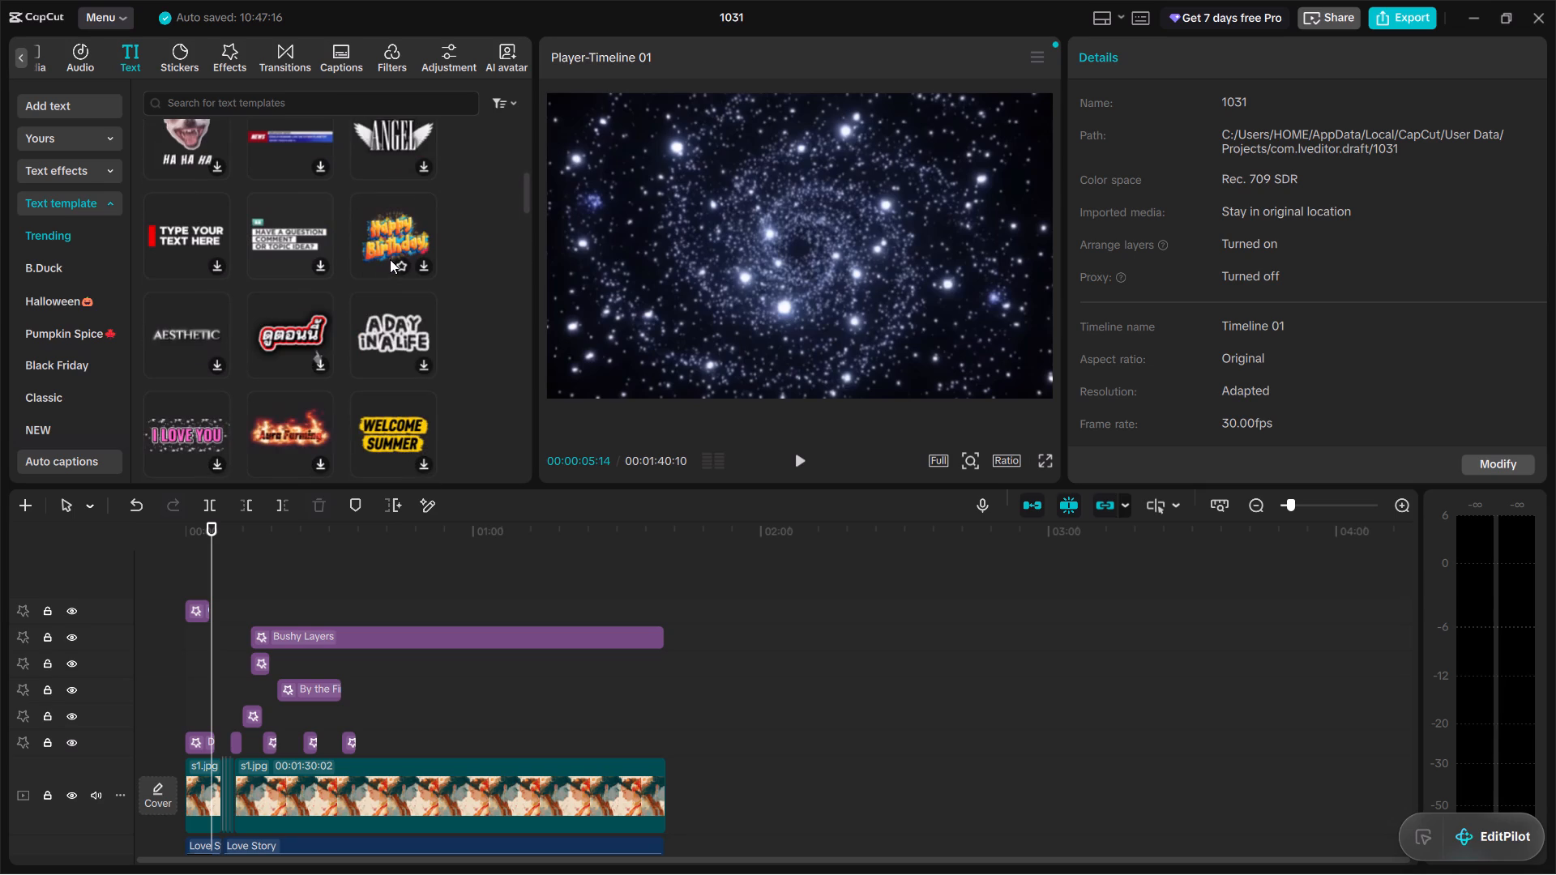
scroll(392, 258, "up", 7)
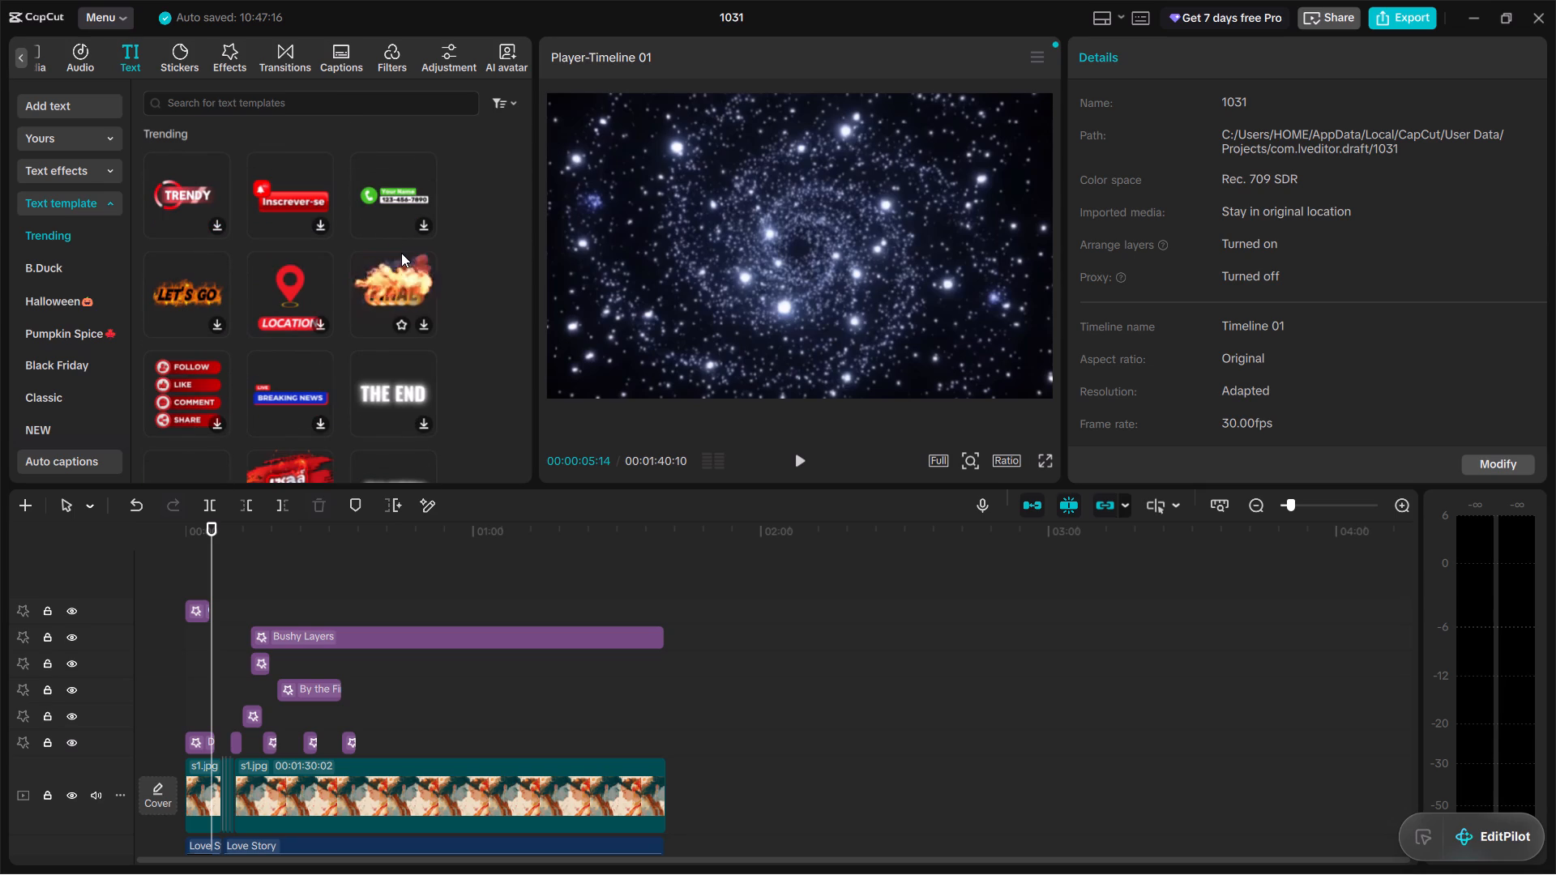
scroll(401, 253, "down", 8)
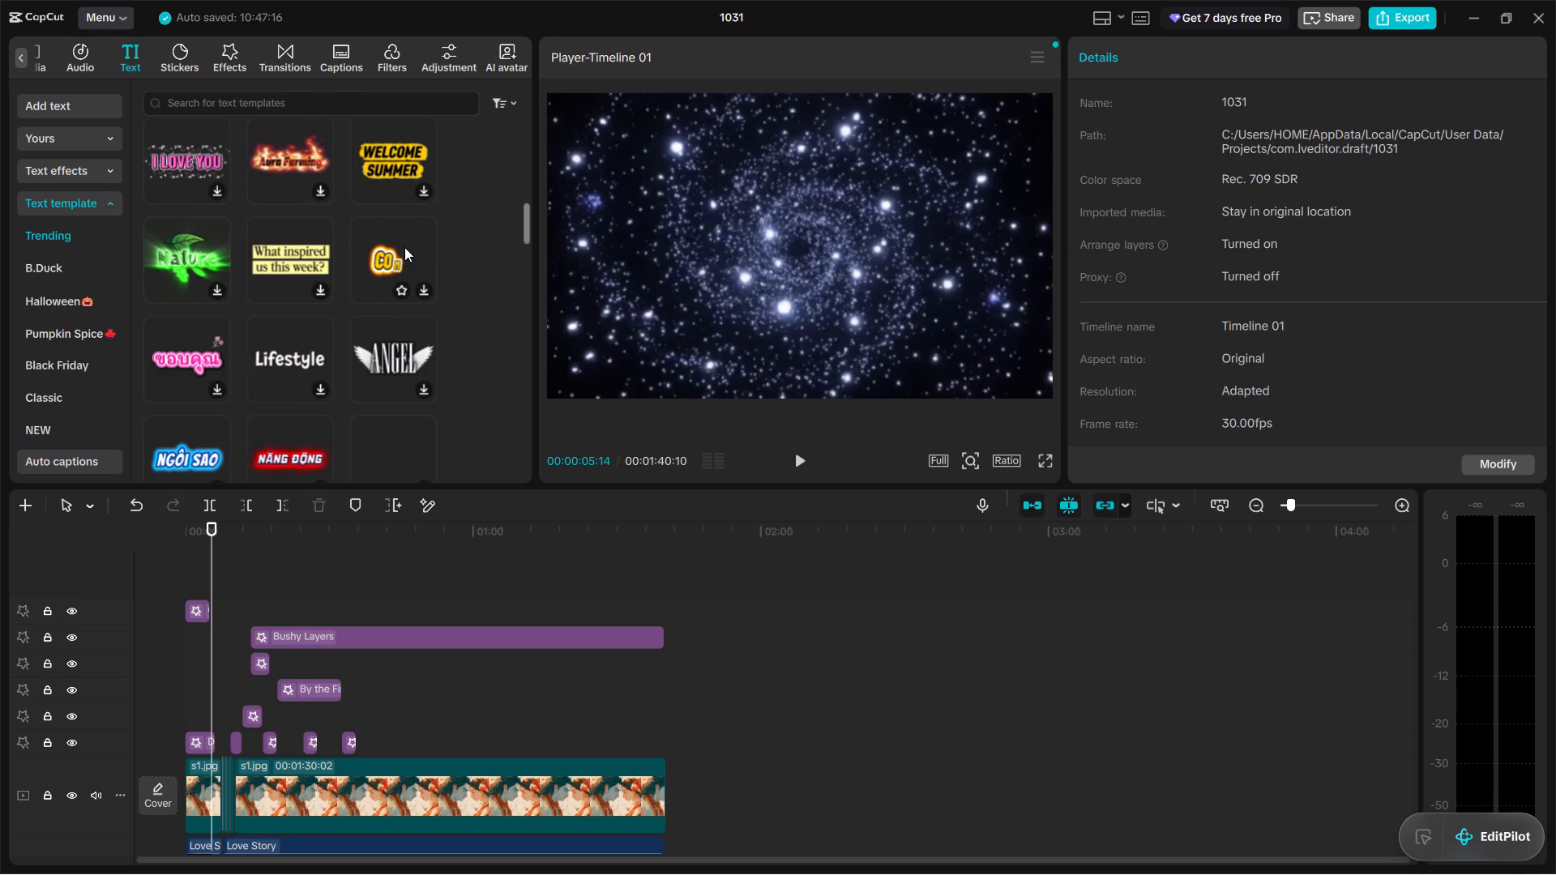
scroll(413, 236, "down", 7)
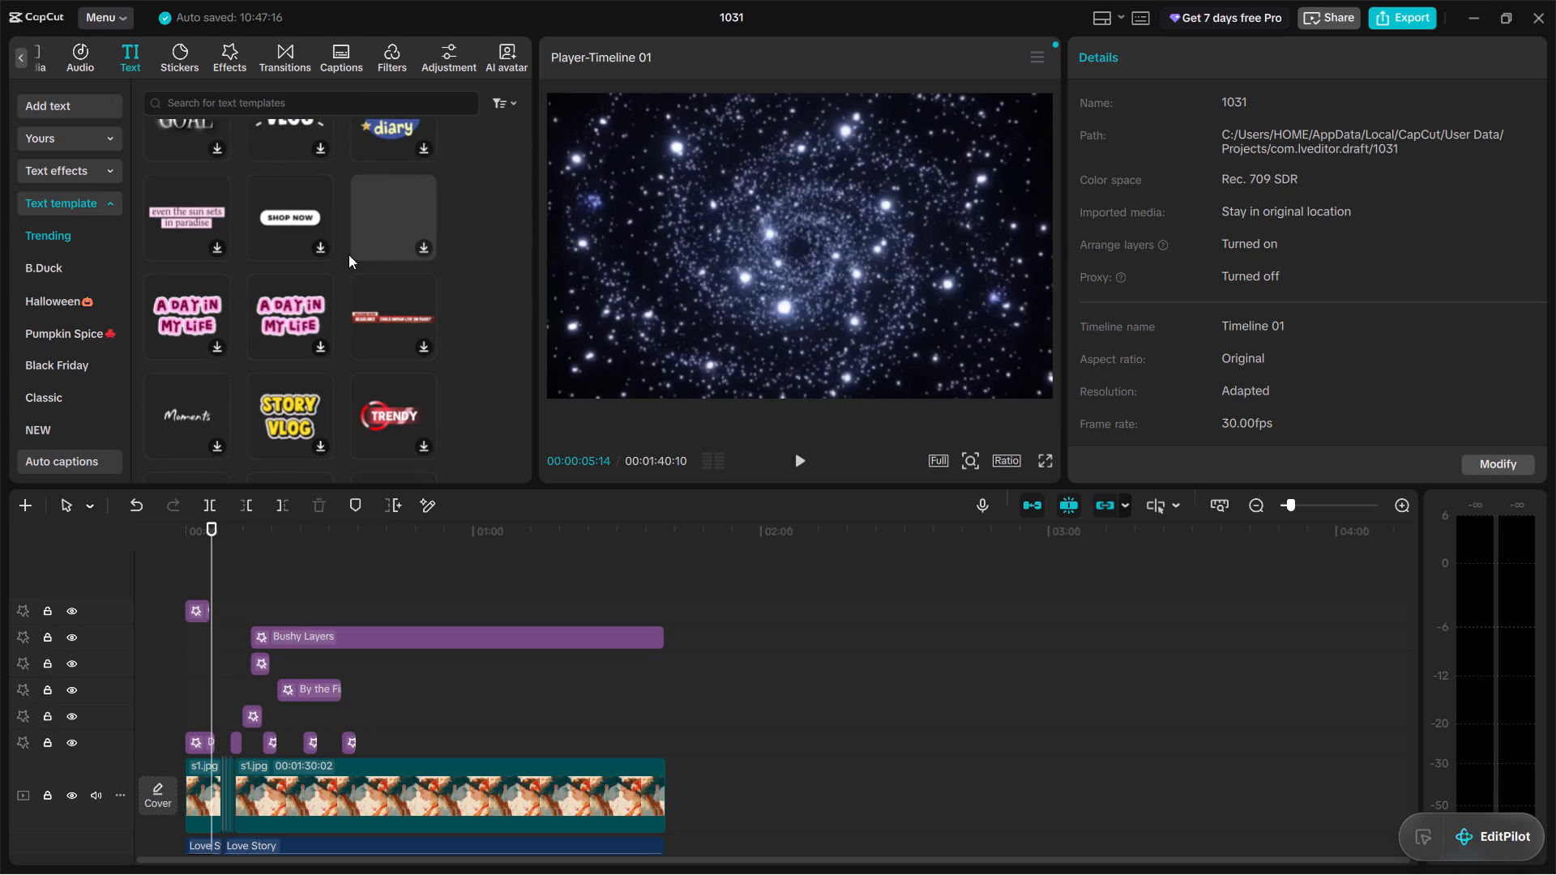
scroll(325, 257, "down", 3)
scroll(324, 254, "up", 2)
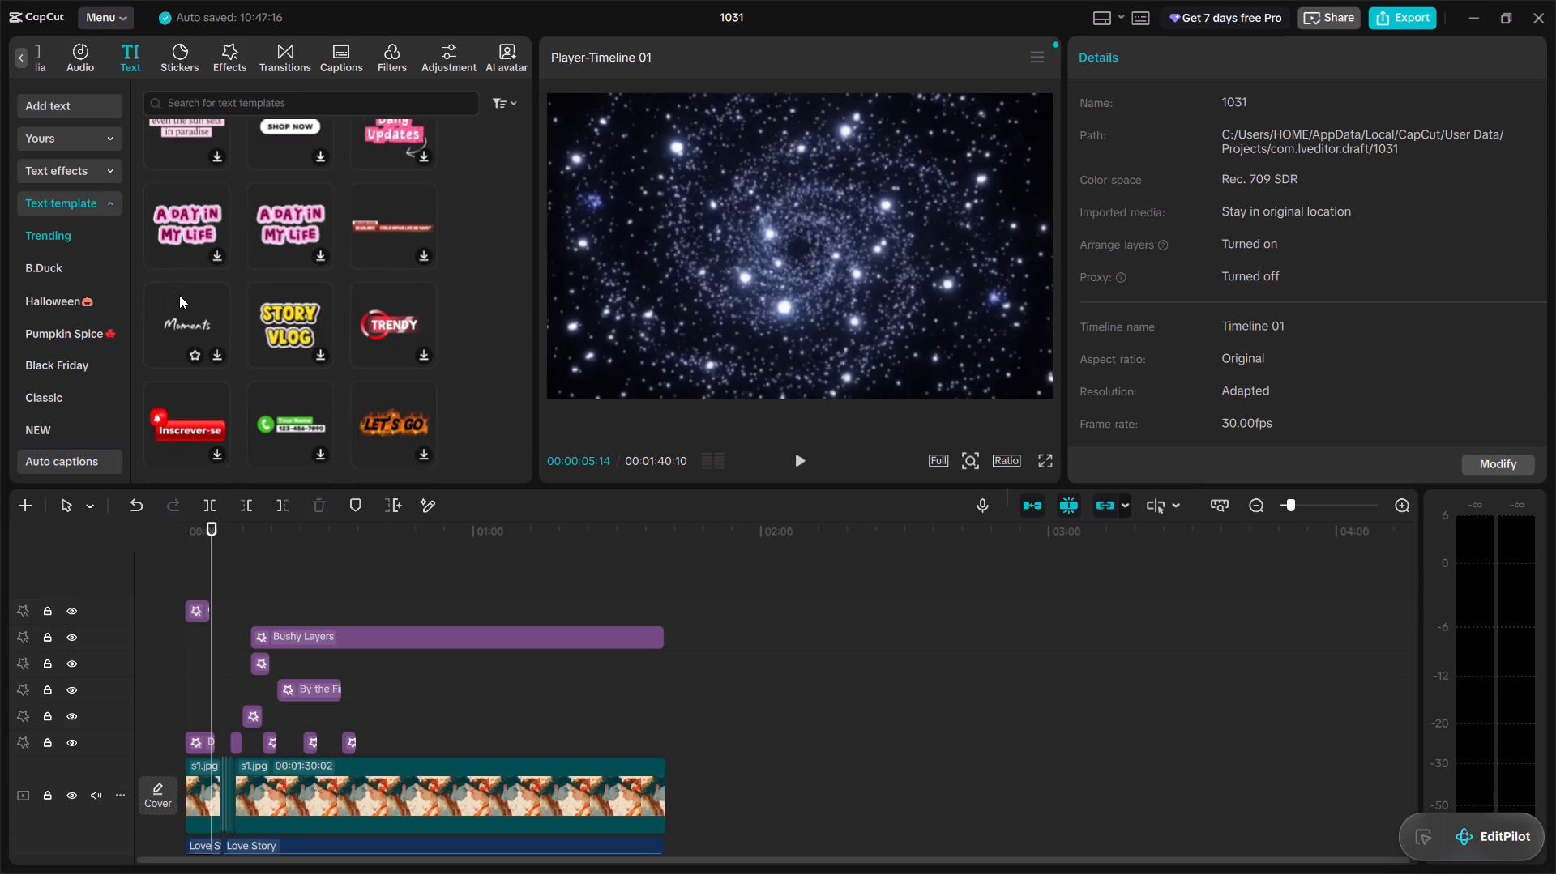
Download the Moments text template and keep browsing the Trending templates for a suitable title design.
left_click(186, 308)
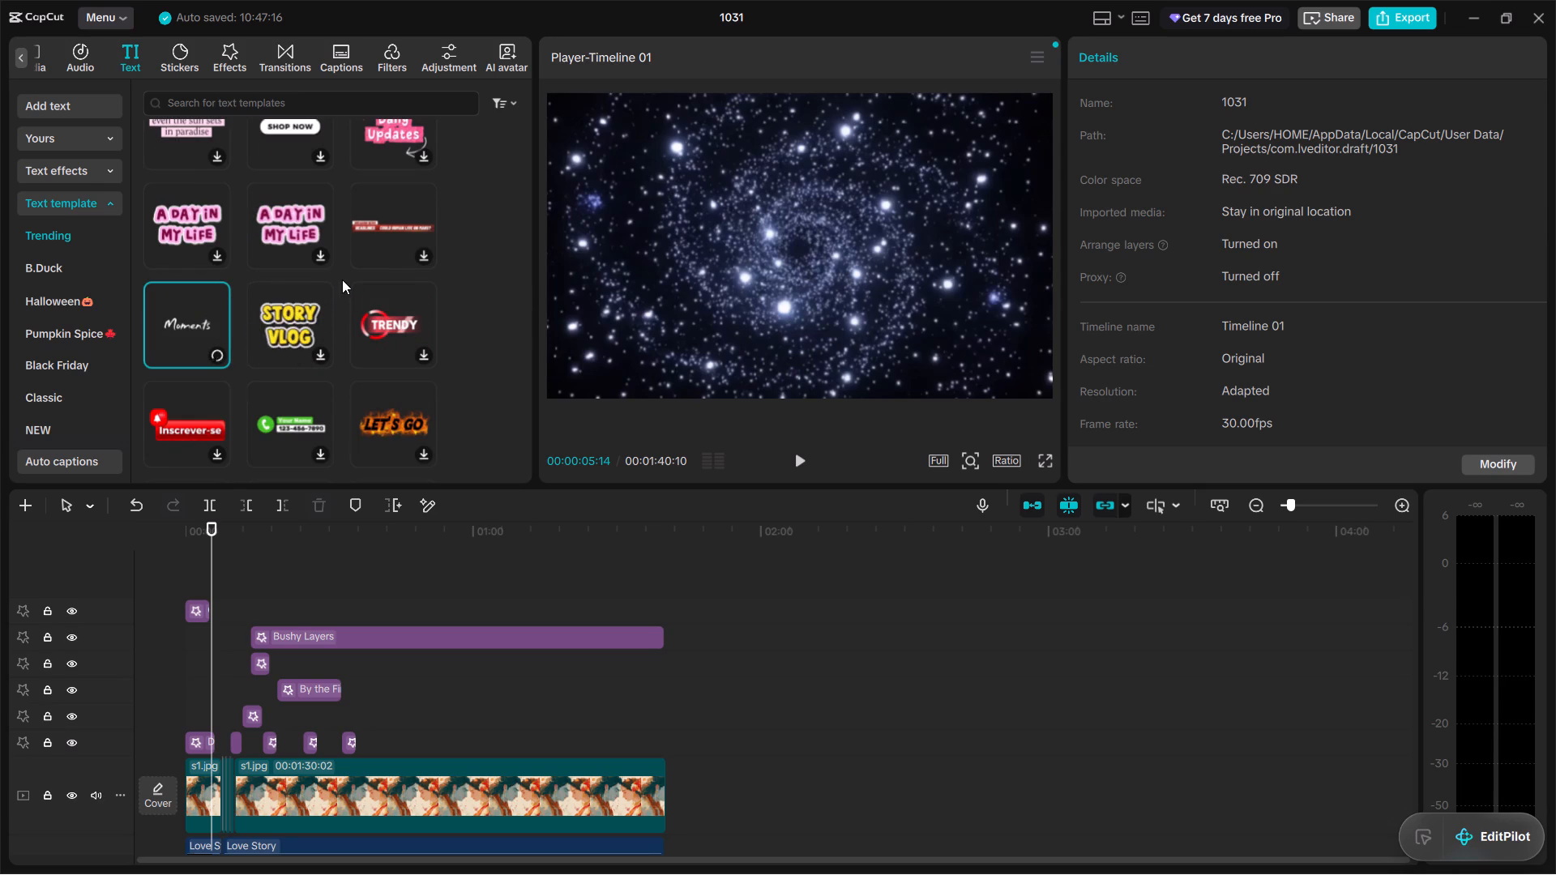
scroll(342, 280, "down", 5)
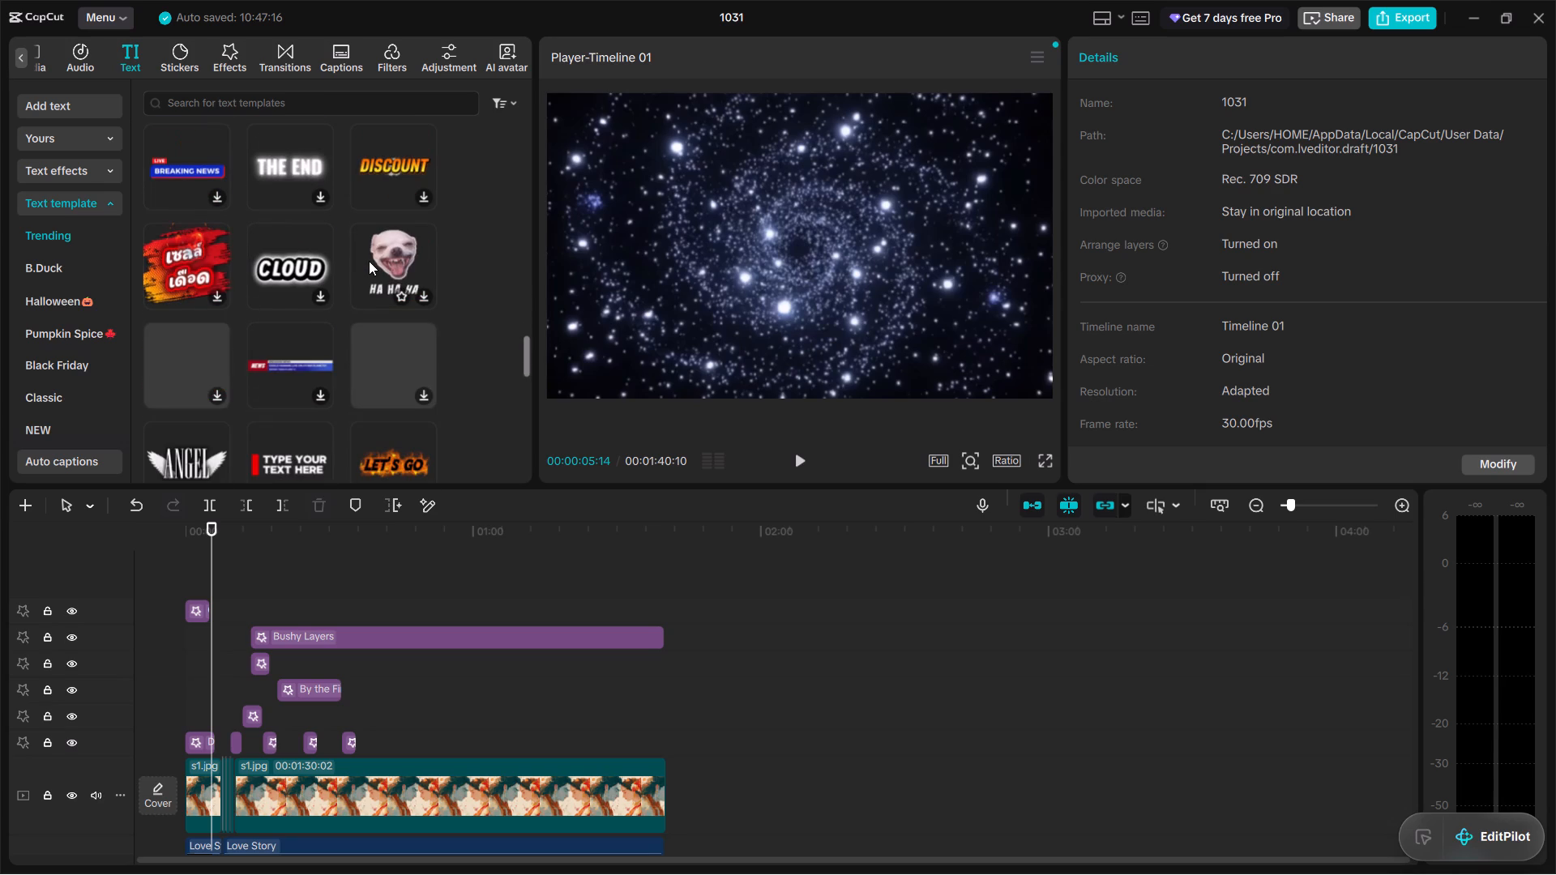
scroll(370, 260, "down", 4)
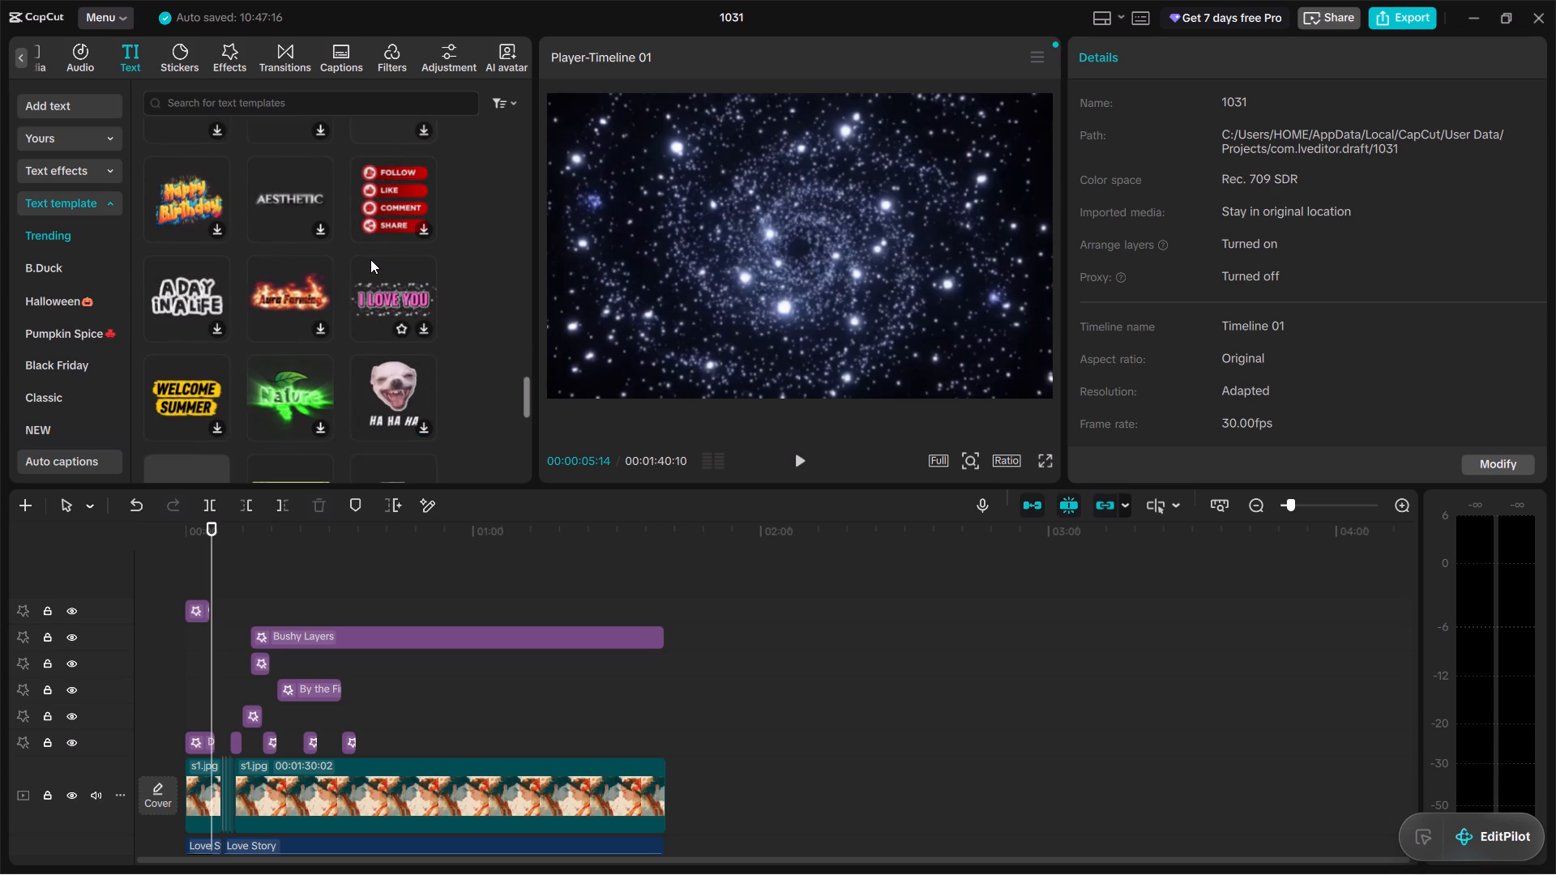
scroll(370, 259, "down", 7)
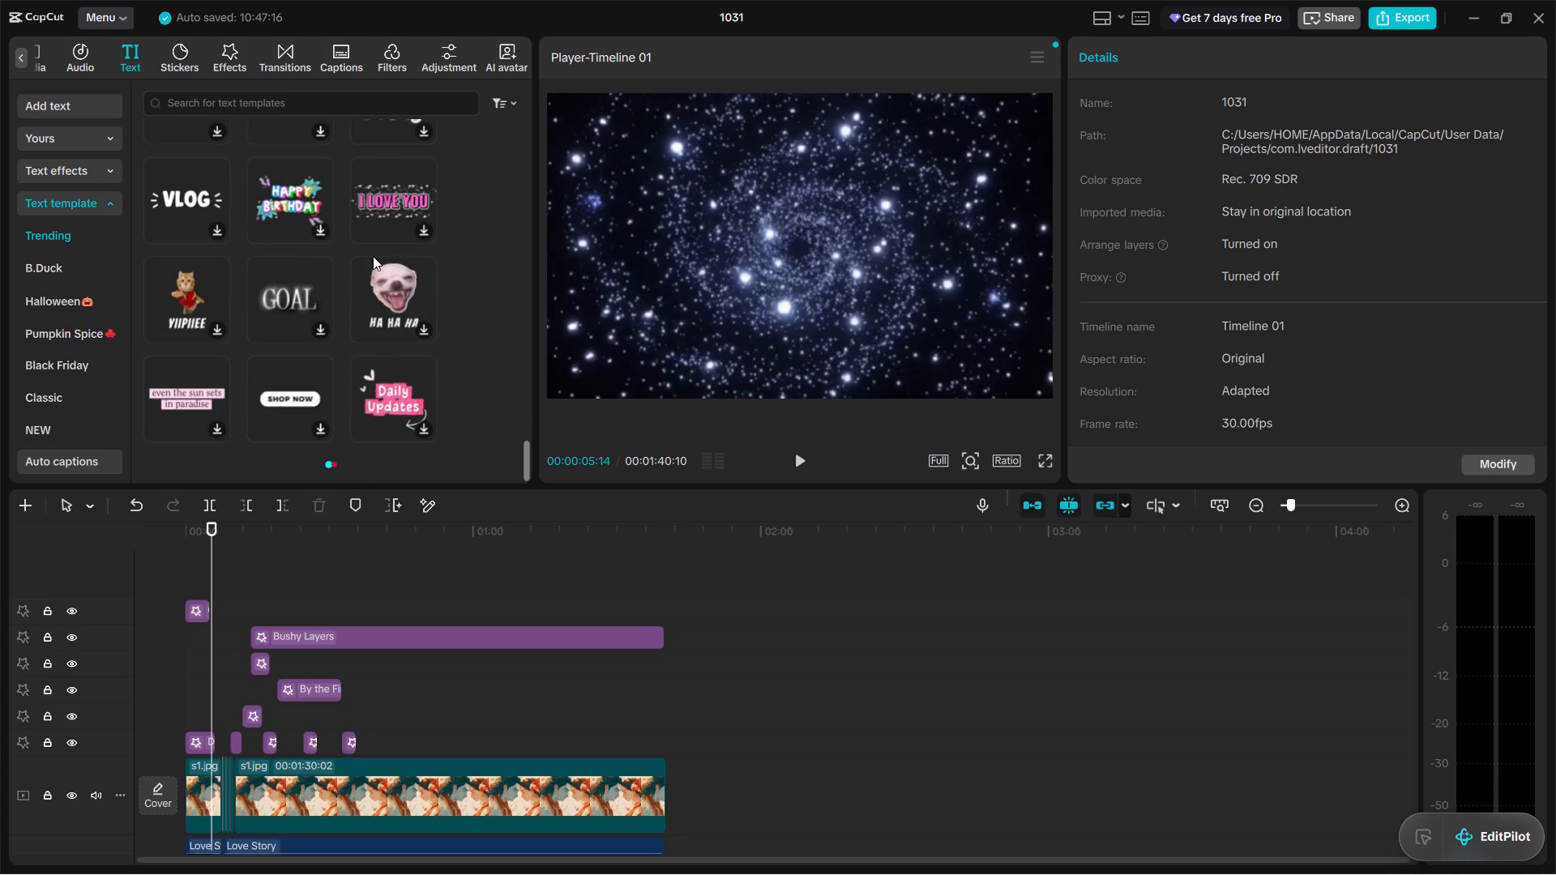
scroll(373, 256, "down", 3)
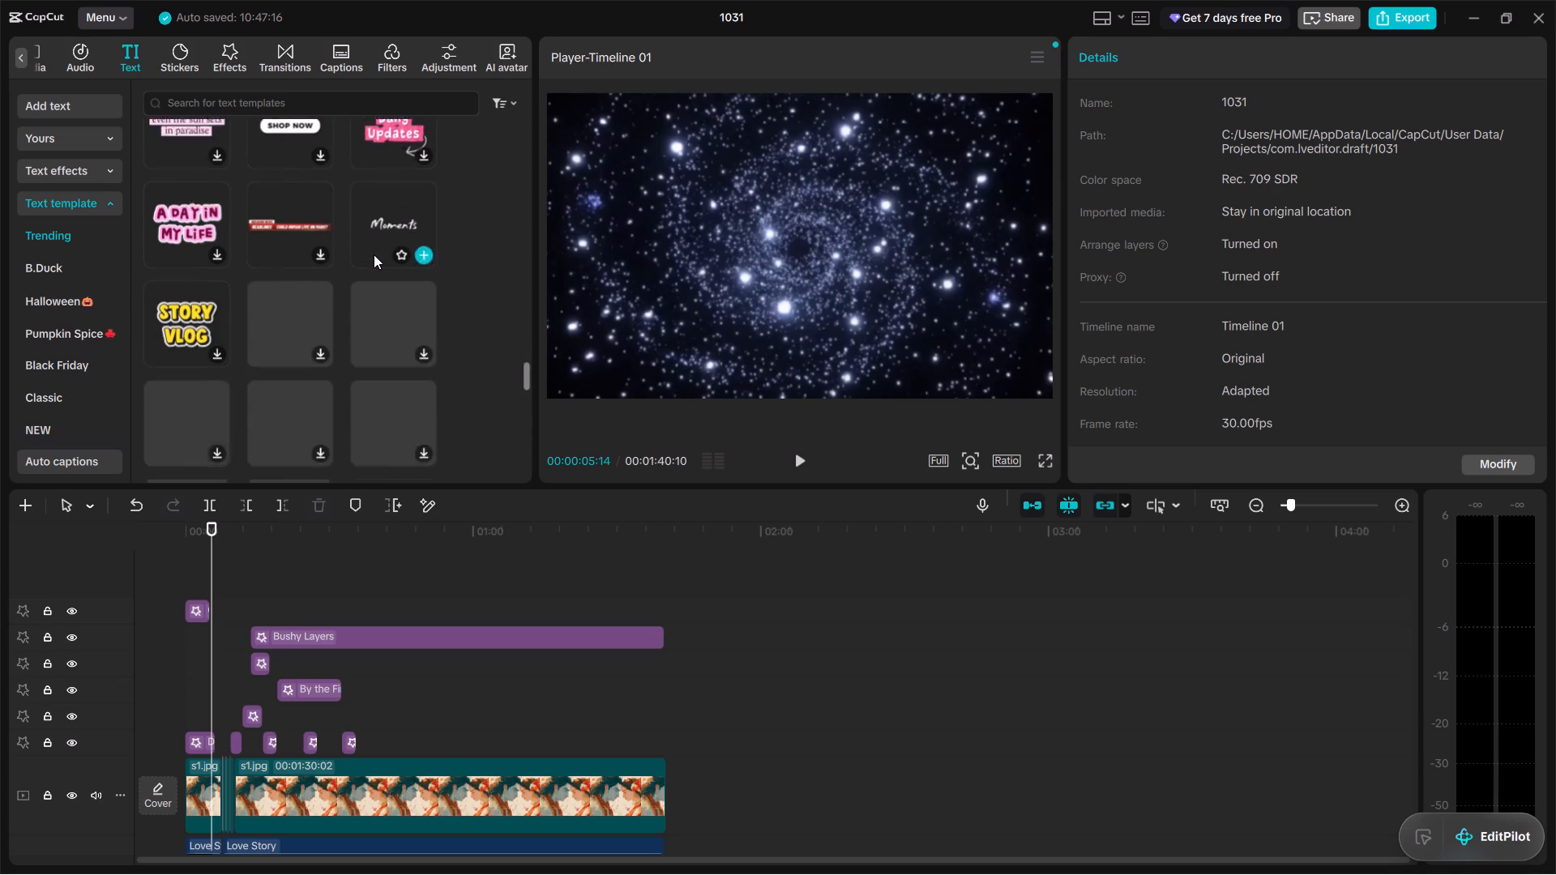
scroll(374, 254, "down", 1)
scroll(374, 254, "up", 4)
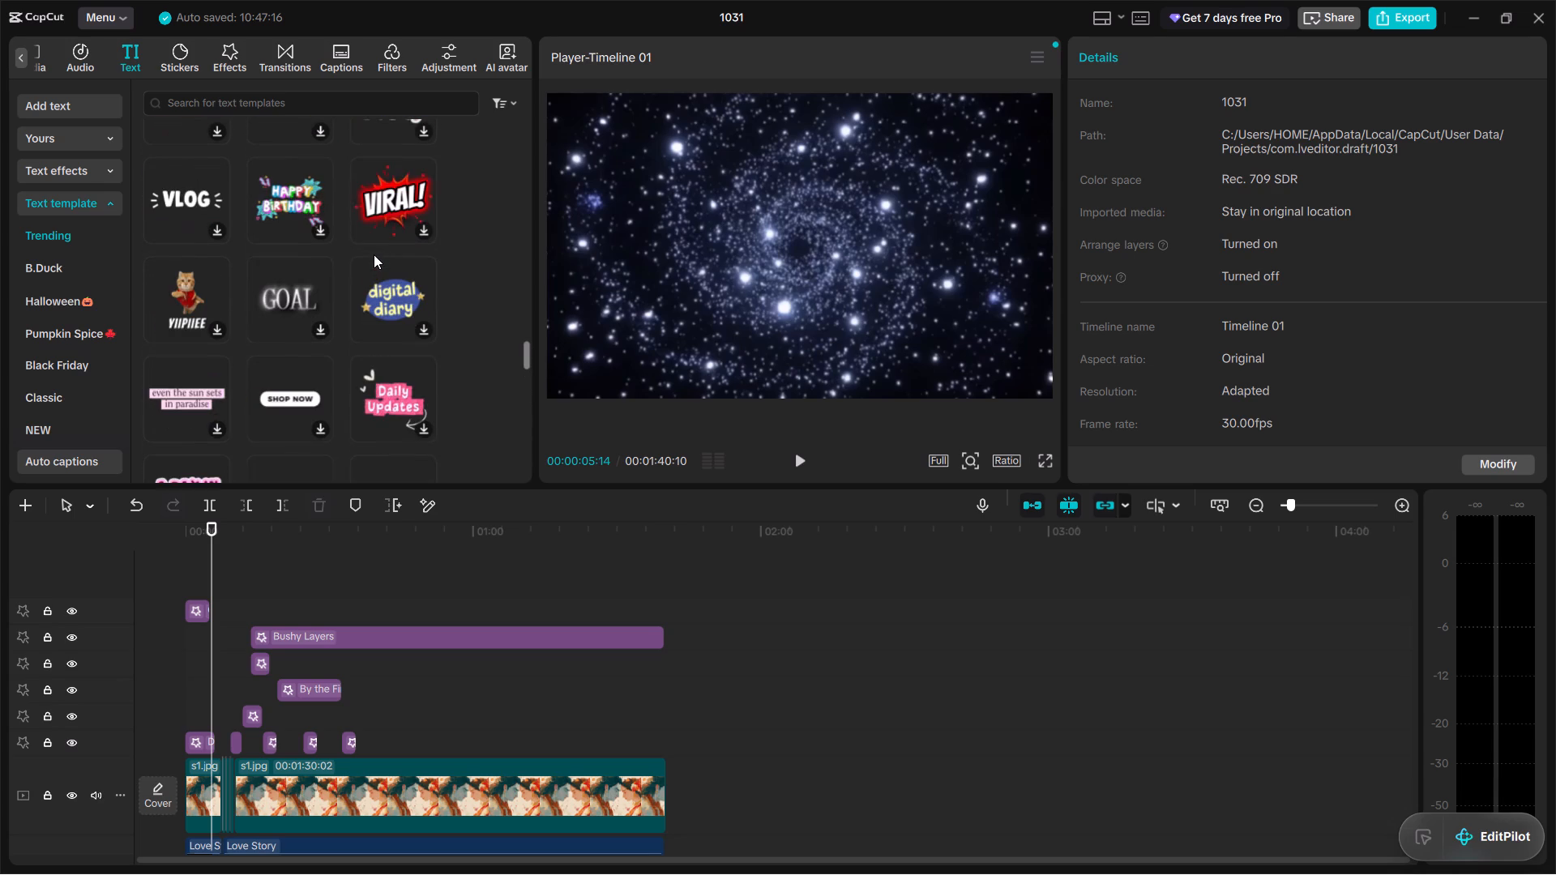
scroll(374, 254, "up", 10)
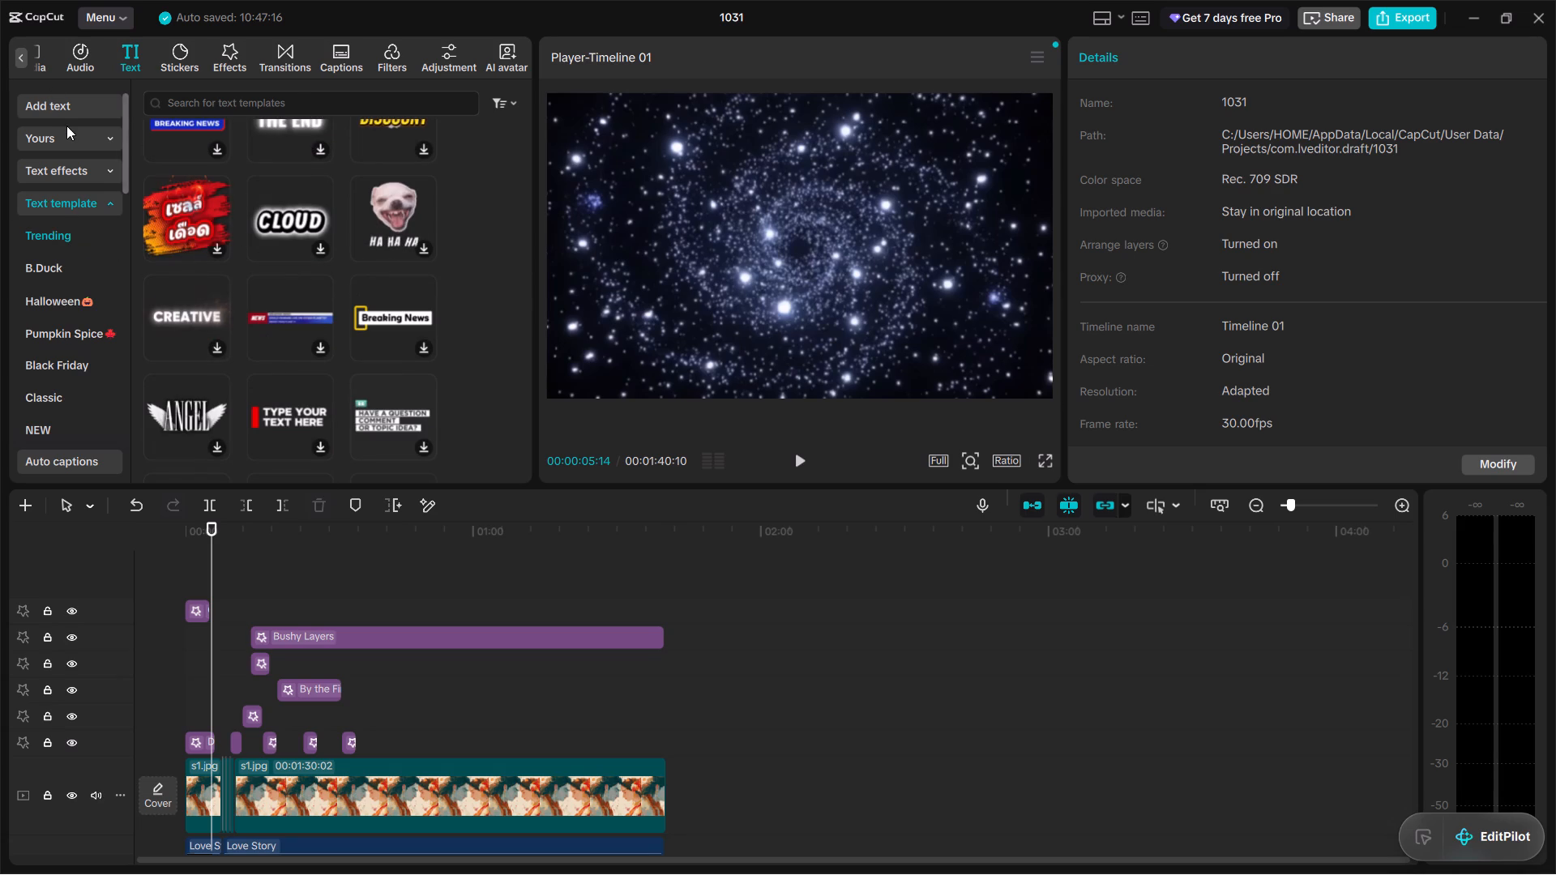
Add a default text clip at 00:00:05:14 and replace its wording with "THE".
left_click(67, 101)
left_click(182, 142)
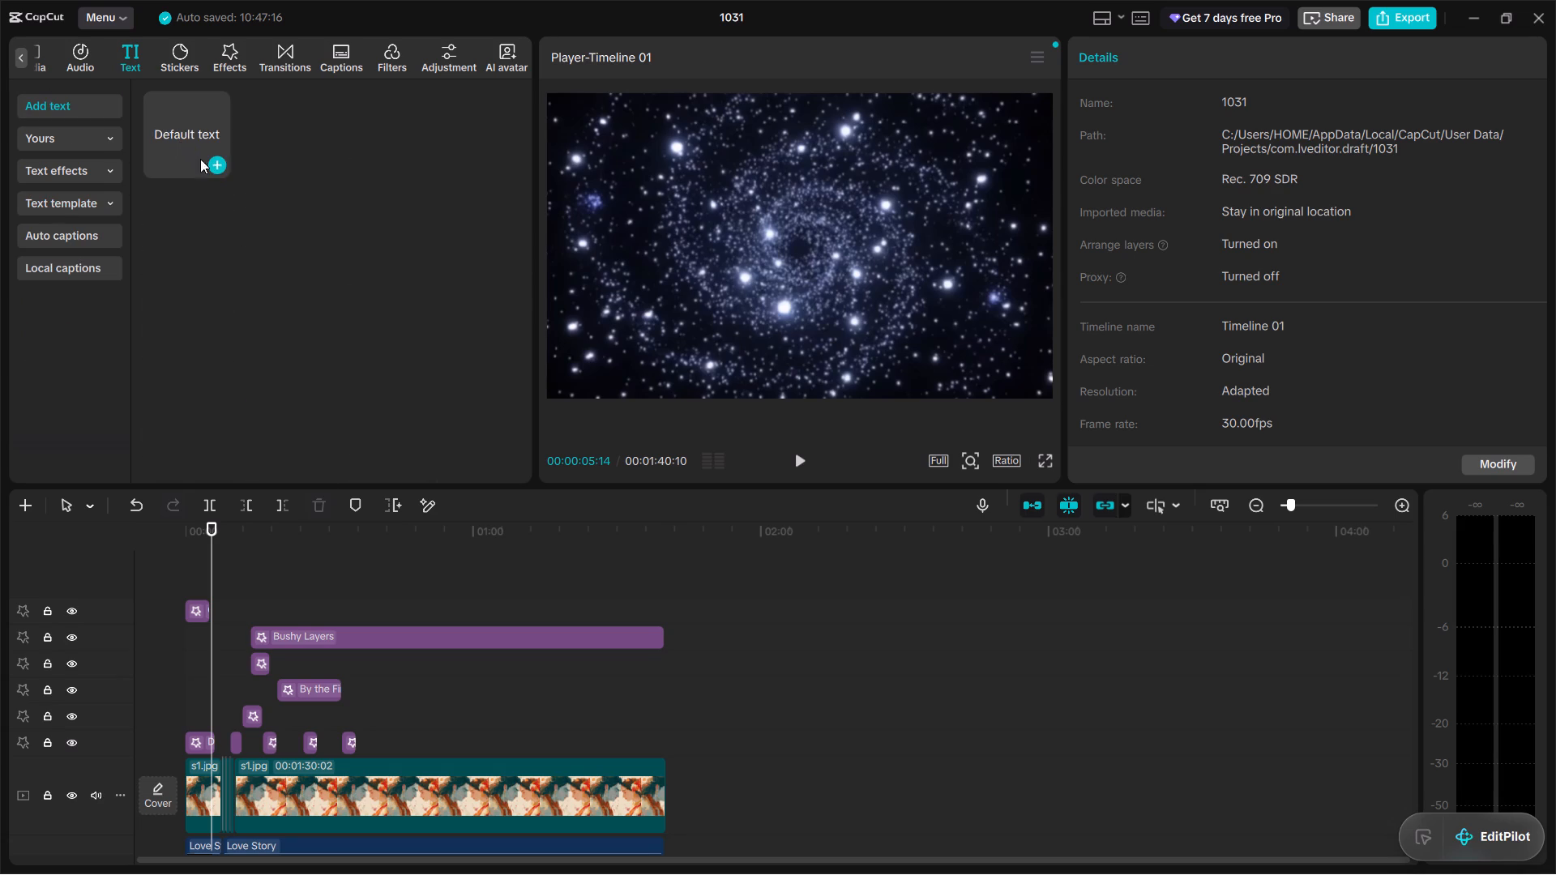
left_click(217, 163)
left_click(1220, 154)
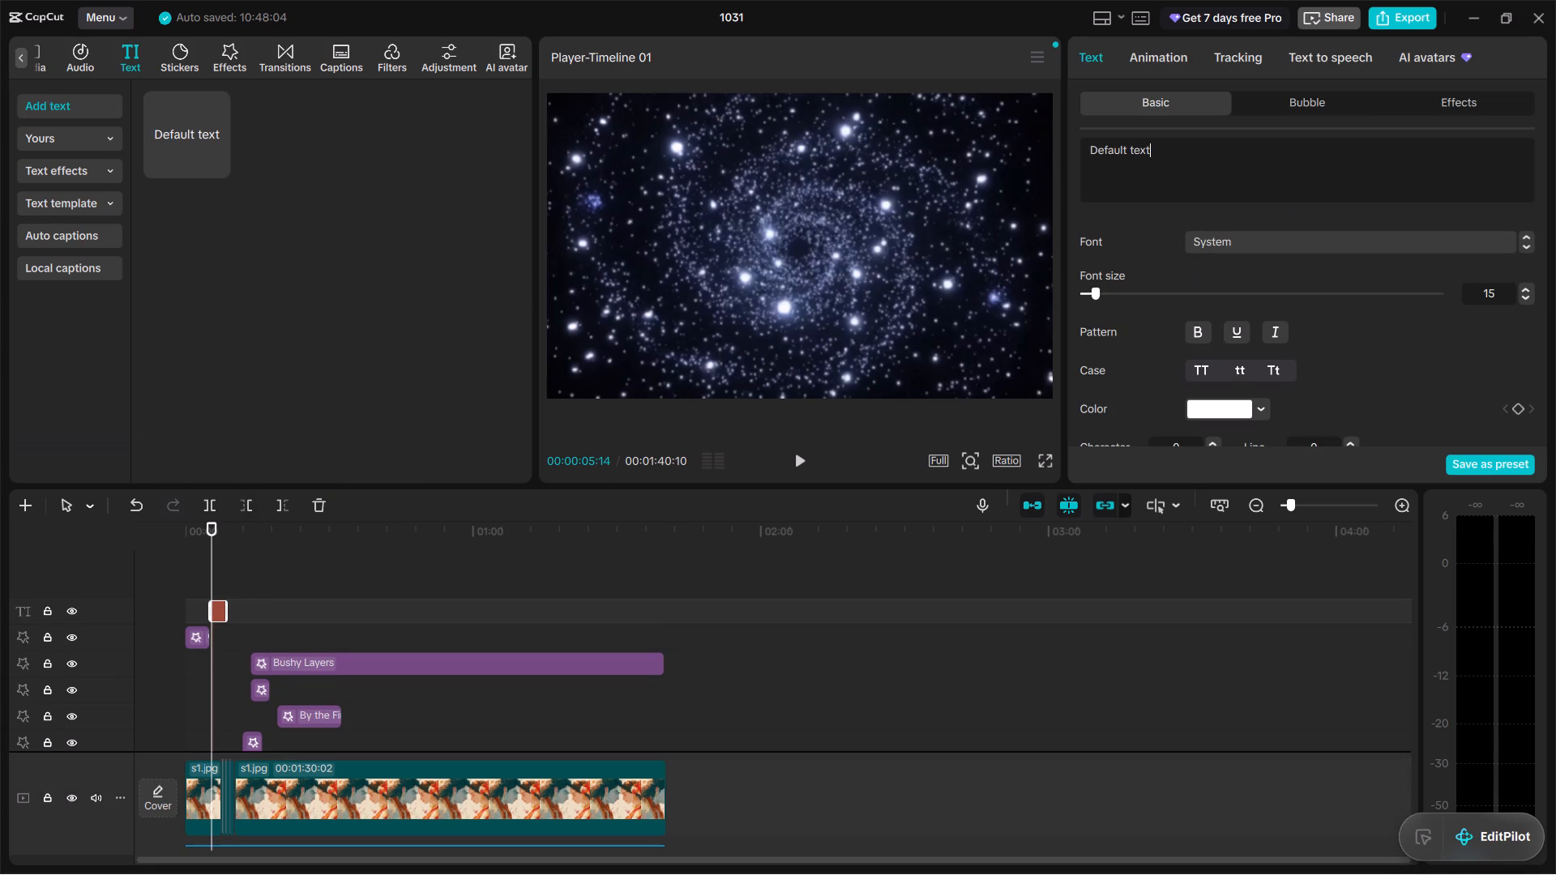
key("BackSpace")
key("BackSpace")
key("BackSpace")
key("BackSpace")
key("BackSpace")
key("BackSpace")
key("BackSpace")
key("BackSpace")
key("BackSpace")
key("BackSpace")
key("BackSpace")
key("BackSpace")
key("BackSpace")
key("BackSpace")
key("BackSpace")
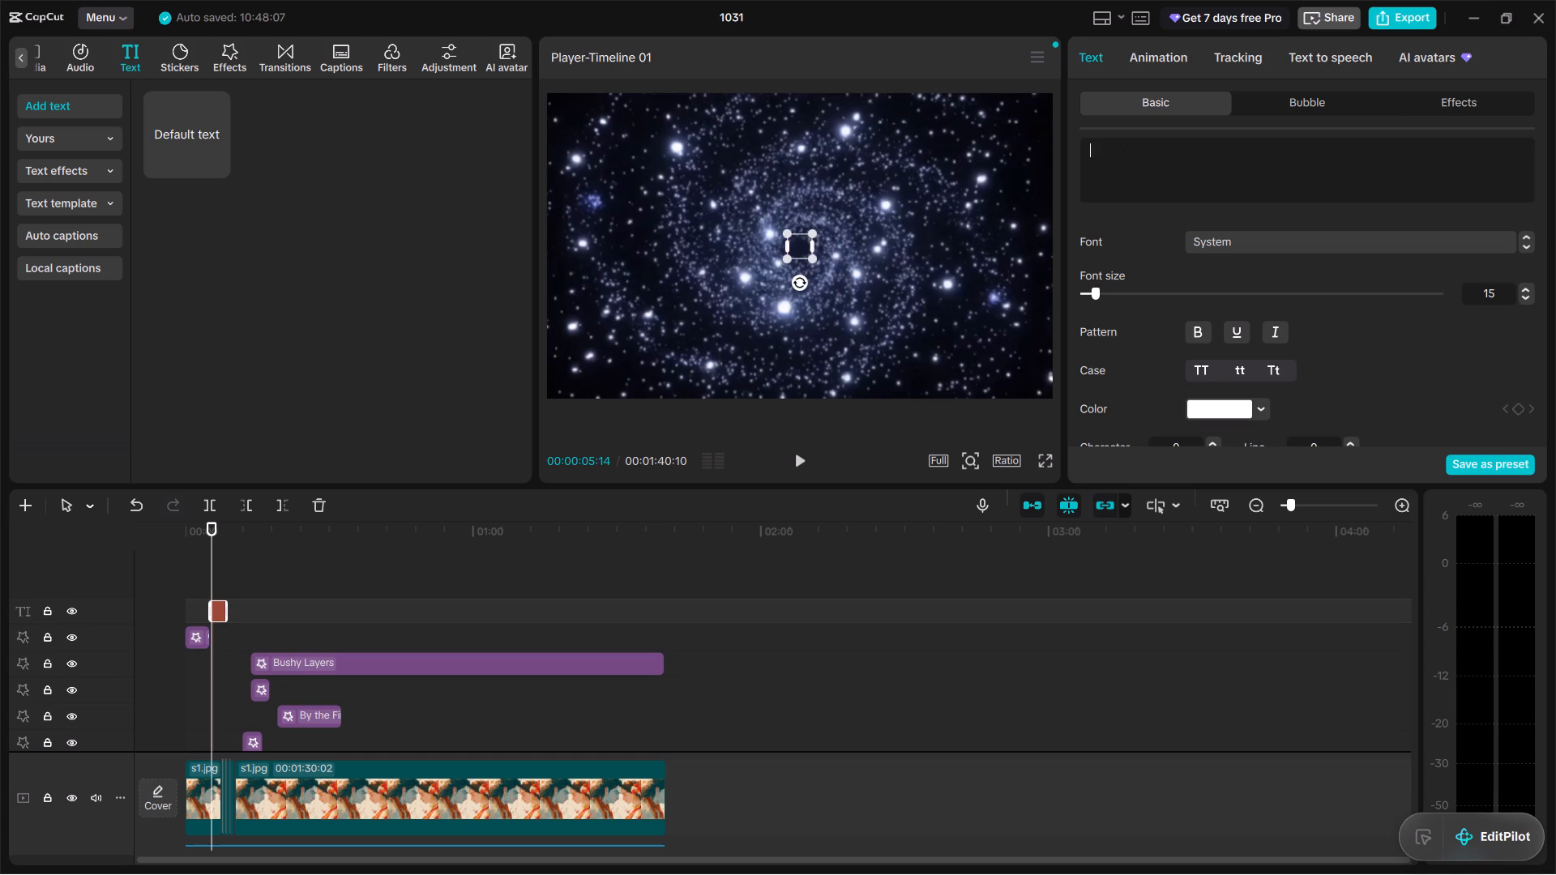
type("THE")
key("space")
Extend the THE text clip back to the timeline's start and trim its end to about the end of the opening effect clip.
left_click(212, 583)
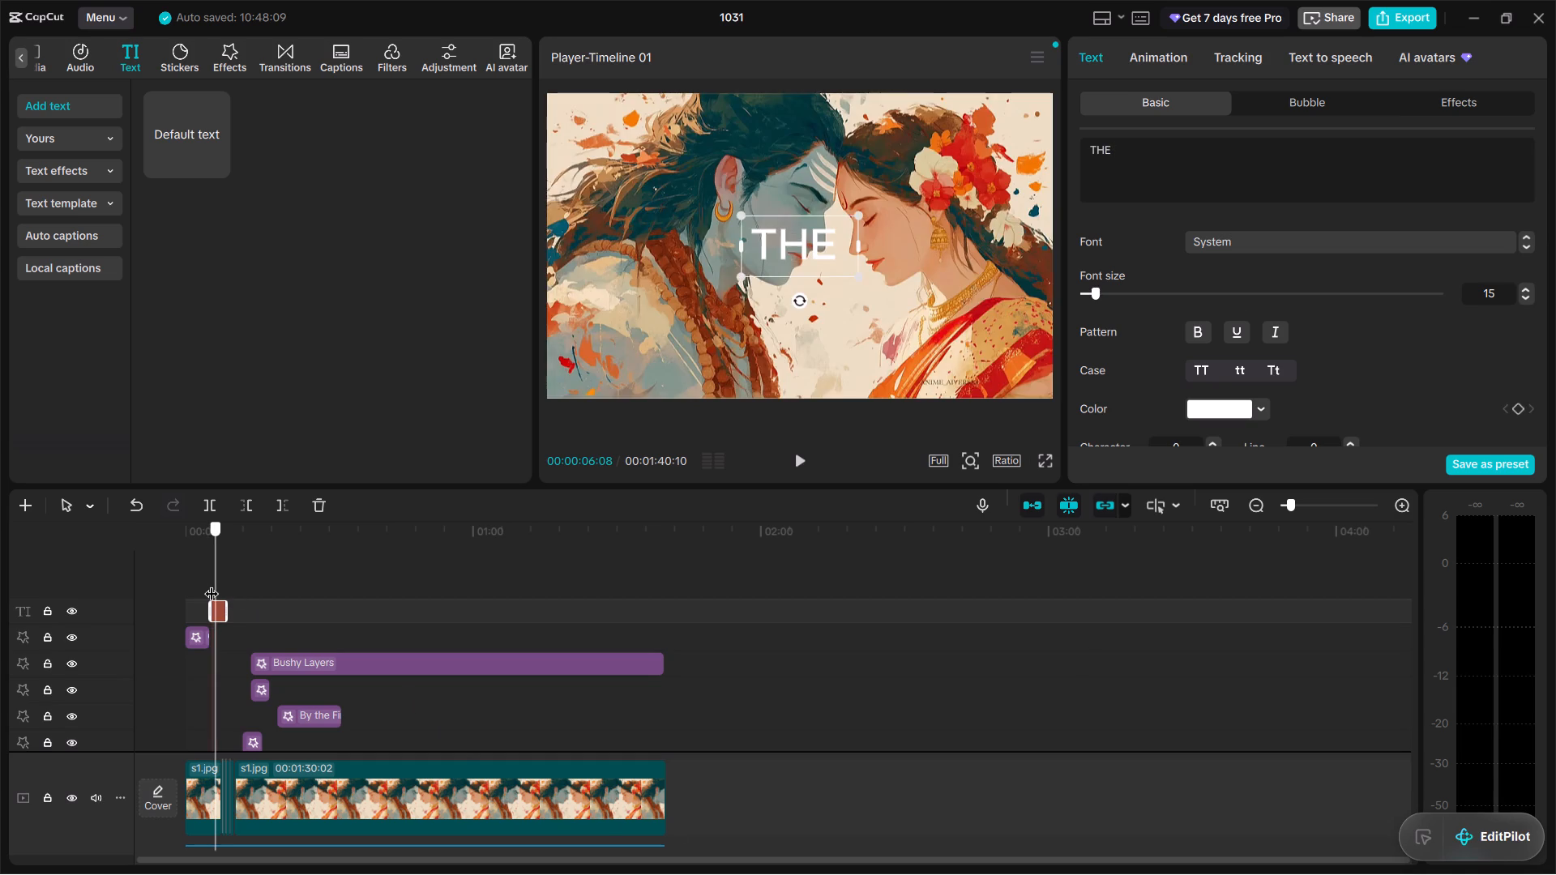
left_click_drag(208, 614, 135, 612)
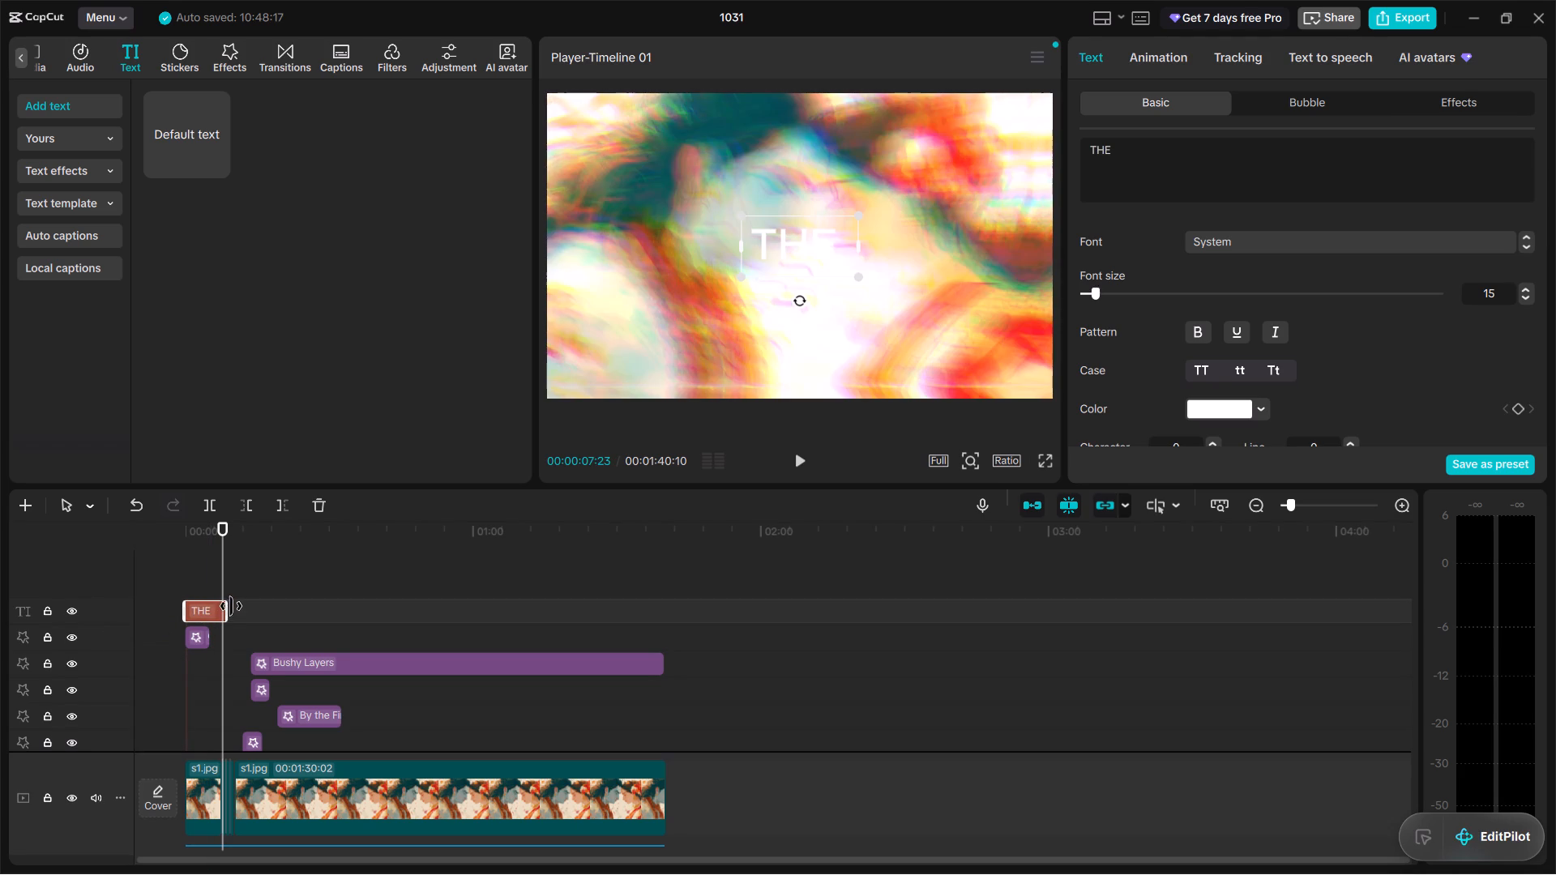
left_click_drag(224, 608, 210, 620)
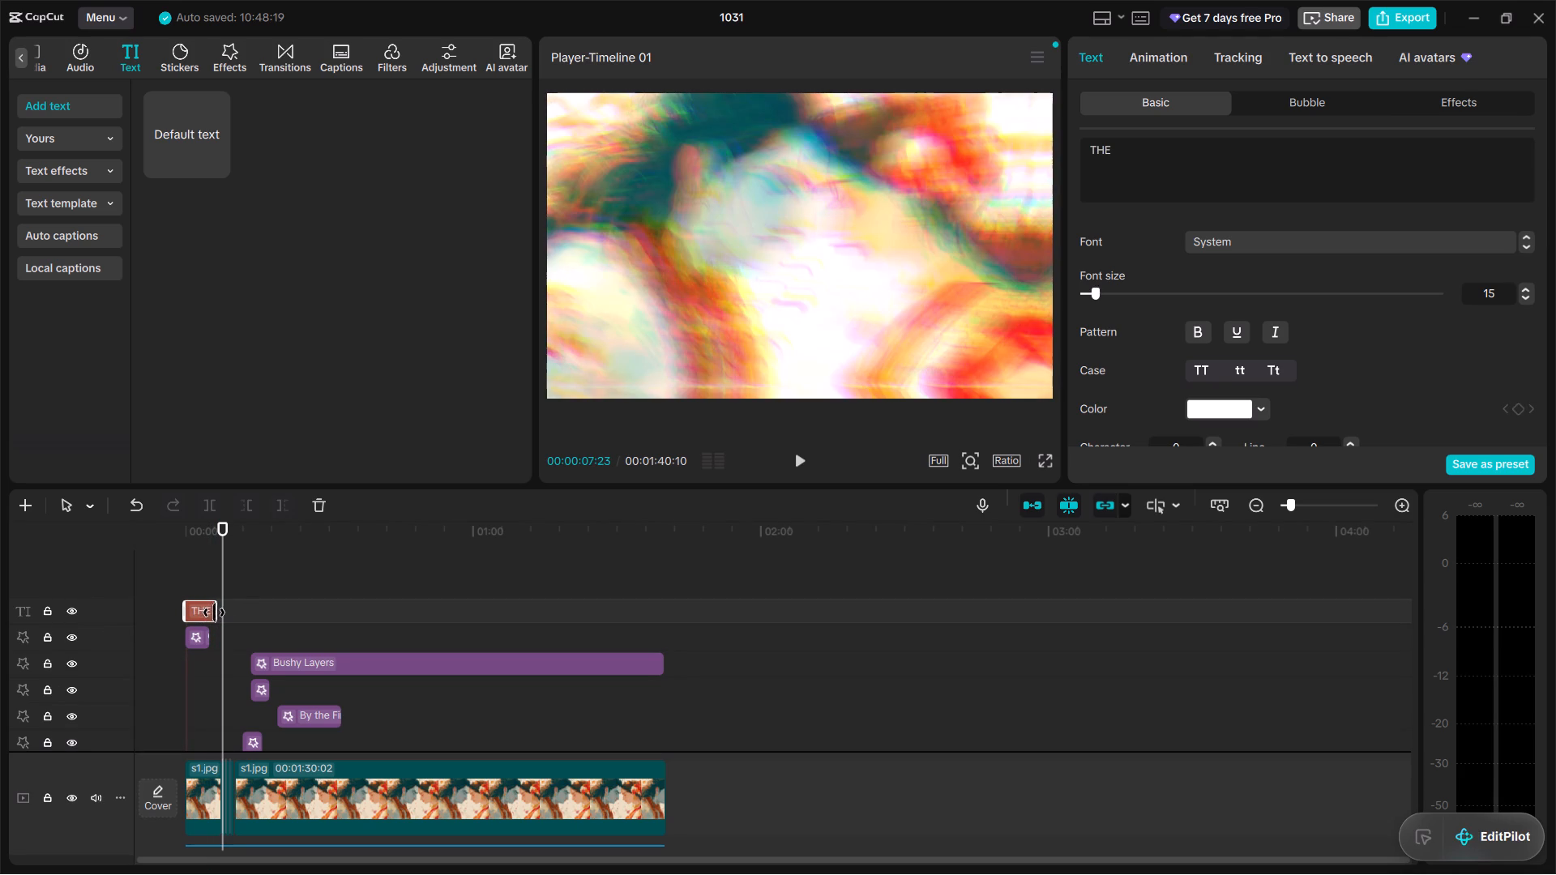
left_click_drag(216, 612, 205, 612)
left_click(195, 612)
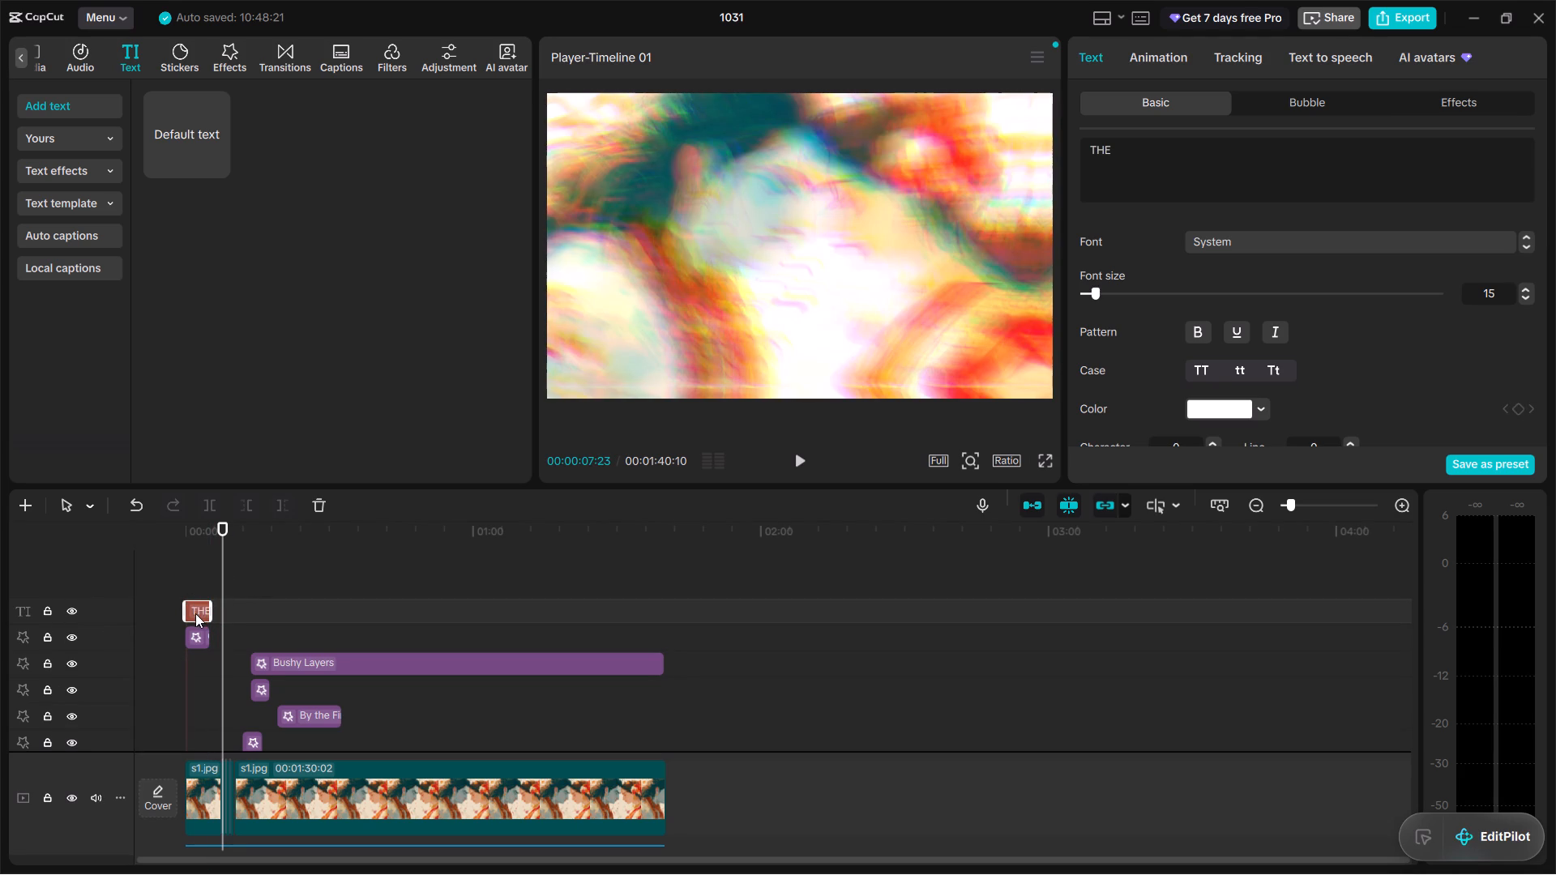
left_click(201, 605)
With the playhead at 00:00:01:22, complete the title text's wording as "THE UNIVERSE".
left_click_drag(223, 667, 210, 668)
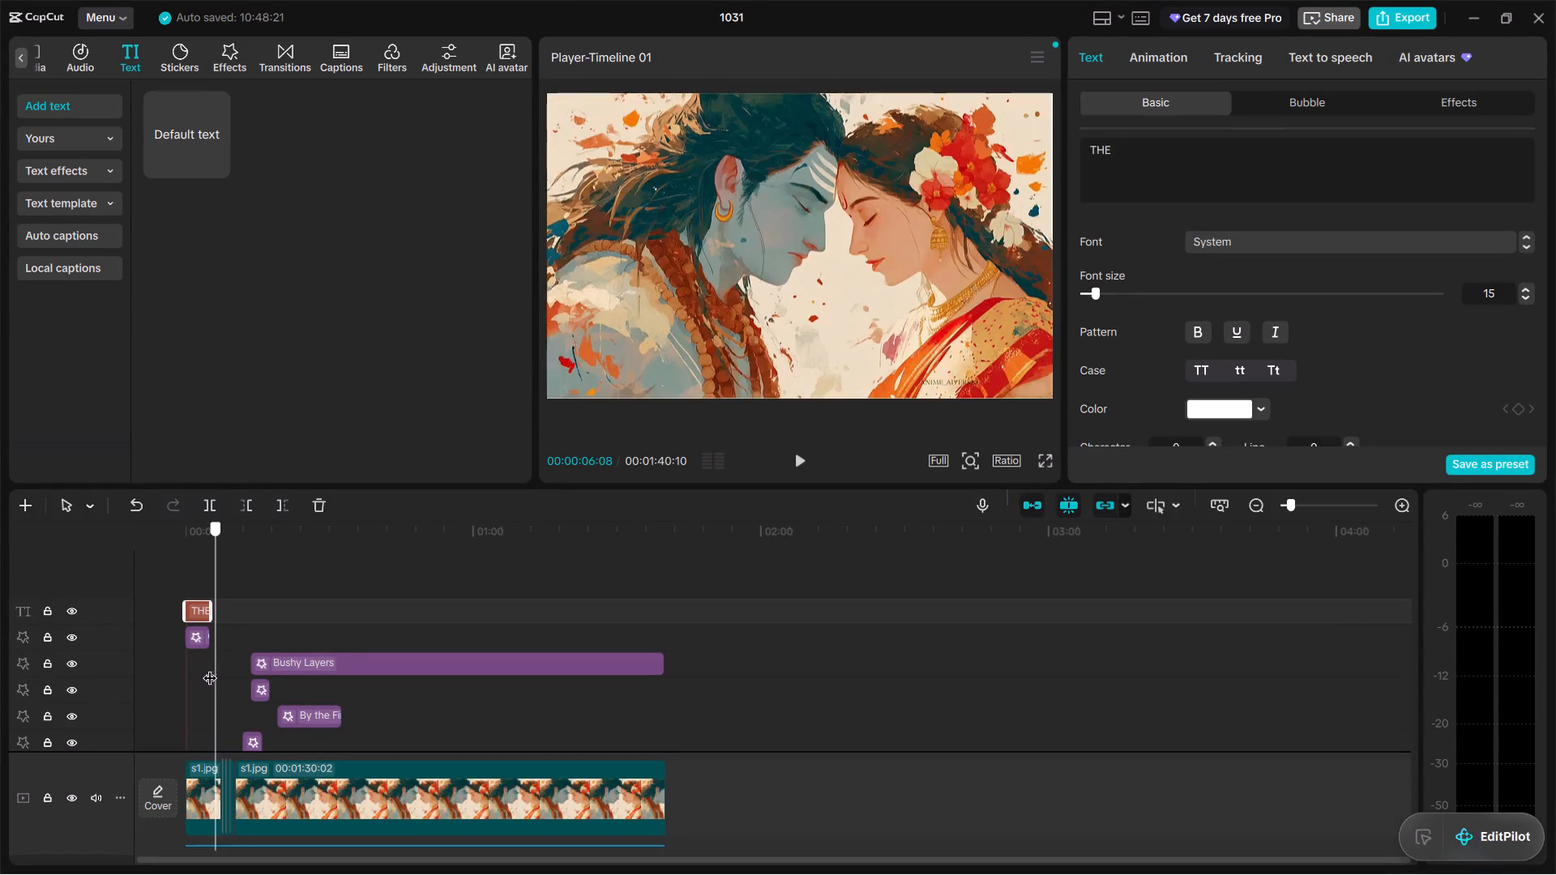
left_click_drag(210, 668, 201, 668)
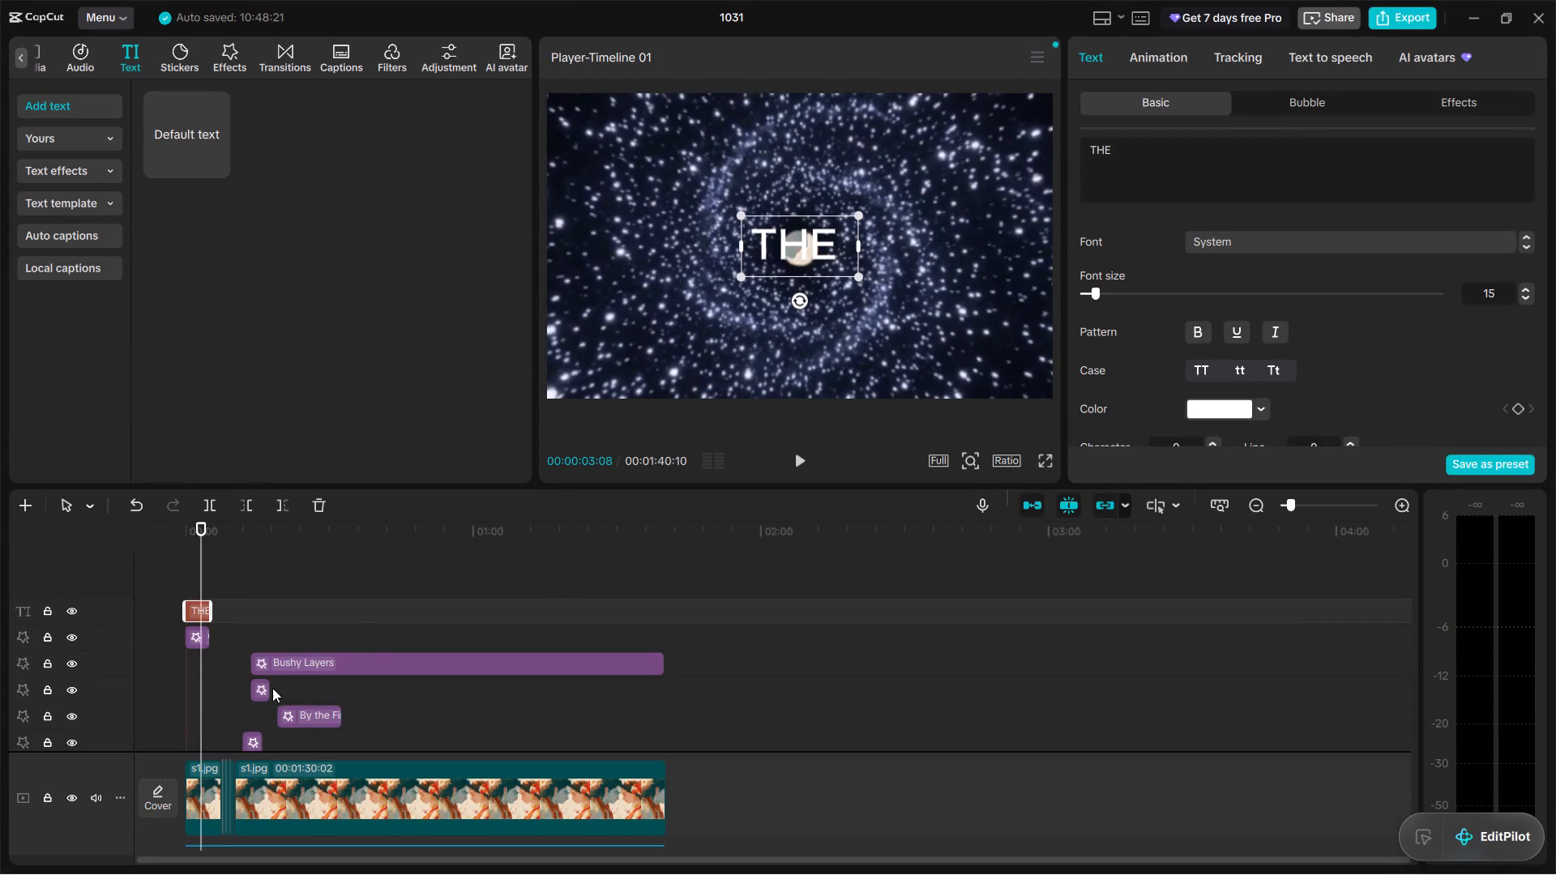
left_click_drag(202, 694, 194, 699)
left_click(1195, 148)
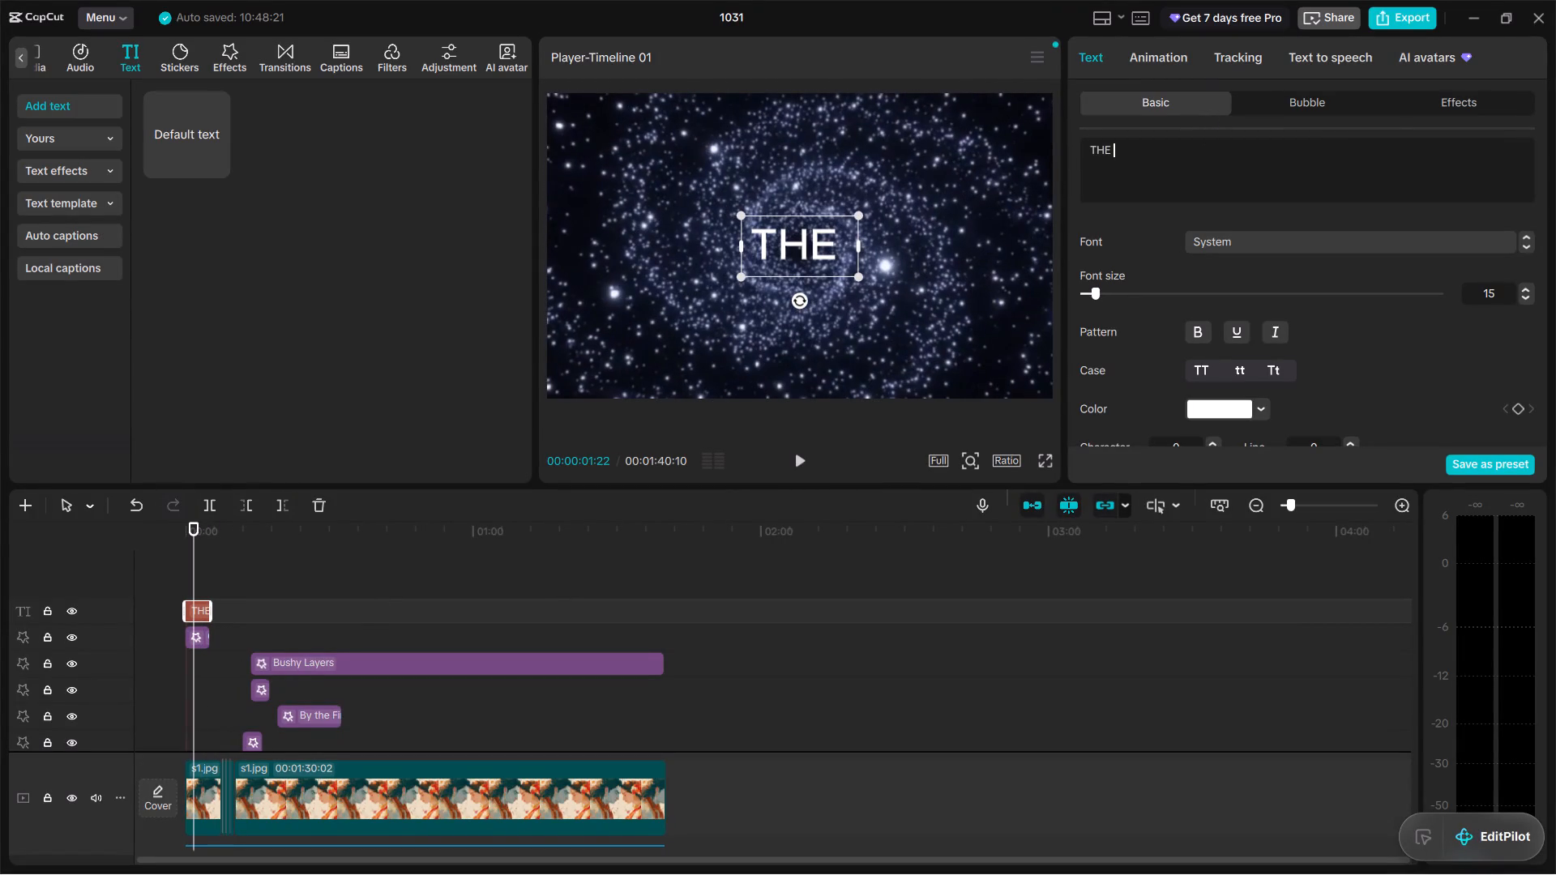
type("UNIVERSE")
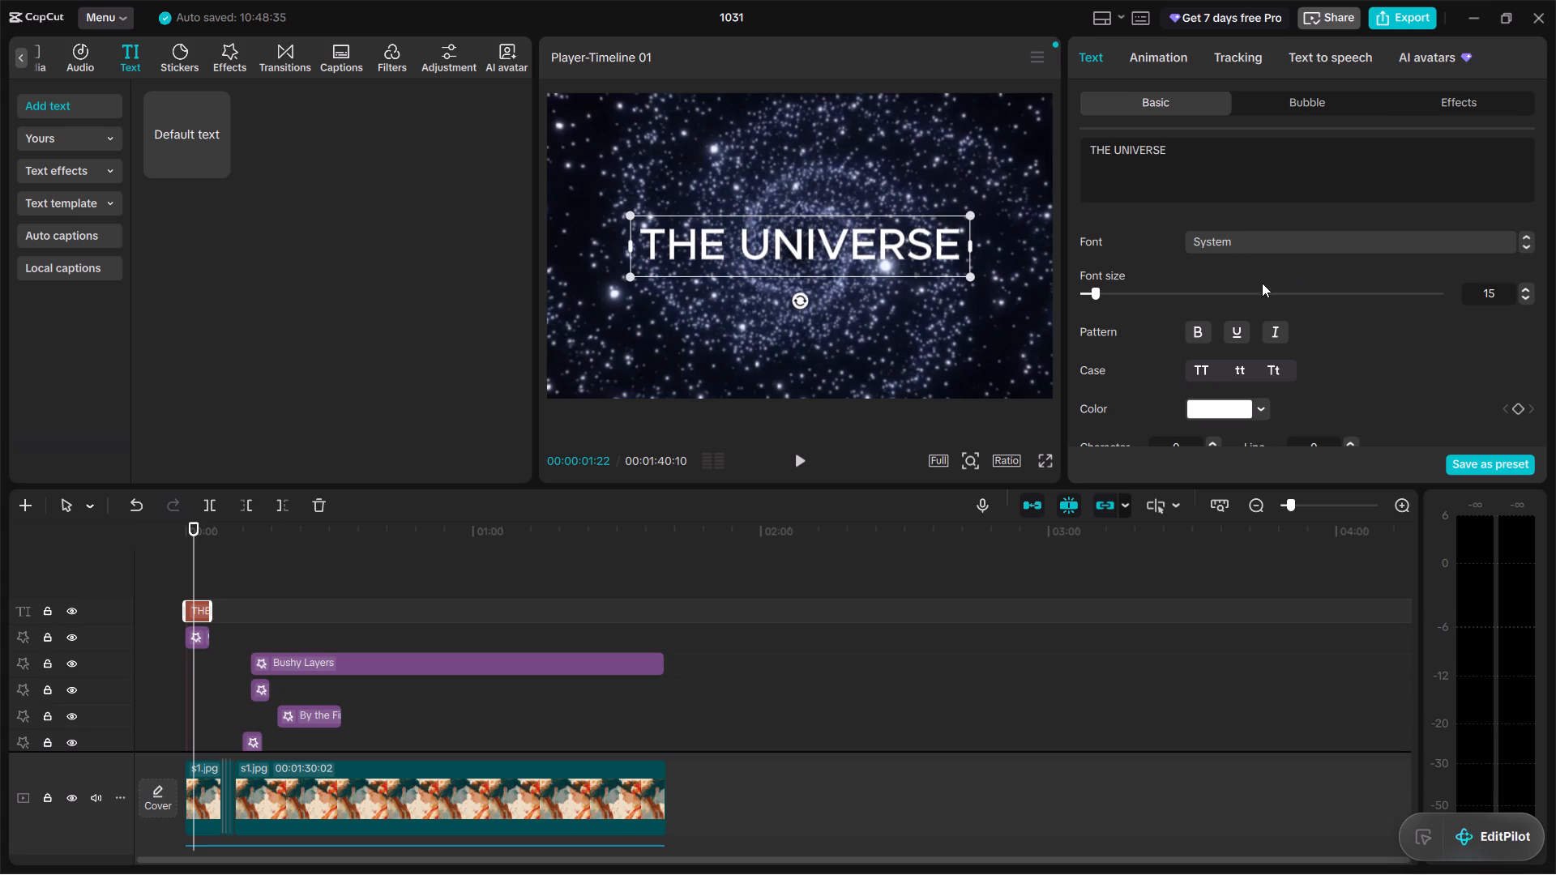
Set the THE UNIVERSE text's font size to 22.
left_click_drag(1088, 288, 1106, 288)
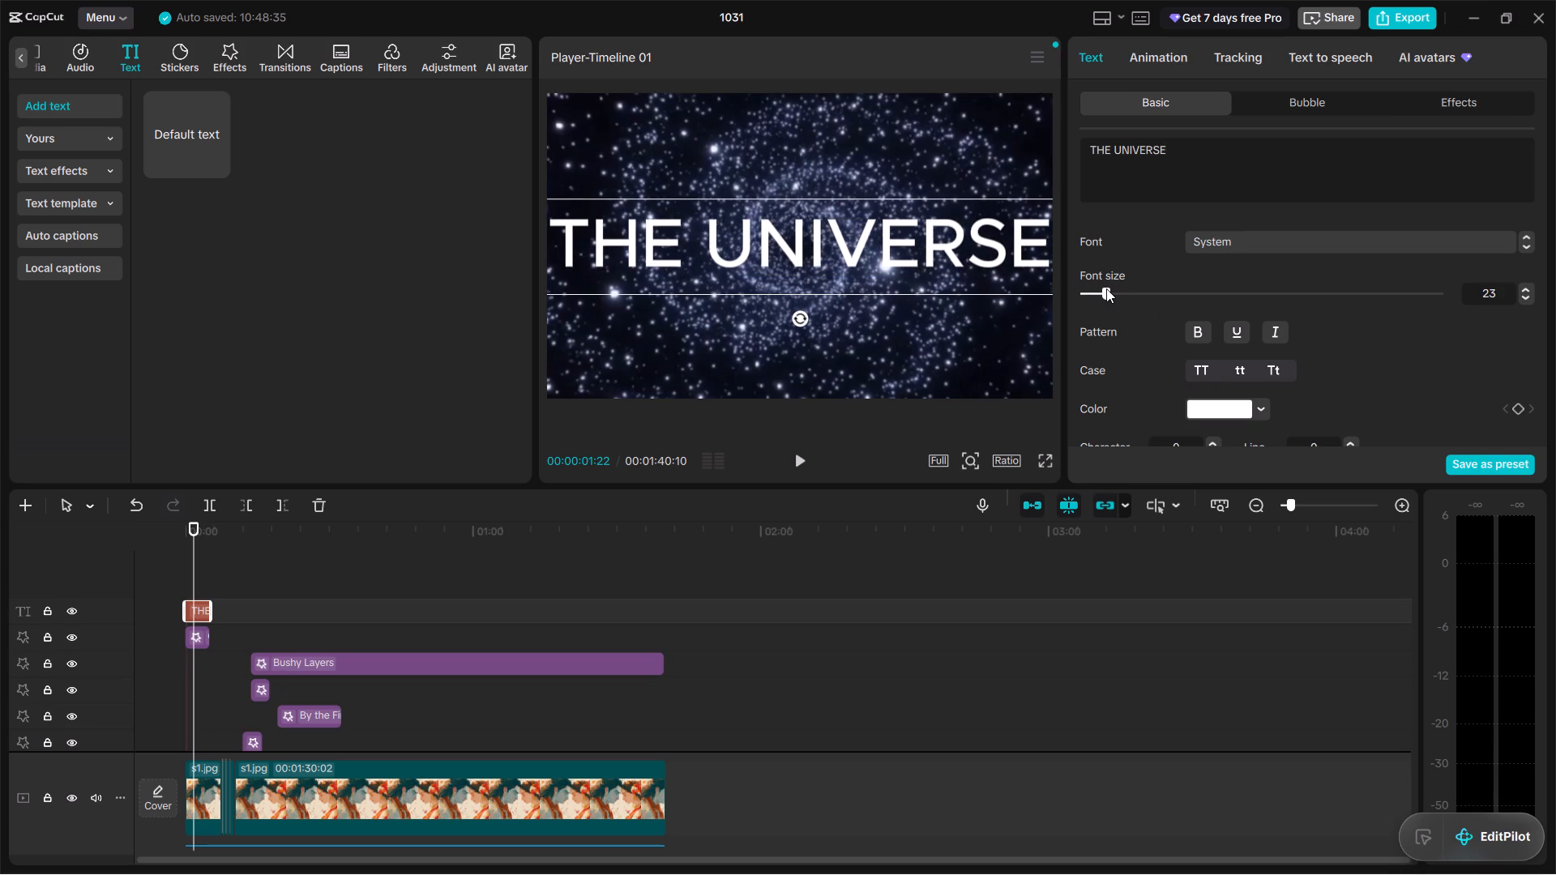
left_click_drag(1106, 288, 1092, 293)
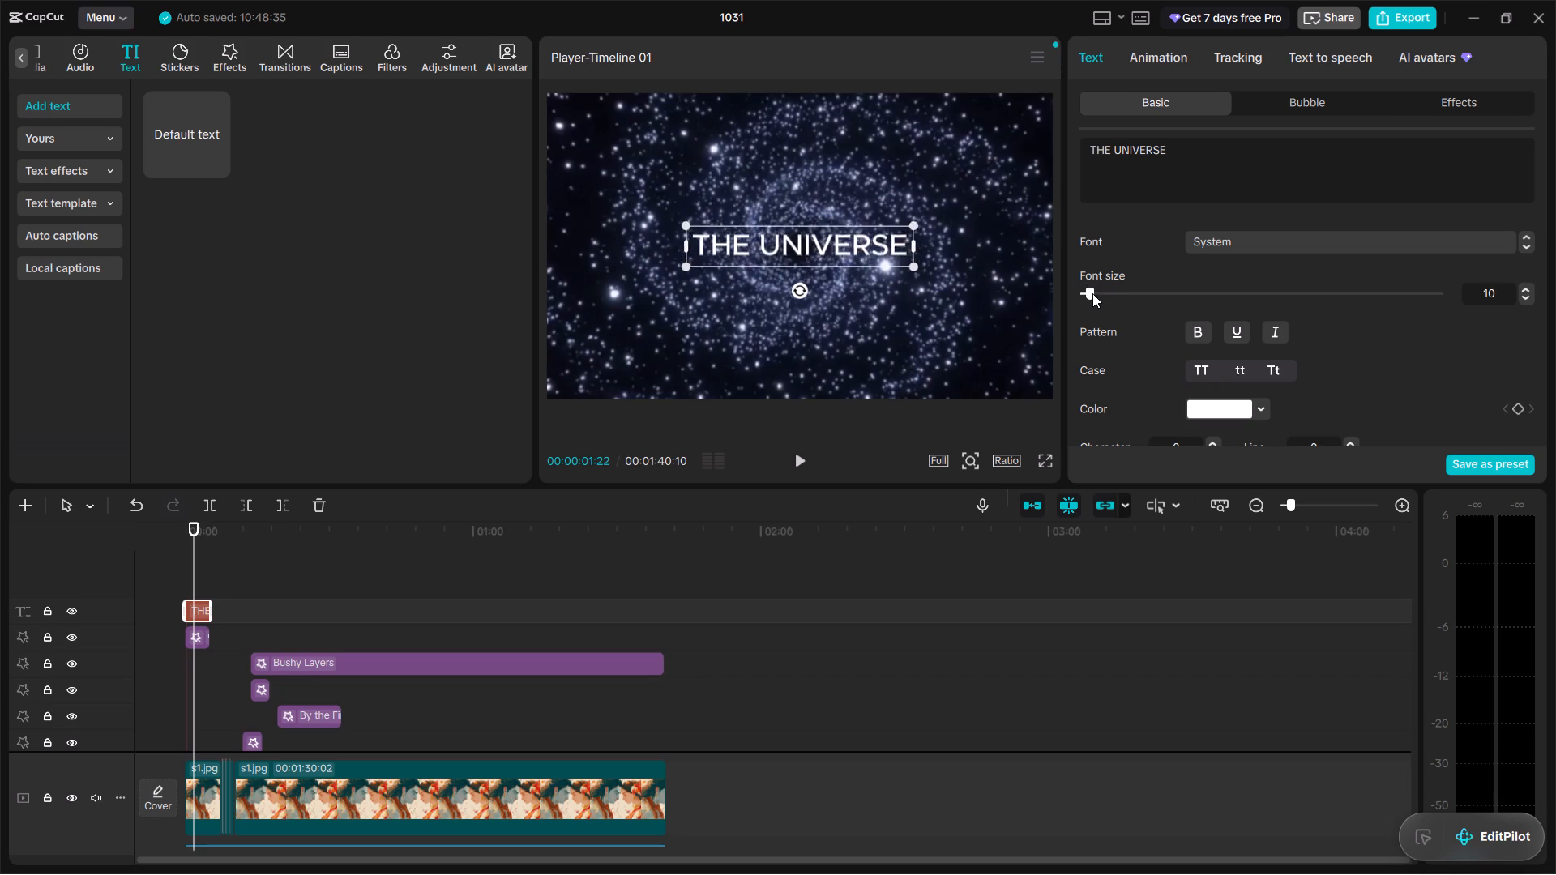
left_click_drag(1092, 293, 1109, 290)
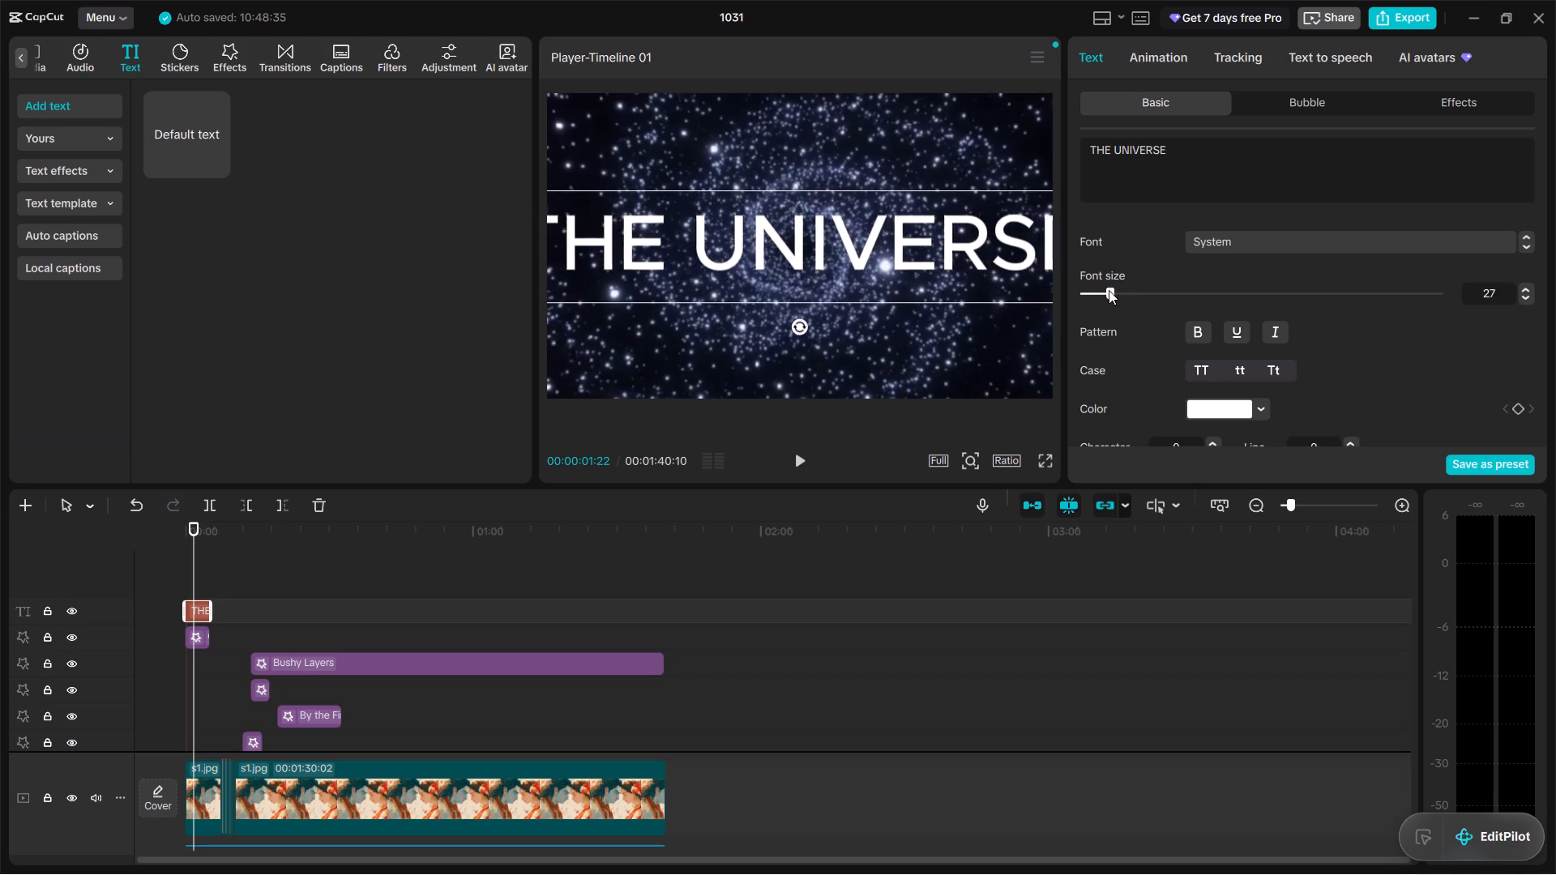
left_click_drag(1109, 290, 1103, 283)
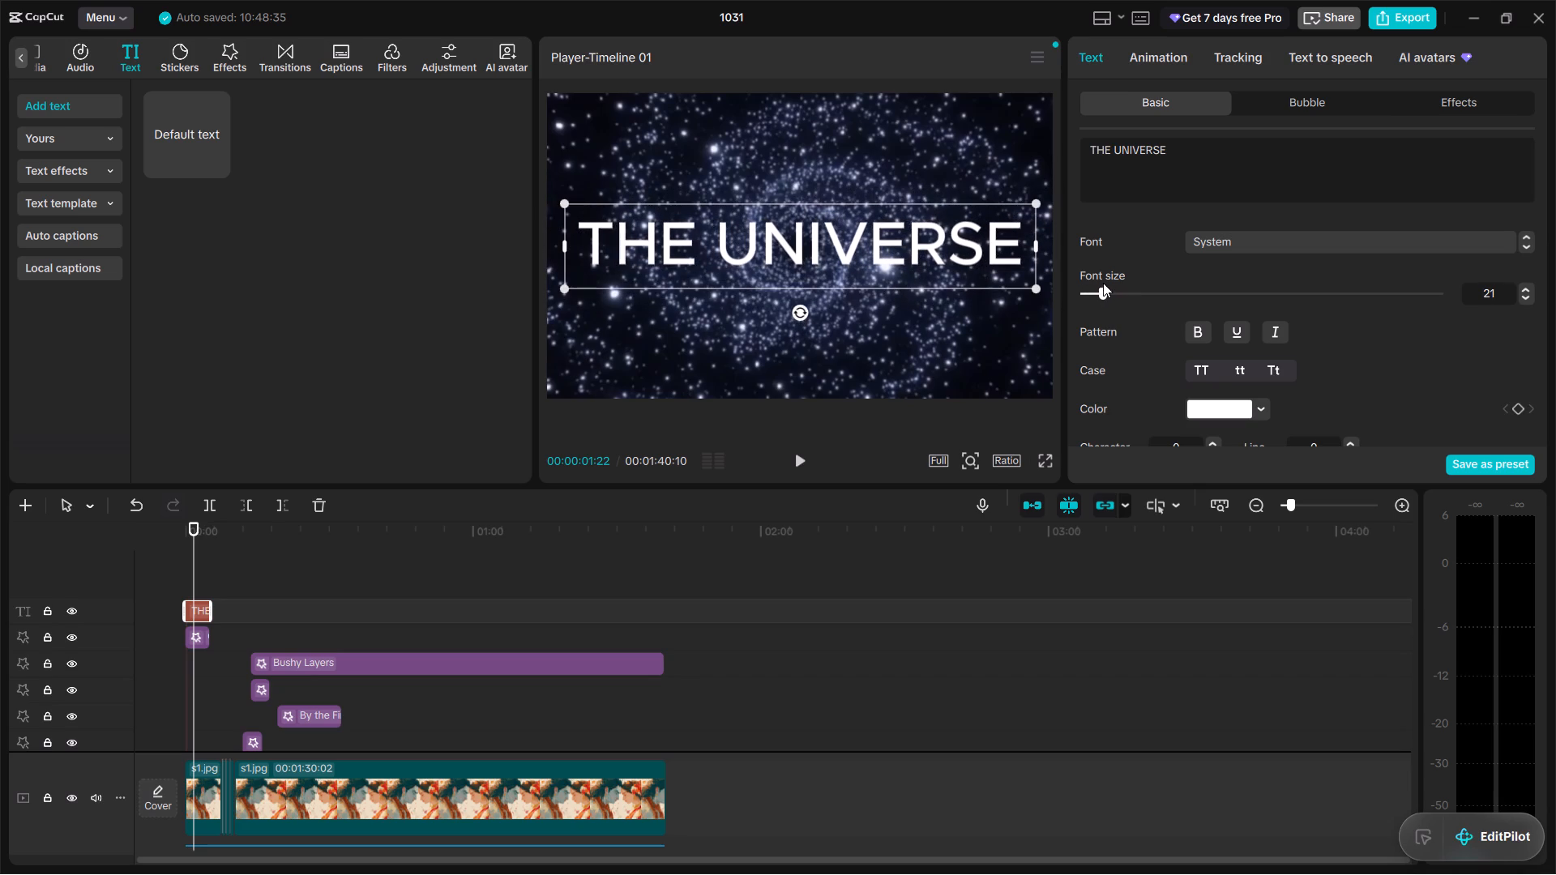
left_click_drag(1103, 283, 1105, 283)
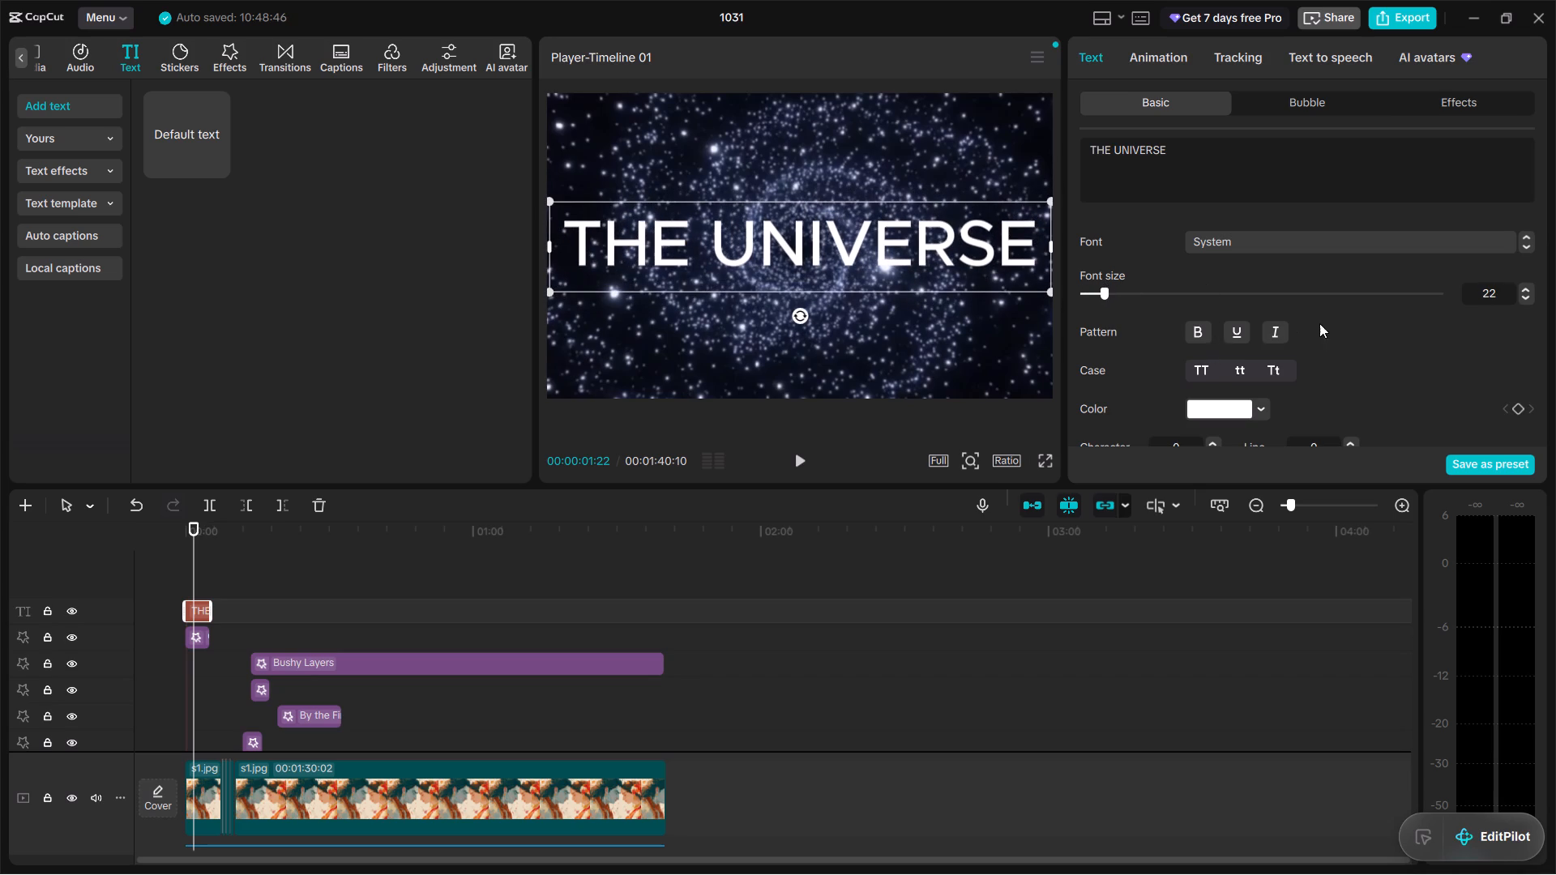
Set the THE UNIVERSE text's scale to 89%.
scroll(1322, 323, "down", 6)
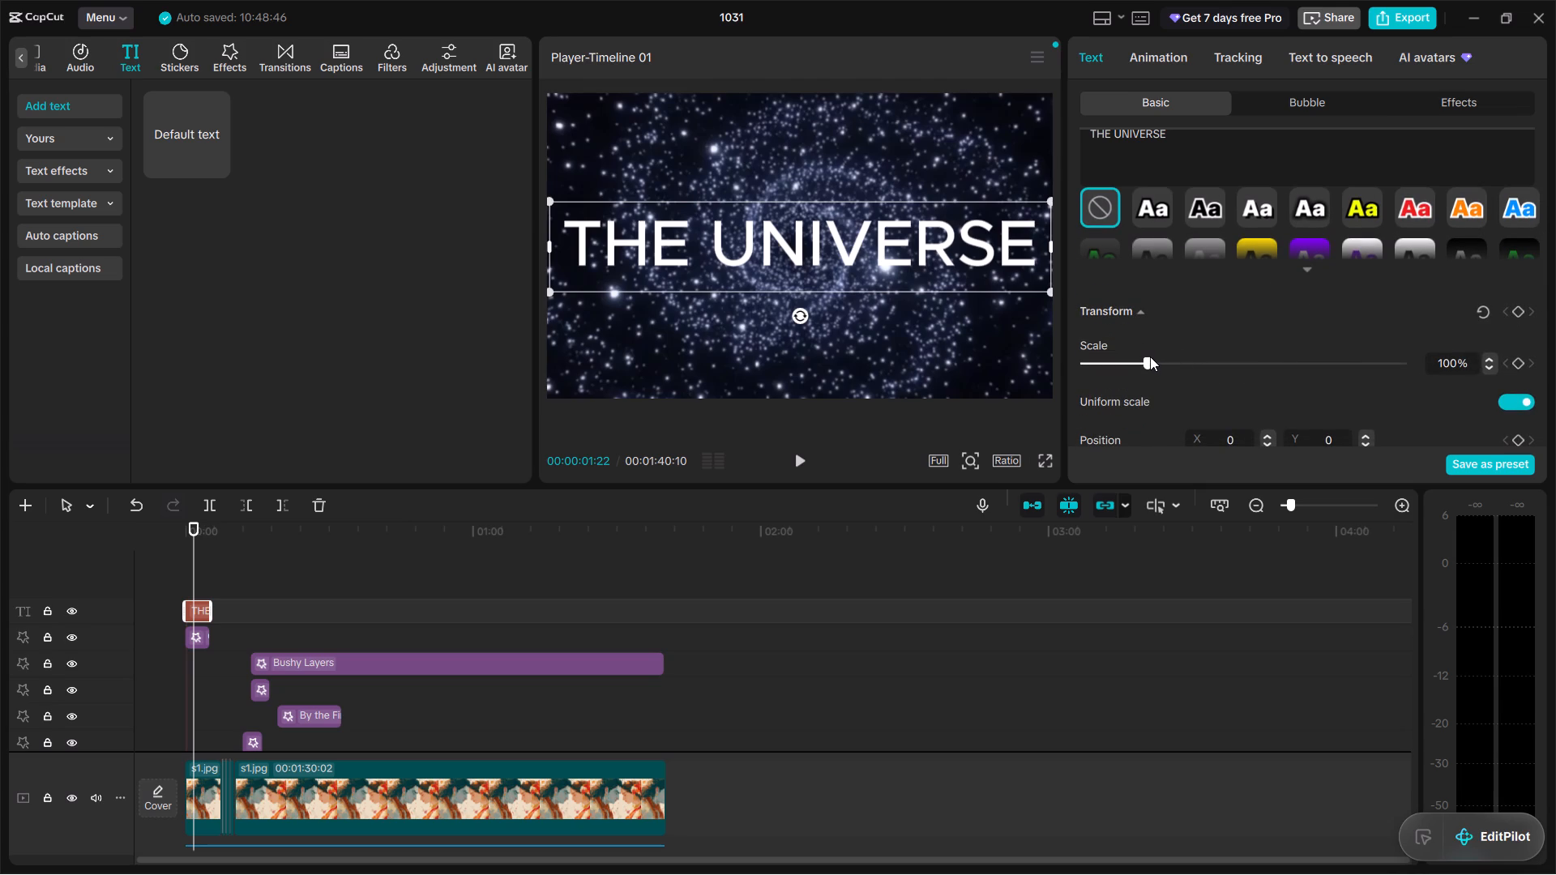
left_click_drag(1150, 356, 1143, 350)
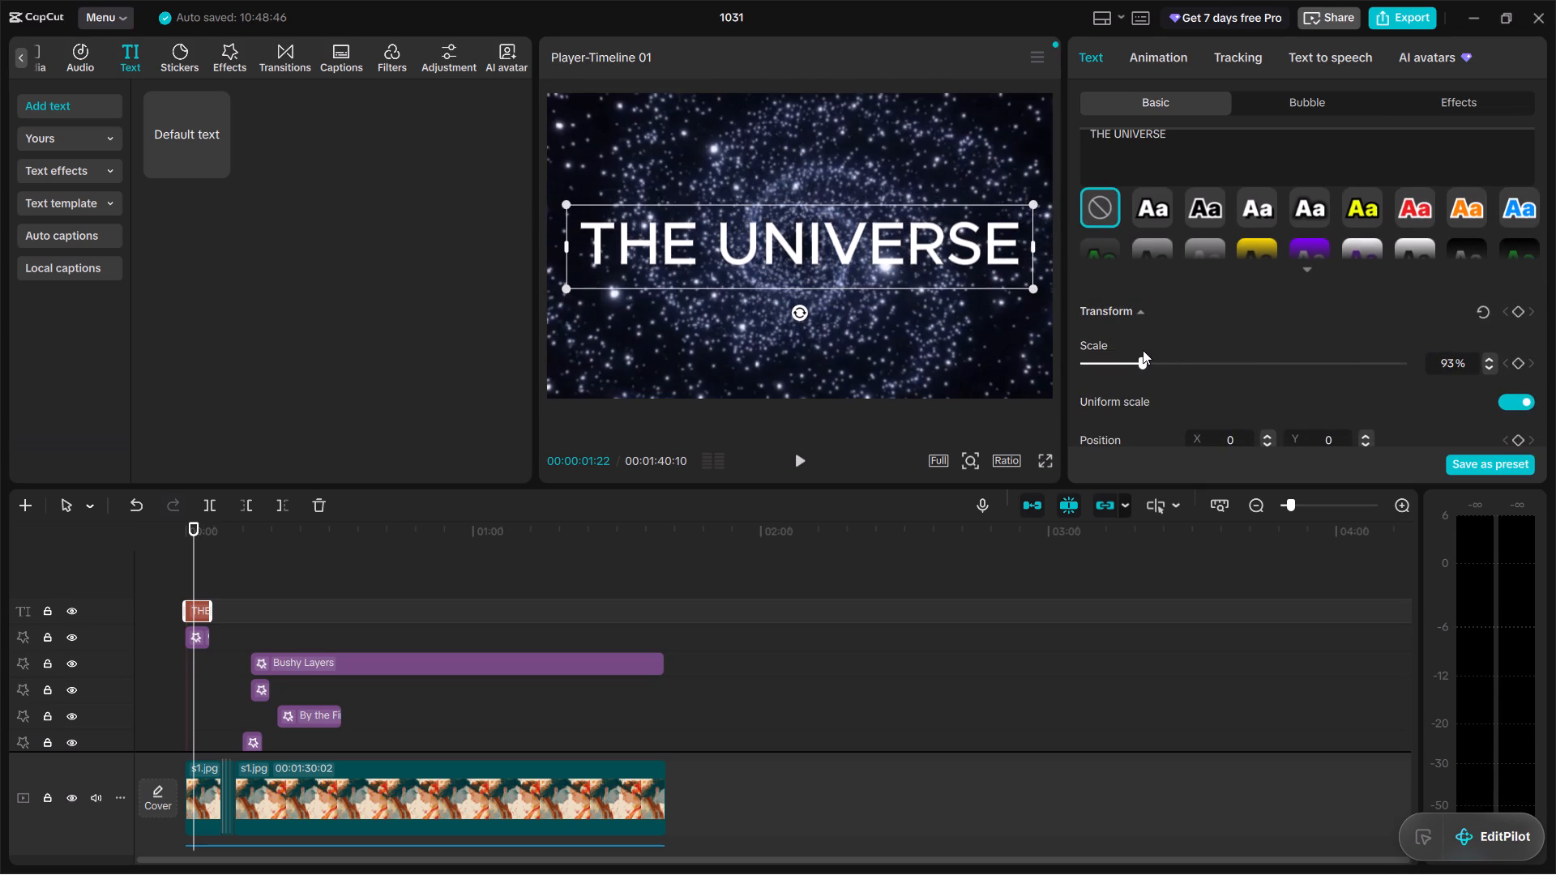
left_click_drag(1143, 350, 1140, 342)
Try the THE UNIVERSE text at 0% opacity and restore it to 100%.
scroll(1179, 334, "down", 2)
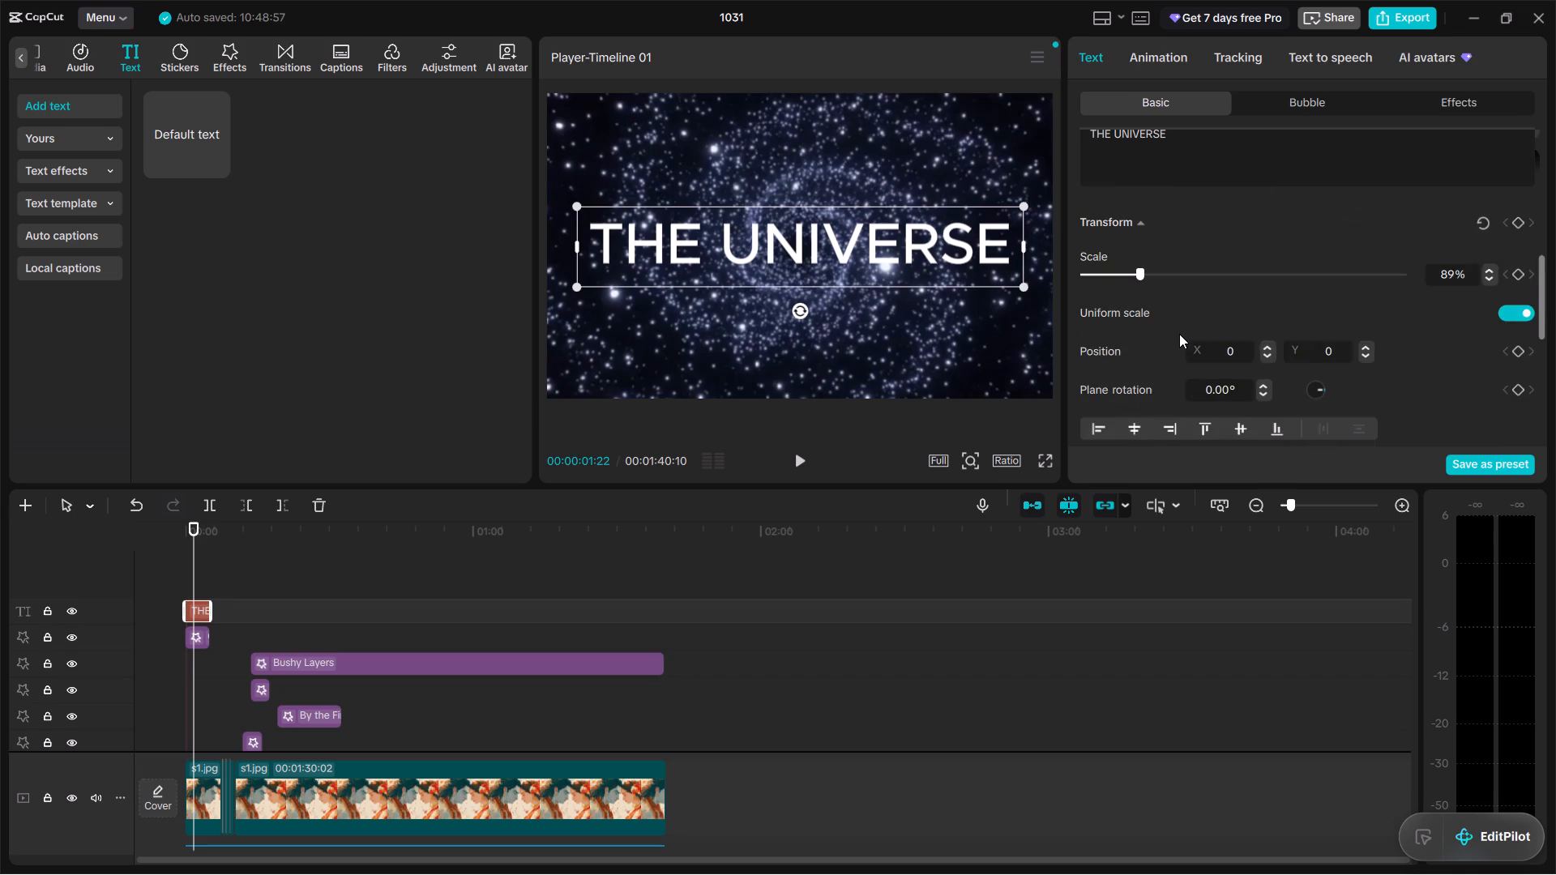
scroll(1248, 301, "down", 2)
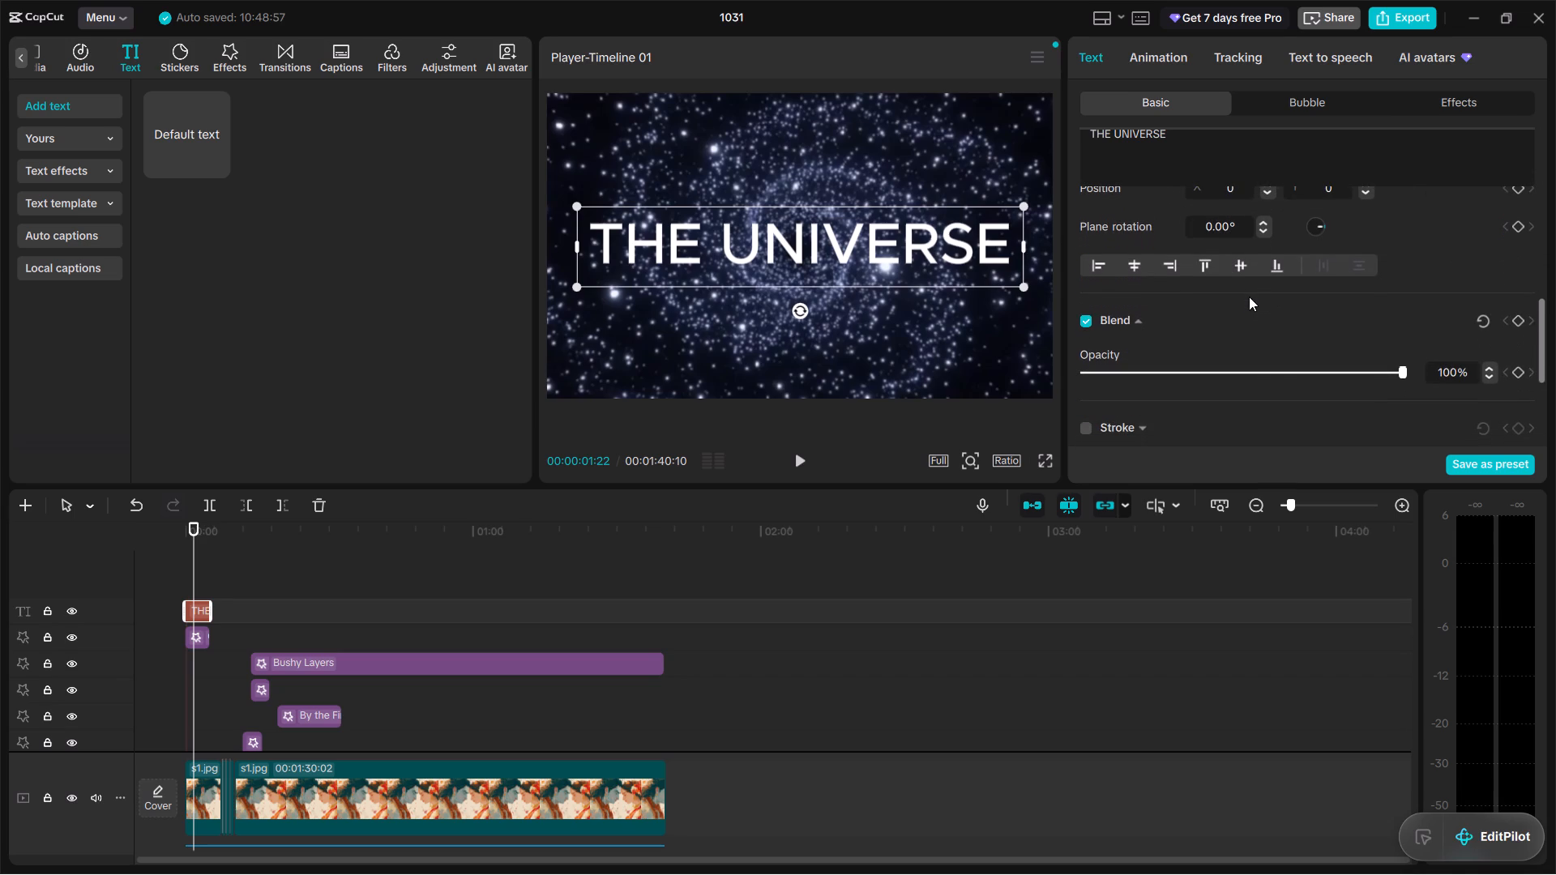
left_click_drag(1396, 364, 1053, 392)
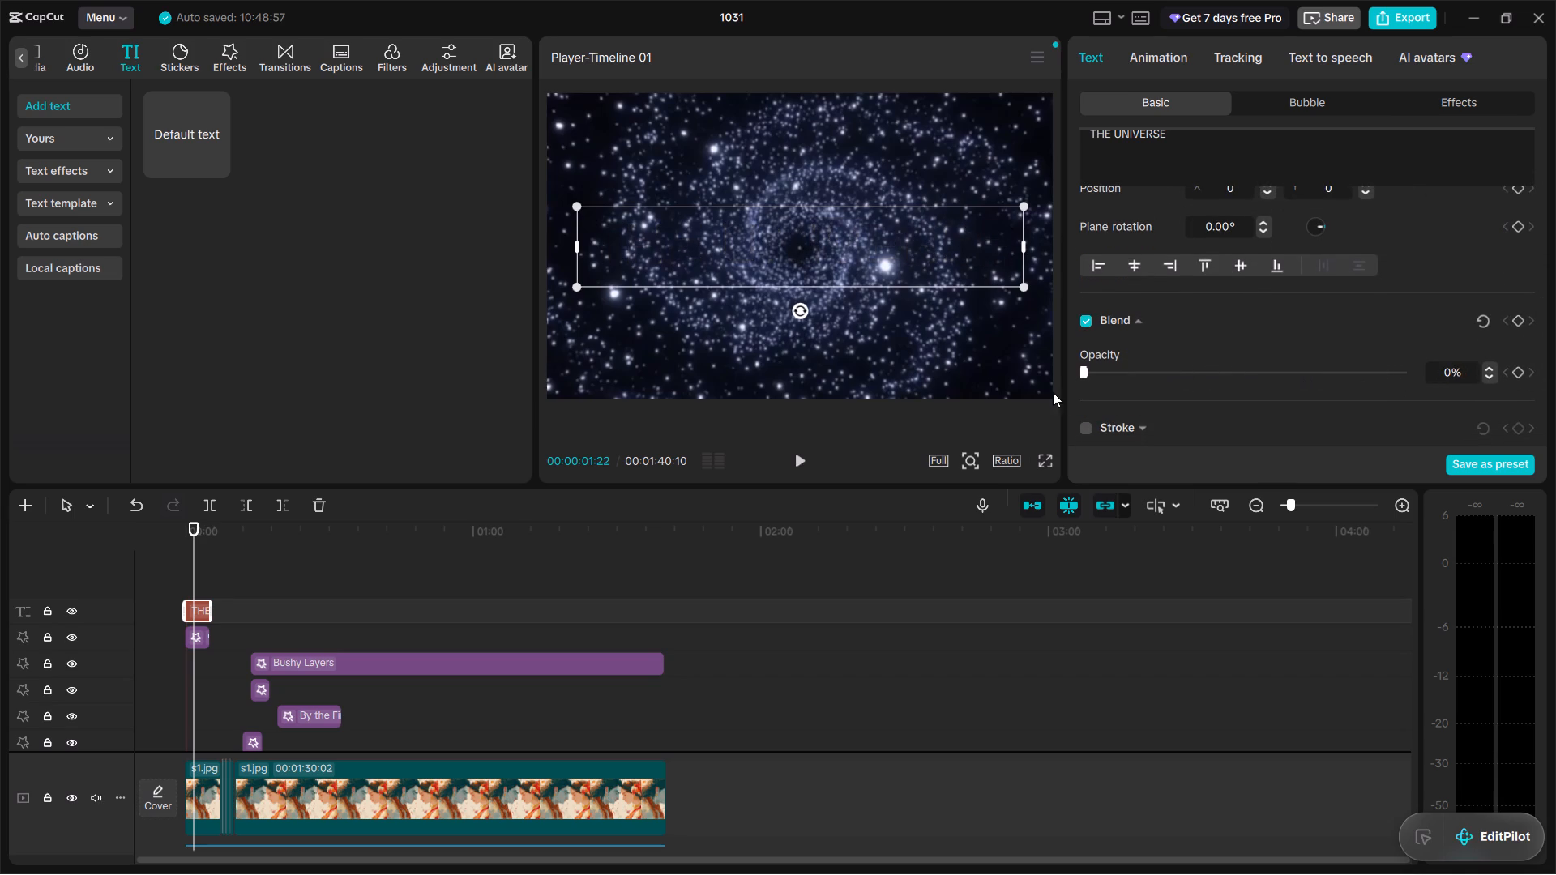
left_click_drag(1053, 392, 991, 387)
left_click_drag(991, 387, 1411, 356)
Look through the stroke, background, glow, shadow and curve options for the title text, and open its entrance animations.
scroll(1359, 292, "down", 2)
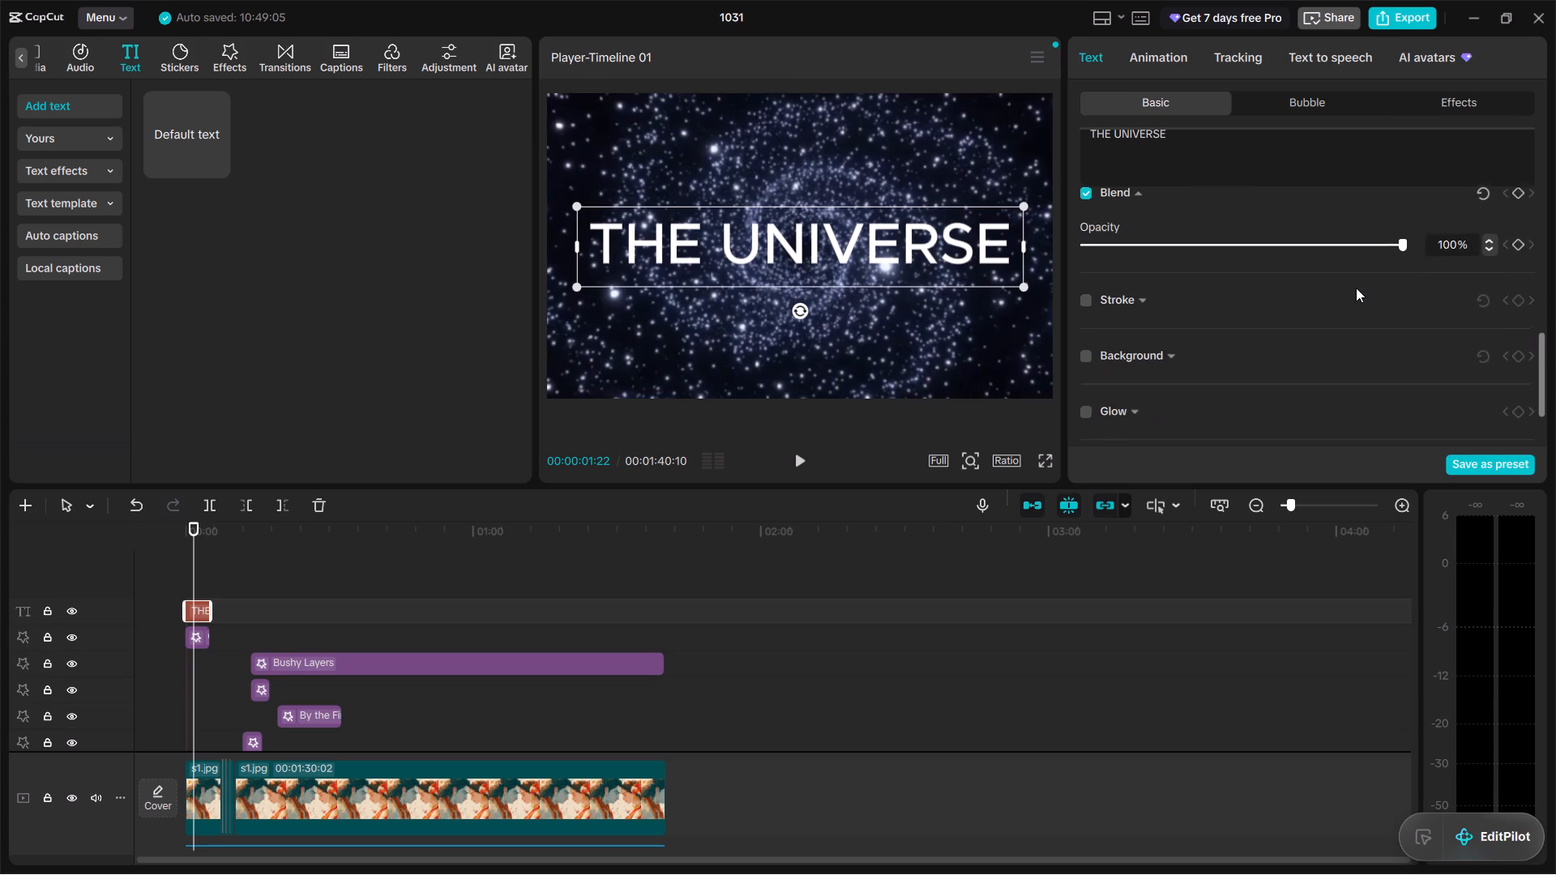
scroll(1327, 280, "down", 4)
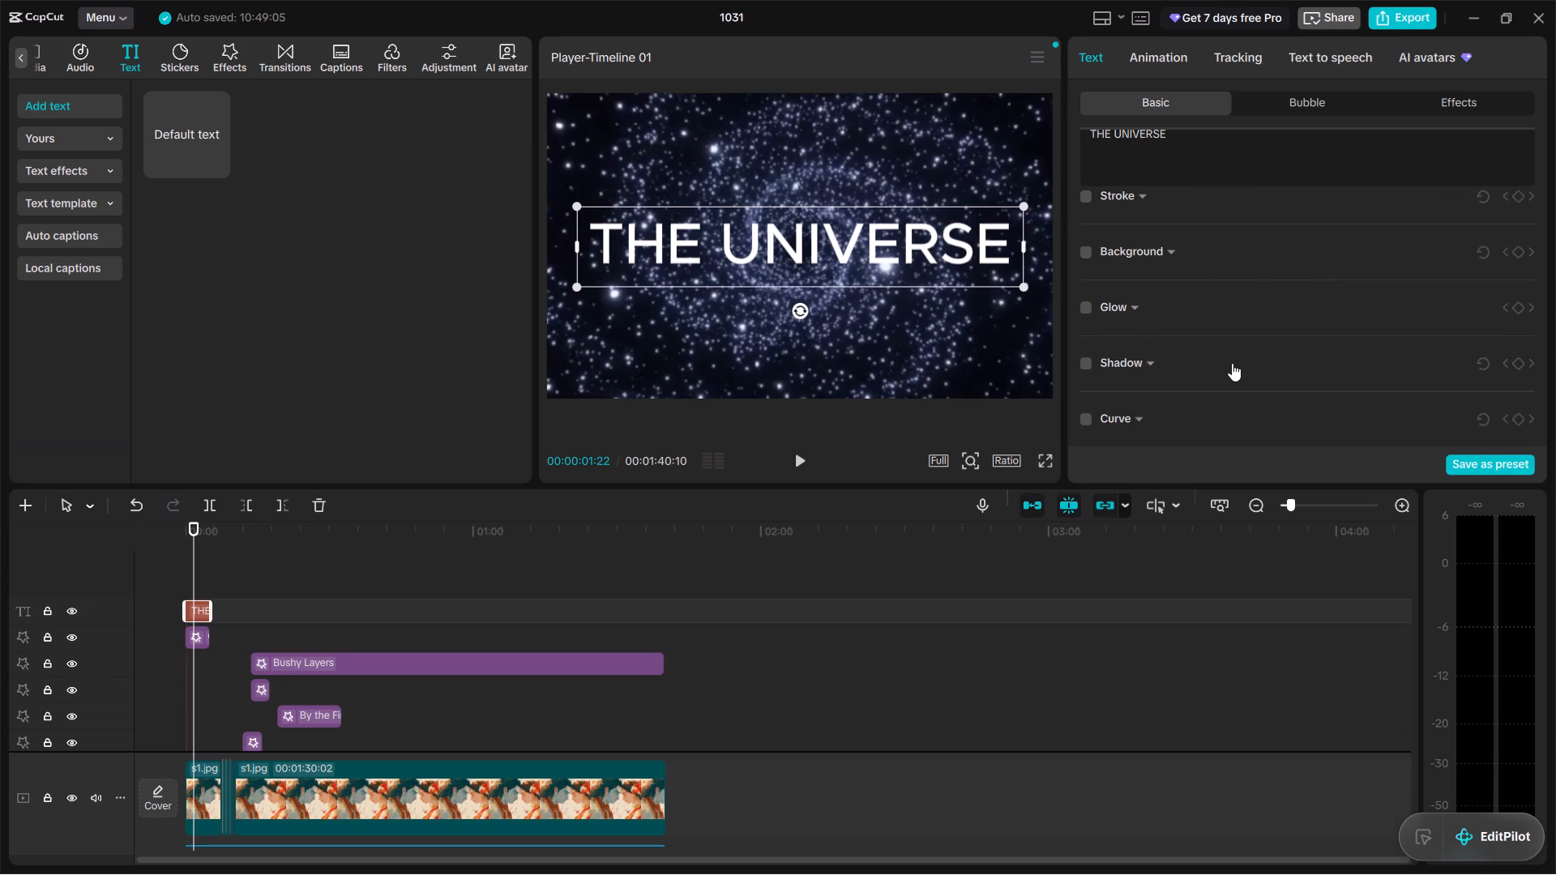
scroll(1232, 363, "down", 4)
scroll(1223, 328, "up", 5)
scroll(1258, 144, "up", 11)
scroll(1323, 164, "up", 4)
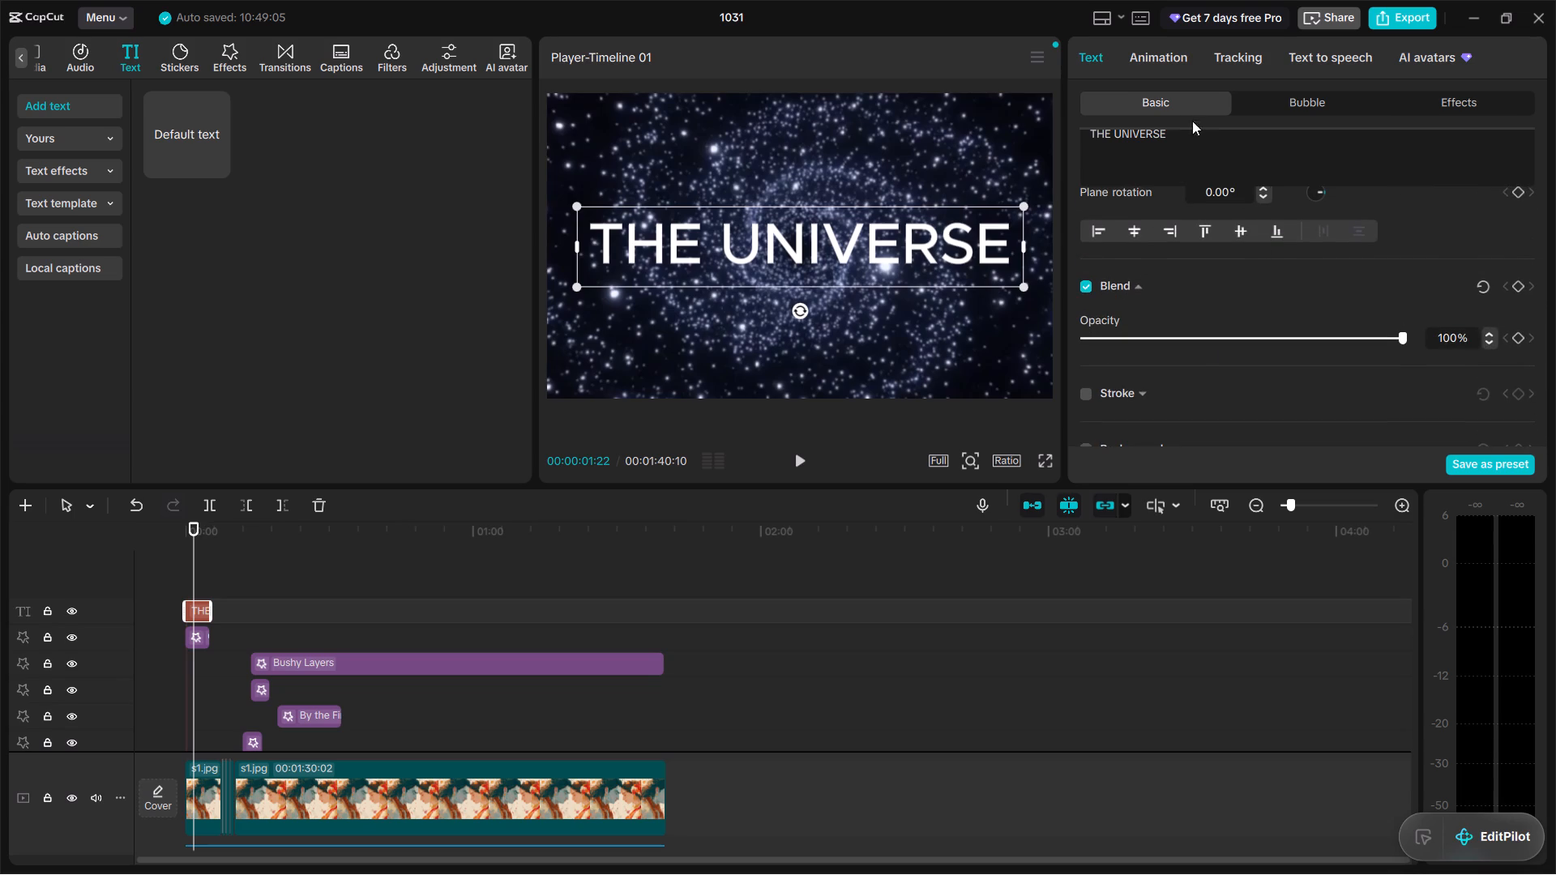
left_click(1163, 55)
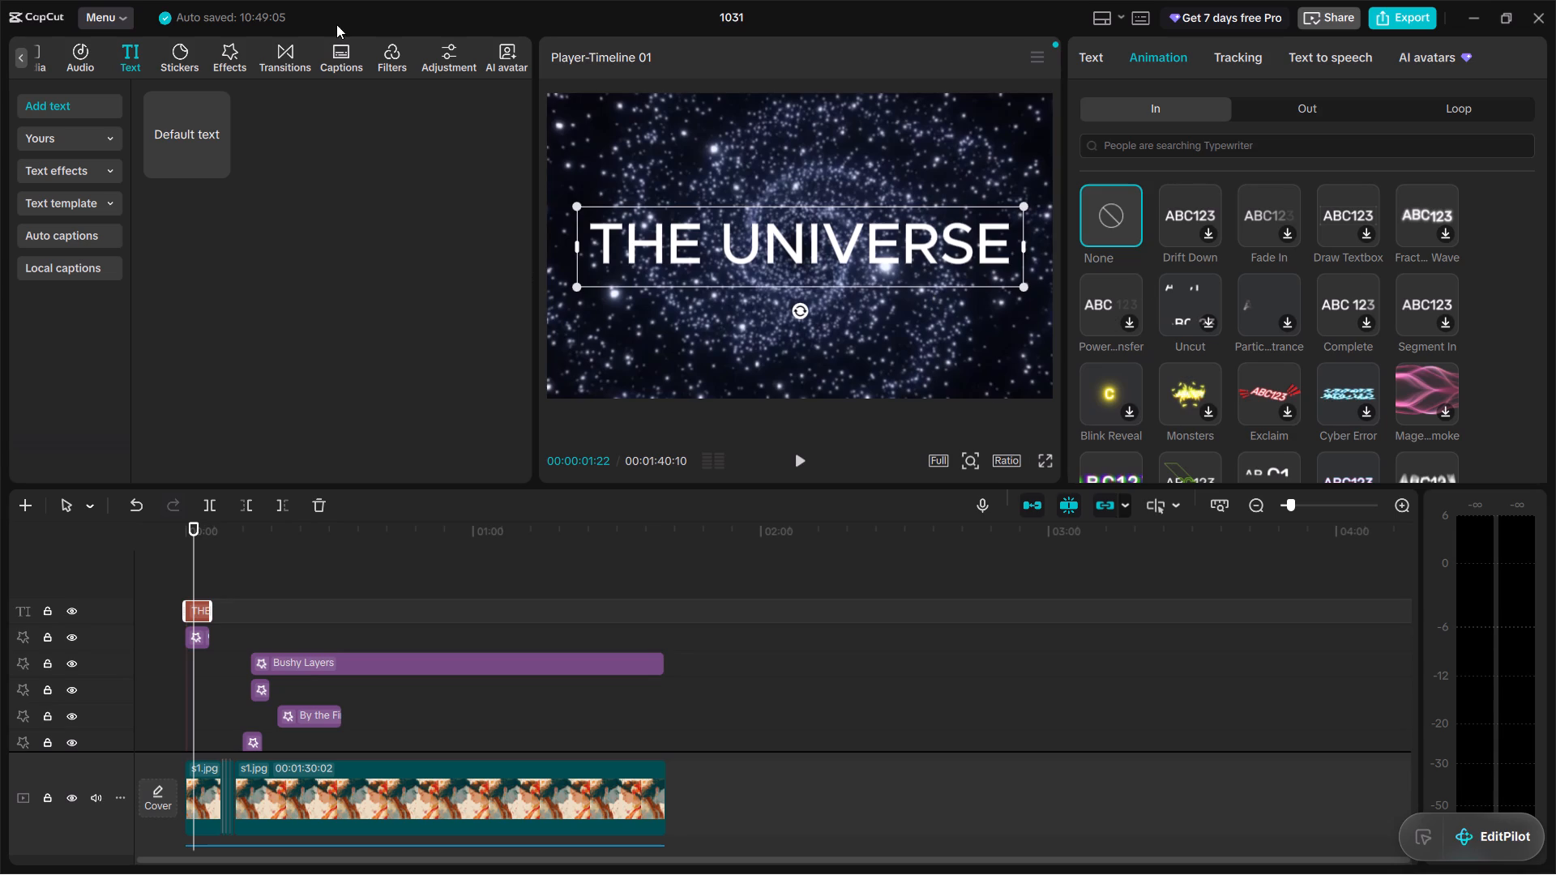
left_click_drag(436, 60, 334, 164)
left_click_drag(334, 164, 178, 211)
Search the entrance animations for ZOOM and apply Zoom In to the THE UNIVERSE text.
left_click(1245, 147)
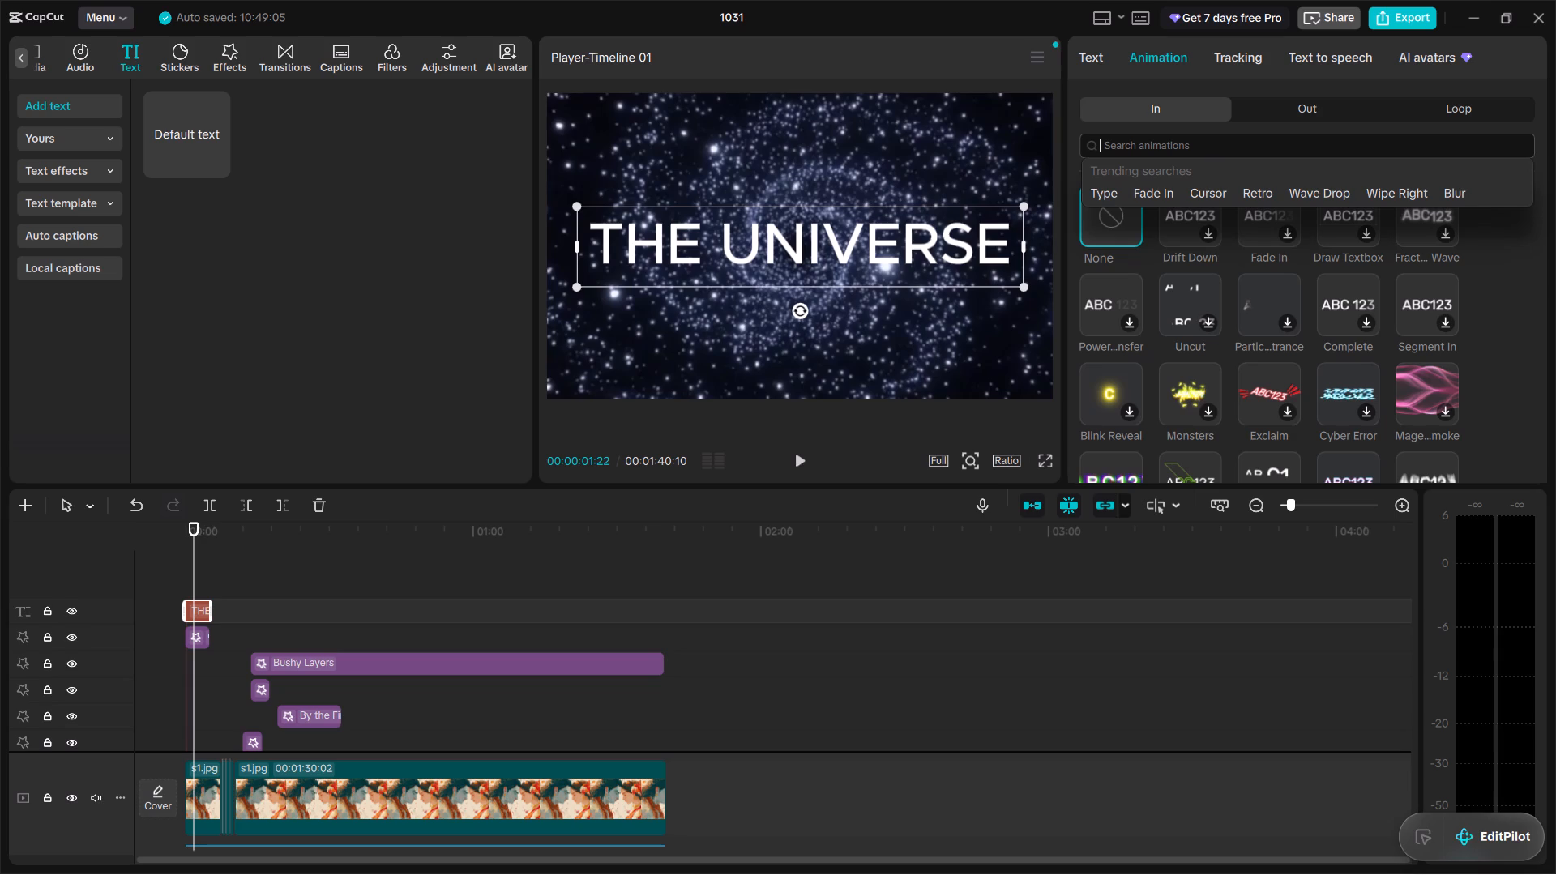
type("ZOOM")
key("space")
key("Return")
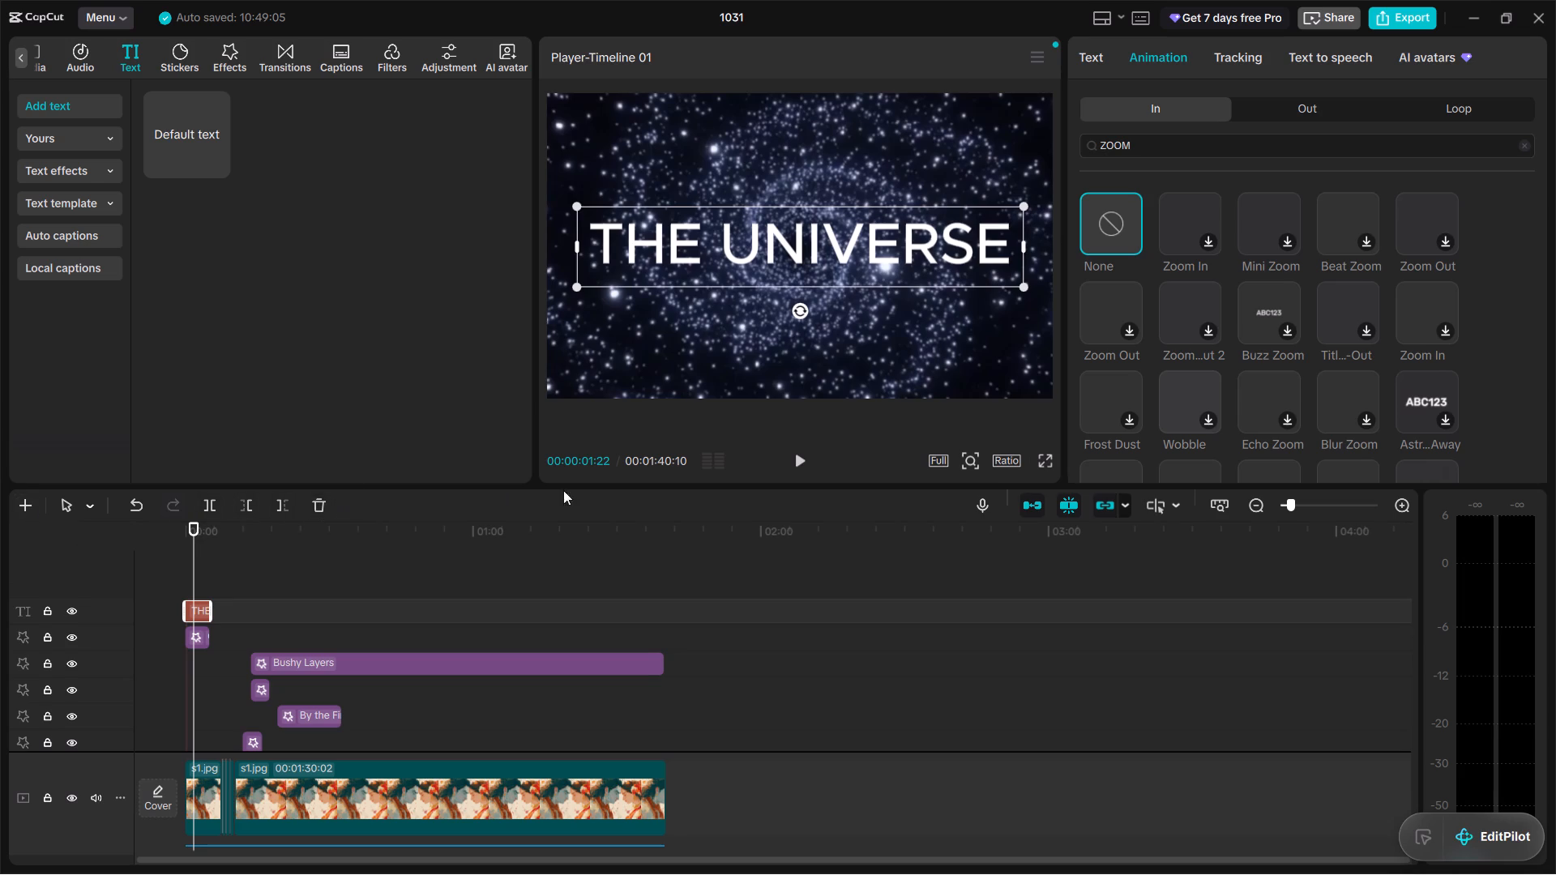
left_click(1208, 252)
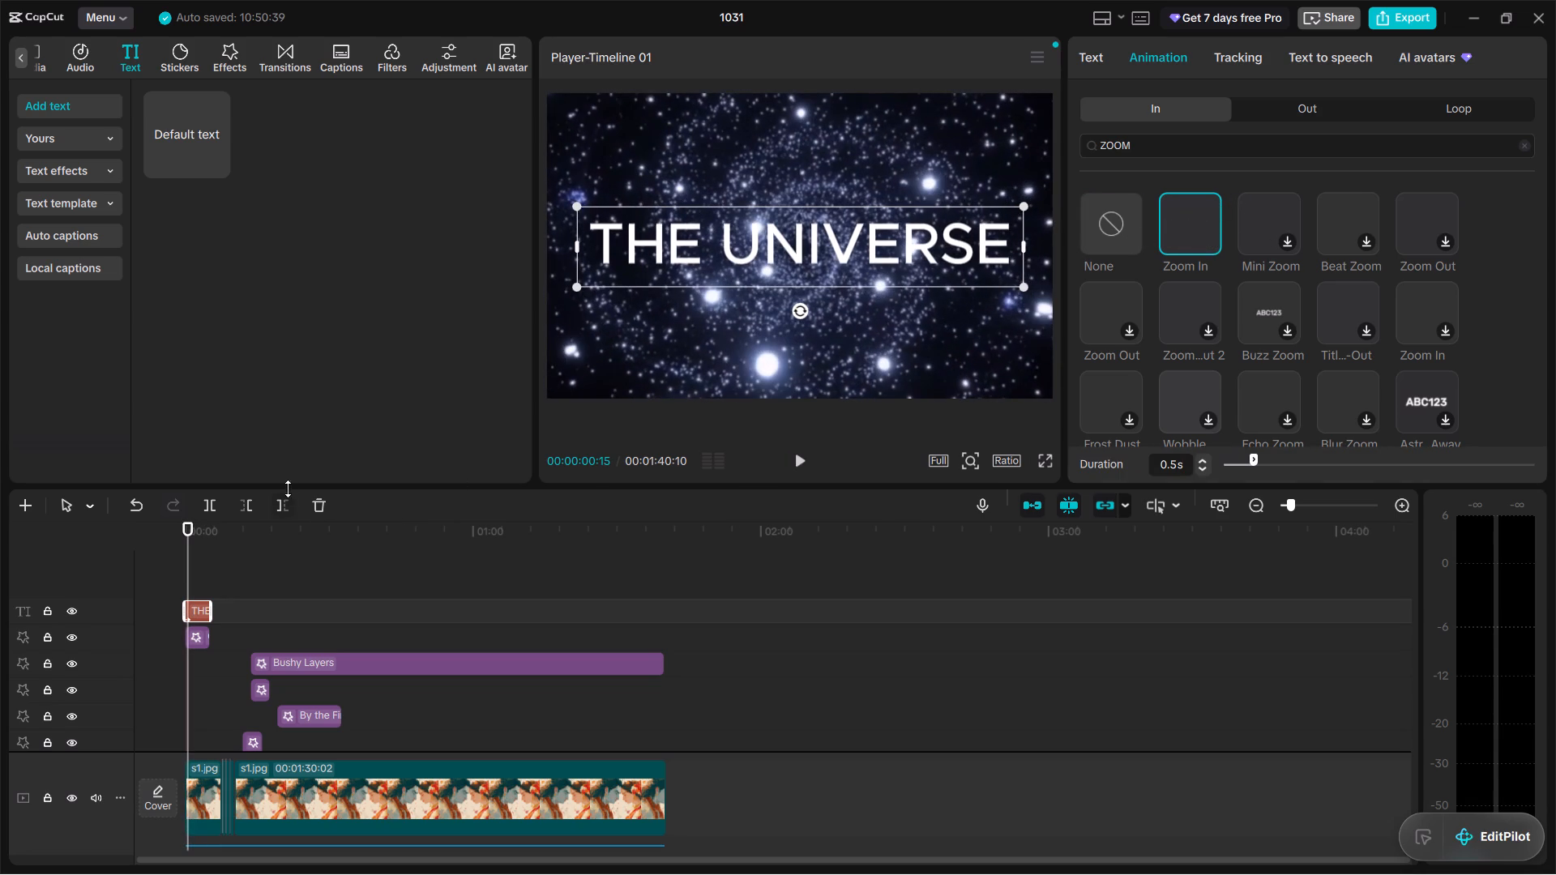
Delete the THE UNIVERSE title text from the start of the timeline.
left_click(324, 500)
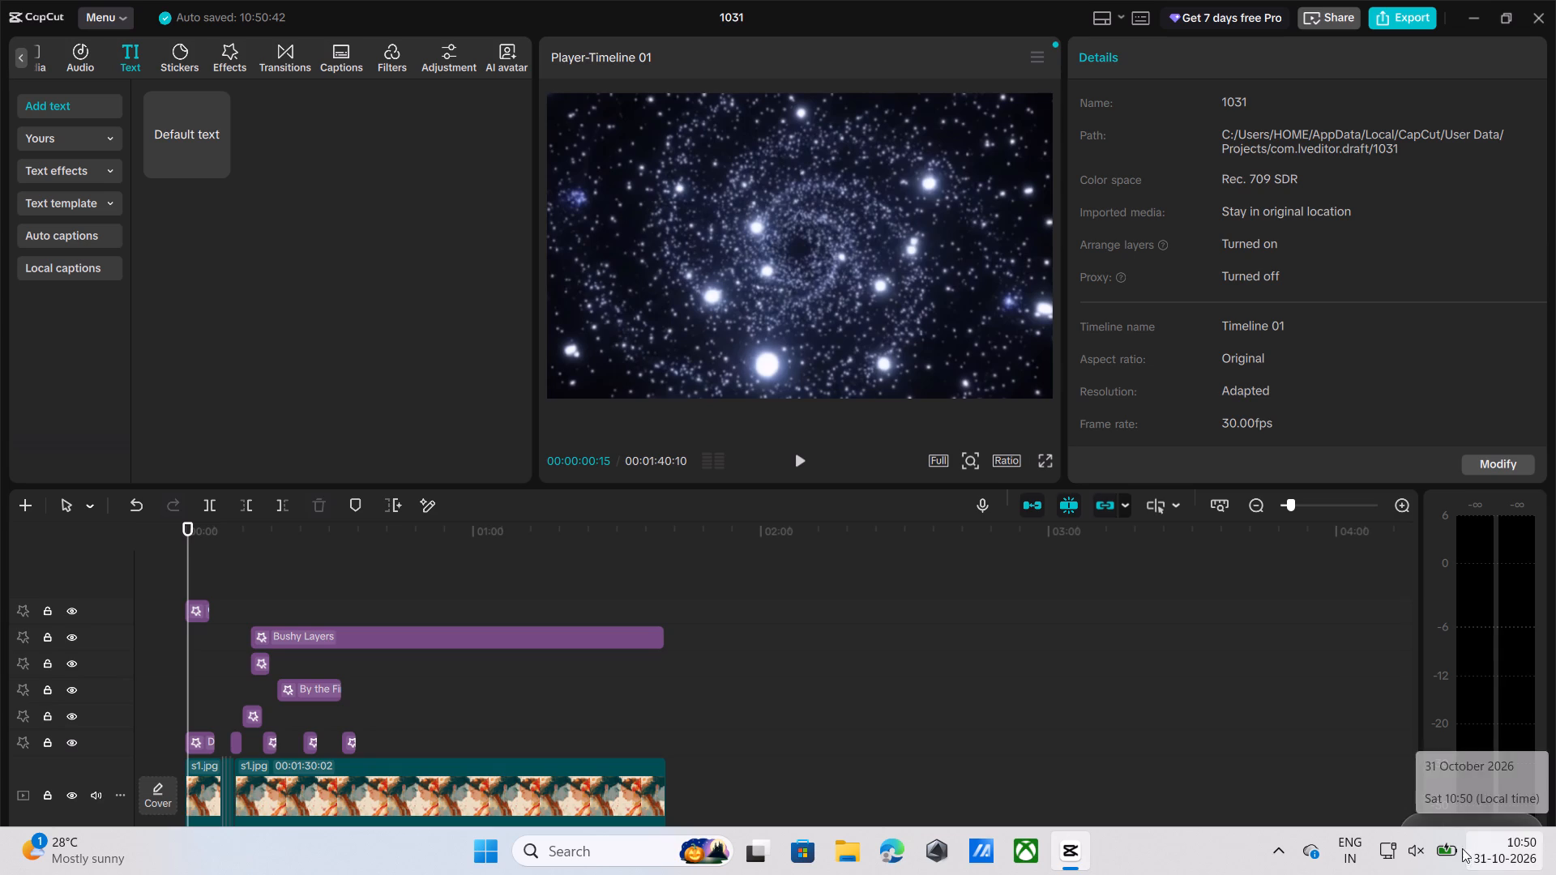
Unmute the computer's sound, raise the system volume to maximum and dismiss the Windows quick settings.
left_click(1409, 846)
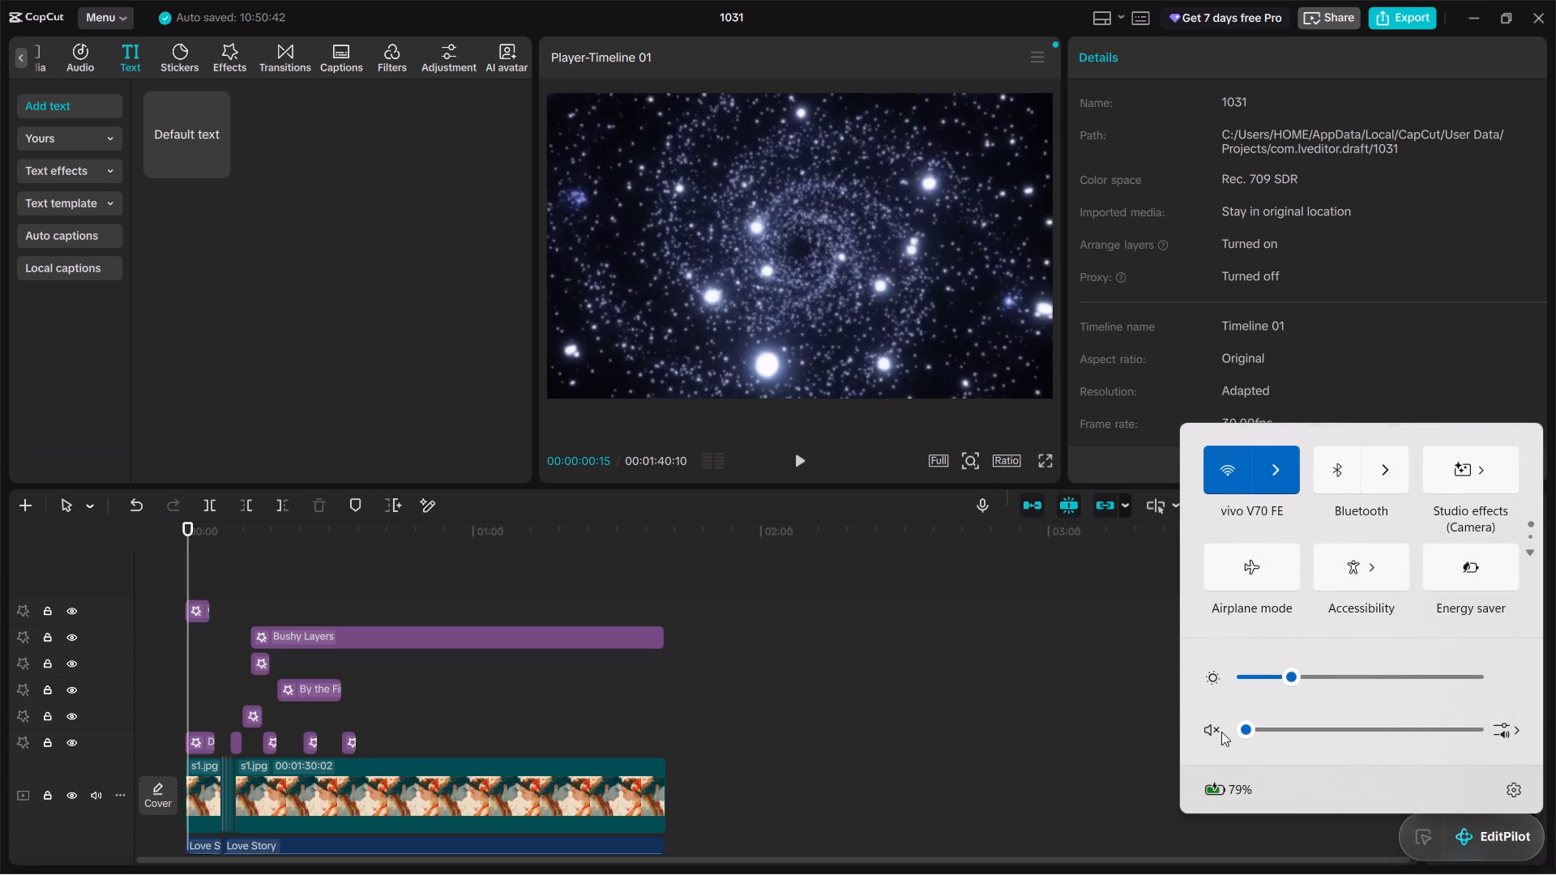
left_click(1216, 729)
left_click_drag(1247, 724, 1555, 714)
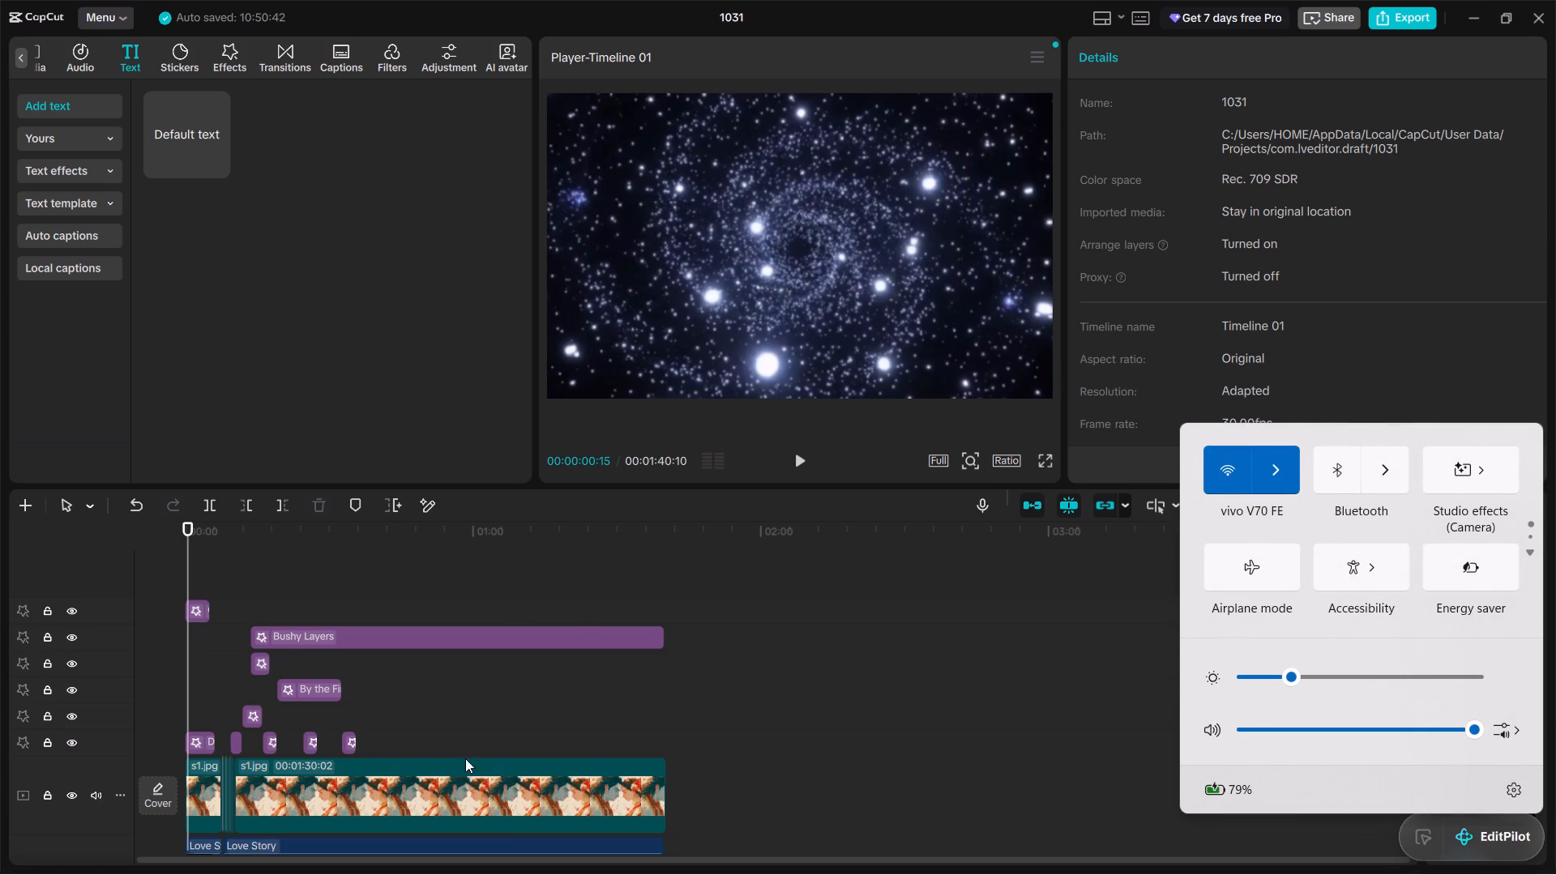
left_click_drag(550, 727, 1215, 706)
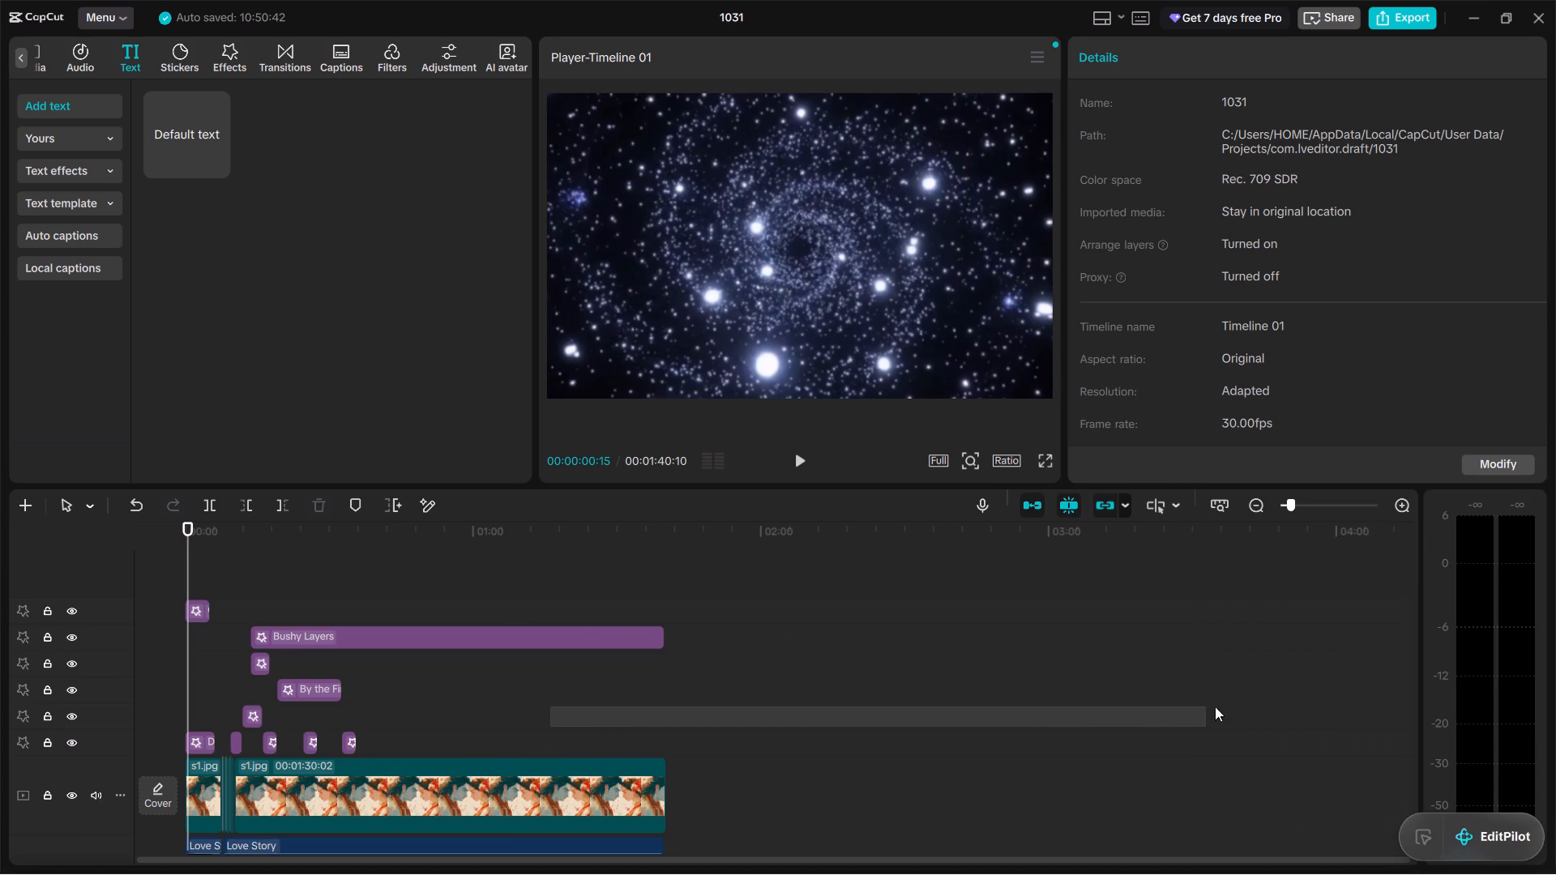
left_click_drag(1215, 706, 1531, 712)
Open the project's export settings, set the video resolution to 8K and check the bit rate choices.
left_click(1417, 21)
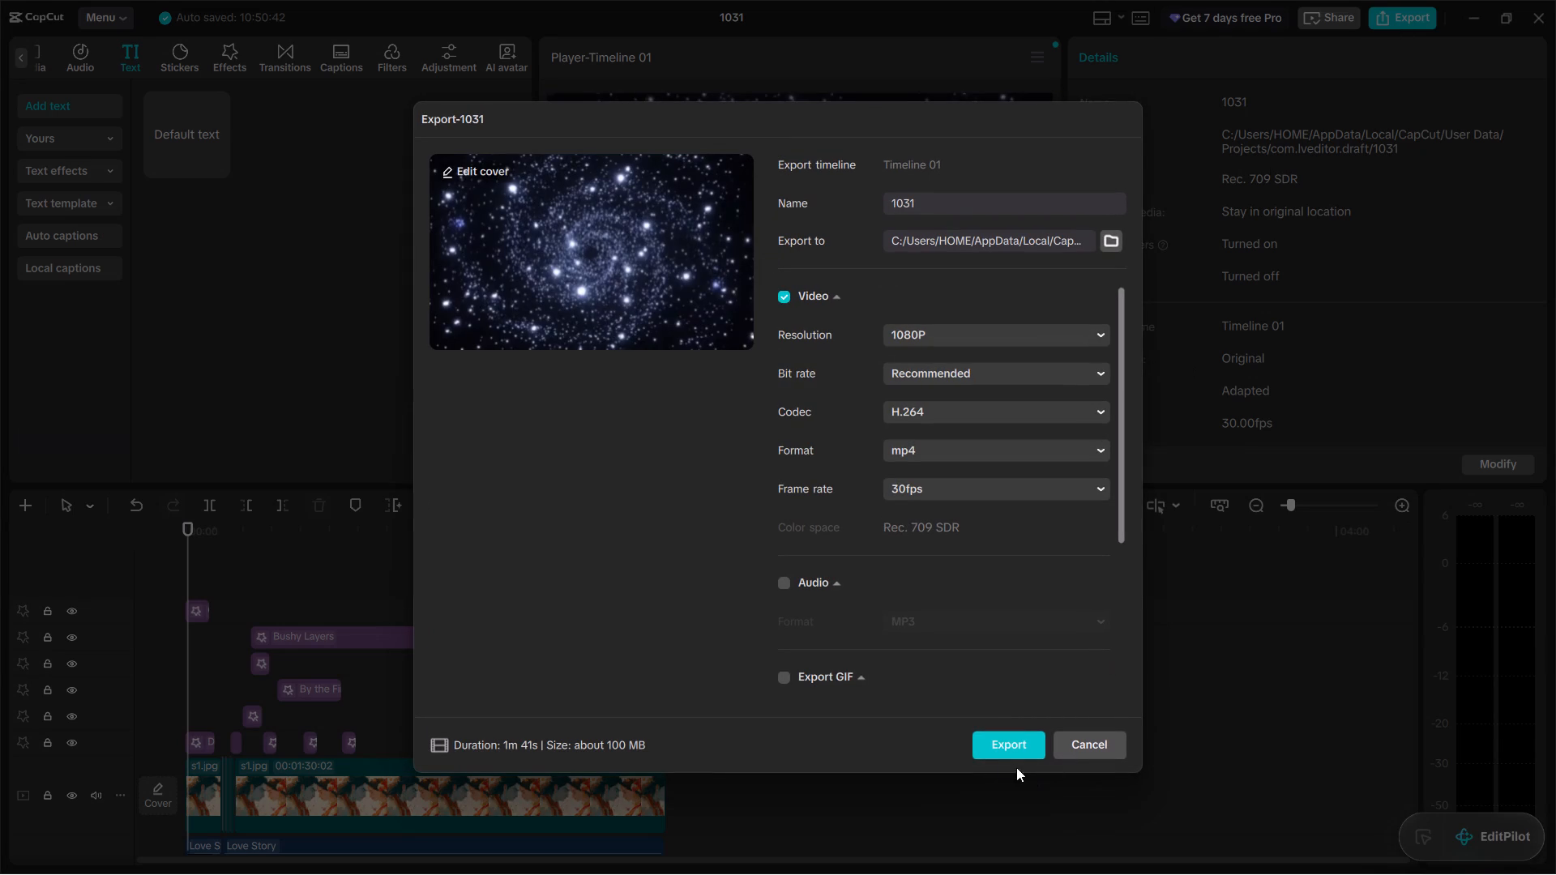
left_click(1072, 334)
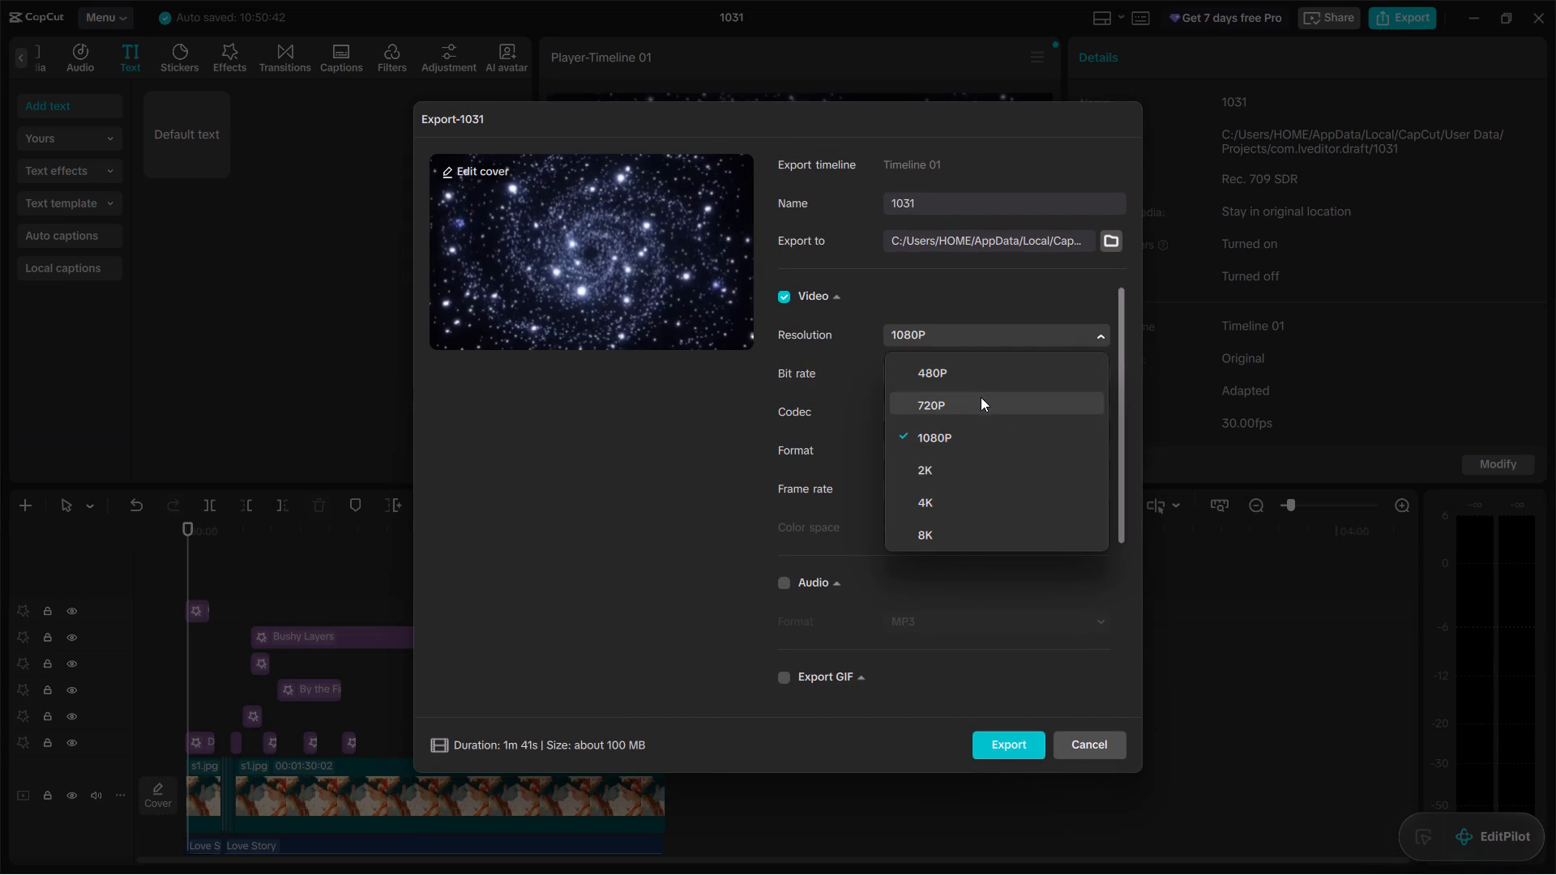
scroll(967, 424, "down", 4)
left_click(954, 536)
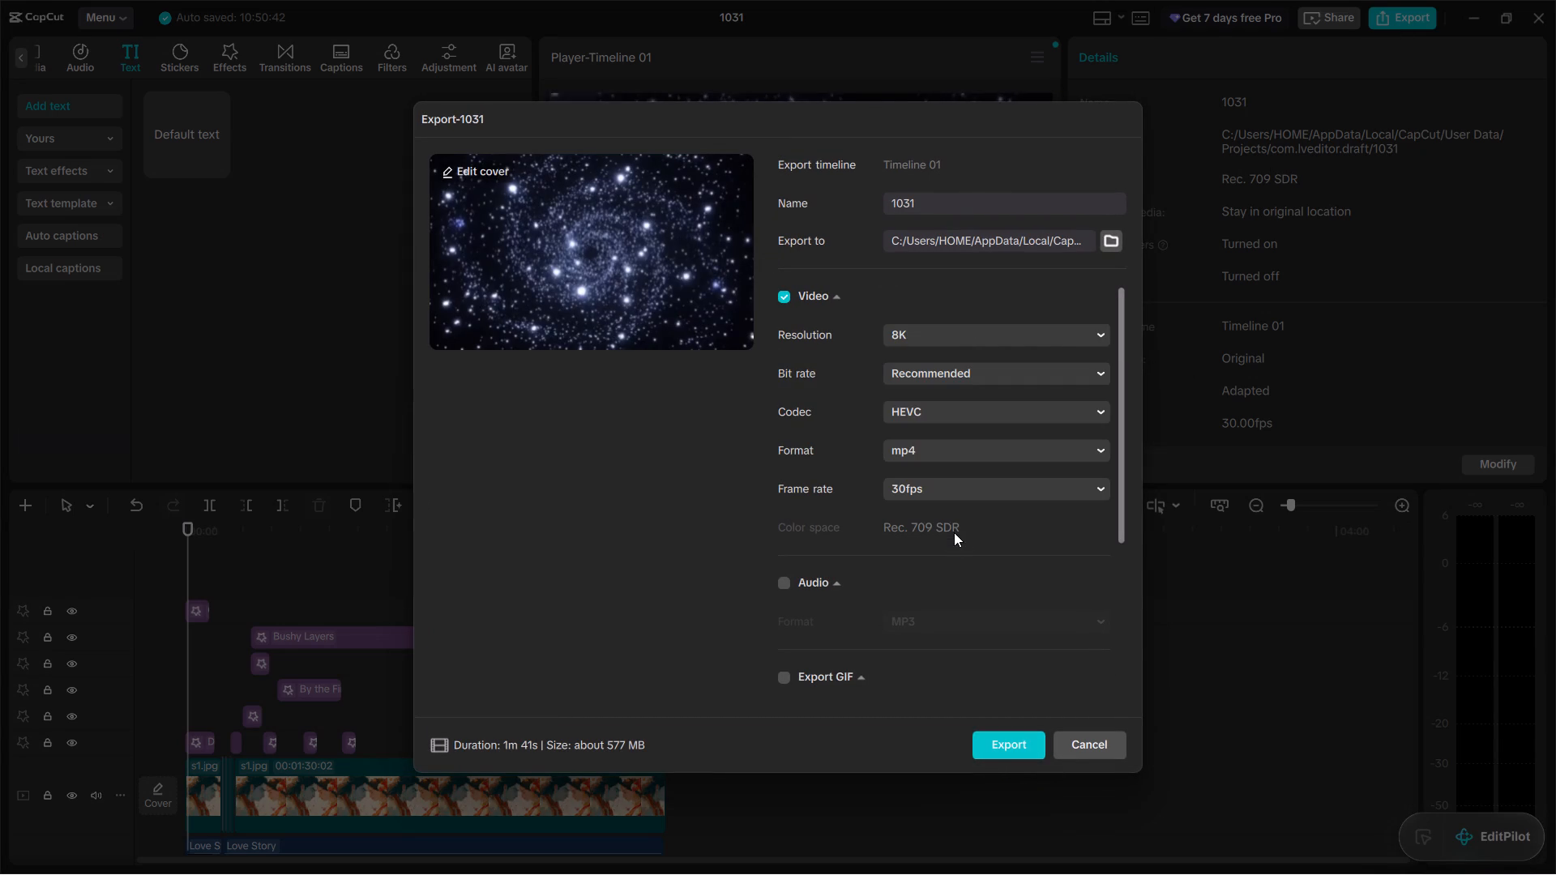
left_click(1084, 372)
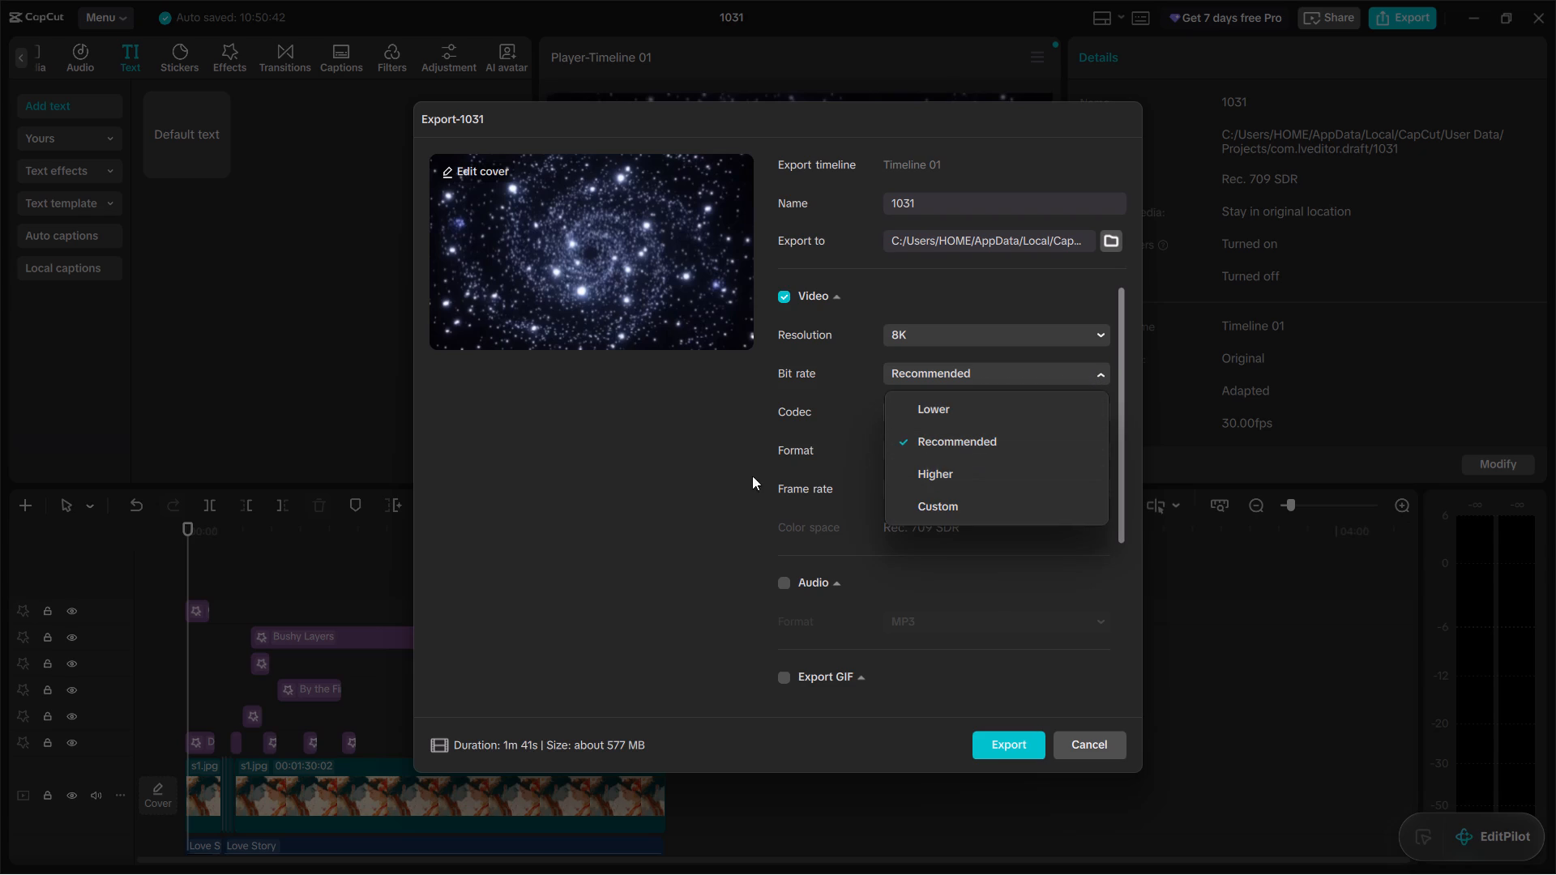
left_click(687, 492)
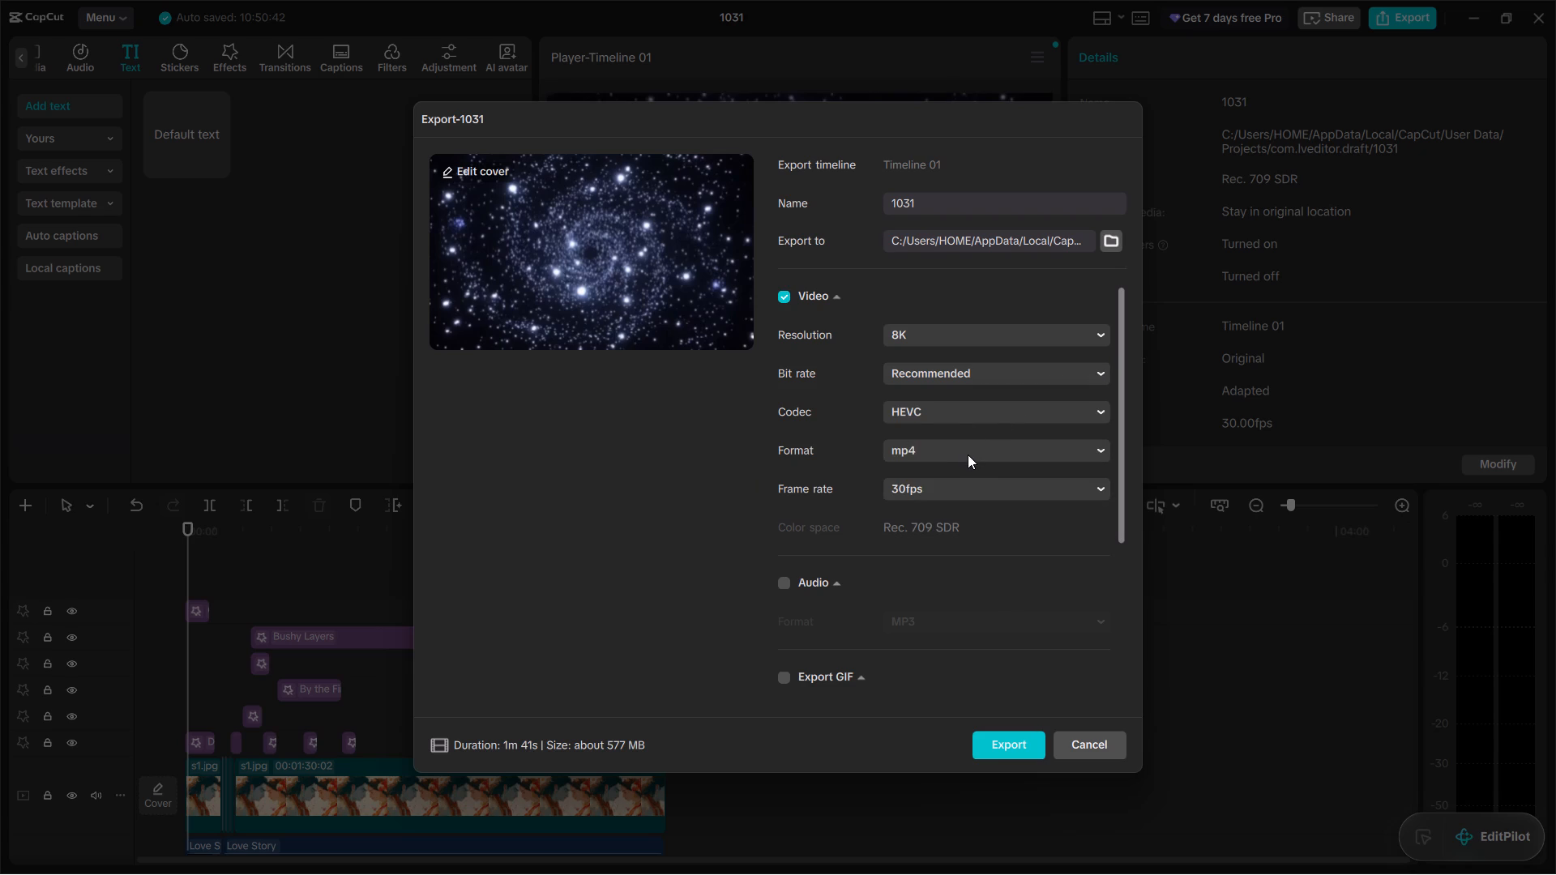
scroll(965, 463, "down", 2)
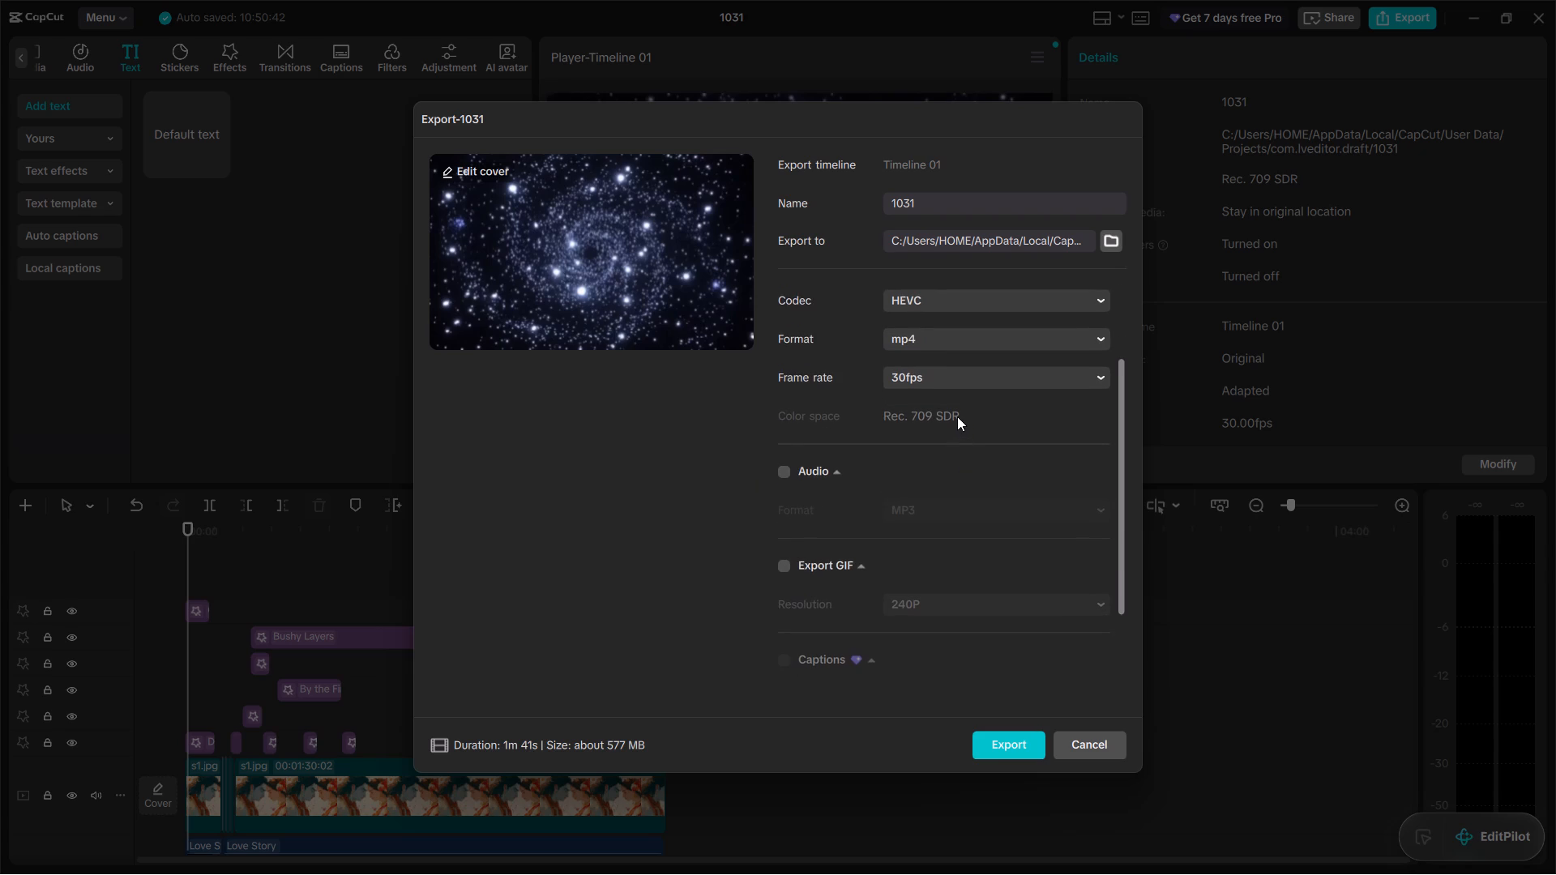
scroll(957, 415, "up", 11)
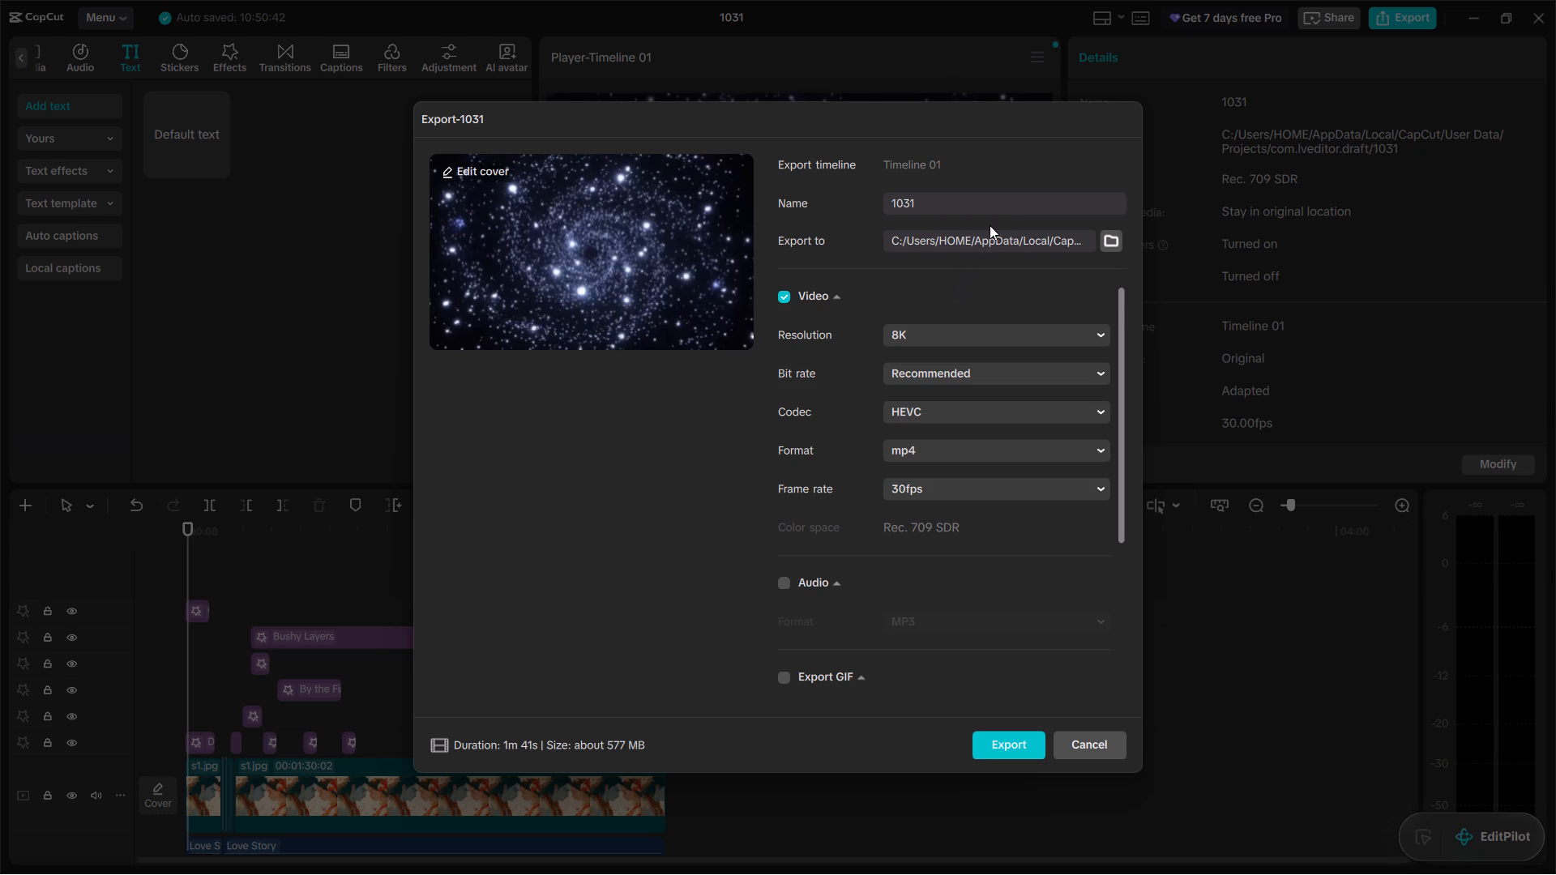
Name the exported video TRIAL 1.
left_click(1001, 201)
key("BackSpace")
key("BackSpace")
key("BackSpace")
key("BackSpace")
type("TRIAL 1")
Start exporting the TRIAL 1 video and dismiss the background export tip.
scroll(1001, 201, "down", 5)
left_click(1002, 741)
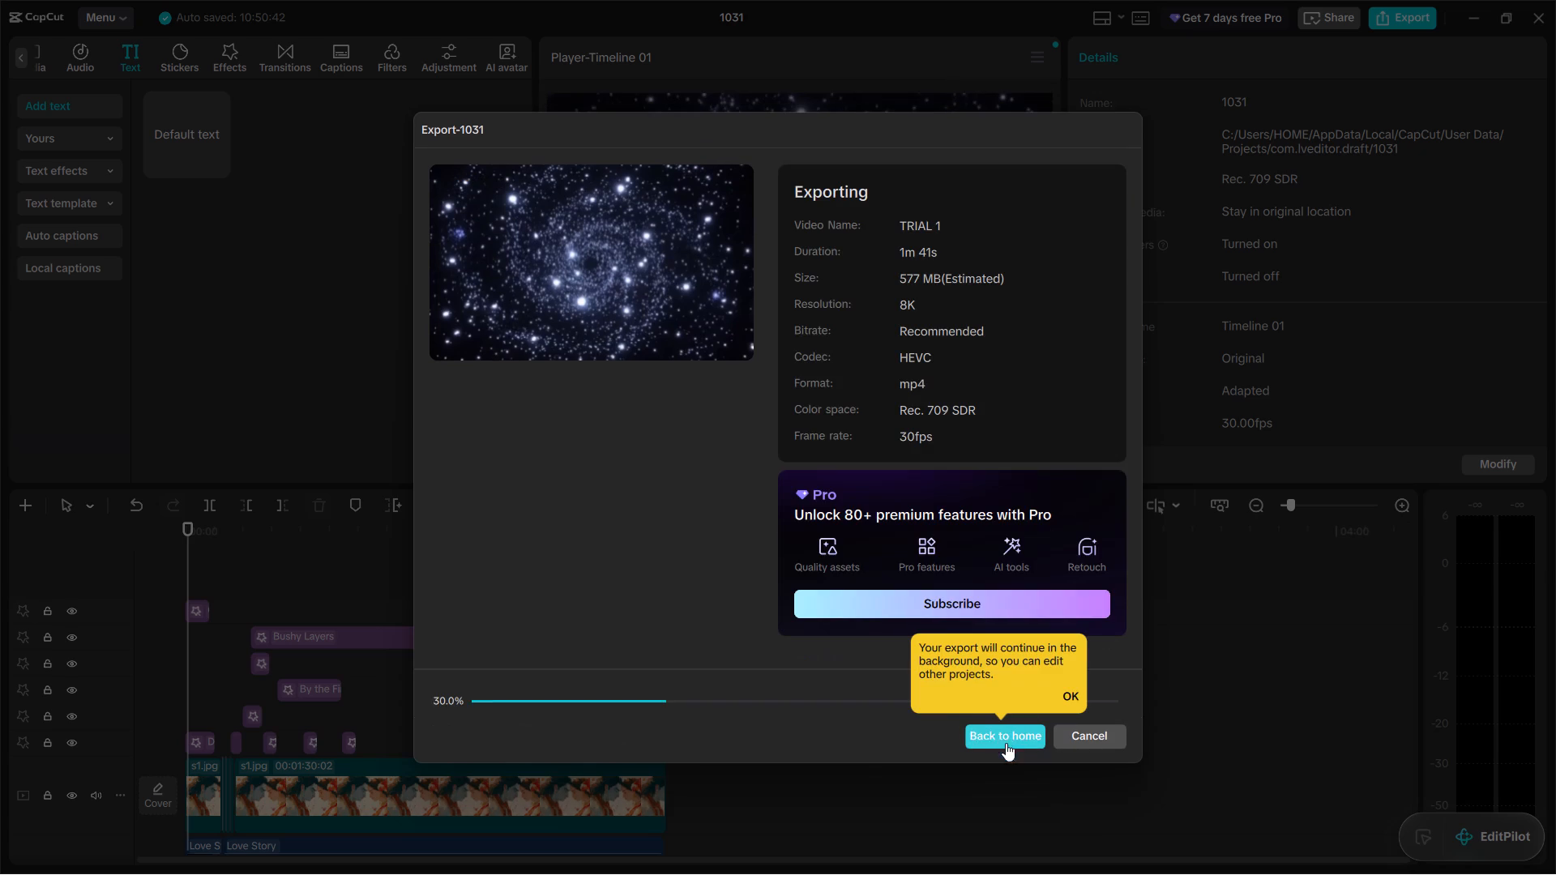
left_click(1070, 694)
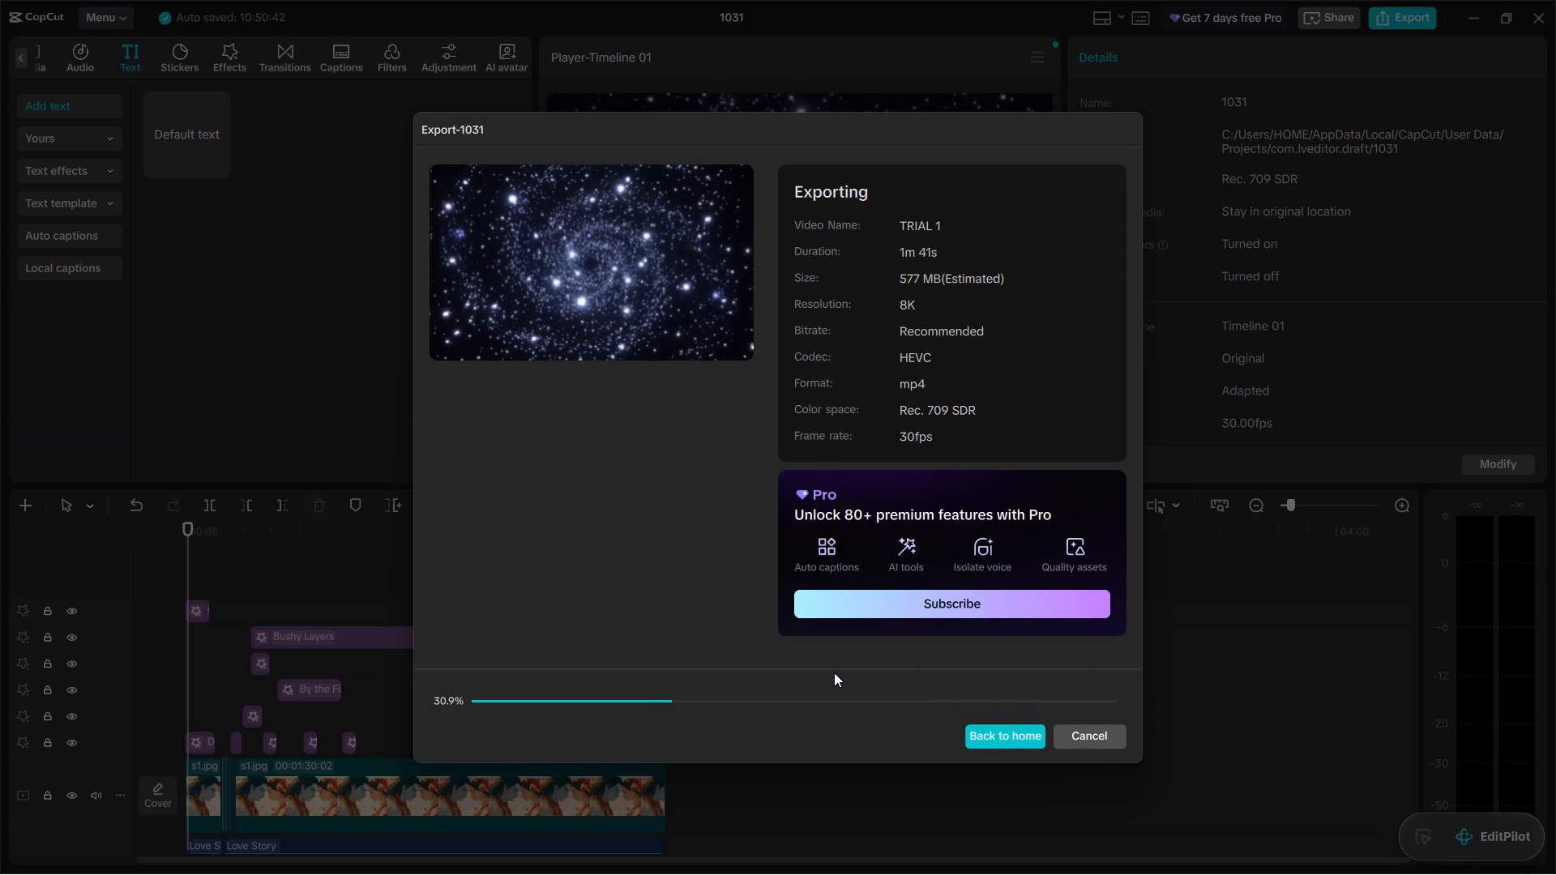
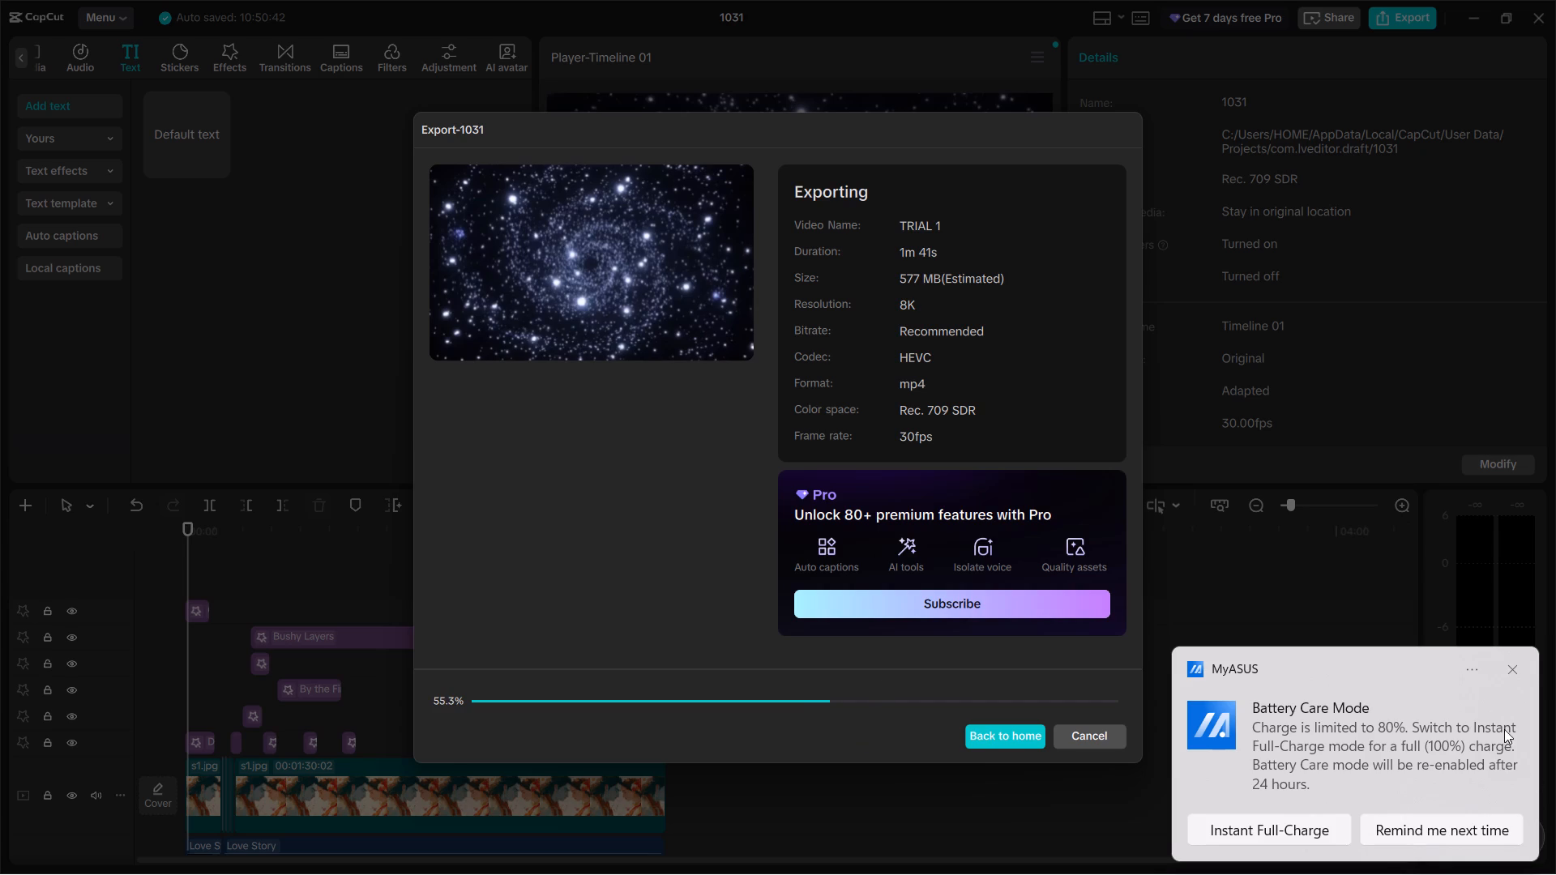
Dismiss the Battery Care Mode notification and, once TRIAL 1 is exported, close the export window without sharing the video.
left_click(1515, 668)
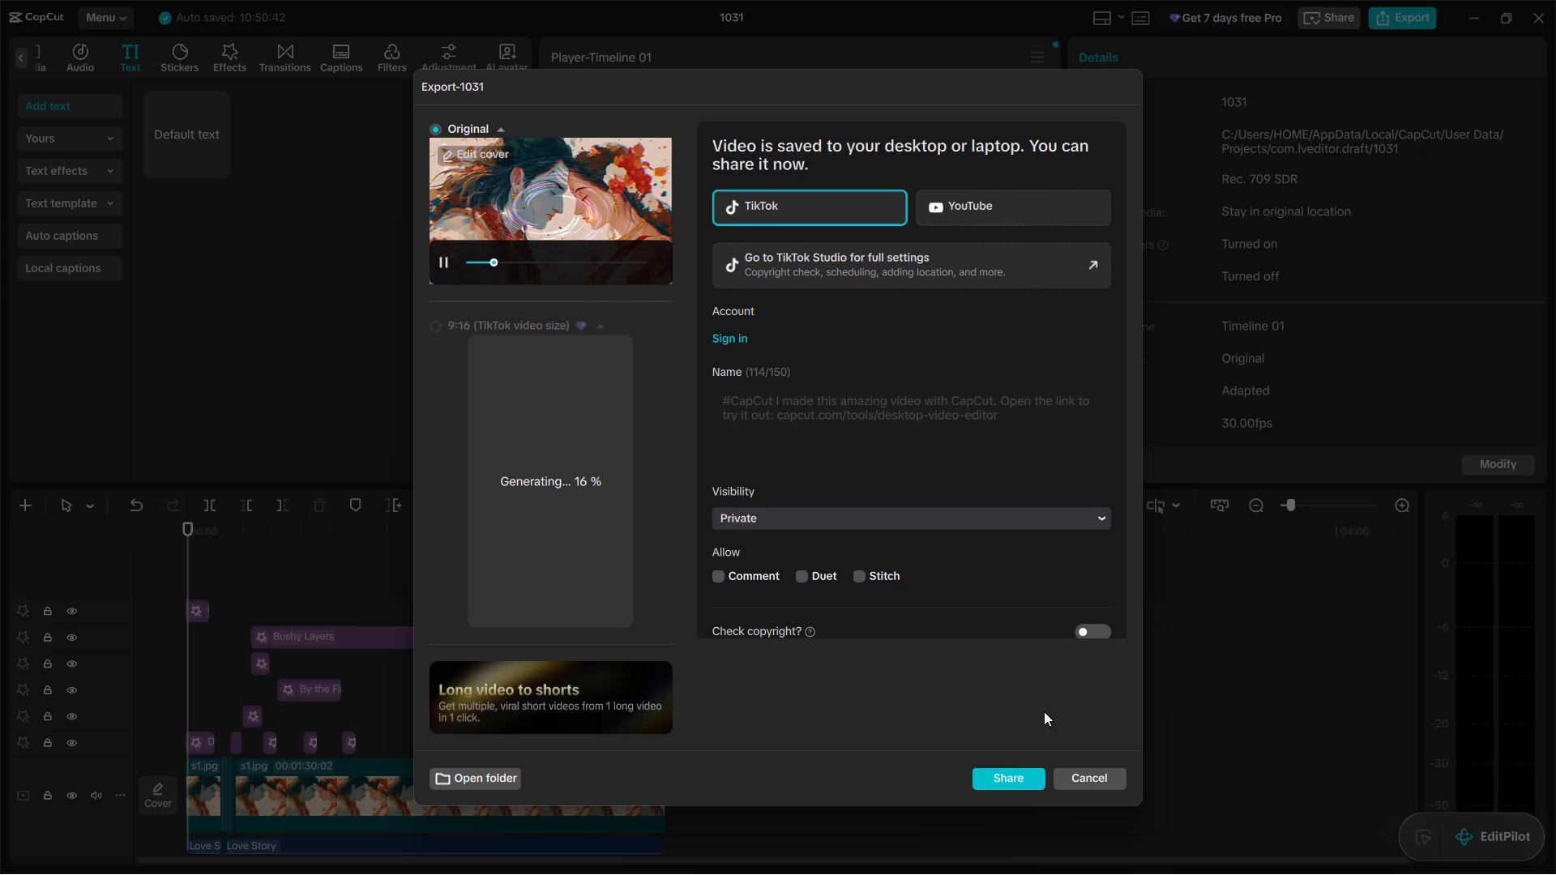
left_click(1088, 772)
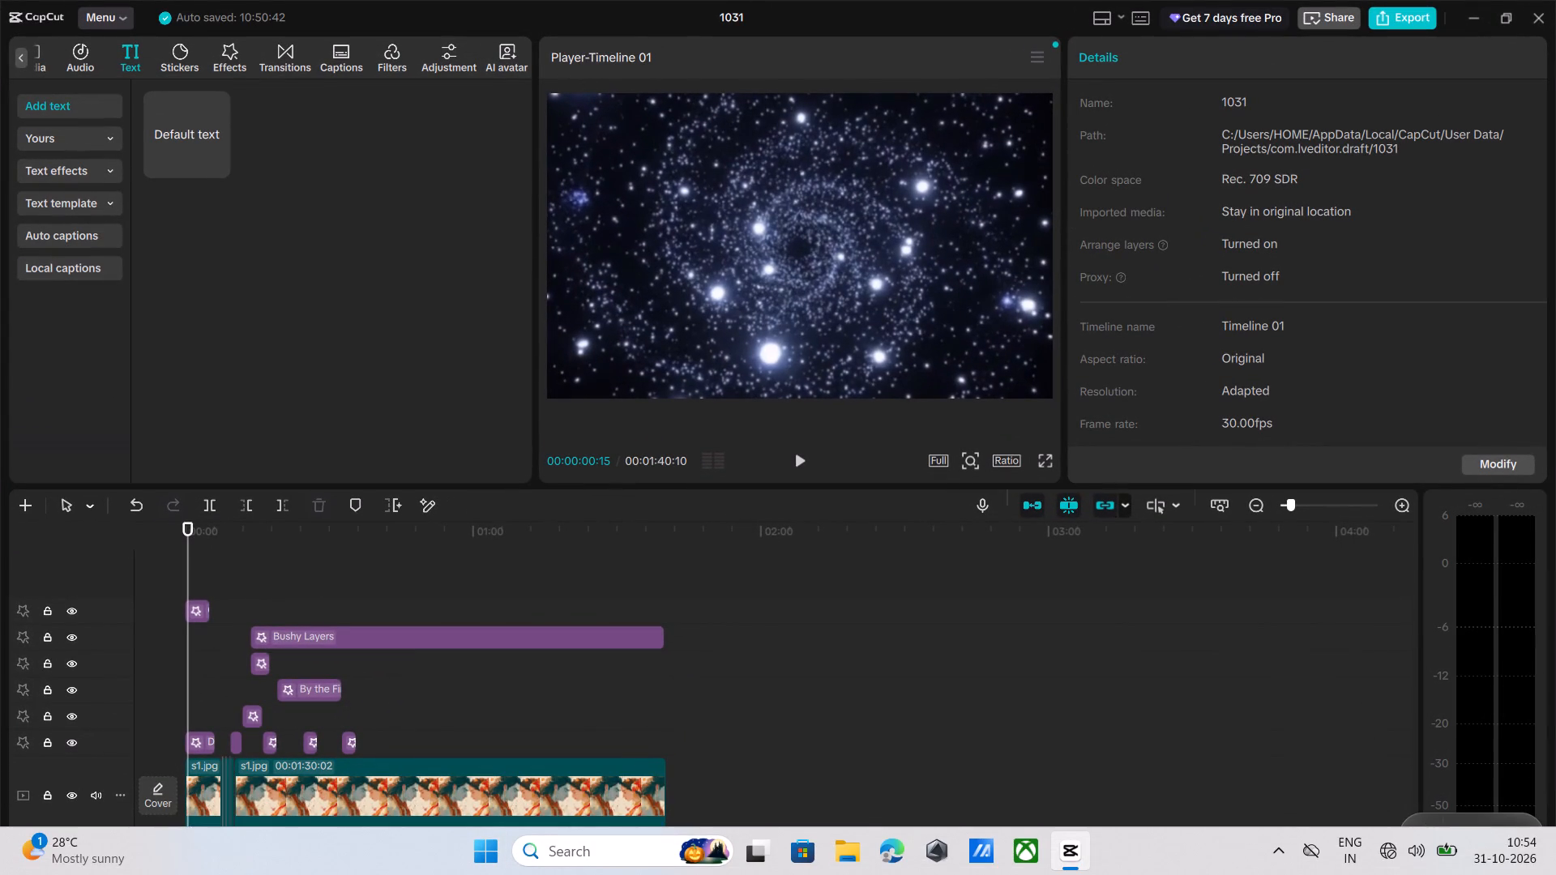
Open the Kuro app from the recent items in Windows search.
left_click(578, 864)
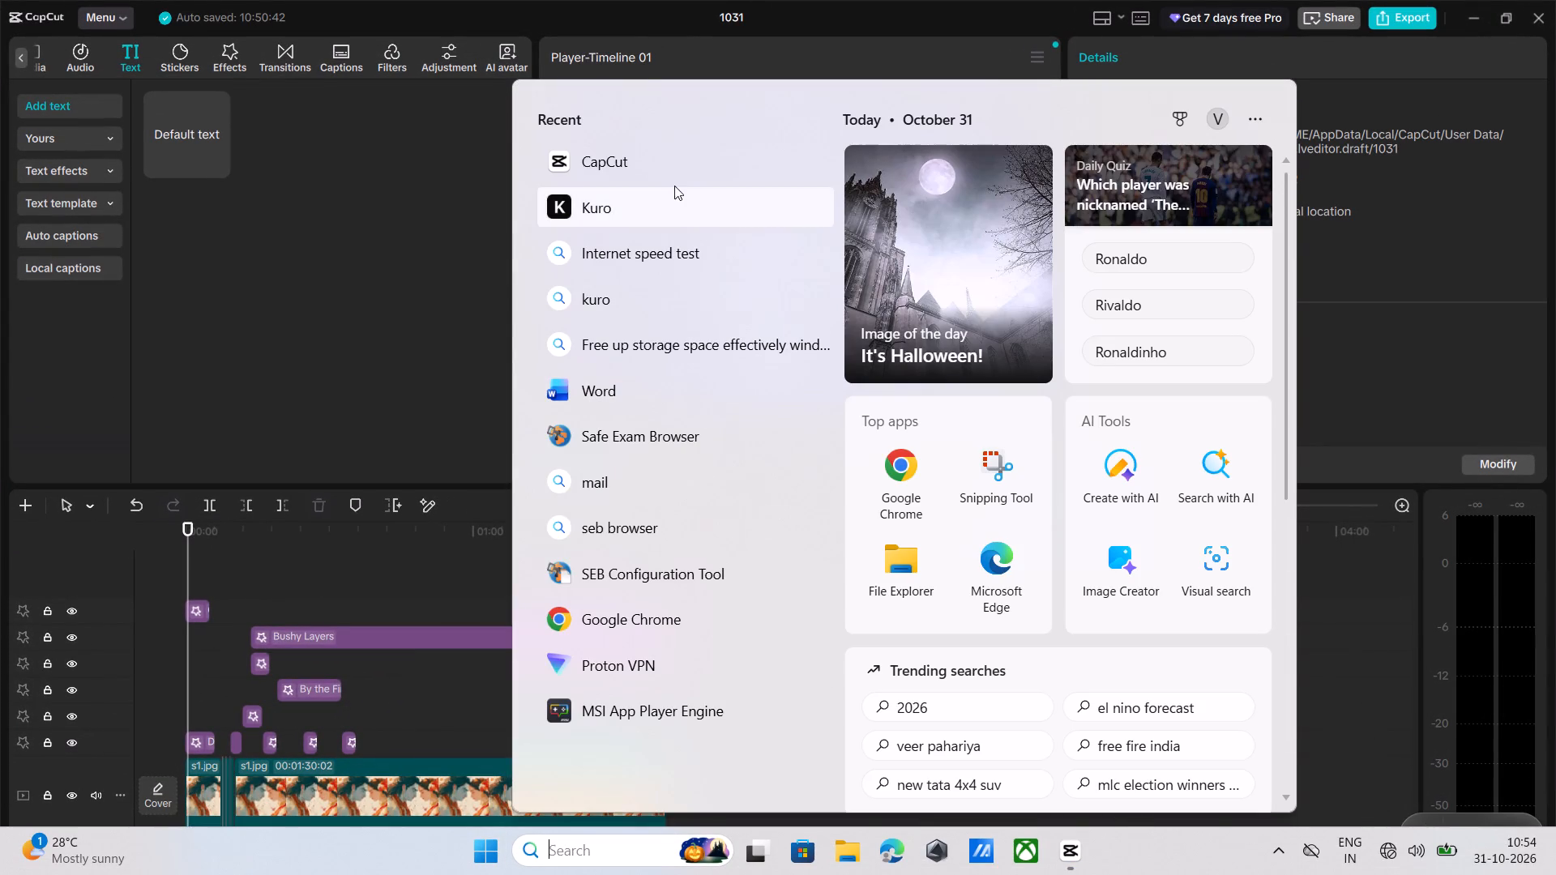
left_click(679, 199)
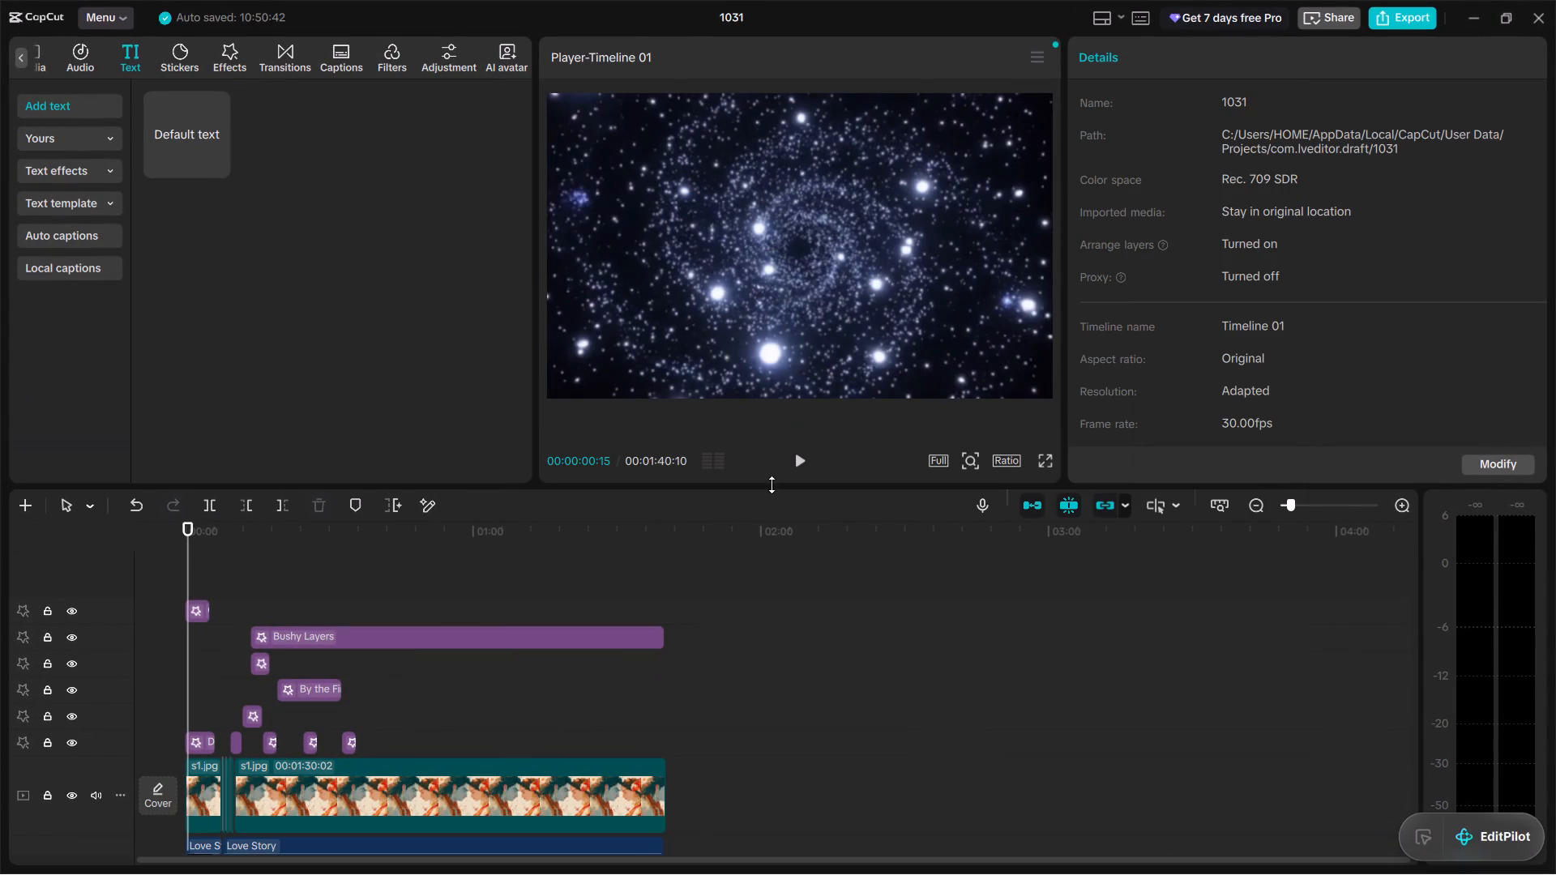